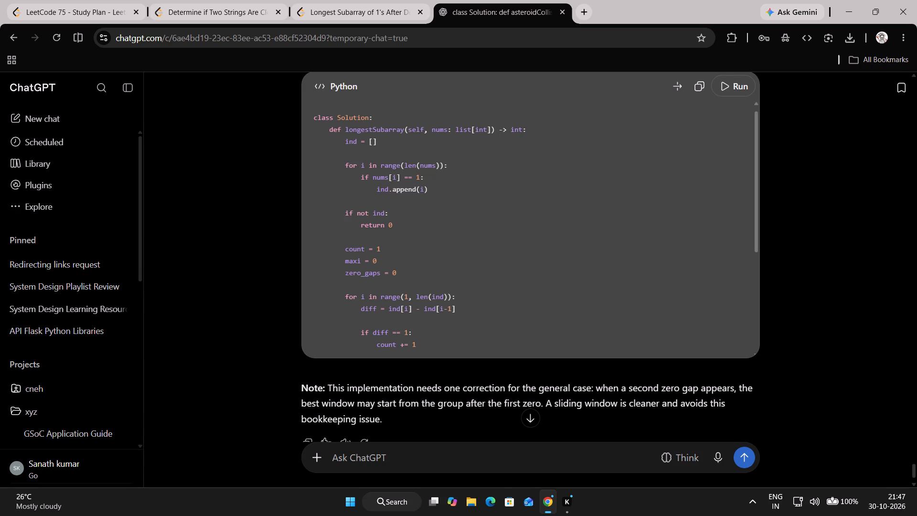
{"action": "scroll", "coordinate": [439, 247], "scroll_direction": "down", "scroll_amount": 1}
{"action": "scroll", "coordinate": [515, 228], "scroll_direction": "down", "scroll_amount": 1}
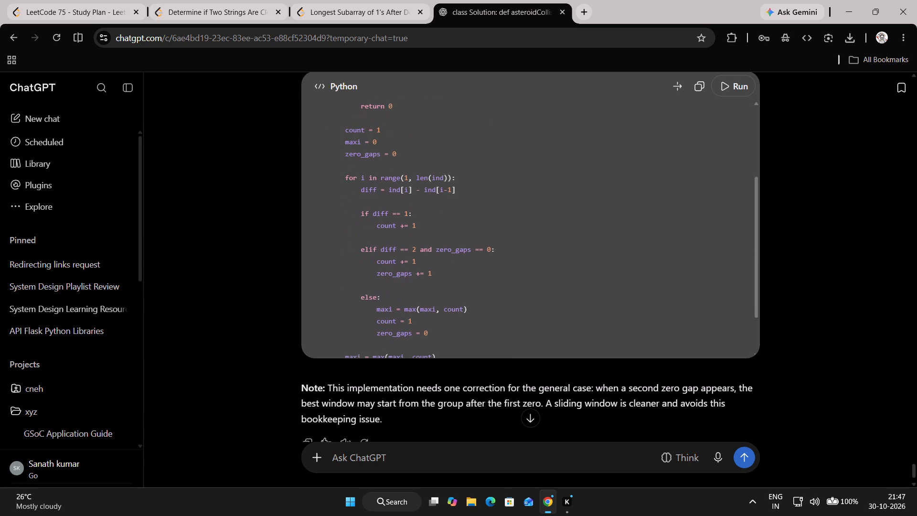
{"action": "scroll", "coordinate": [434, 229], "scroll_direction": "down", "scroll_amount": 7}
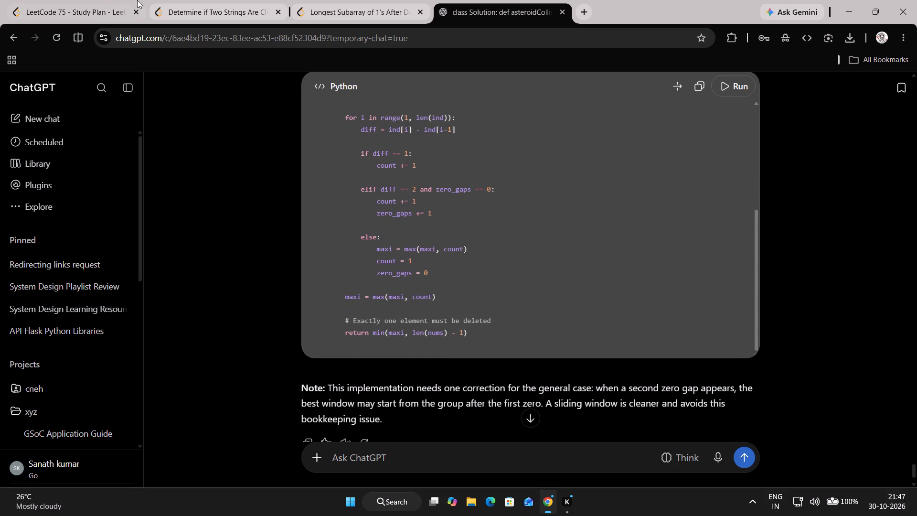
Close the Longest Subarray of 1's and Determine if Two Strings Are Close problem pages and return to the LeetCode 75 study plan.
{"action": "left_click", "coordinate": [191, 0]}
{"action": "scroll", "coordinate": [225, 237], "scroll_direction": "up", "scroll_amount": 13}
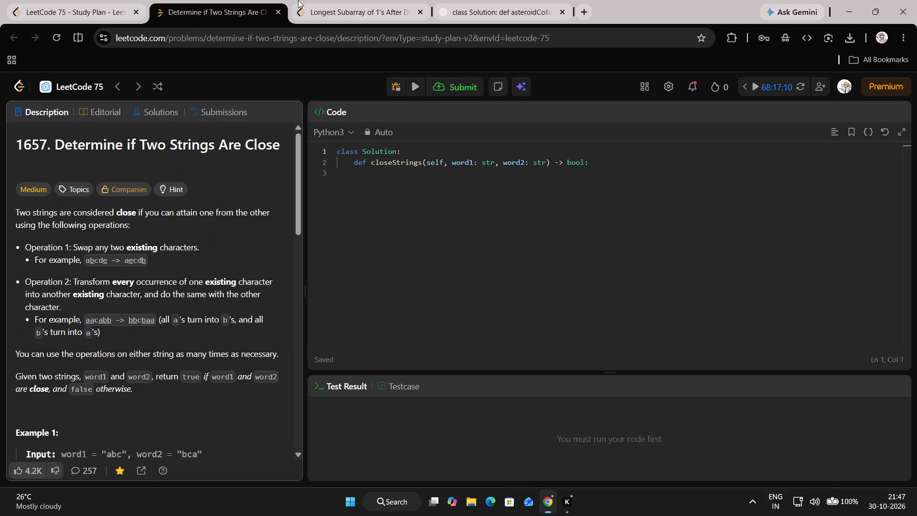
{"action": "left_click", "coordinate": [389, 0]}
{"action": "left_click", "coordinate": [420, 12]}
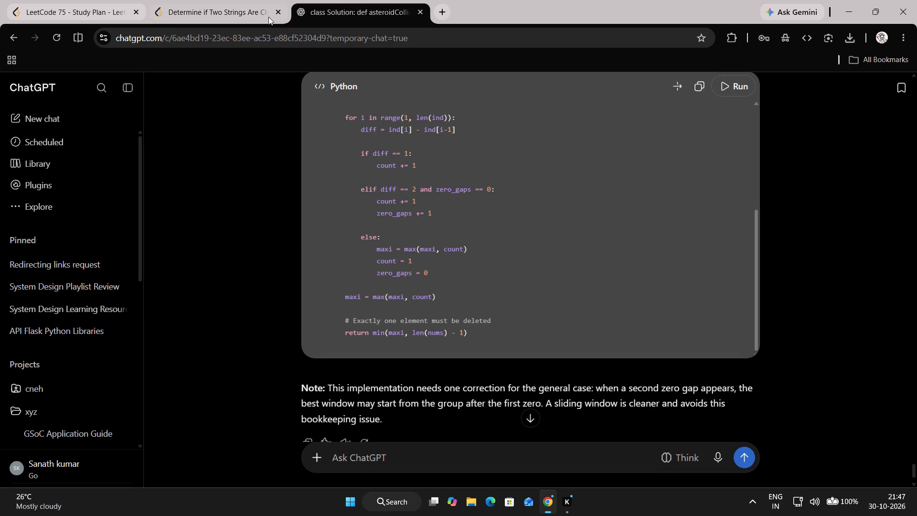
{"action": "left_click", "coordinate": [280, 15]}
{"action": "left_click", "coordinate": [62, 0]}
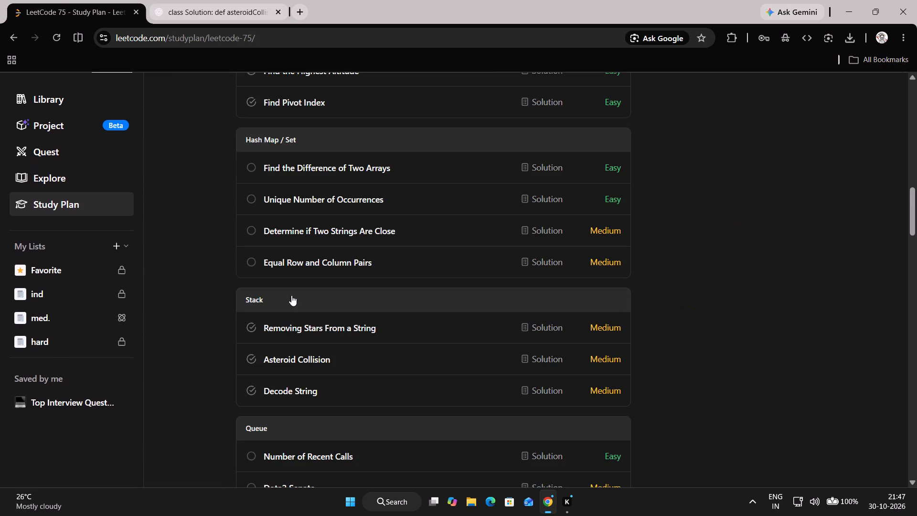
Browse the study plan down to the Intervals section and open Minimum Number of Arrows to Burst Balloons in a new tab.
{"action": "scroll", "coordinate": [0, 340], "scroll_direction": "down", "scroll_amount": 1}
{"action": "scroll", "coordinate": [465, 353], "scroll_direction": "down", "scroll_amount": 19}
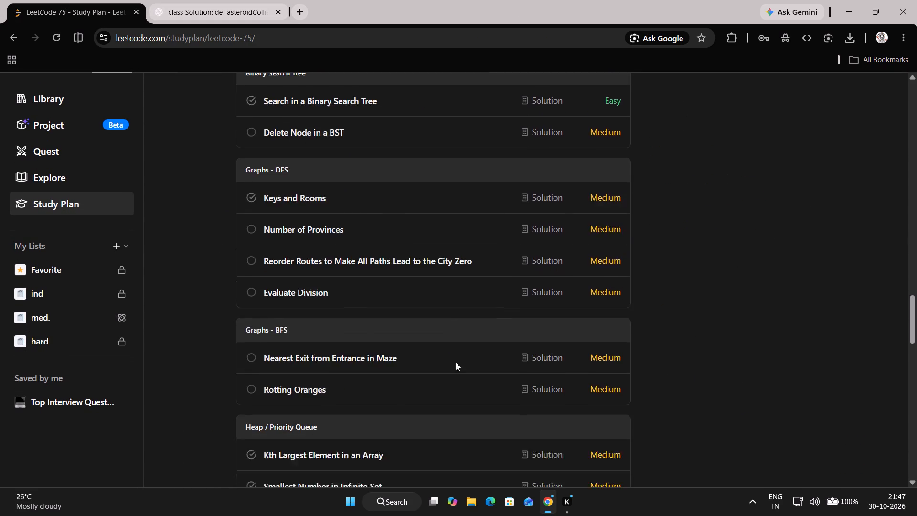
{"action": "scroll", "coordinate": [456, 362], "scroll_direction": "down", "scroll_amount": 9}
{"action": "scroll", "coordinate": [455, 379], "scroll_direction": "up", "scroll_amount": 4}
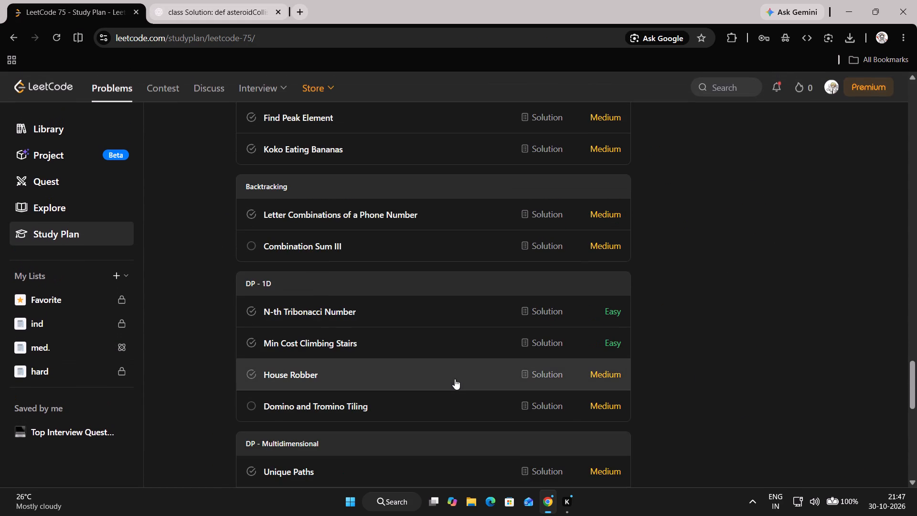
{"action": "scroll", "coordinate": [455, 379], "scroll_direction": "down", "scroll_amount": 7}
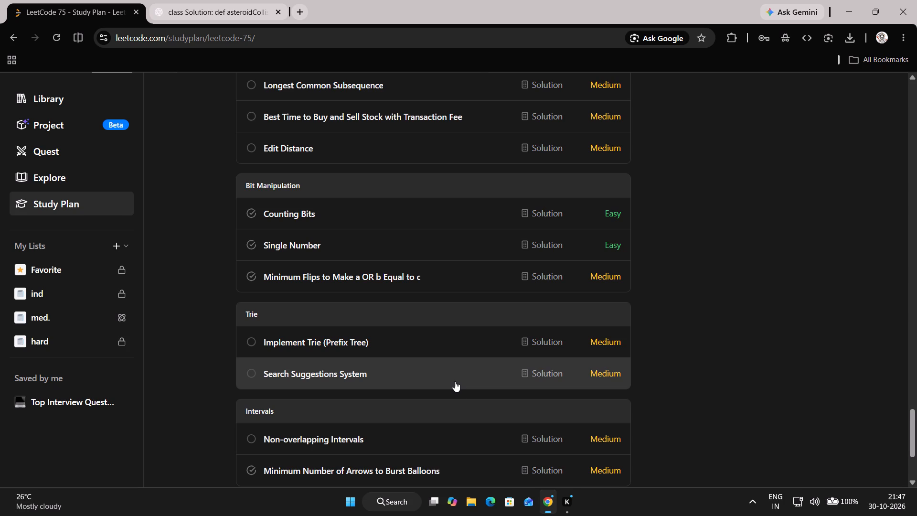
{"action": "scroll", "coordinate": [445, 388], "scroll_direction": "down", "scroll_amount": 4}
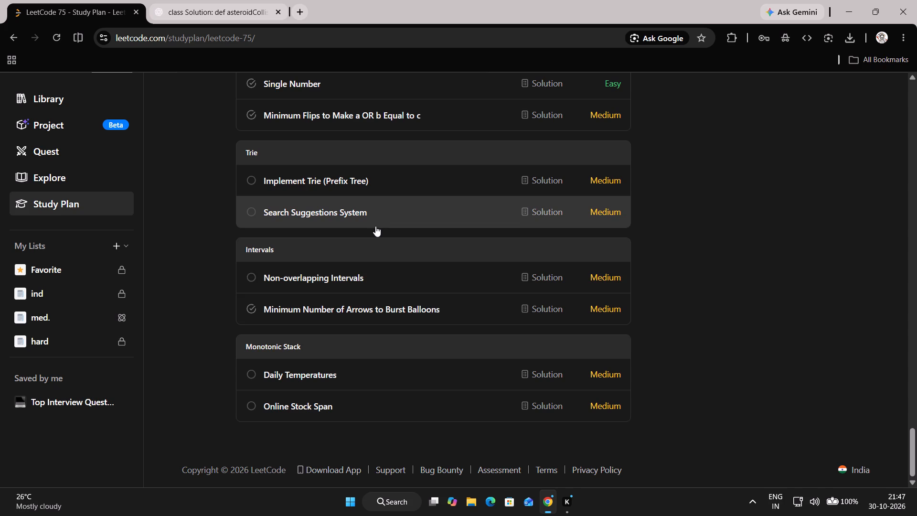
{"action": "right_click", "coordinate": [393, 309]}
{"action": "double_click", "coordinate": [393, 309]}
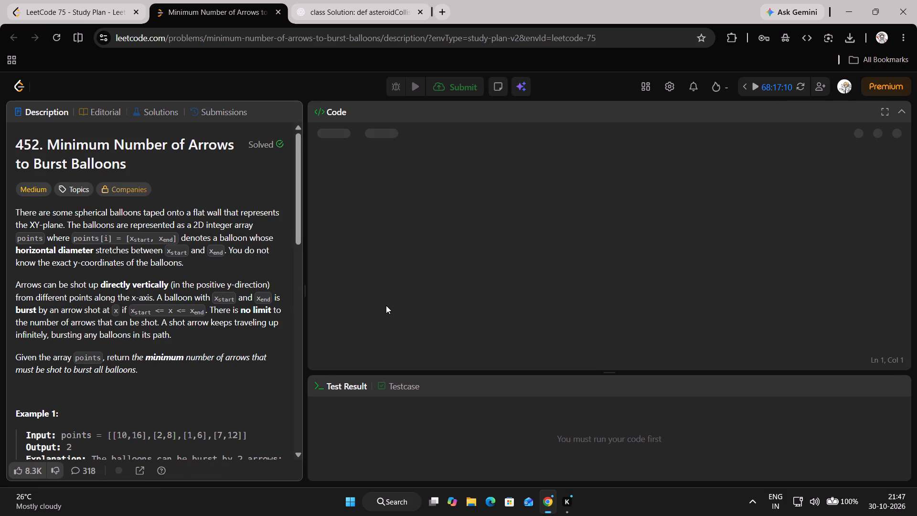
Review the full code of the accepted Python3 submission from Jul 22, 2026, and close the problem page.
{"action": "left_click", "coordinate": [210, 116]}
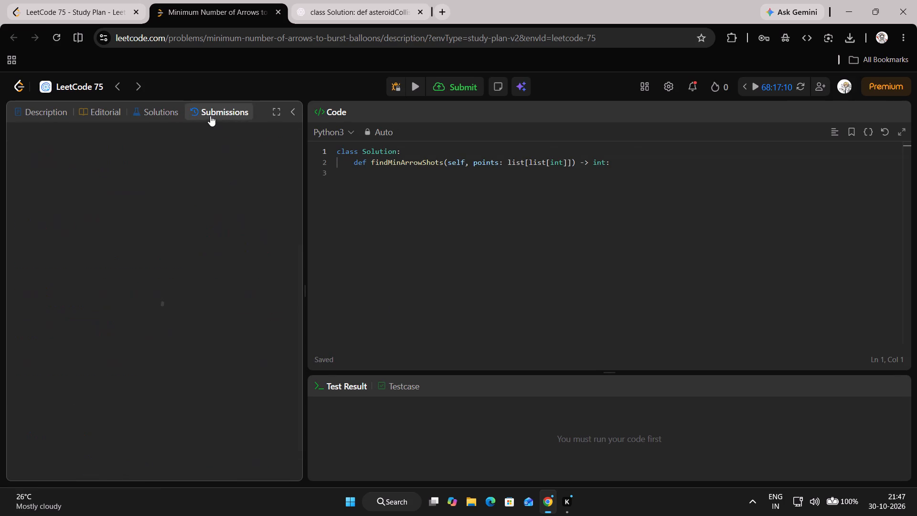
{"action": "left_click", "coordinate": [50, 152]}
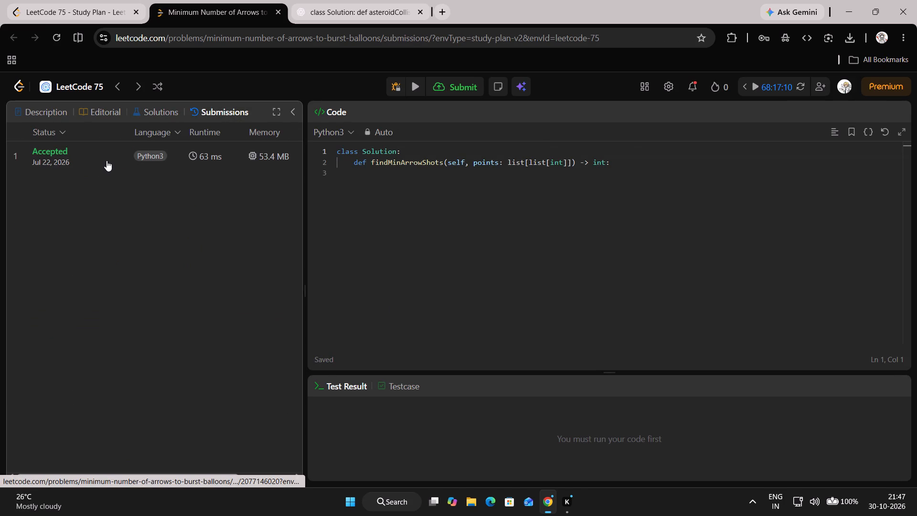
{"action": "left_click", "coordinate": [107, 159]}
{"action": "scroll", "coordinate": [612, 175], "scroll_direction": "down", "scroll_amount": 5}
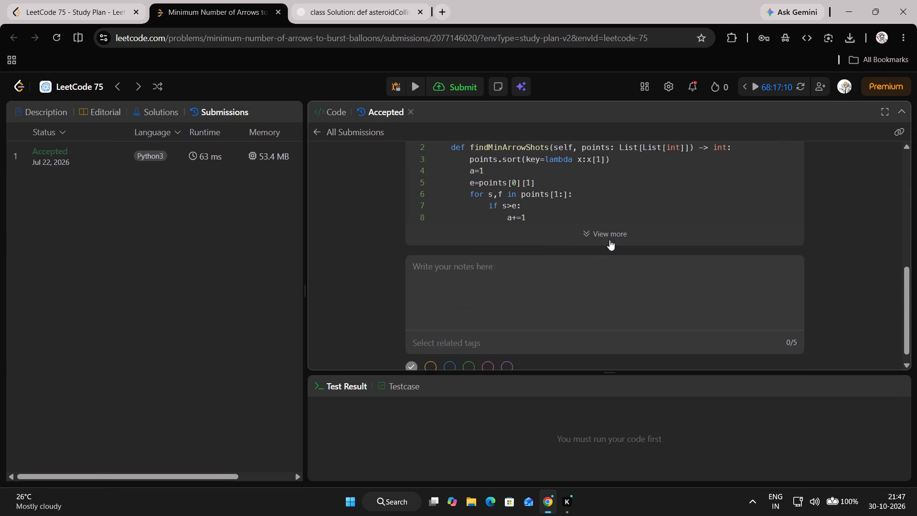
{"action": "left_click", "coordinate": [608, 230]}
{"action": "scroll", "coordinate": [608, 236], "scroll_direction": "up", "scroll_amount": 2}
{"action": "scroll", "coordinate": [608, 236], "scroll_direction": "down", "scroll_amount": 1}
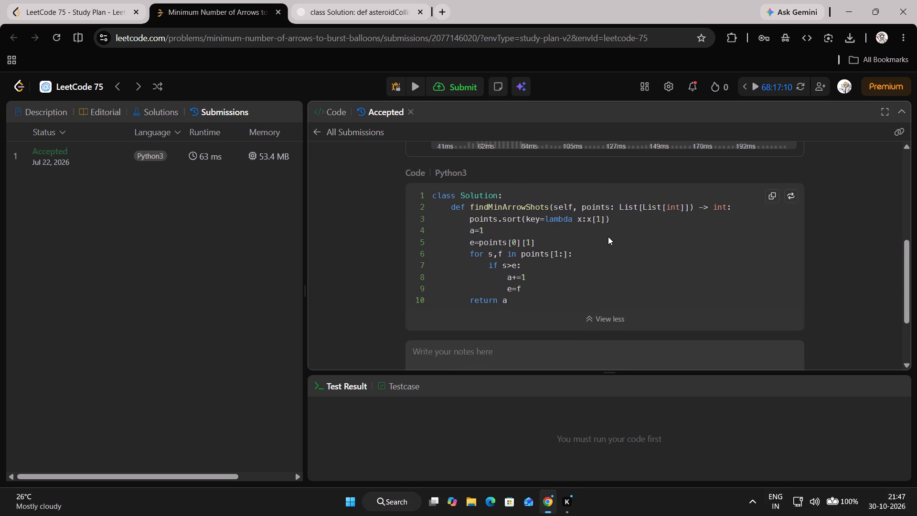
{"action": "left_click", "coordinate": [276, 9]}
Open the Non-overlapping Intervals problem, read its description, examples and constraints, and close its page.
{"action": "left_click", "coordinate": [309, 281]}
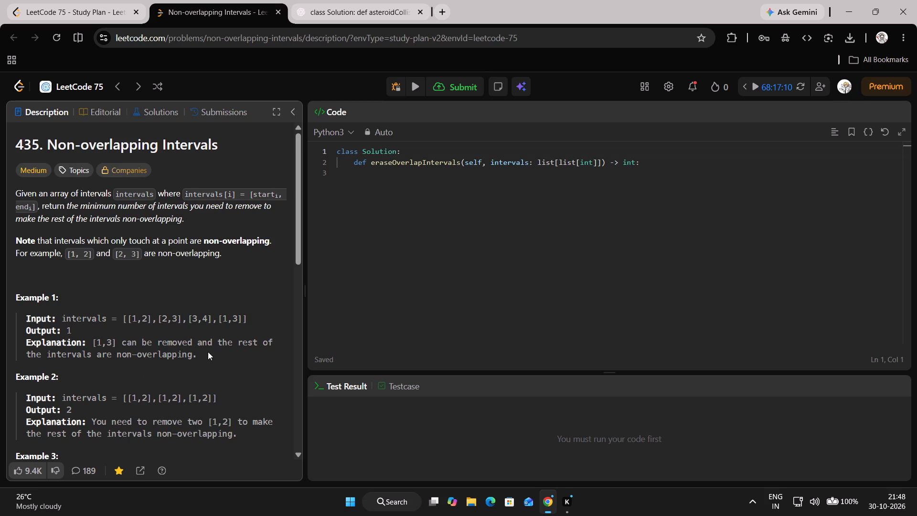
{"action": "scroll", "coordinate": [213, 350], "scroll_direction": "down", "scroll_amount": 1}
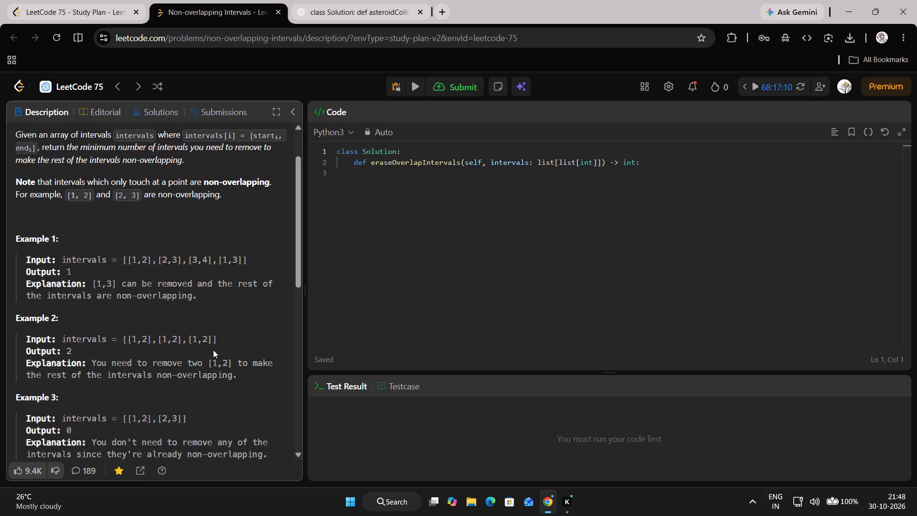
{"action": "scroll", "coordinate": [213, 350], "scroll_direction": "down", "scroll_amount": 2}
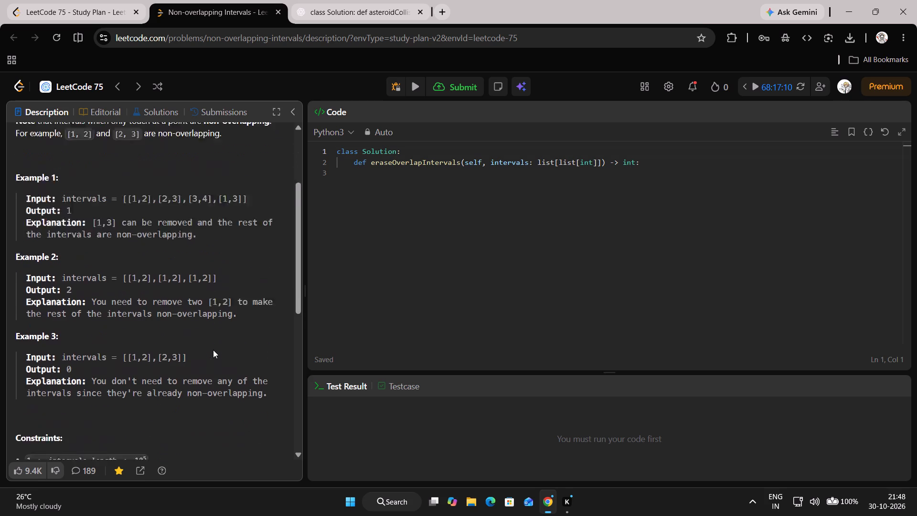
{"action": "scroll", "coordinate": [213, 350], "scroll_direction": "up", "scroll_amount": 2}
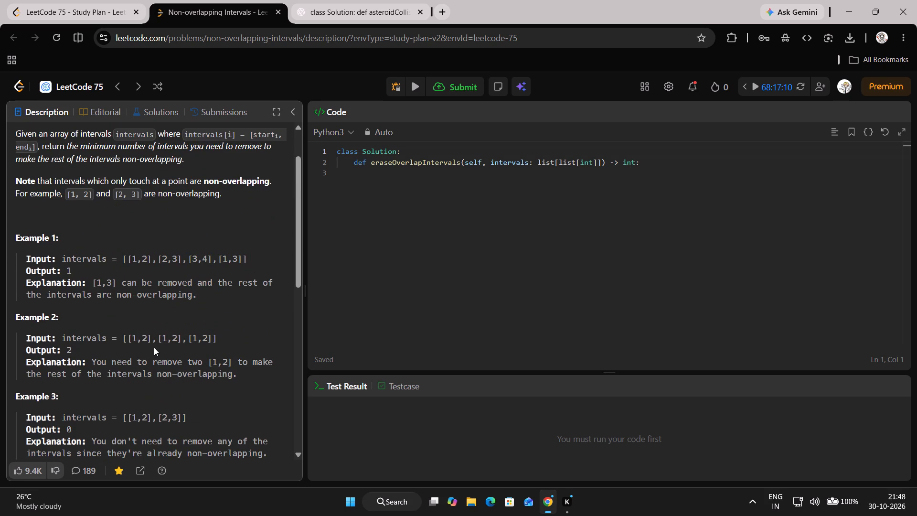
{"action": "scroll", "coordinate": [183, 313], "scroll_direction": "up", "scroll_amount": 2}
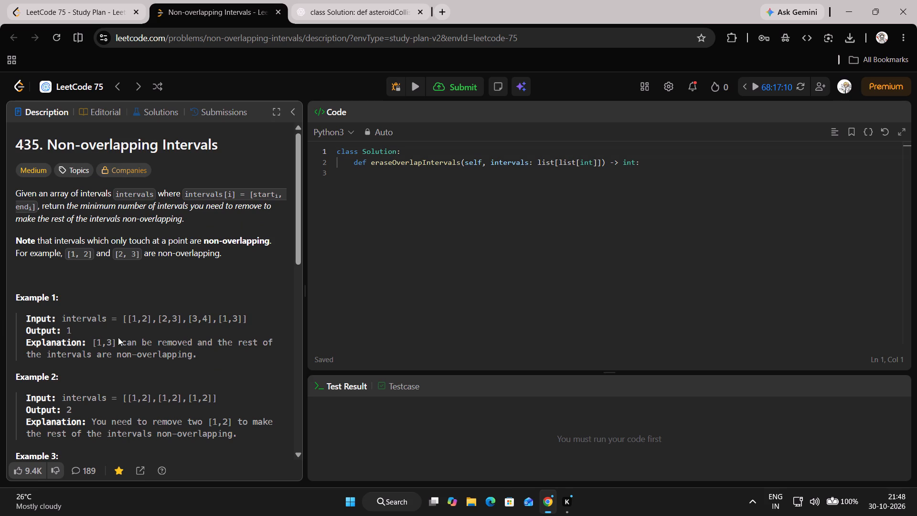
{"action": "left_click_drag", "start_coordinate": [180, 316], "coordinate": [124, 318]}
{"action": "left_click", "coordinate": [142, 333]}
{"action": "left_click_drag", "start_coordinate": [181, 322], "coordinate": [119, 323]}
{"action": "left_click", "coordinate": [135, 350]}
{"action": "scroll", "coordinate": [135, 350], "scroll_direction": "down", "scroll_amount": 8}
{"action": "left_click", "coordinate": [137, 307]}
{"action": "left_click", "coordinate": [143, 316]}
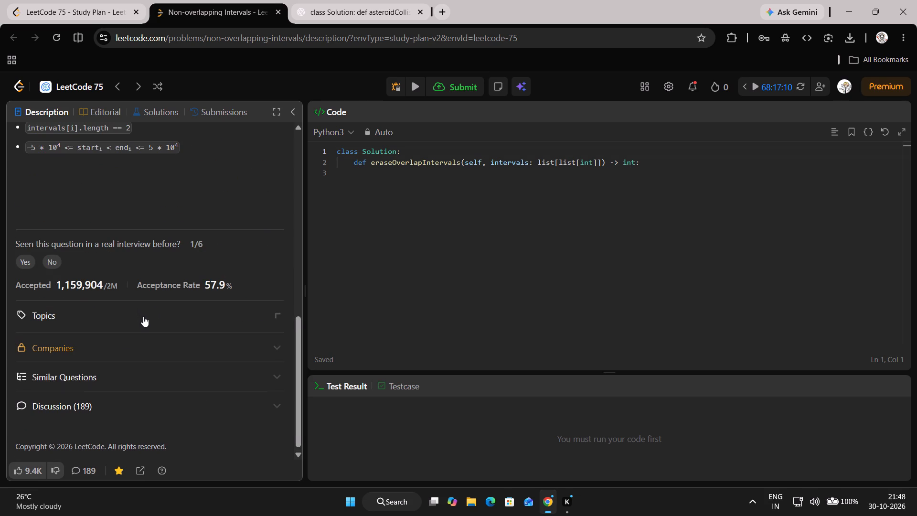
{"action": "left_click", "coordinate": [143, 316]}
{"action": "scroll", "coordinate": [143, 316], "scroll_direction": "up", "scroll_amount": 12}
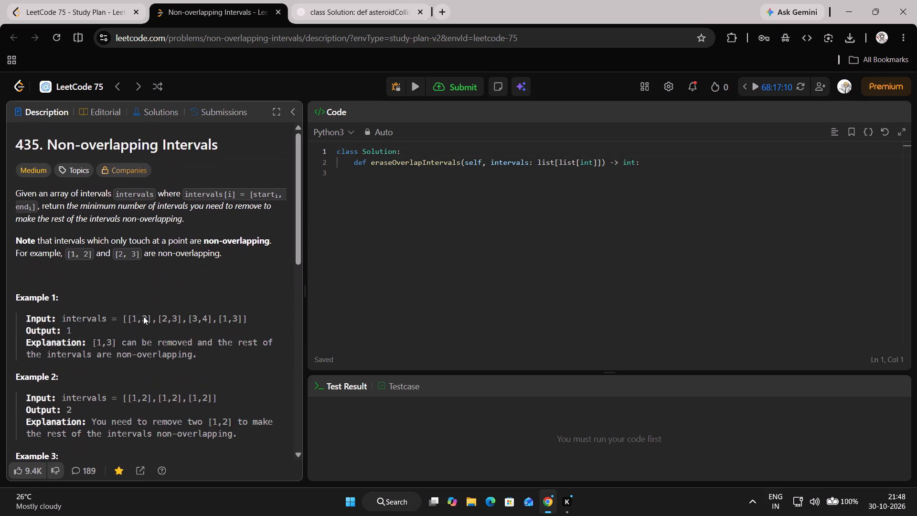
{"action": "left_click", "coordinate": [277, 13]}
Look over the study plan and open Increasing Triplet Subsequence from the Array / String section in a new tab.
{"action": "scroll", "coordinate": [253, 287], "scroll_direction": "down", "scroll_amount": 2}
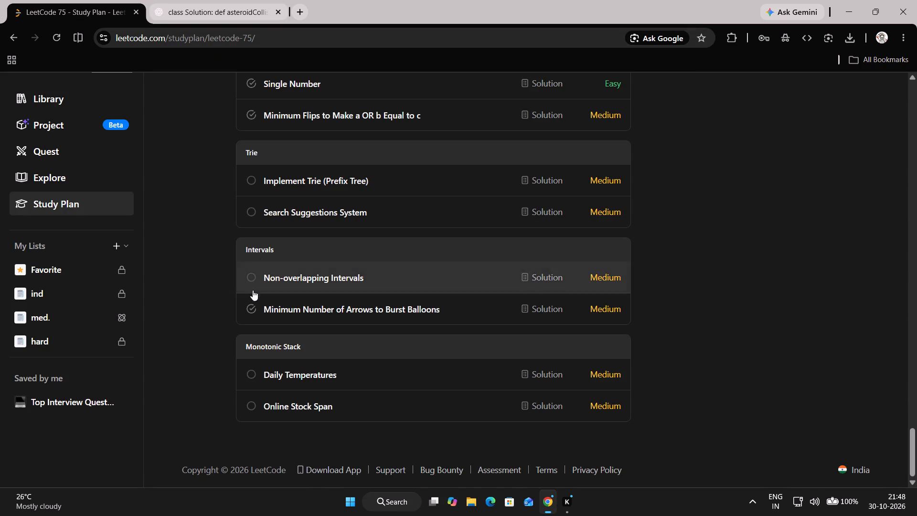
{"action": "scroll", "coordinate": [253, 290], "scroll_direction": "down", "scroll_amount": 4}
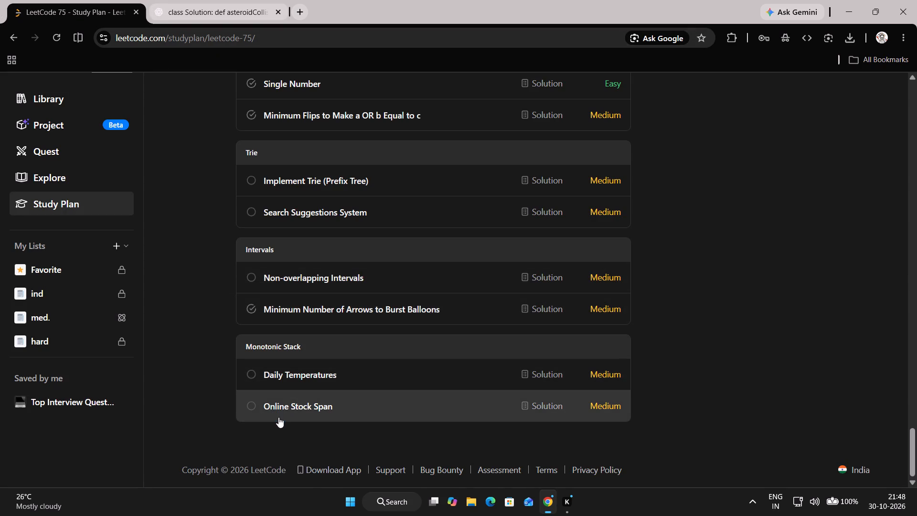
{"action": "scroll", "coordinate": [285, 347], "scroll_direction": "up", "scroll_amount": 9}
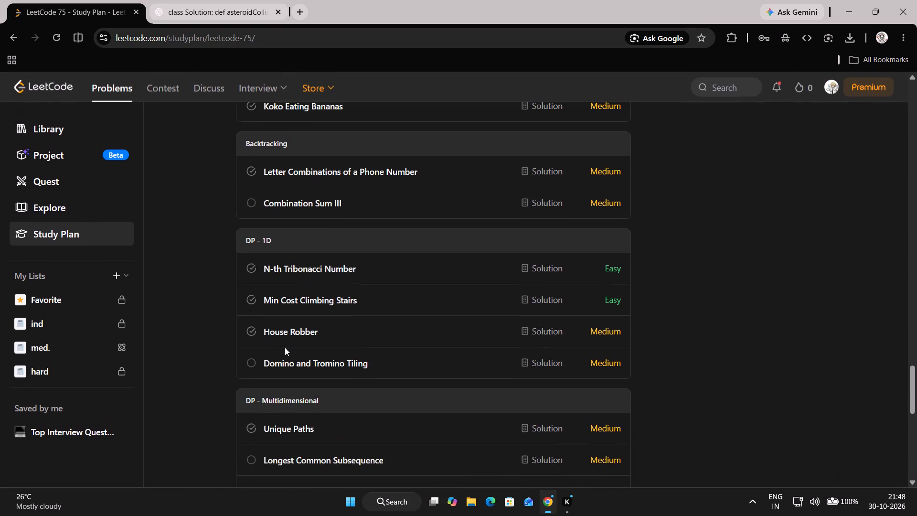
{"action": "scroll", "coordinate": [285, 347], "scroll_direction": "up", "scroll_amount": 6}
{"action": "scroll", "coordinate": [285, 347], "scroll_direction": "up", "scroll_amount": 20}
{"action": "scroll", "coordinate": [285, 347], "scroll_direction": "up", "scroll_amount": 8}
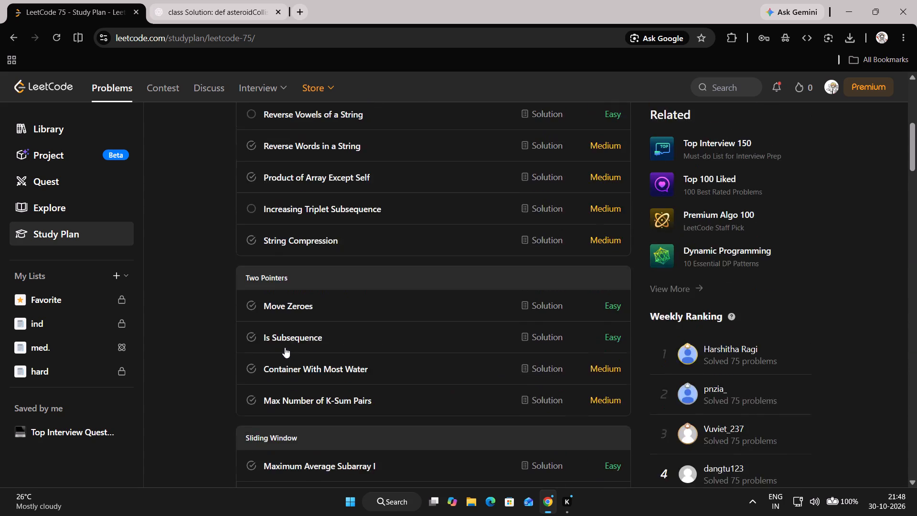
{"action": "scroll", "coordinate": [285, 347], "scroll_direction": "up", "scroll_amount": 9}
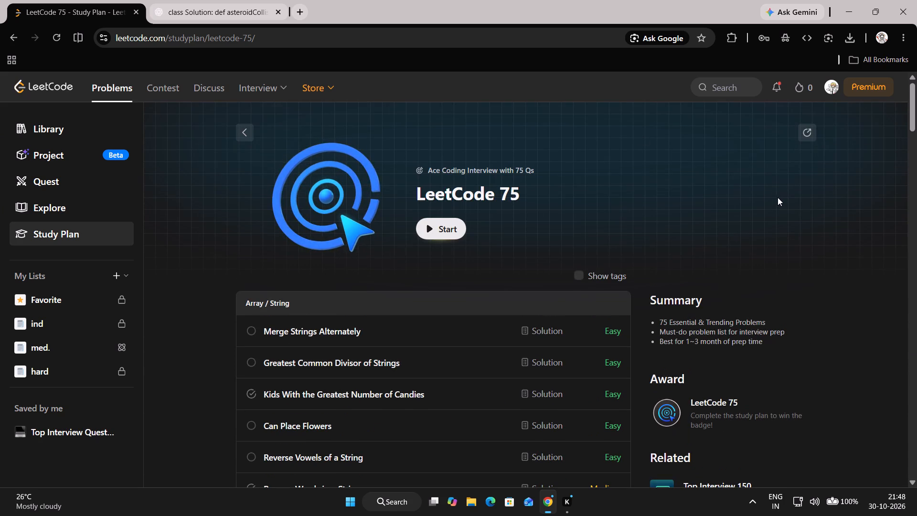
{"action": "scroll", "coordinate": [735, 236], "scroll_direction": "down", "scroll_amount": 5}
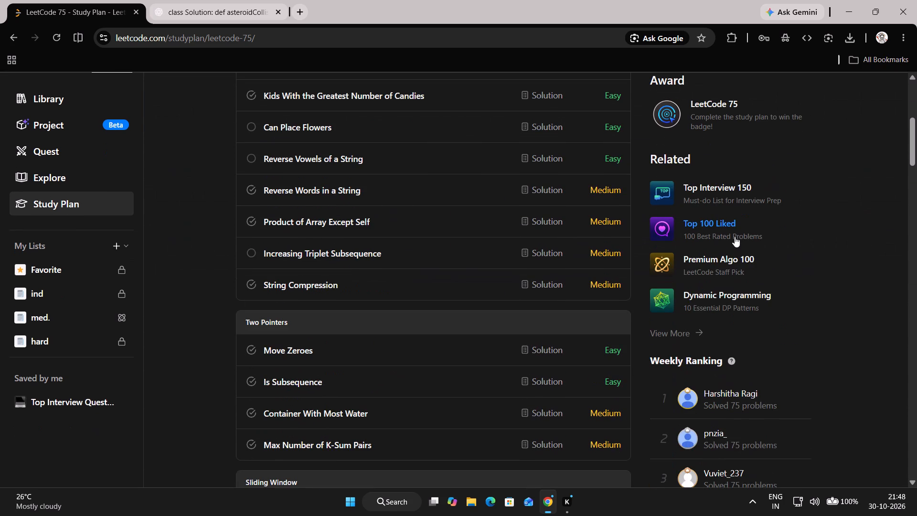
{"action": "right_click", "coordinate": [373, 256]}
{"action": "left_click", "coordinate": [354, 256]}
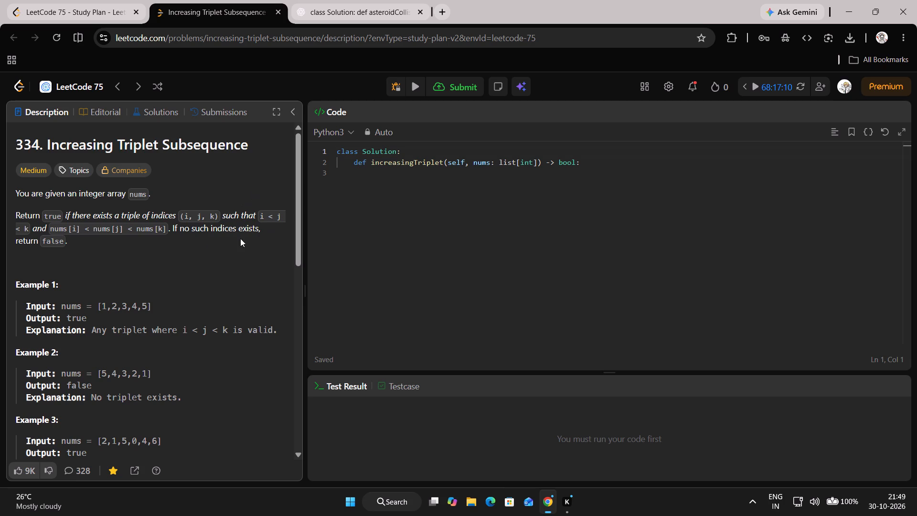
Read the Increasing Triplet Subsequence description, examples, constraints and follow-up question, focusing on the index condition.
{"action": "scroll", "coordinate": [80, 319], "scroll_direction": "down", "scroll_amount": 7}
{"action": "scroll", "coordinate": [99, 332], "scroll_direction": "up", "scroll_amount": 2}
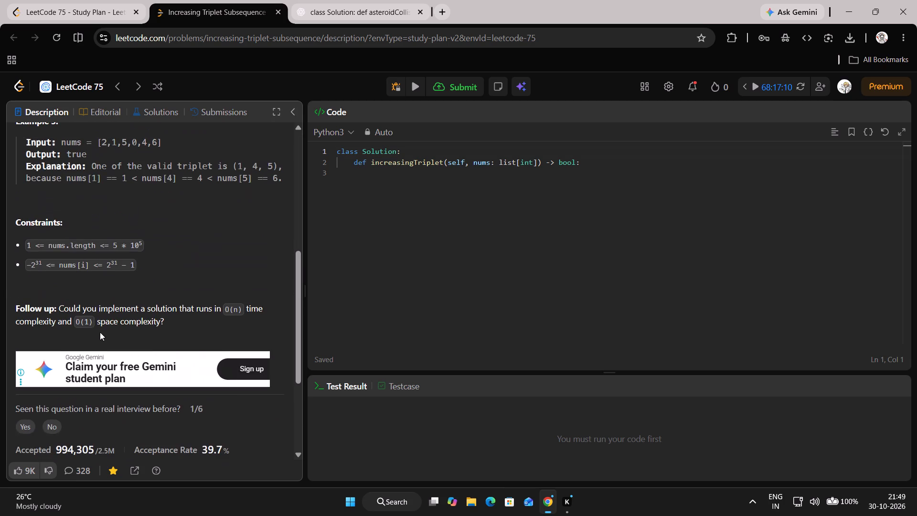
{"action": "scroll", "coordinate": [172, 319], "scroll_direction": "up", "scroll_amount": 6}
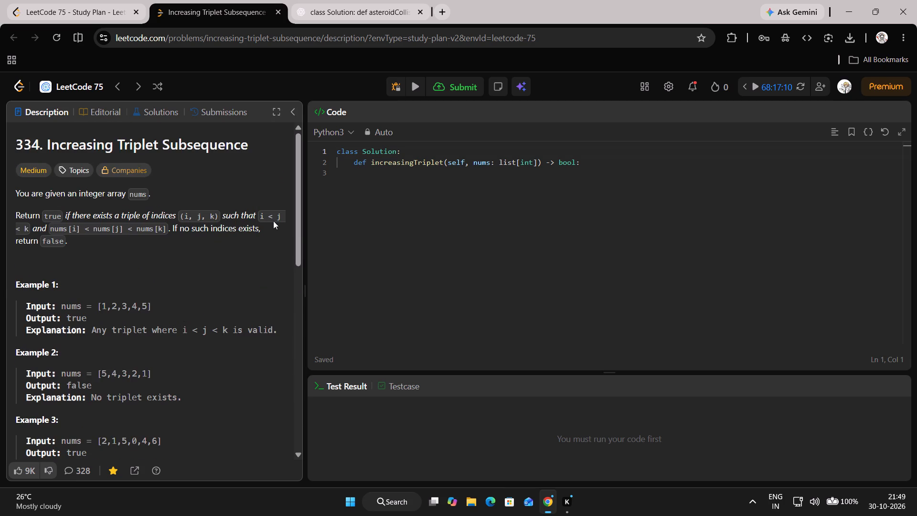
{"action": "left_click_drag", "start_coordinate": [274, 221], "coordinate": [260, 223]}
{"action": "left_click", "coordinate": [269, 243]}
Close the Increasing Triplet Subsequence page and open the daily question, Shortest Path With At Most K Consecutive Identical Characters, from the problem library.
{"action": "left_click", "coordinate": [282, 9]}
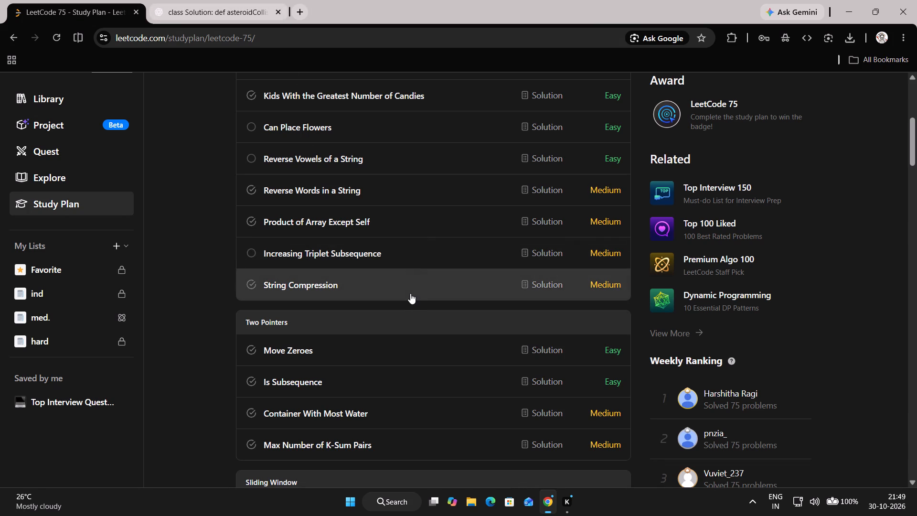
{"action": "scroll", "coordinate": [409, 290], "scroll_direction": "down", "scroll_amount": 7}
{"action": "scroll", "coordinate": [409, 290], "scroll_direction": "up", "scroll_amount": 20}
{"action": "scroll", "coordinate": [409, 290], "scroll_direction": "up", "scroll_amount": 1}
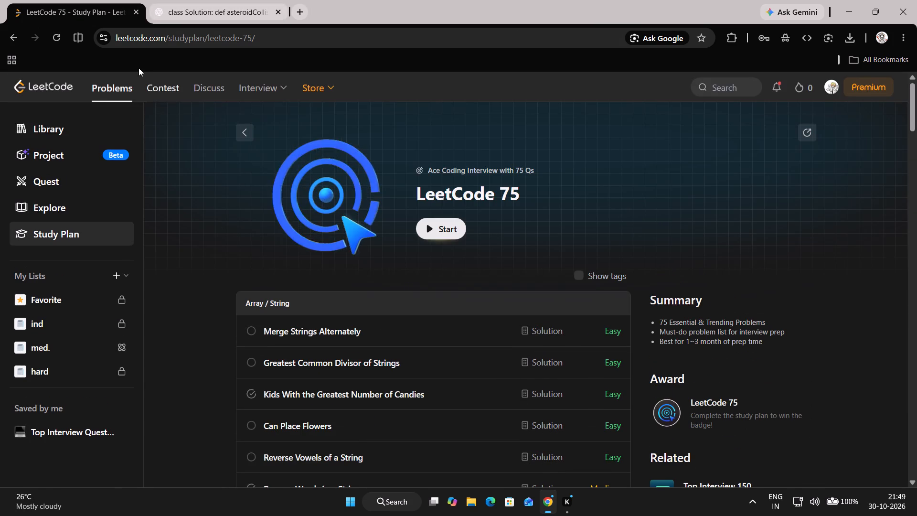
{"action": "left_click", "coordinate": [96, 86]}
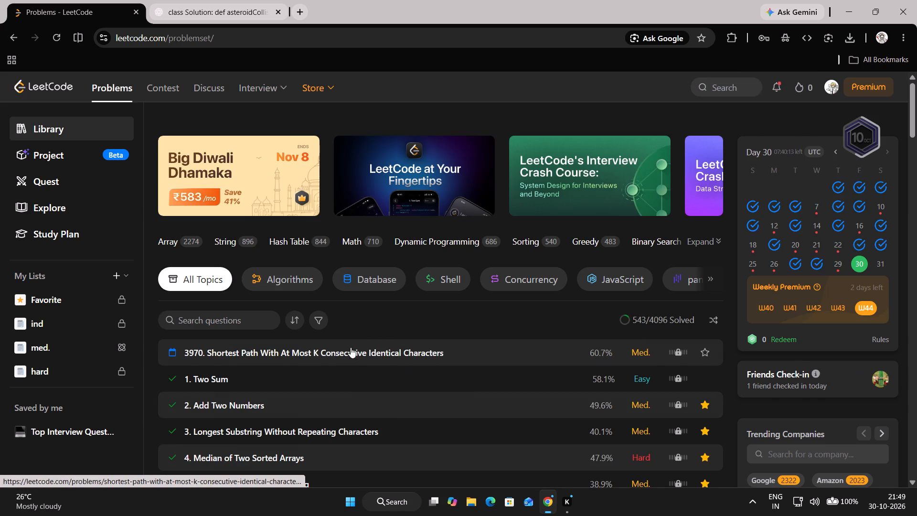
{"action": "left_click", "coordinate": [350, 347]}
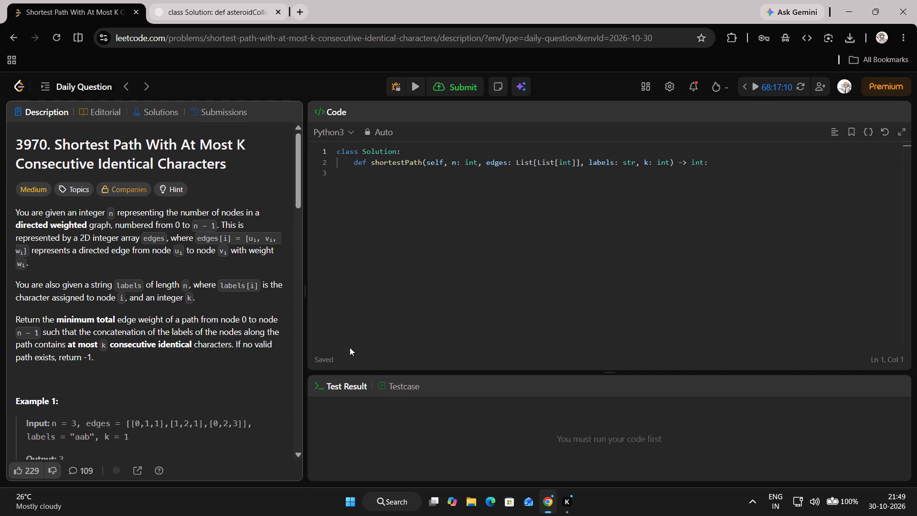
Switch to File Explorer and open Project_Report_v1.docx from the docs folder of NetQuest-main in Downloads.
{"action": "left_click", "coordinate": [468, 498]}
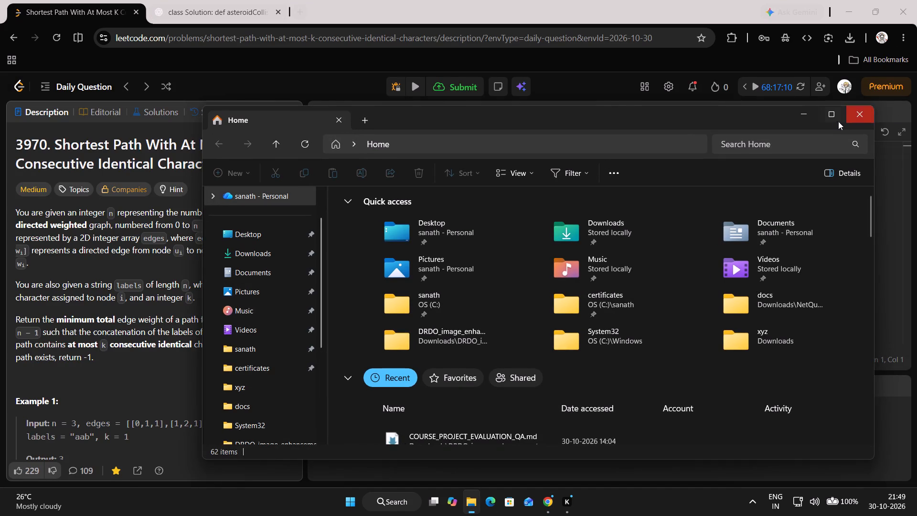
{"action": "left_click", "coordinate": [837, 121]}
{"action": "left_click", "coordinate": [53, 242]}
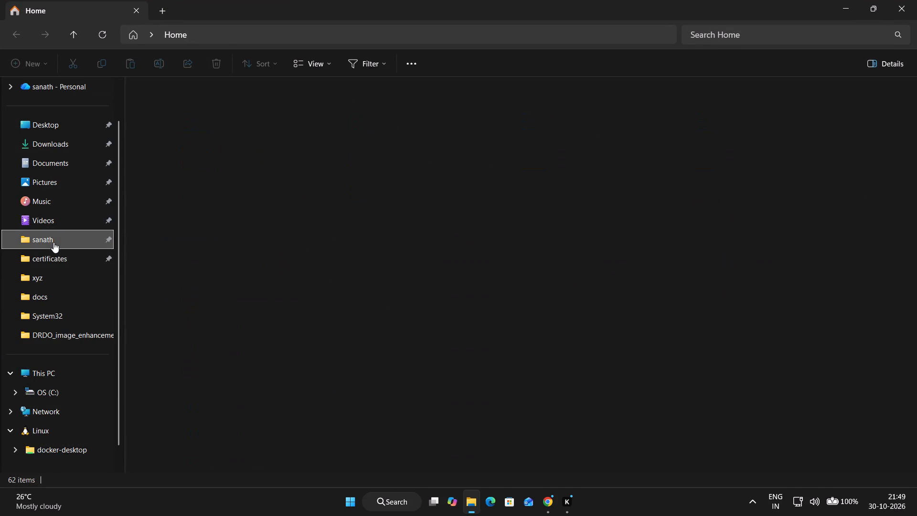
{"action": "left_click", "coordinate": [70, 136]}
{"action": "scroll", "coordinate": [570, 304], "scroll_direction": "up", "scroll_amount": 2}
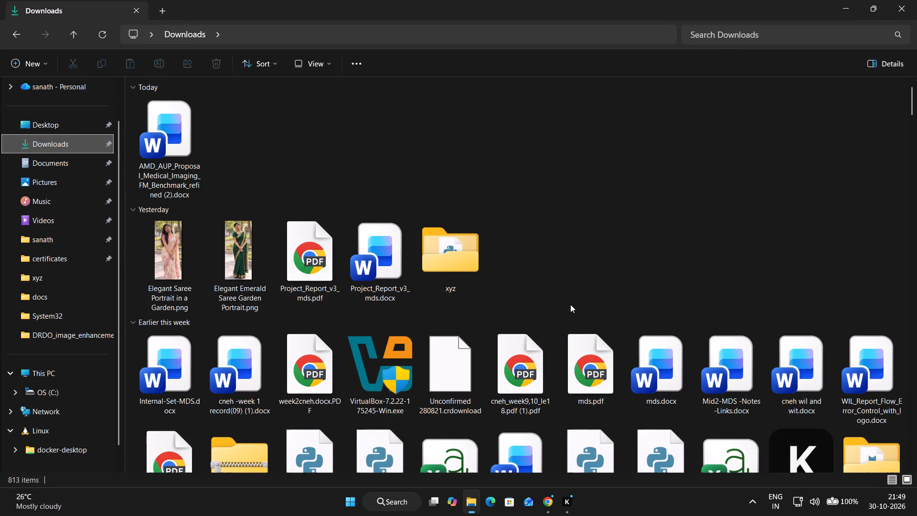
{"action": "scroll", "coordinate": [570, 304], "scroll_direction": "up", "scroll_amount": 4}
{"action": "scroll", "coordinate": [454, 251], "scroll_direction": "down", "scroll_amount": 6}
{"action": "scroll", "coordinate": [466, 289], "scroll_direction": "up", "scroll_amount": 6}
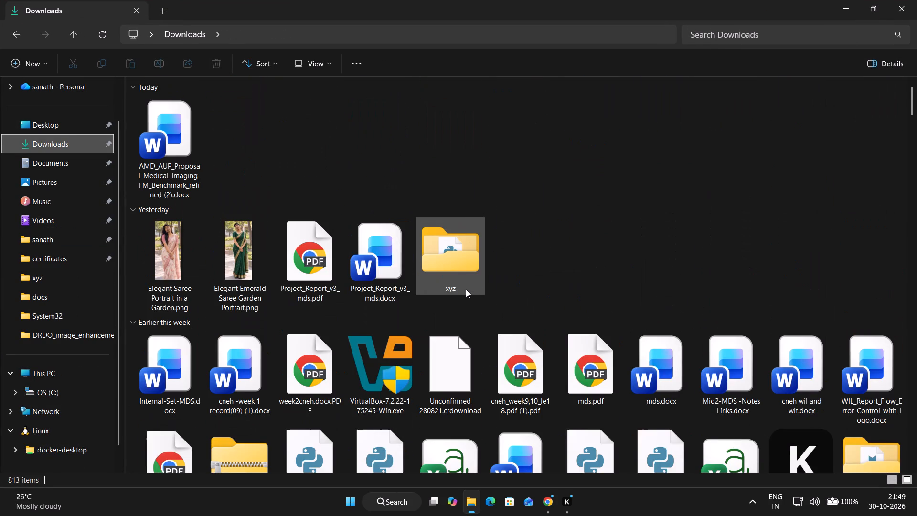
{"action": "scroll", "coordinate": [466, 289], "scroll_direction": "down", "scroll_amount": 1}
{"action": "double_click", "coordinate": [876, 314]}
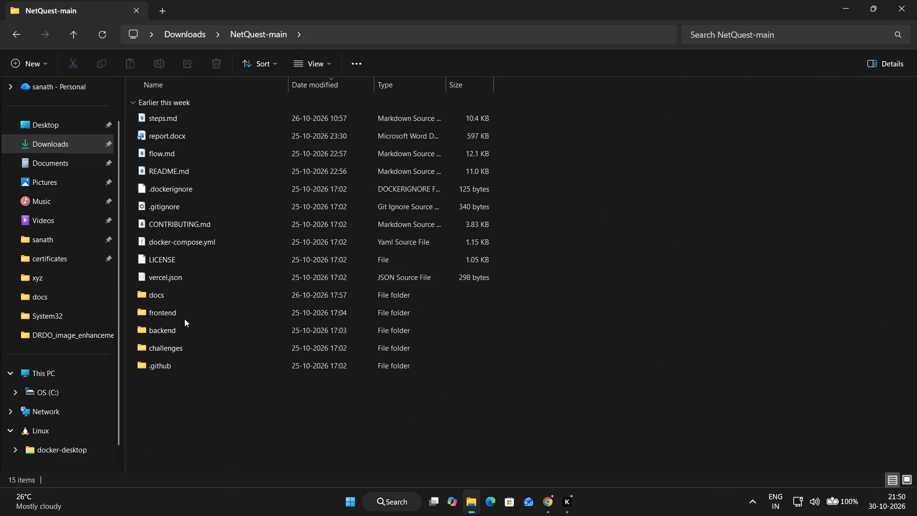
{"action": "double_click", "coordinate": [190, 301]}
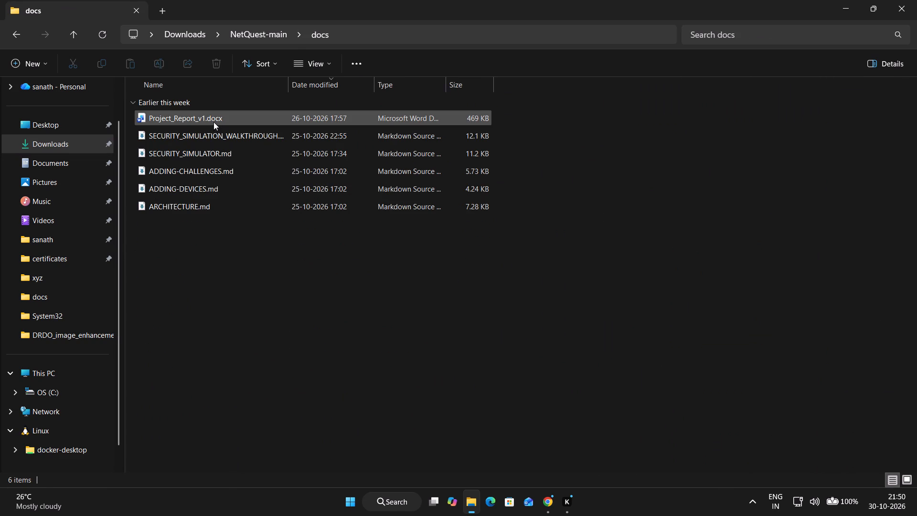
{"action": "double_click", "coordinate": [213, 122]}
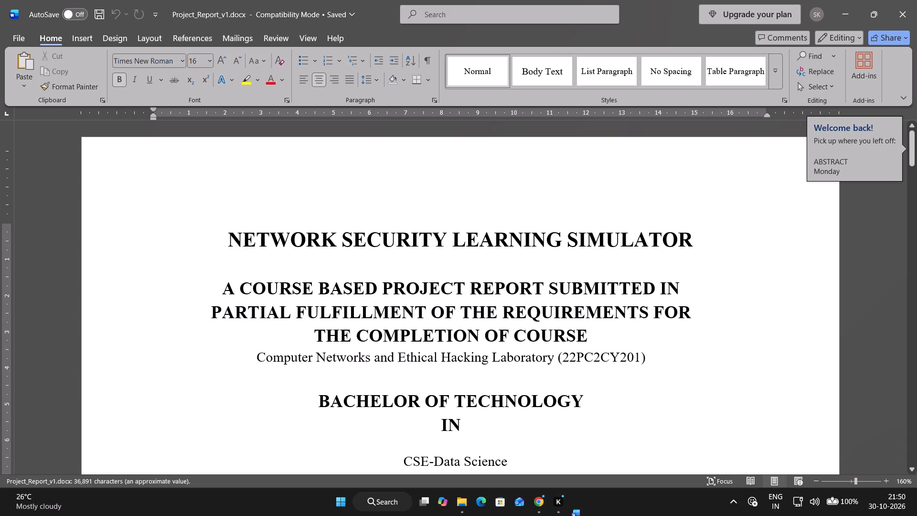
Look through the report's cover page and certificate page, including the student list, guide, department and signature blocks.
{"action": "left_click", "coordinate": [858, 266]}
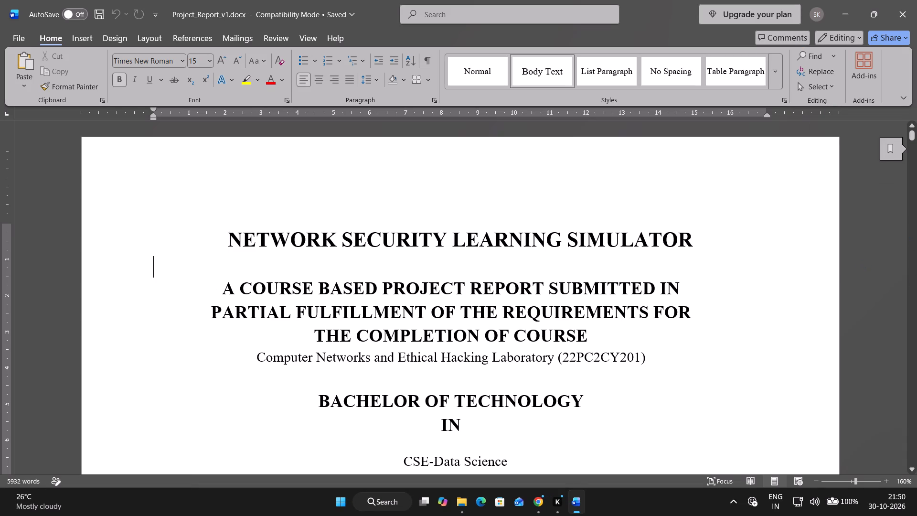
{"action": "scroll", "coordinate": [612, 268], "scroll_direction": "down", "scroll_amount": 7}
{"action": "scroll", "coordinate": [625, 294], "scroll_direction": "up", "scroll_amount": 3}
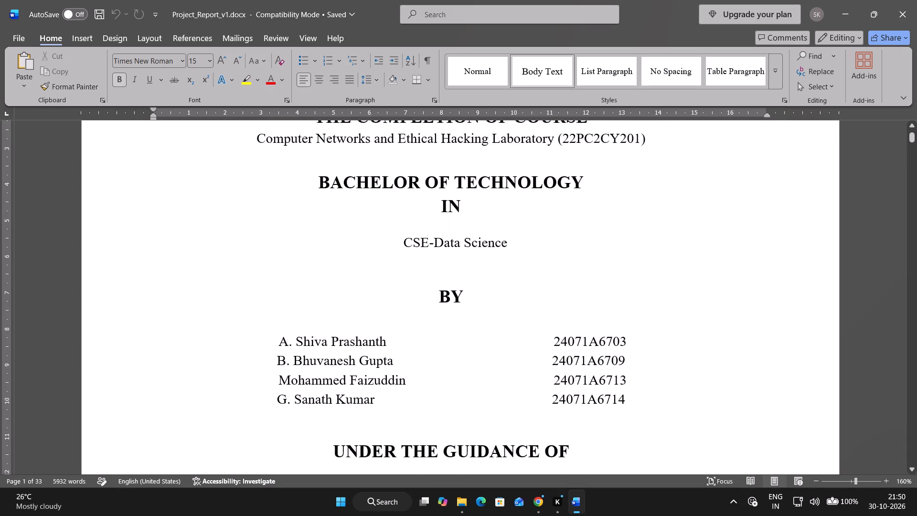
{"action": "scroll", "coordinate": [625, 296], "scroll_direction": "up", "scroll_amount": 1}
{"action": "scroll", "coordinate": [624, 292], "scroll_direction": "down", "scroll_amount": 6}
{"action": "scroll", "coordinate": [624, 292], "scroll_direction": "up", "scroll_amount": 2}
{"action": "scroll", "coordinate": [624, 292], "scroll_direction": "down", "scroll_amount": 1}
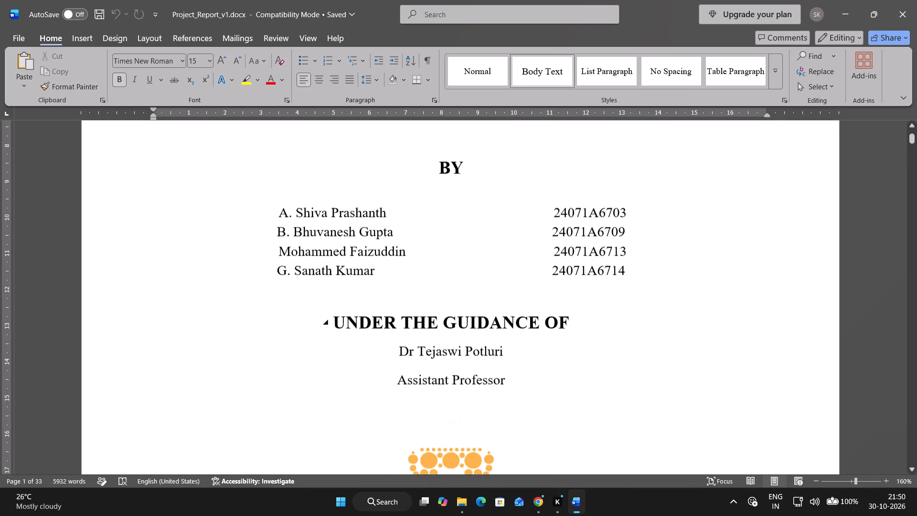
{"action": "scroll", "coordinate": [624, 292], "scroll_direction": "down", "scroll_amount": 6}
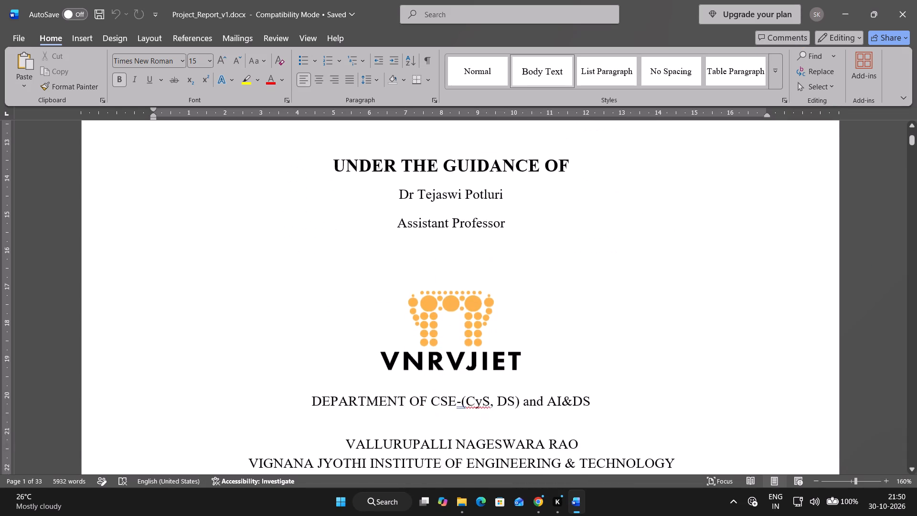
{"action": "scroll", "coordinate": [624, 292], "scroll_direction": "down", "scroll_amount": 3}
{"action": "scroll", "coordinate": [624, 292], "scroll_direction": "up", "scroll_amount": 2}
{"action": "scroll", "coordinate": [624, 292], "scroll_direction": "down", "scroll_amount": 20}
{"action": "scroll", "coordinate": [624, 292], "scroll_direction": "down", "scroll_amount": 1}
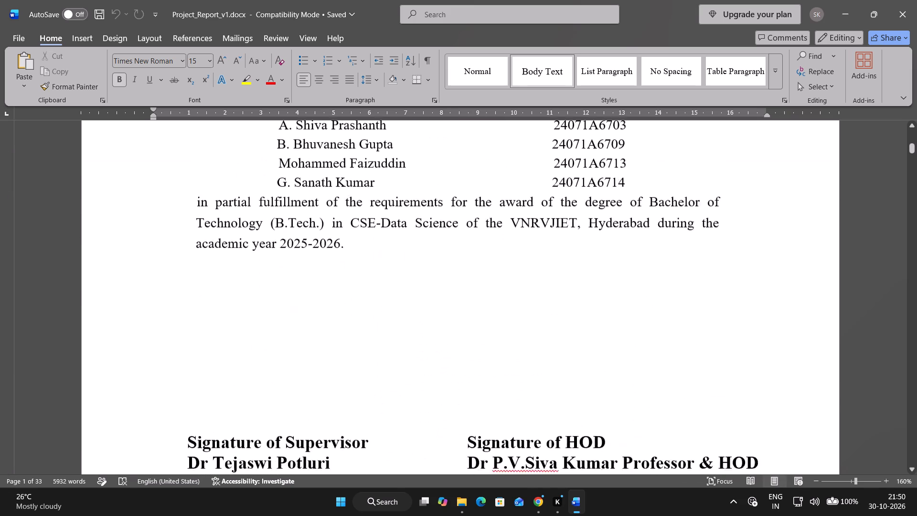
{"action": "scroll", "coordinate": [624, 292], "scroll_direction": "down", "scroll_amount": 2}
{"action": "scroll", "coordinate": [624, 304], "scroll_direction": "up", "scroll_amount": 3}
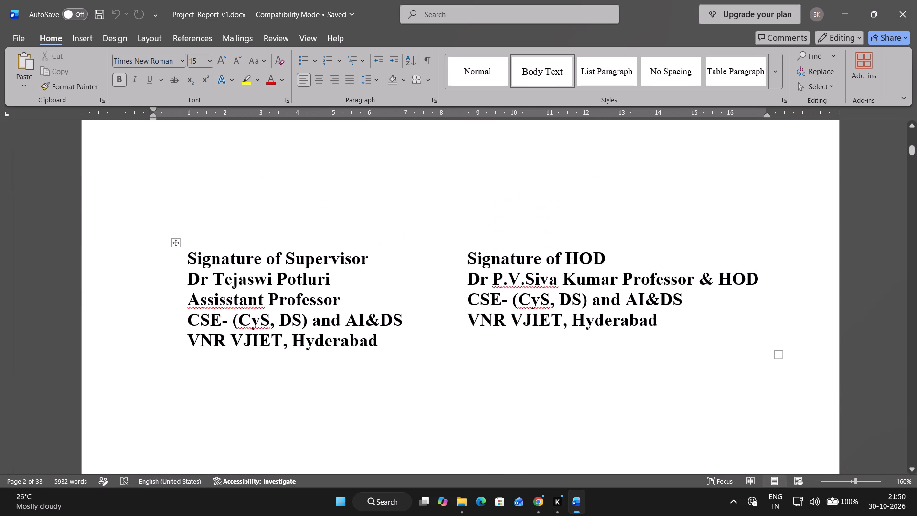
Review the report's opening pages at 70% zoom, comparing the student lists on the cover, certificate, declaration and acknowledgement pages.
{"action": "scroll", "coordinate": [548, 208], "scroll_direction": "down", "scroll_amount": 5, "text": "ctrl"}
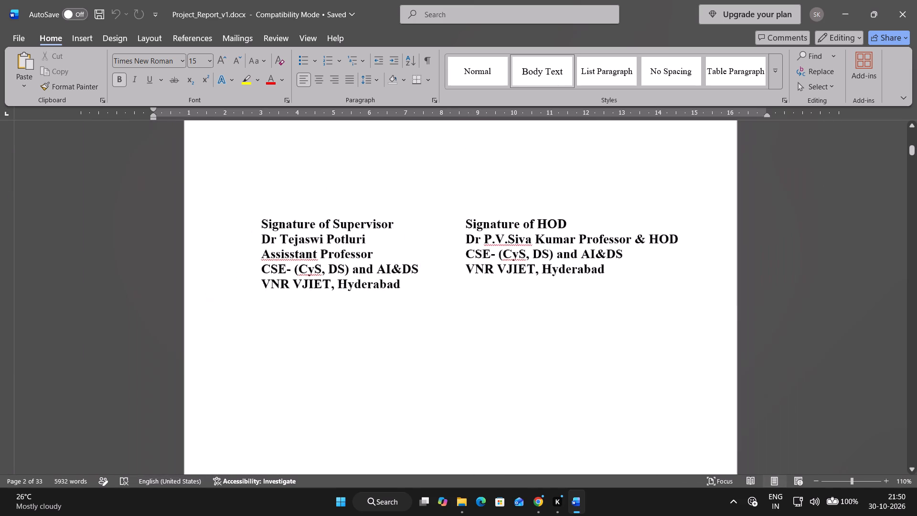
{"action": "scroll", "coordinate": [546, 210], "scroll_direction": "down", "scroll_amount": 2, "text": "ctrl"}
{"action": "scroll", "coordinate": [567, 307], "scroll_direction": "down", "scroll_amount": 2, "text": "ctrl"}
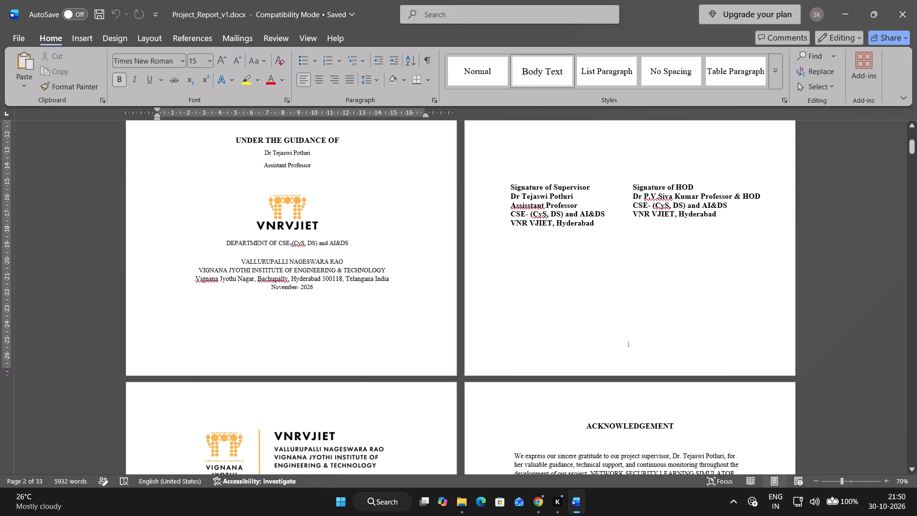
{"action": "scroll", "coordinate": [567, 307], "scroll_direction": "up", "scroll_amount": 9}
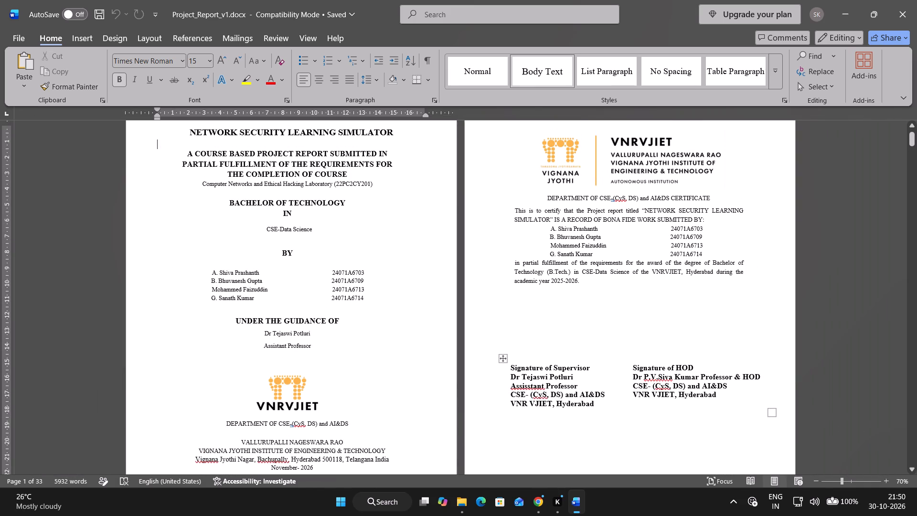
{"action": "scroll", "coordinate": [567, 295], "scroll_direction": "down", "scroll_amount": 15}
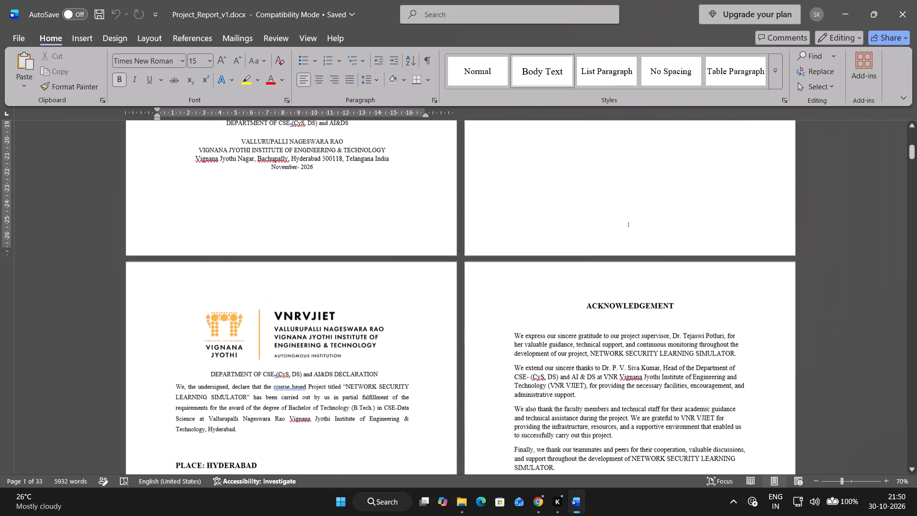
{"action": "scroll", "coordinate": [567, 295], "scroll_direction": "down", "scroll_amount": 6}
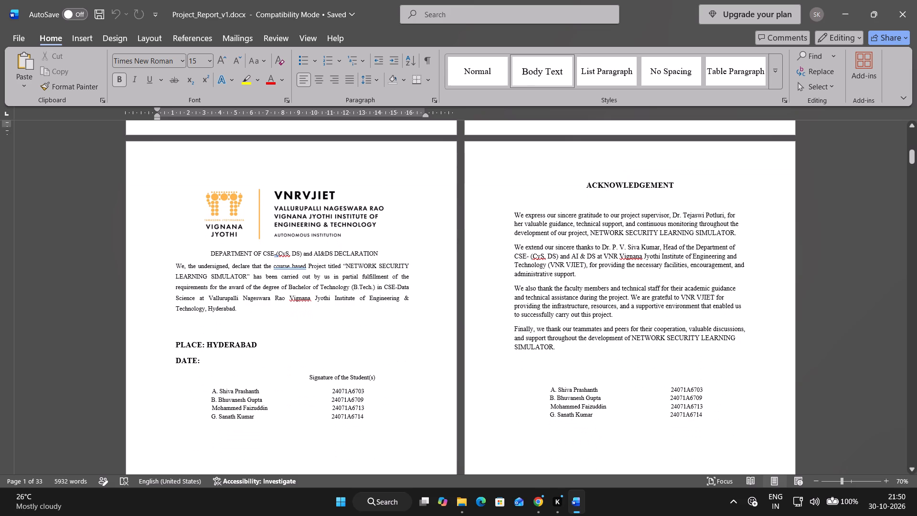
{"action": "scroll", "coordinate": [583, 279], "scroll_direction": "down", "scroll_amount": 5}
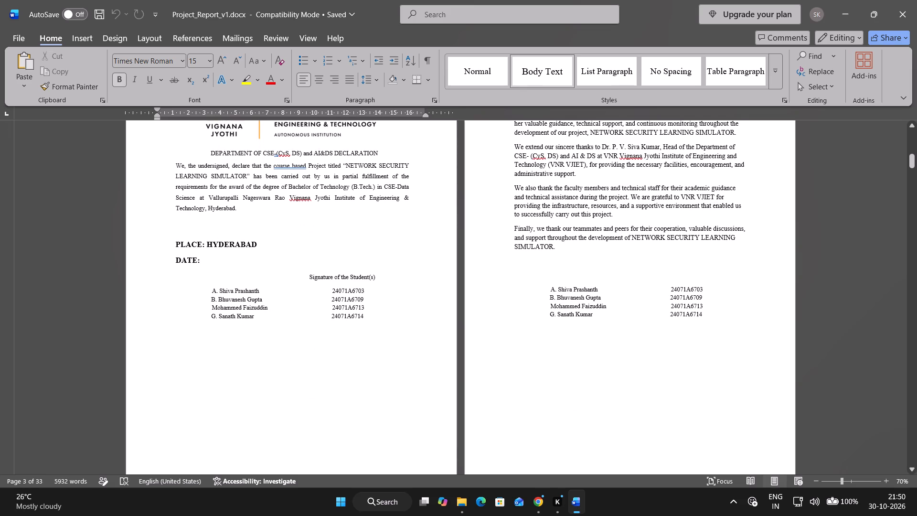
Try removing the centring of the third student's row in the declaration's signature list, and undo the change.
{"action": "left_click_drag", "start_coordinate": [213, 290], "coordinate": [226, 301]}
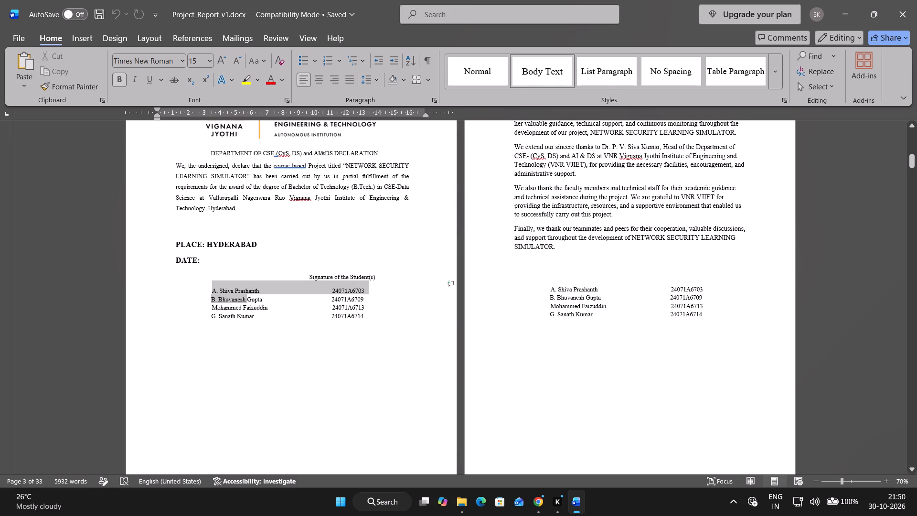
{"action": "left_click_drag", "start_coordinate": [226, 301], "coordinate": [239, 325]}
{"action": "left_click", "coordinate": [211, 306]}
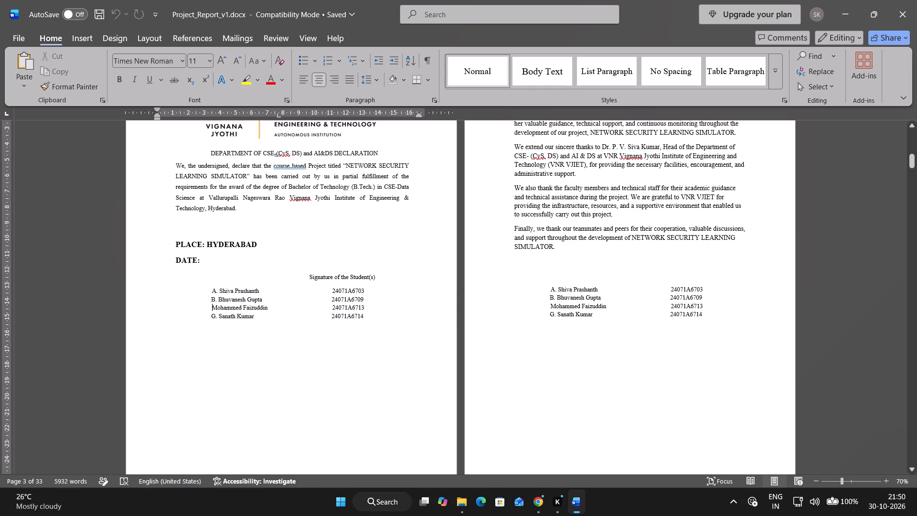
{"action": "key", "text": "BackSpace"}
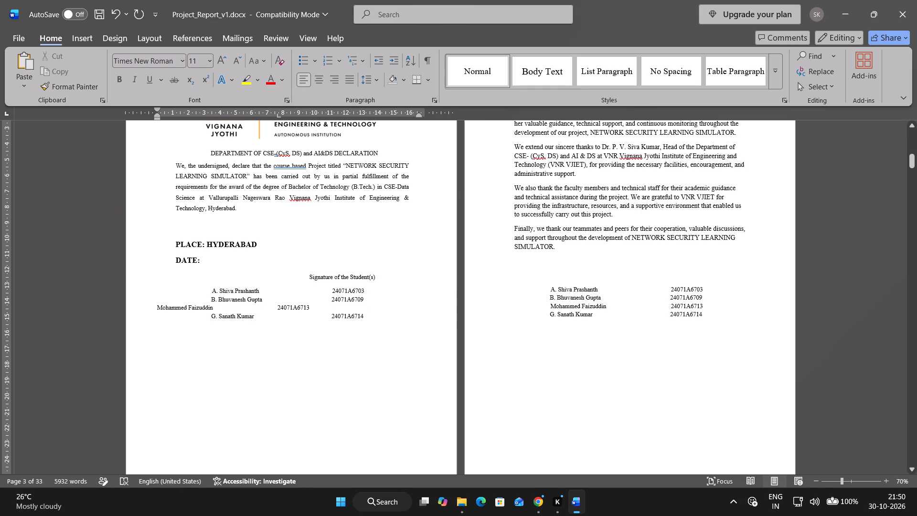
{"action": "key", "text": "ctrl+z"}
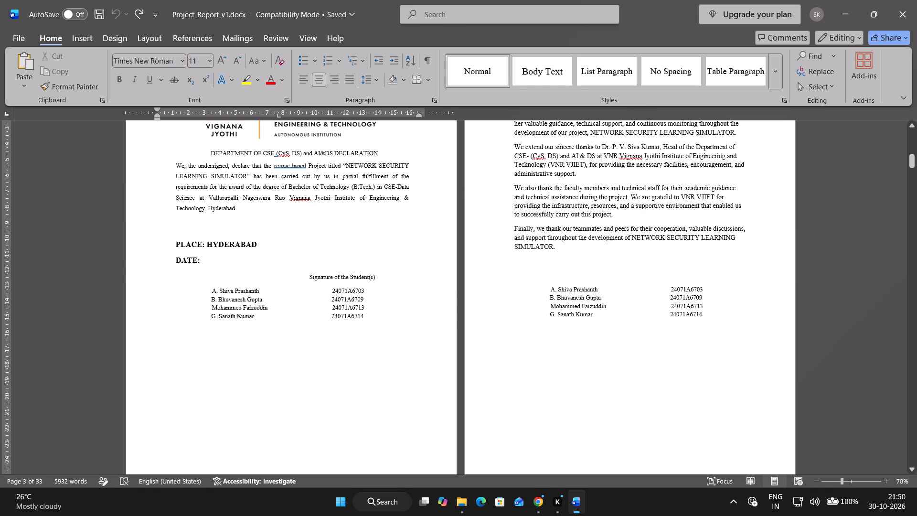
Left-align the third student's row in the declaration's signature list and pad it with leading spaces to line the name up with the others.
{"action": "key", "text": "BackSpace"}
{"action": "key", "text": "space"}
{"action": "key", "text": "space"}
{"action": "key", "text": "space"}
{"action": "key", "text": "space"}
{"action": "key", "text": "space"}
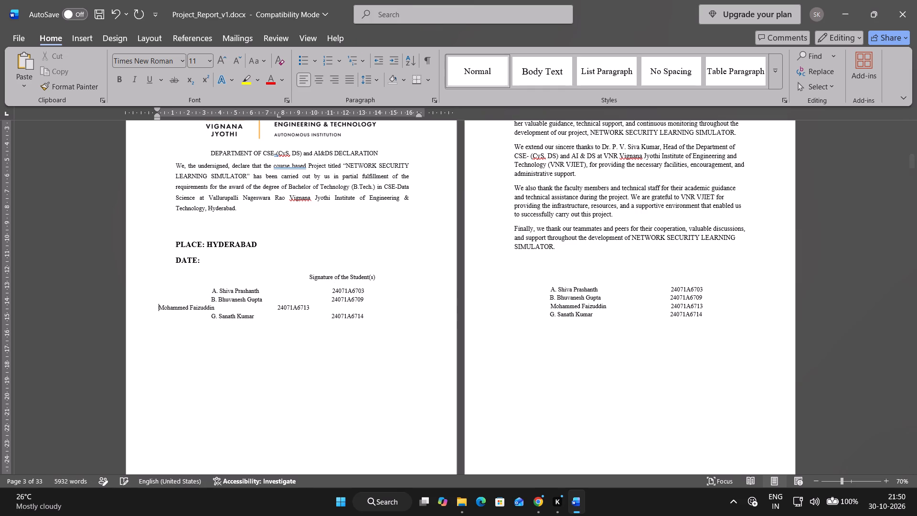
{"action": "key", "text": "Tab"}
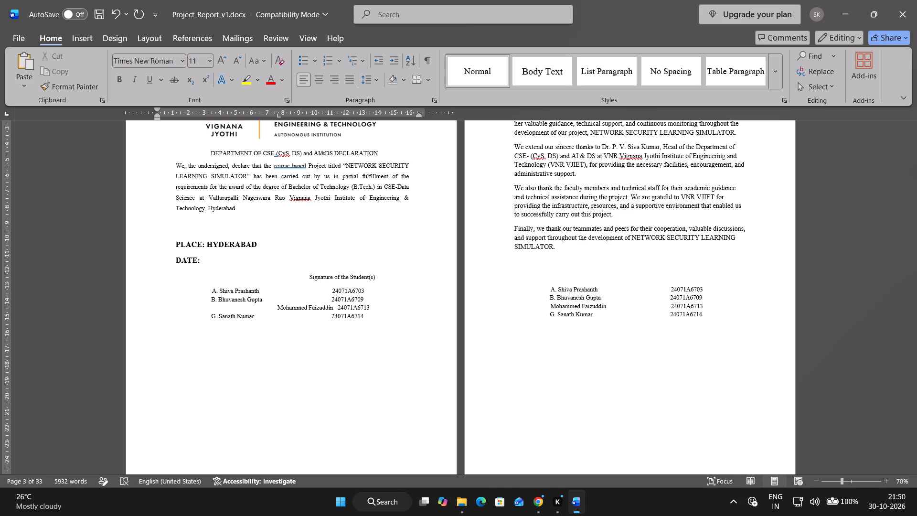
{"action": "key", "text": "BackSpace"}
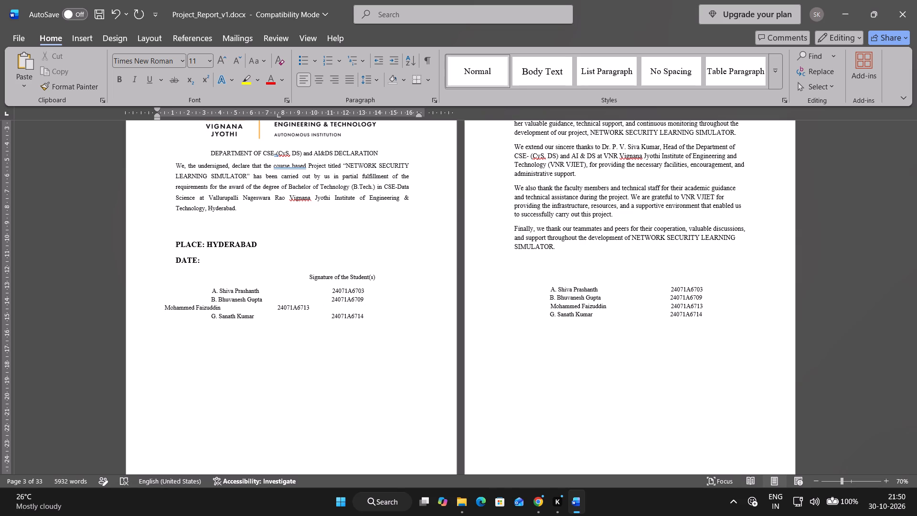
{"action": "key", "text": "space"}
{"action": "key", "text": "space"}
{"action": "key", "text": "space"}
{"action": "key", "text": "space"}
{"action": "key", "text": "space"}
{"action": "key", "text": "space"}
{"action": "key", "text": "space"}
{"action": "key", "text": "space"}
{"action": "key", "text": "space"}
{"action": "key", "text": "space"}
{"action": "key", "text": "space"}
{"action": "key", "text": "space"}
{"action": "key", "text": "space"}
{"action": "key", "text": "space"}
{"action": "key", "text": "space"}
{"action": "key", "text": "space"}
{"action": "key", "text": "space"}
{"action": "key", "text": "space"}
{"action": "key", "text": "space"}
{"action": "key", "text": "space"}
{"action": "key", "text": "space"}
{"action": "key", "text": "space"}
{"action": "key", "text": "space"}
{"action": "key", "text": "space"}
{"action": "key", "text": "space"}
{"action": "key", "text": "space"}
{"action": "key", "text": "space"}
{"action": "key", "text": "space"}
{"action": "key", "text": "space"}
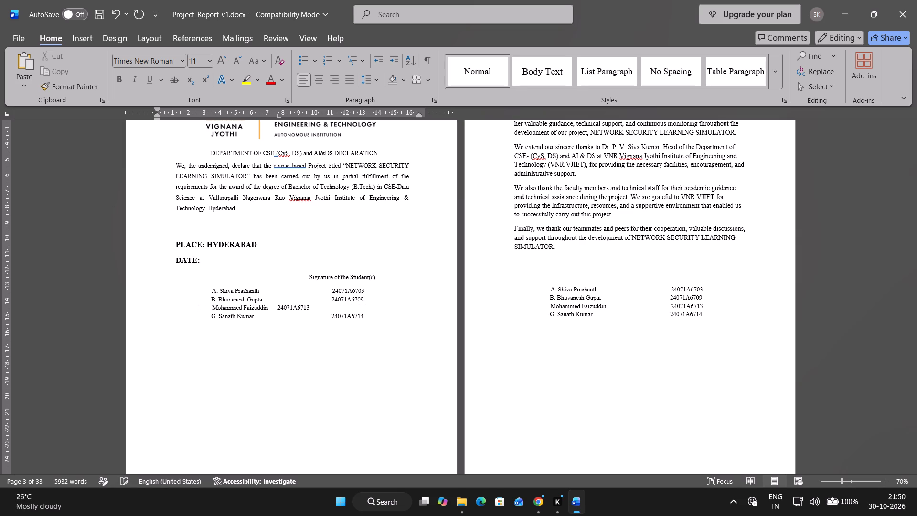
{"action": "key", "text": "BackSpace"}
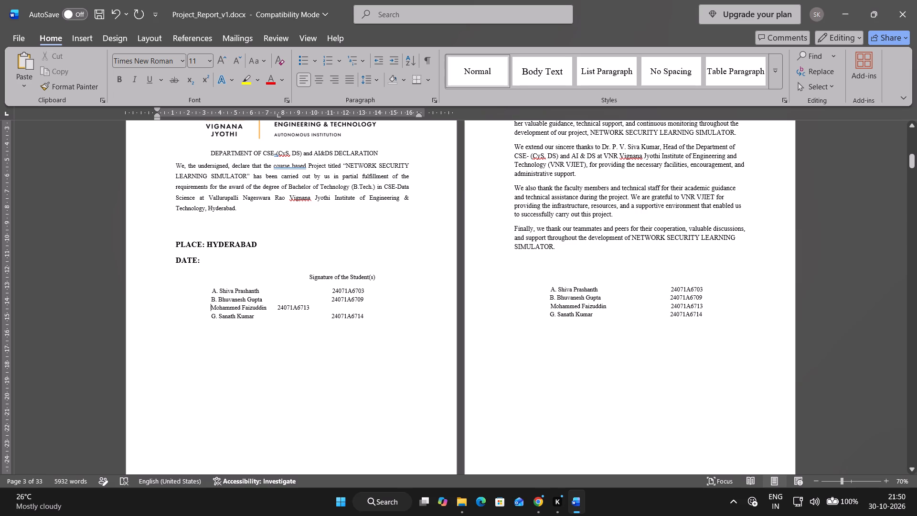
Insert spaces before the third student's roll number in the declaration to line it up with the roll-number column.
{"action": "left_click", "coordinate": [277, 309]}
{"action": "key", "text": "space"}
{"action": "key", "text": "space"}
{"action": "key", "text": "space"}
{"action": "key", "text": "space"}
{"action": "key", "text": "space"}
{"action": "key", "text": "space"}
{"action": "key", "text": "space"}
{"action": "key", "text": "space"}
{"action": "key", "text": "space"}
{"action": "key", "text": "space"}
{"action": "key", "text": "space"}
{"action": "key", "text": "space"}
{"action": "key", "text": "space"}
{"action": "key", "text": "space"}
{"action": "key", "text": "space"}
{"action": "key", "text": "space"}
{"action": "key", "text": "space"}
{"action": "key", "text": "space"}
{"action": "key", "text": "space"}
{"action": "key", "text": "space"}
{"action": "key", "text": "BackSpace"}
{"action": "key", "text": "BackSpace"}
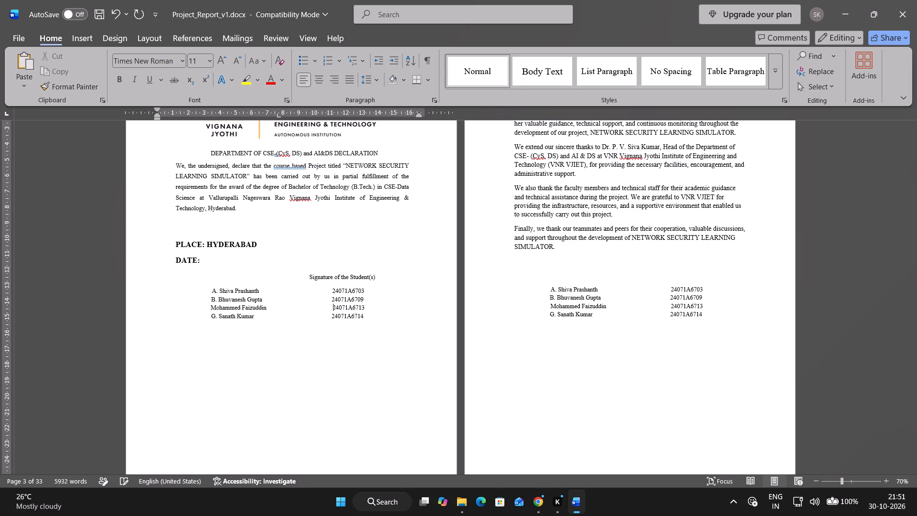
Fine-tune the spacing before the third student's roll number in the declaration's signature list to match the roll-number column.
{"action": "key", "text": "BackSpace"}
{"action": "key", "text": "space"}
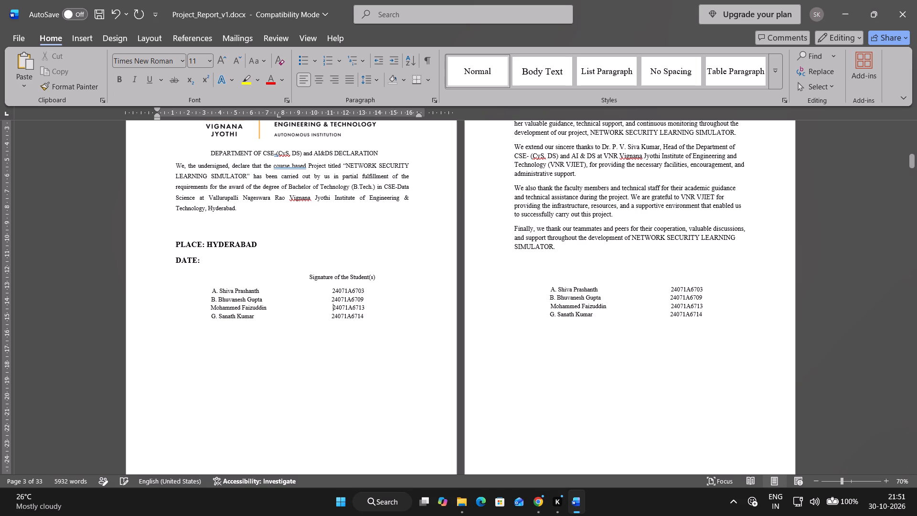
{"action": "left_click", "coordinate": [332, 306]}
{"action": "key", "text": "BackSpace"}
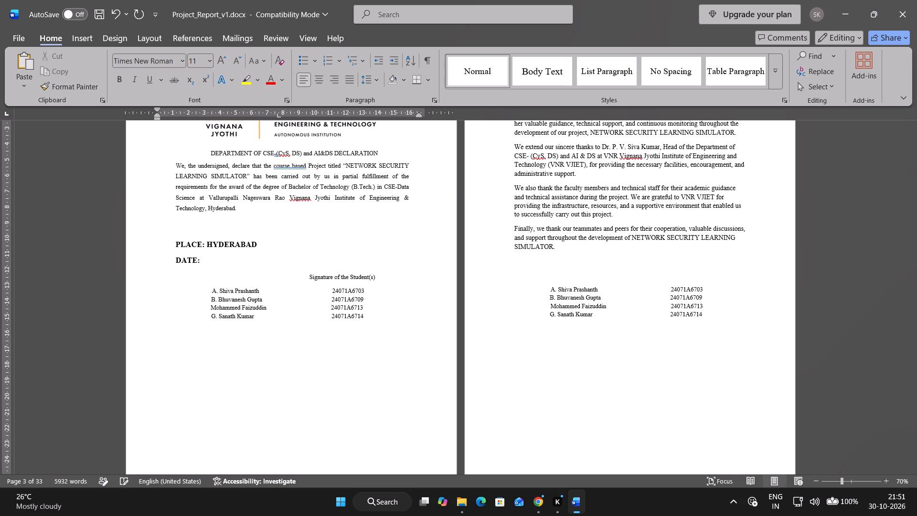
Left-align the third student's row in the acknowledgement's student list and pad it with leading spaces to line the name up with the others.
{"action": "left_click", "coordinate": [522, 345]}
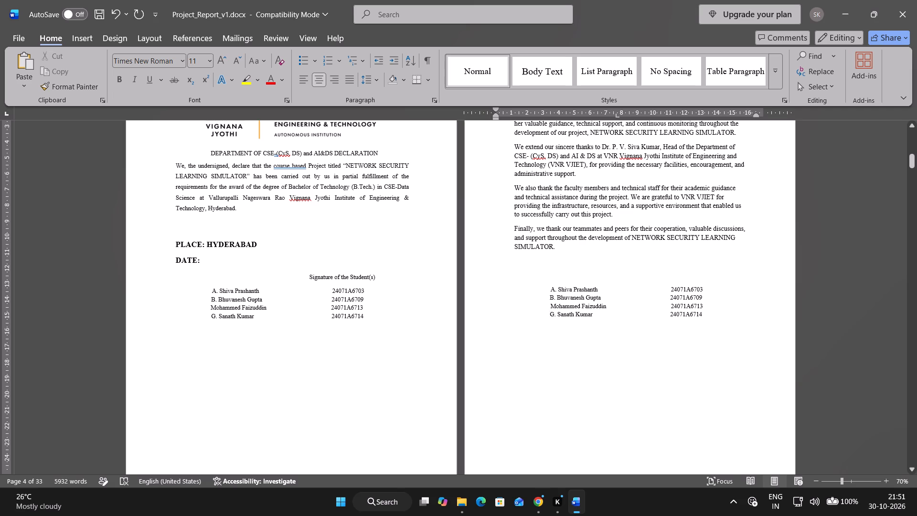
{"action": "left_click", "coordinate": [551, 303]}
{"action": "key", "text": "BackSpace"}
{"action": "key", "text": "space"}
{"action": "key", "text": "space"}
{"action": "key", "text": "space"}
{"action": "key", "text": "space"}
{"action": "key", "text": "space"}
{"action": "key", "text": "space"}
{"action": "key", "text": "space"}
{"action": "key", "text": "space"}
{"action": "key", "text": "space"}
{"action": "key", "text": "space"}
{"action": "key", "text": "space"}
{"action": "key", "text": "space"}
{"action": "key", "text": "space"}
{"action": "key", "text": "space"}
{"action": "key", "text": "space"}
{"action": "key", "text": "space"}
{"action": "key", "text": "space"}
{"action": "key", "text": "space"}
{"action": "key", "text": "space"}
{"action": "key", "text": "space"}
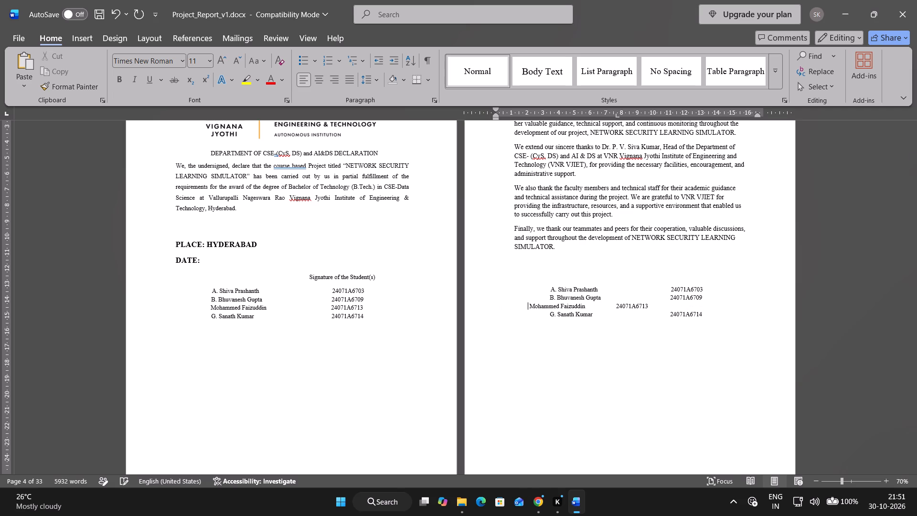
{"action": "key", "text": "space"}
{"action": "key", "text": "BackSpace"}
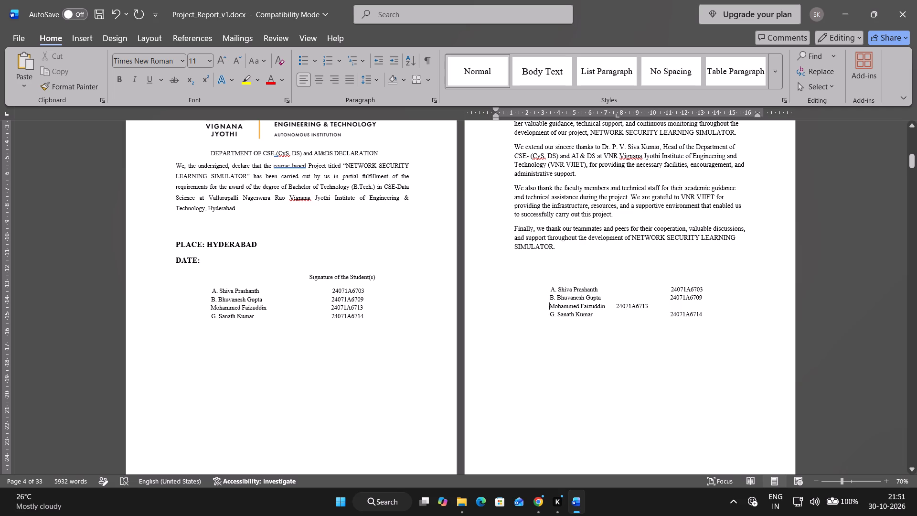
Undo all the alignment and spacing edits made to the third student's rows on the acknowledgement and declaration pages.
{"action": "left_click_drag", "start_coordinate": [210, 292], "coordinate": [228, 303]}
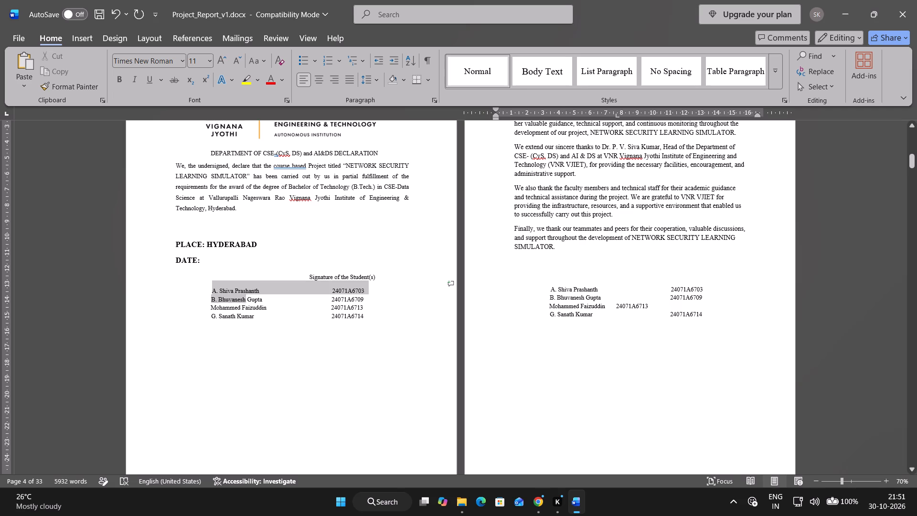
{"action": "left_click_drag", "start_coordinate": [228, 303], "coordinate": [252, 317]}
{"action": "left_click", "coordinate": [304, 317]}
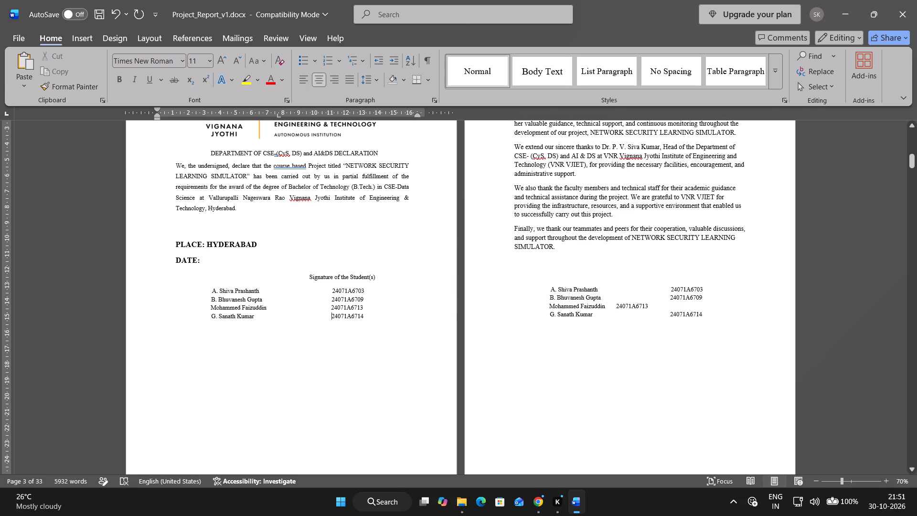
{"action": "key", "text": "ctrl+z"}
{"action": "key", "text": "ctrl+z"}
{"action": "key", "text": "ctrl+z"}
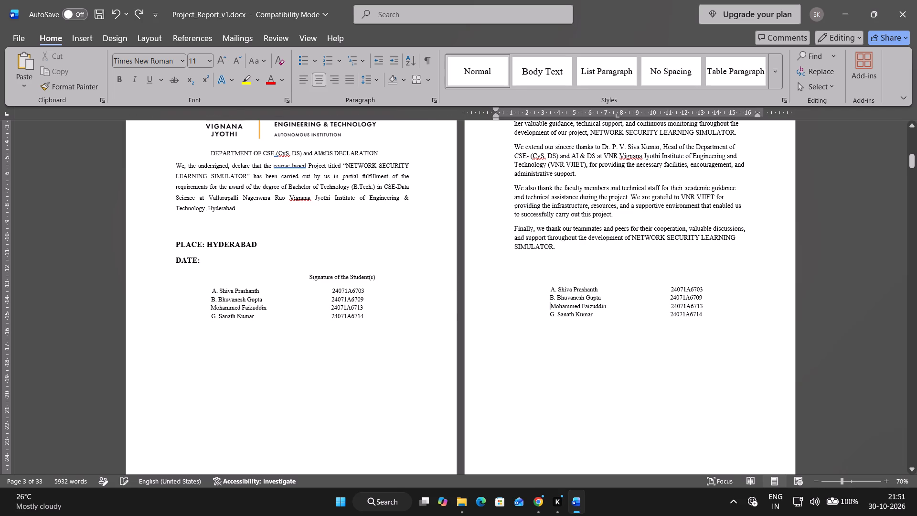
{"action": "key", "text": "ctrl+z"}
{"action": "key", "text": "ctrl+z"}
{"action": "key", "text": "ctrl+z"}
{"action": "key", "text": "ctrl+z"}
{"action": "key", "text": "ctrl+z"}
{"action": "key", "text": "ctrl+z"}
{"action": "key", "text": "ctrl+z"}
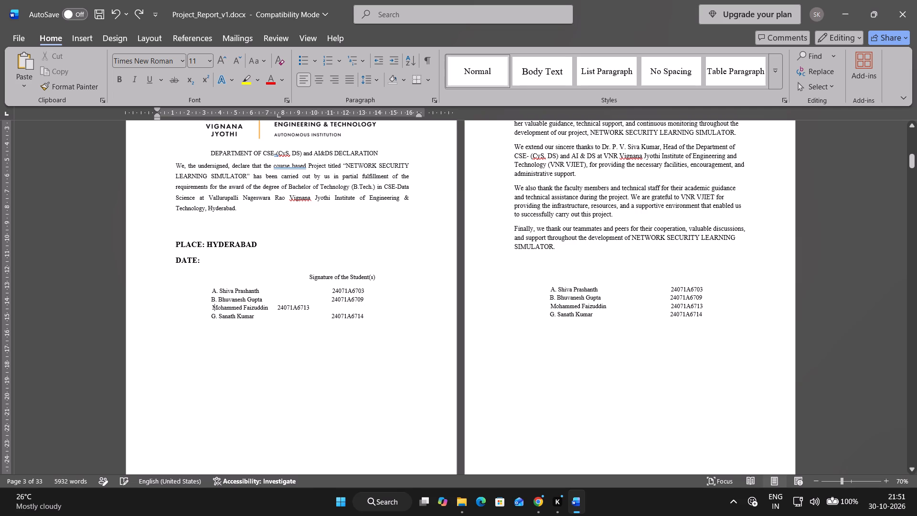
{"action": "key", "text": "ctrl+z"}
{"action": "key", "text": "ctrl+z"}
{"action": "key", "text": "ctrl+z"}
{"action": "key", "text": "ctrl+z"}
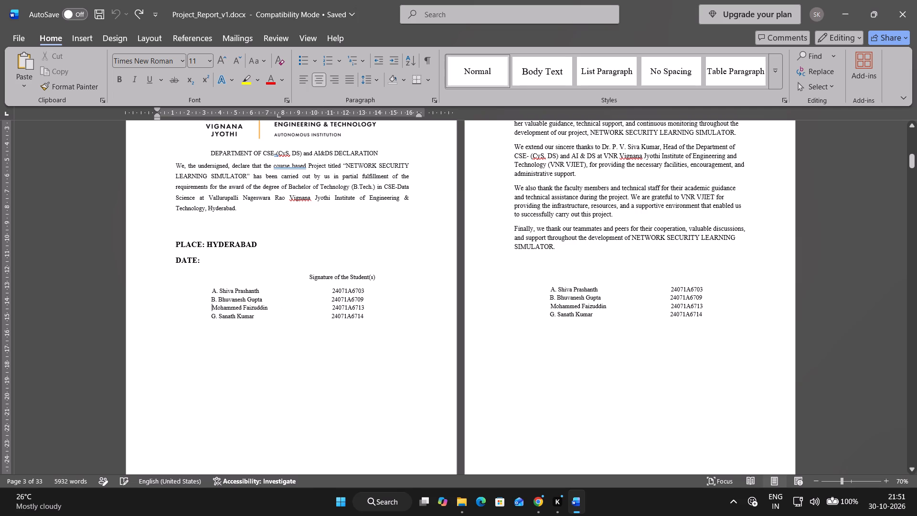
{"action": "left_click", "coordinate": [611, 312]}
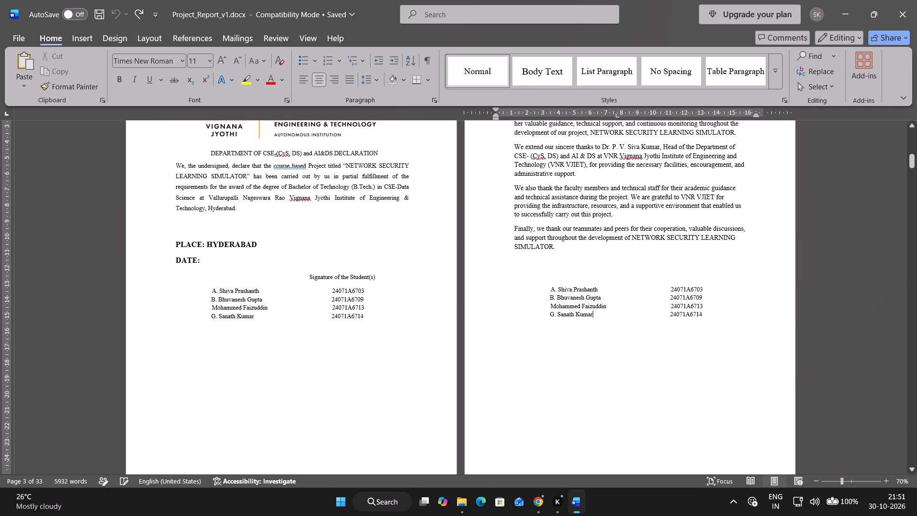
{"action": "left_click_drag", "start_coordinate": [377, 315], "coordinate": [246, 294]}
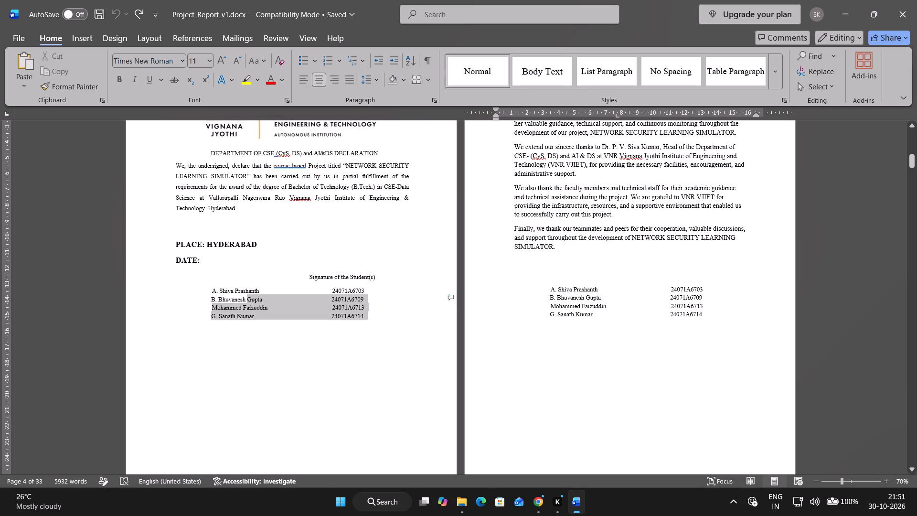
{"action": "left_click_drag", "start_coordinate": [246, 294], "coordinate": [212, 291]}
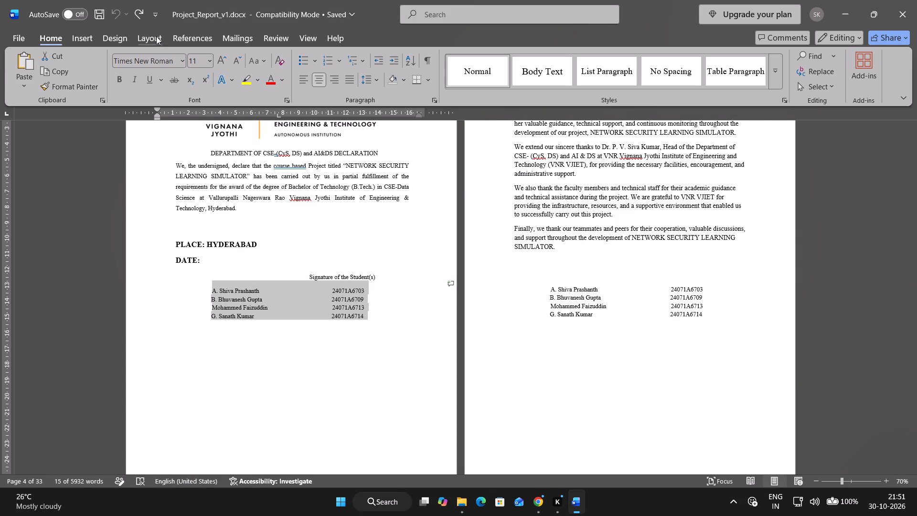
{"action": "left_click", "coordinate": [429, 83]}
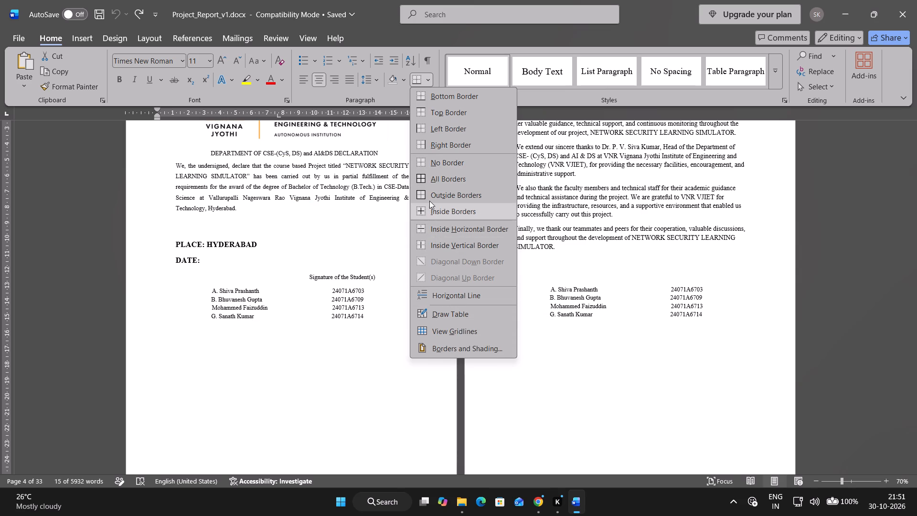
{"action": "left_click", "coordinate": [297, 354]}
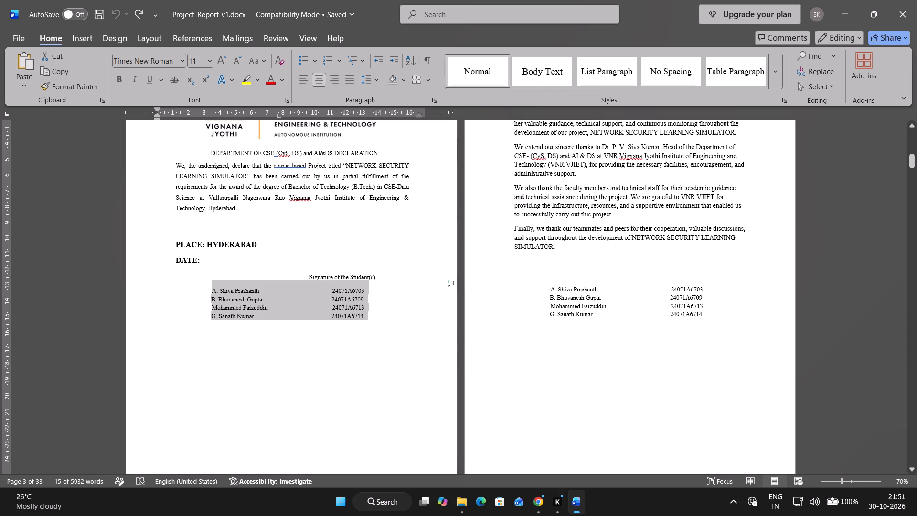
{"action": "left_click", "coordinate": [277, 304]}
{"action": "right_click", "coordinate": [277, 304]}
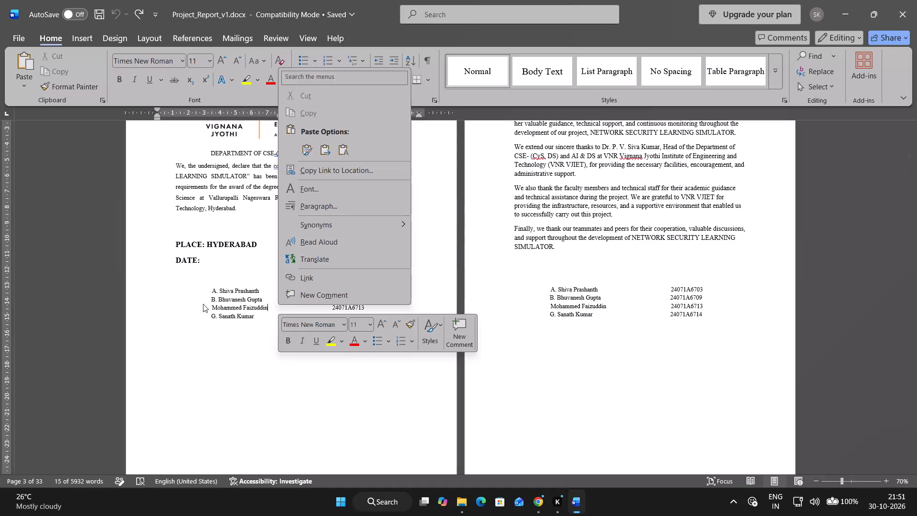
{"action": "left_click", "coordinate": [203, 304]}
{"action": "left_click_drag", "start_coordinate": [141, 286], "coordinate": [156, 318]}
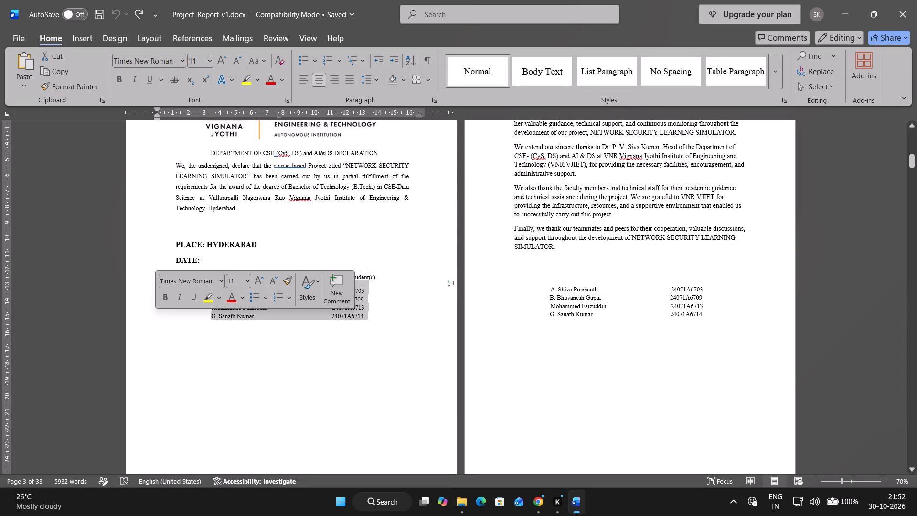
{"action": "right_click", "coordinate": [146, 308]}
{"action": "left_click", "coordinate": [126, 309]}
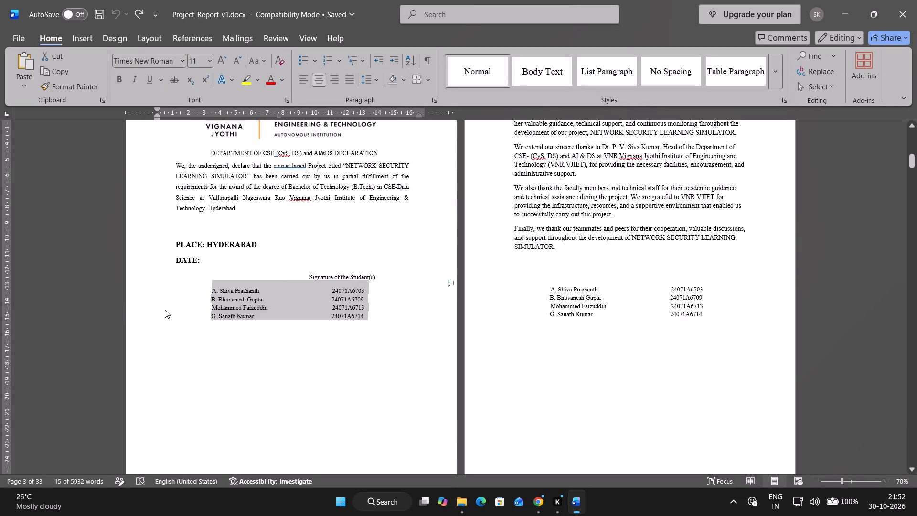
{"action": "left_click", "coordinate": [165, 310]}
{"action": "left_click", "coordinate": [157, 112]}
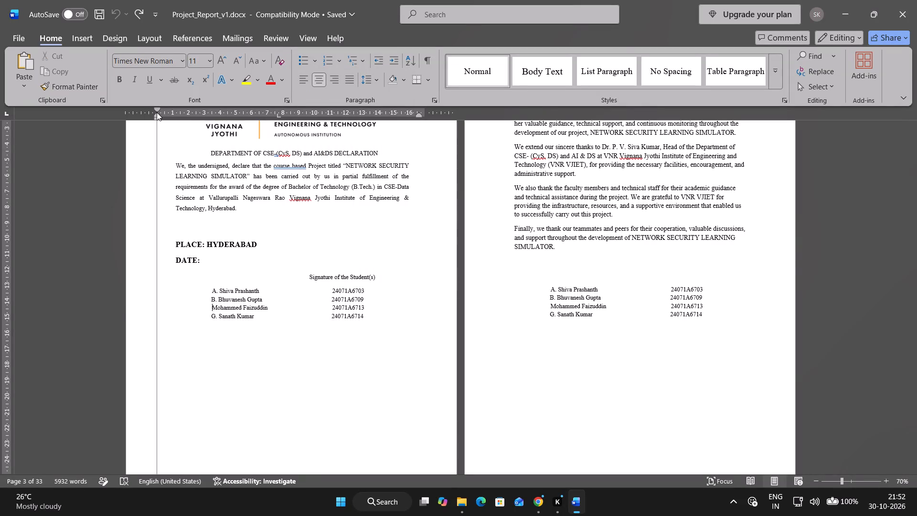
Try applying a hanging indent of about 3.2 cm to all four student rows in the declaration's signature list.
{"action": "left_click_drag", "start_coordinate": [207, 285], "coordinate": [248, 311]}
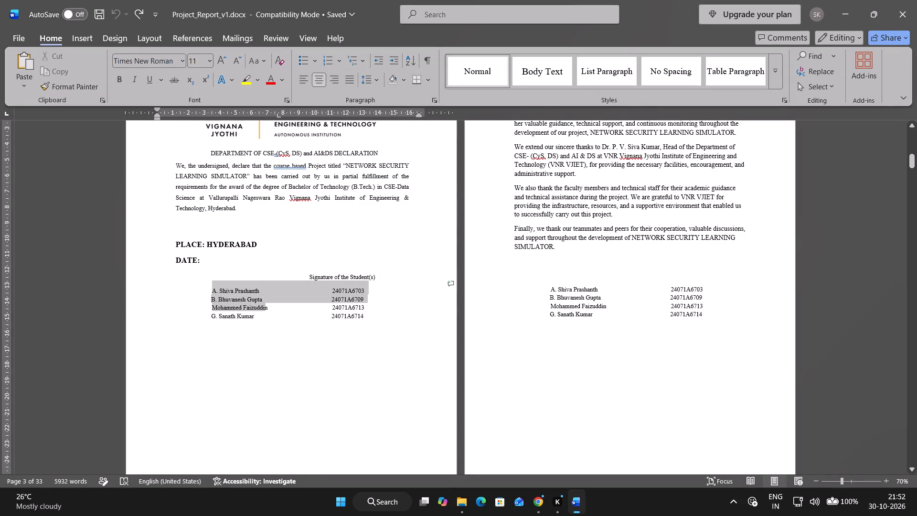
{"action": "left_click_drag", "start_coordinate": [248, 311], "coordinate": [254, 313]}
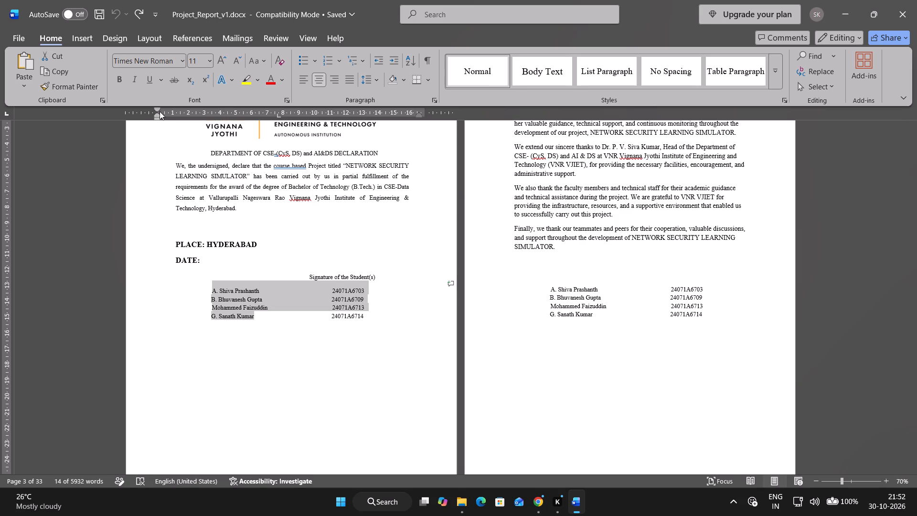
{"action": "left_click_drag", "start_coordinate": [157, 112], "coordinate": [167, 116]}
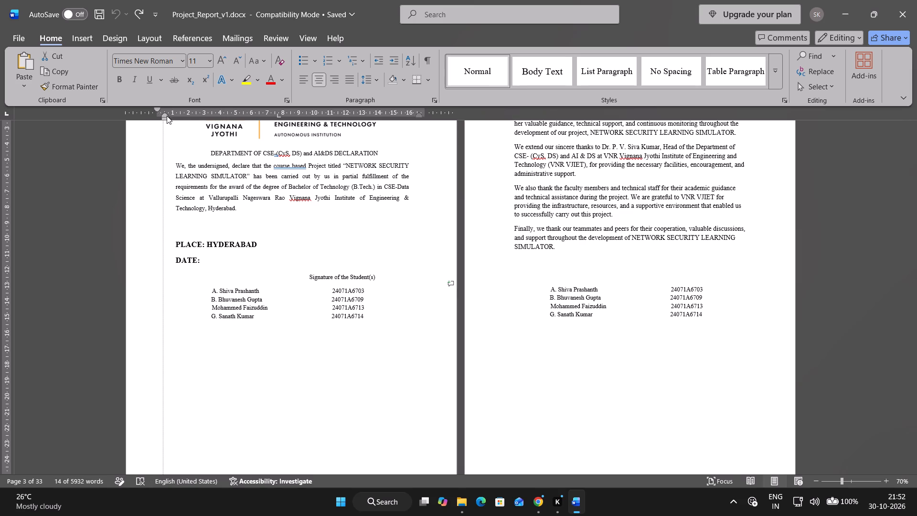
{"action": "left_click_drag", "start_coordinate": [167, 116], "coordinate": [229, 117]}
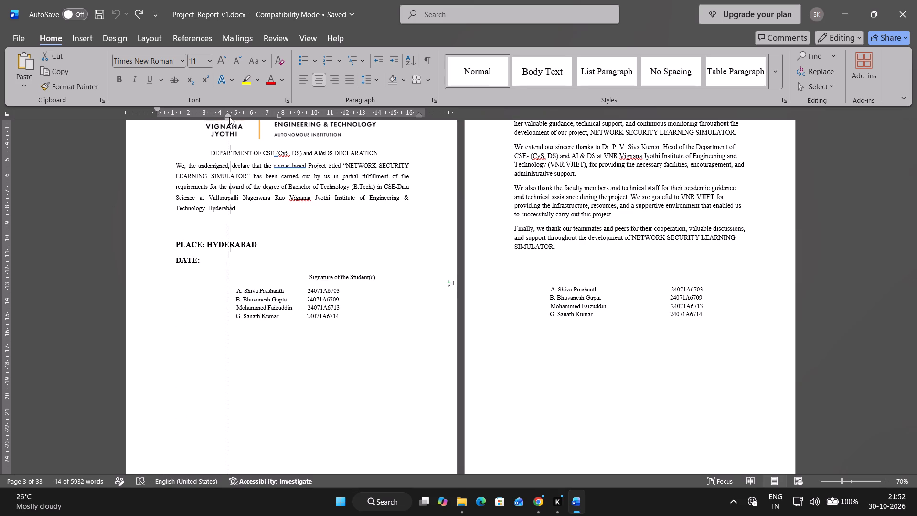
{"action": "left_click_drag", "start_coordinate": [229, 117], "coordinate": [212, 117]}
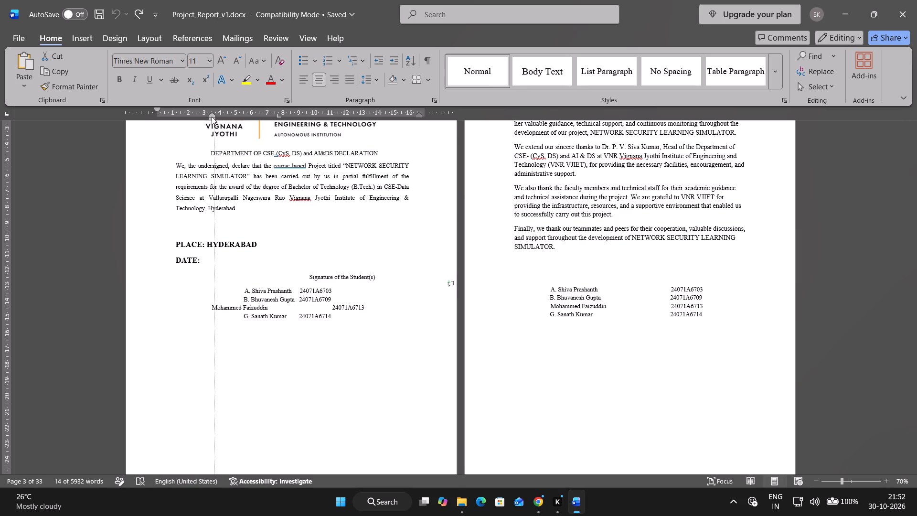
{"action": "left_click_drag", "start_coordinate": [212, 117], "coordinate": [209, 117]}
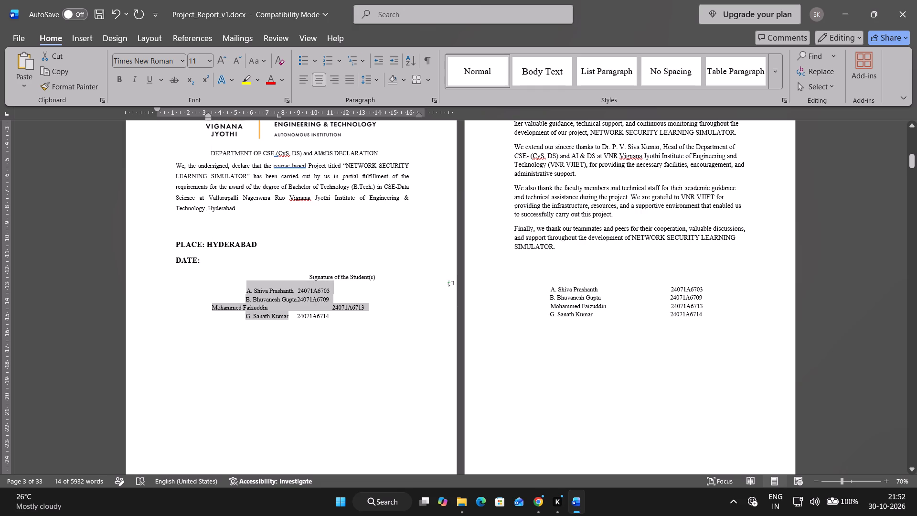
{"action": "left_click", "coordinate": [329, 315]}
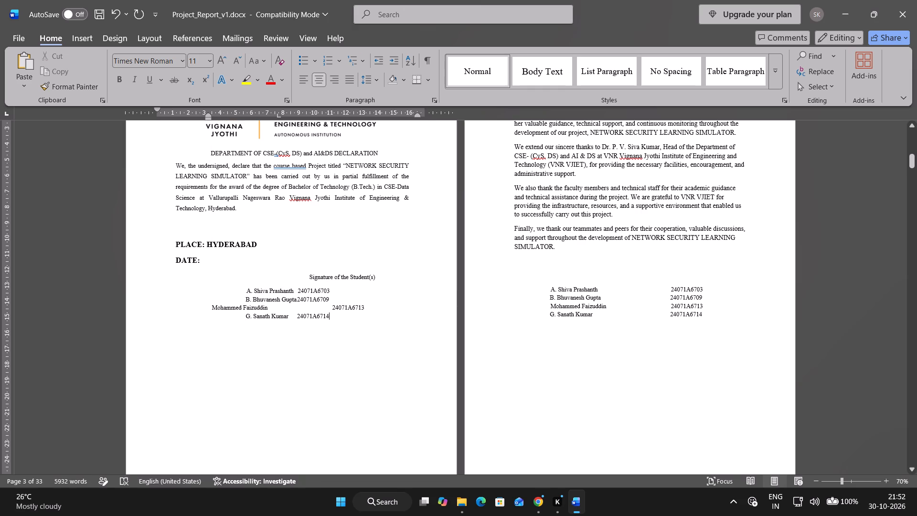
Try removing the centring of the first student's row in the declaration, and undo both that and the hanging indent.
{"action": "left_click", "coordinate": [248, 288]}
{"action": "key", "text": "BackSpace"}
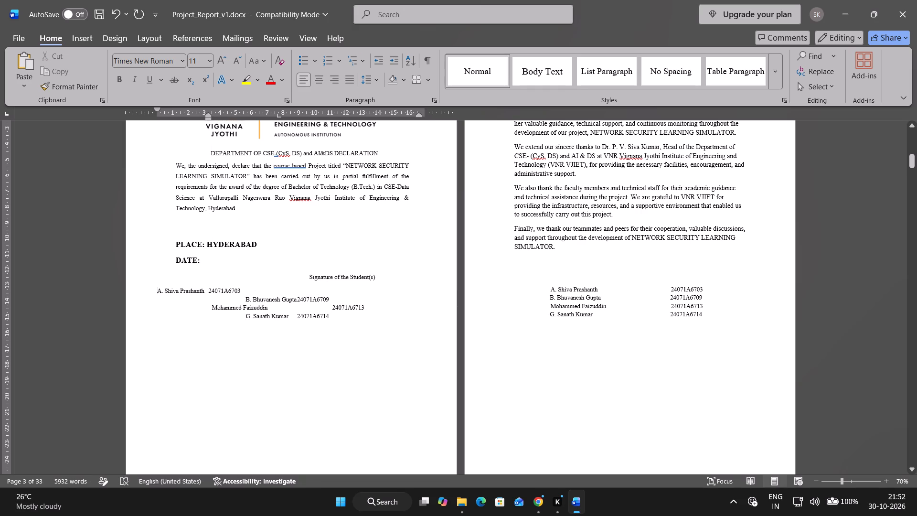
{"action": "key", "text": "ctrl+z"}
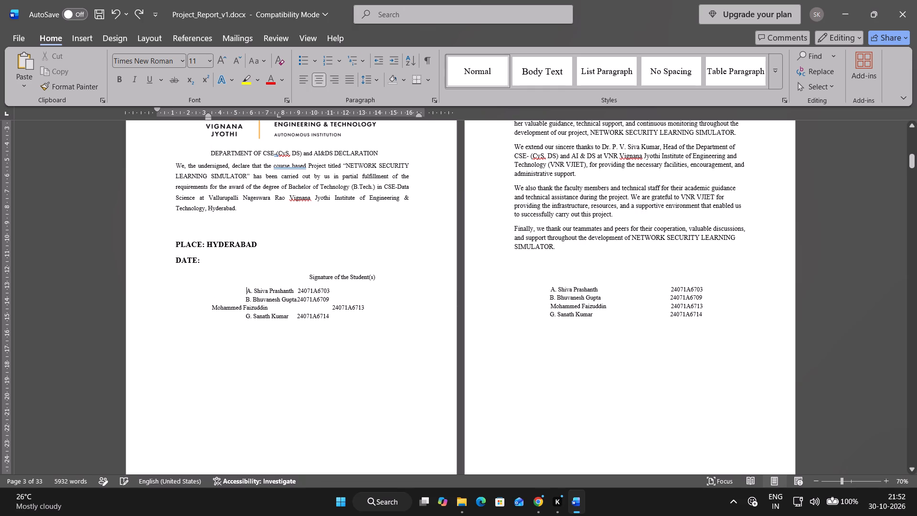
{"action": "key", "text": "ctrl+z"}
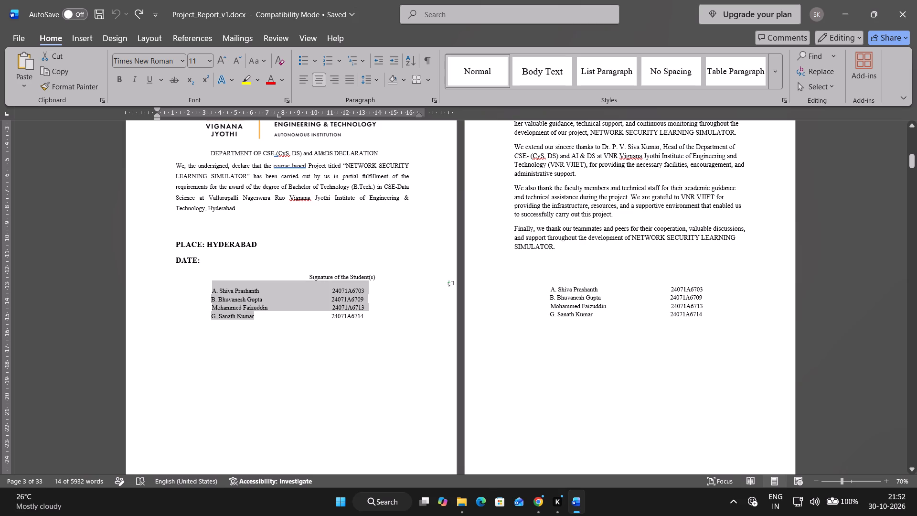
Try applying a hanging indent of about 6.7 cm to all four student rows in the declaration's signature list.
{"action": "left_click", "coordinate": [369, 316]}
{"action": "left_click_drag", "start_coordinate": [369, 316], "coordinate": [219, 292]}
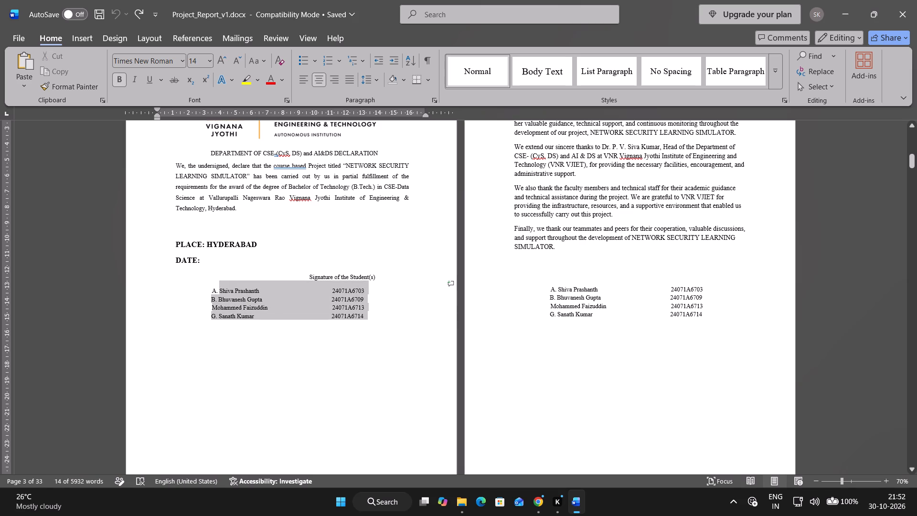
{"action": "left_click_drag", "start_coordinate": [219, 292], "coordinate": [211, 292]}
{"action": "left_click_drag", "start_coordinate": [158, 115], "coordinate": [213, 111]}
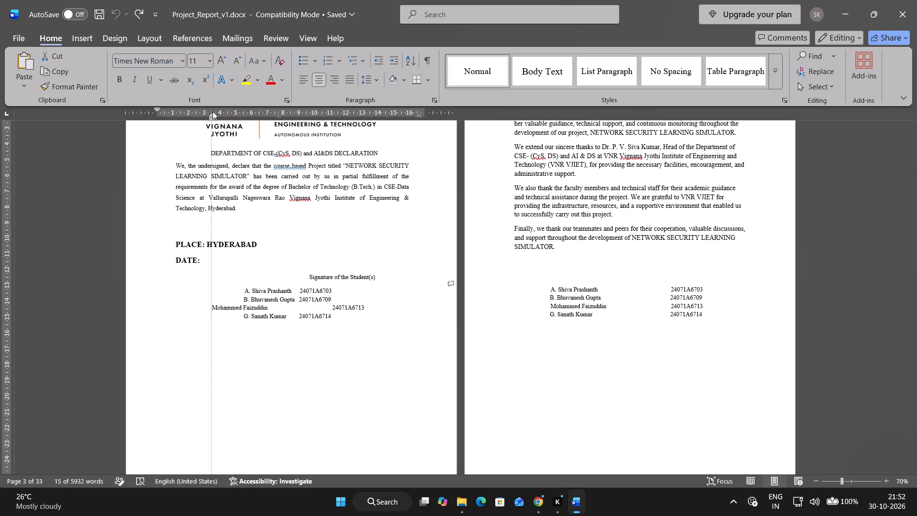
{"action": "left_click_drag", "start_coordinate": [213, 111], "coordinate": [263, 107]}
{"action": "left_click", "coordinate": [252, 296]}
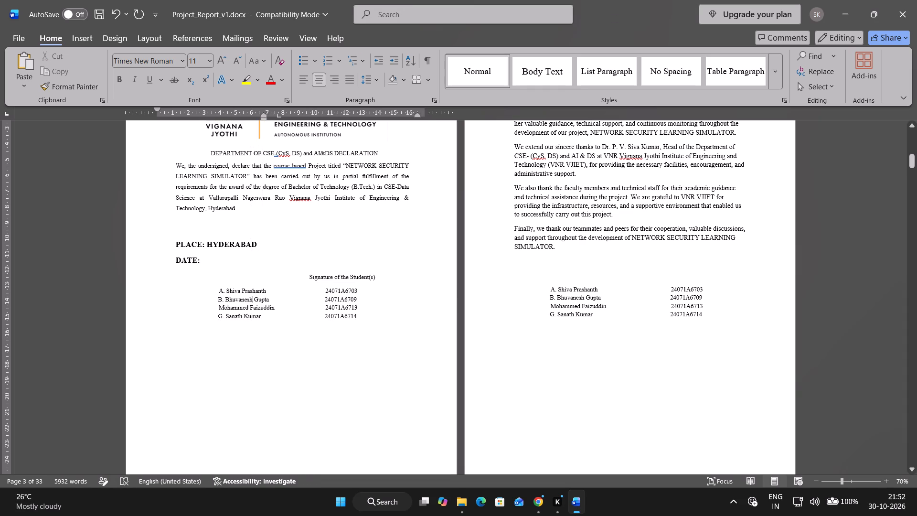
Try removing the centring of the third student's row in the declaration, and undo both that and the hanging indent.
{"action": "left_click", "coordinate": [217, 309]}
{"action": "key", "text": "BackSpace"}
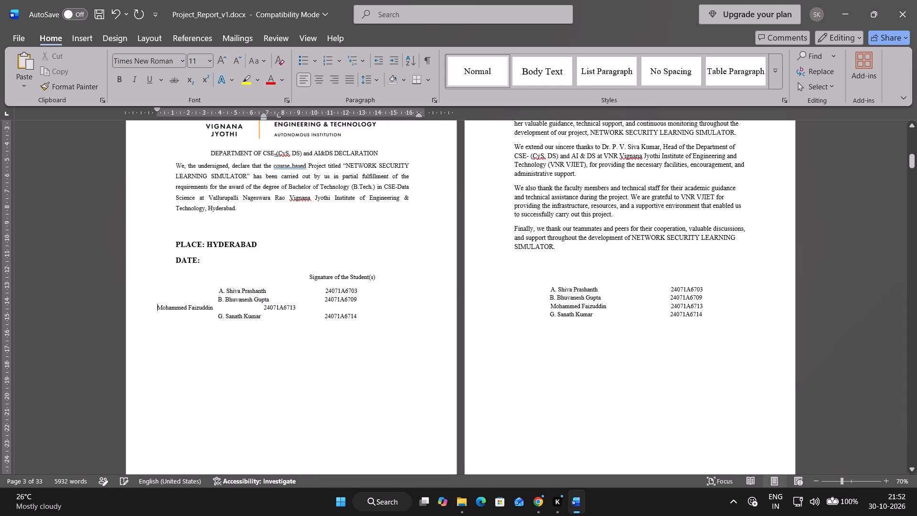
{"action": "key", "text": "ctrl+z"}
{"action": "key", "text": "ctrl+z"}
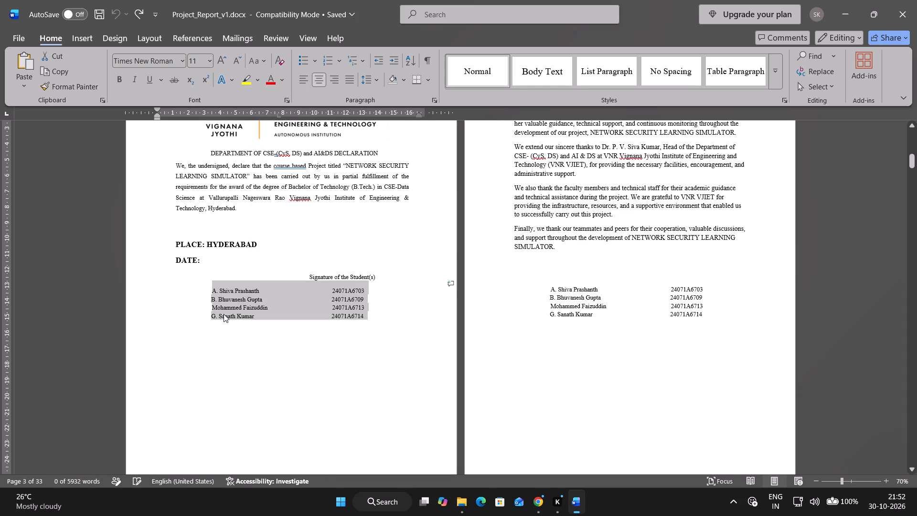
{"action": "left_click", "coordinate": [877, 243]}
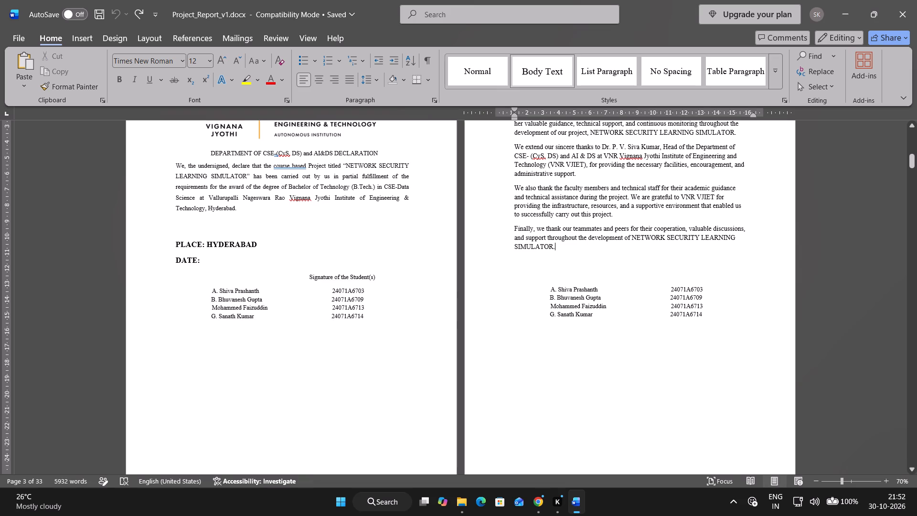
Add a ½ pt solid box page border to the whole document.
{"action": "scroll", "coordinate": [860, 203], "scroll_direction": "up", "scroll_amount": 20}
{"action": "scroll", "coordinate": [860, 203], "scroll_direction": "up", "scroll_amount": 11}
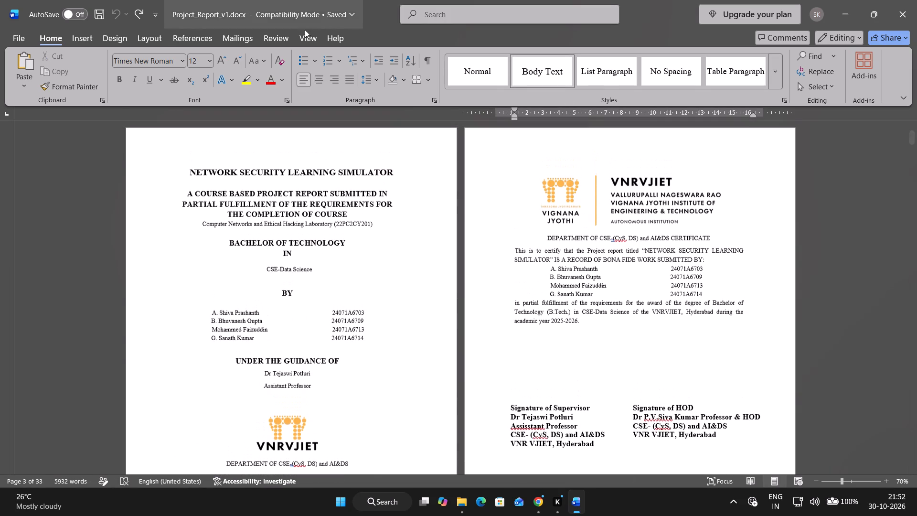
{"action": "left_click", "coordinate": [138, 42]}
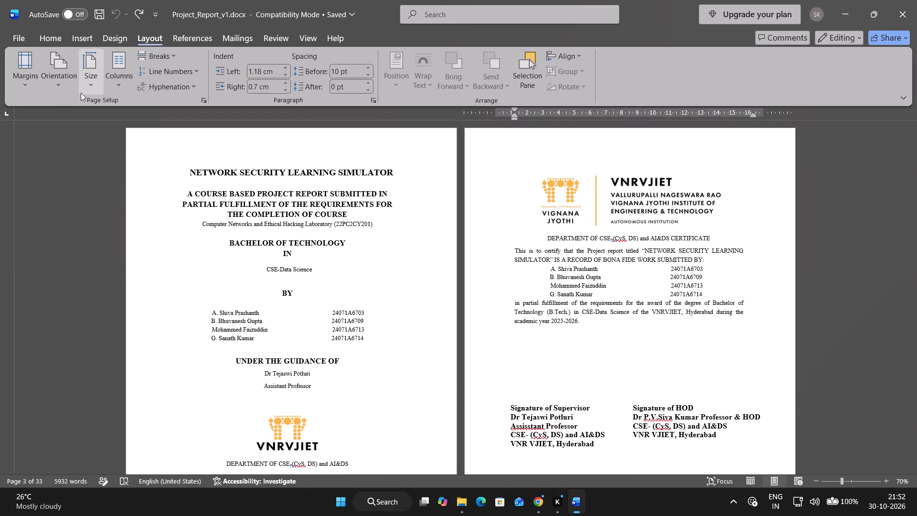
{"action": "left_click", "coordinate": [87, 32]}
{"action": "left_click", "coordinate": [111, 35]}
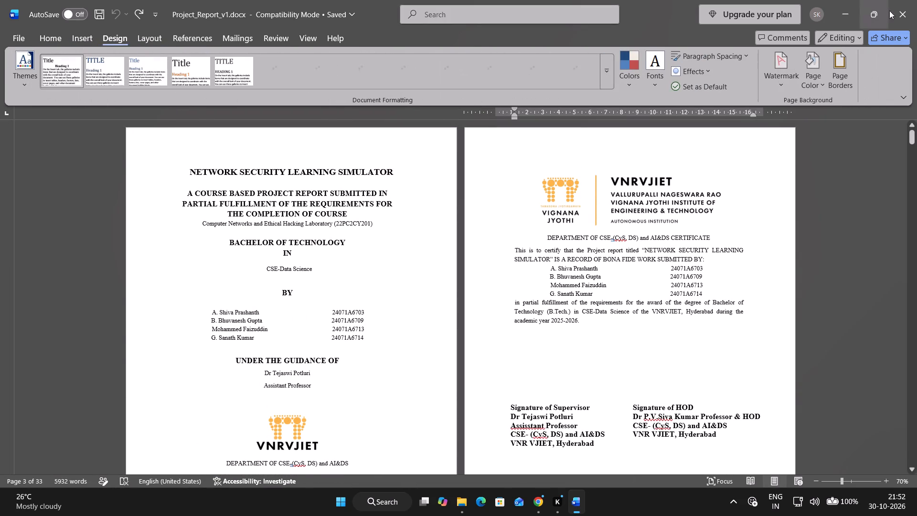
{"action": "left_click", "coordinate": [841, 91]}
{"action": "left_click", "coordinate": [315, 199]}
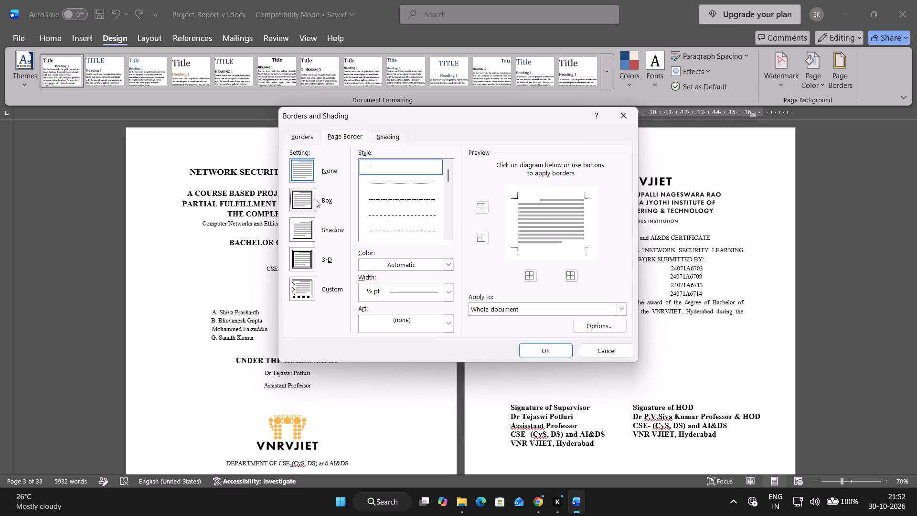
{"action": "left_click", "coordinate": [557, 354]}
{"action": "scroll", "coordinate": [559, 348], "scroll_direction": "up", "scroll_amount": 2}
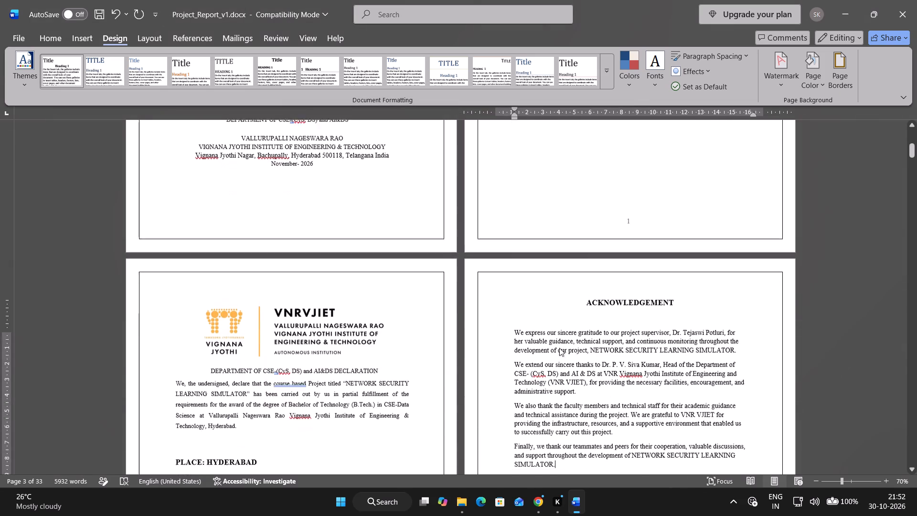
{"action": "scroll", "coordinate": [559, 348], "scroll_direction": "up", "scroll_amount": 20}
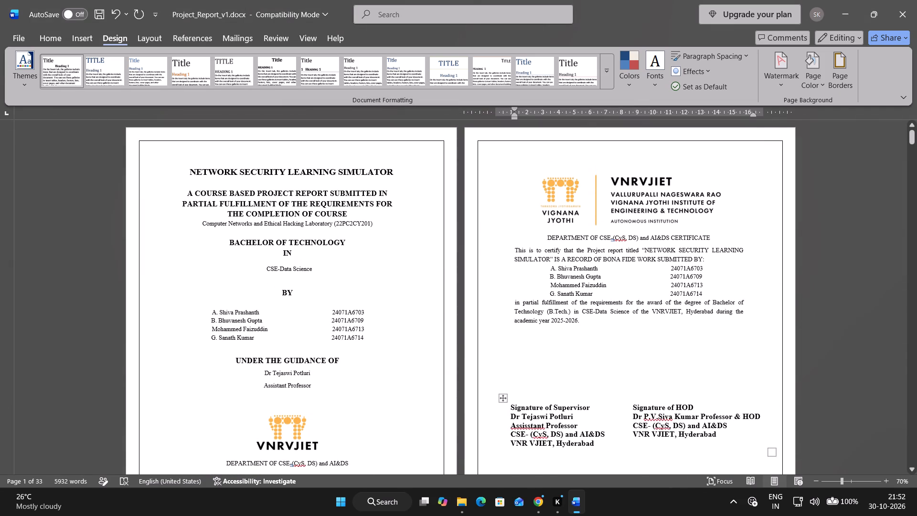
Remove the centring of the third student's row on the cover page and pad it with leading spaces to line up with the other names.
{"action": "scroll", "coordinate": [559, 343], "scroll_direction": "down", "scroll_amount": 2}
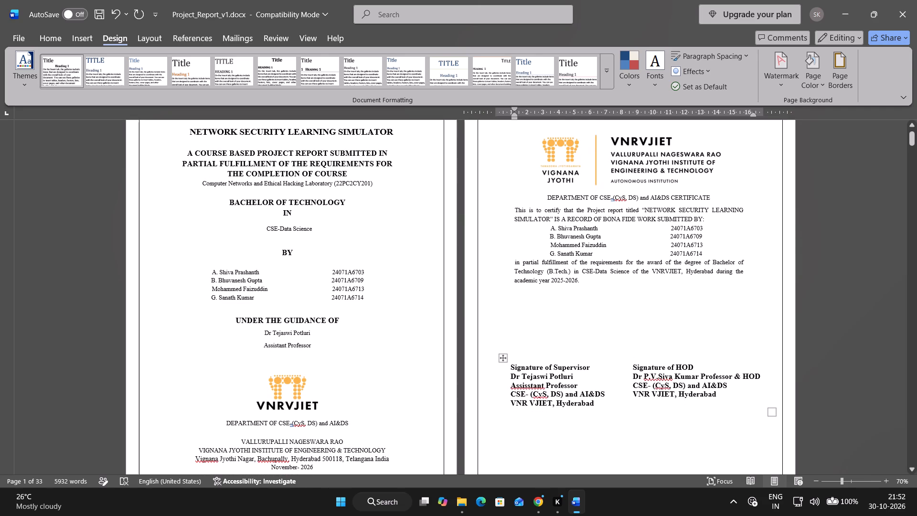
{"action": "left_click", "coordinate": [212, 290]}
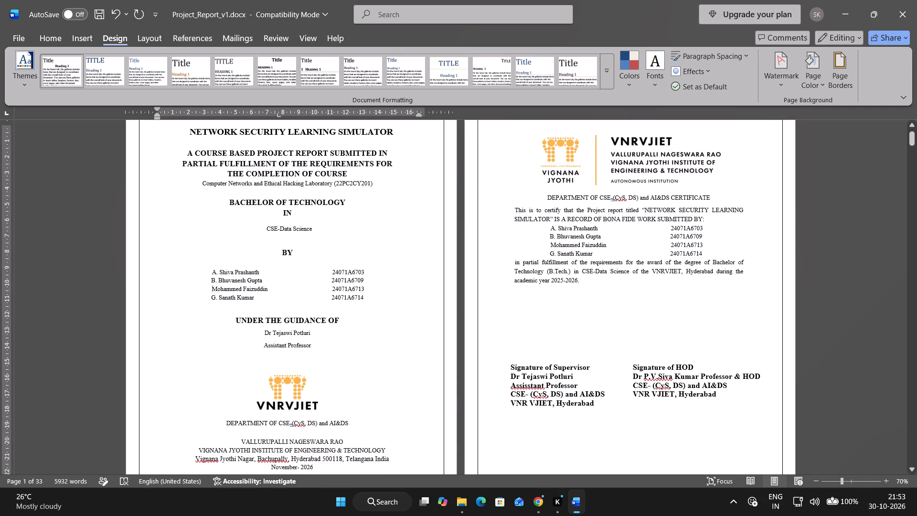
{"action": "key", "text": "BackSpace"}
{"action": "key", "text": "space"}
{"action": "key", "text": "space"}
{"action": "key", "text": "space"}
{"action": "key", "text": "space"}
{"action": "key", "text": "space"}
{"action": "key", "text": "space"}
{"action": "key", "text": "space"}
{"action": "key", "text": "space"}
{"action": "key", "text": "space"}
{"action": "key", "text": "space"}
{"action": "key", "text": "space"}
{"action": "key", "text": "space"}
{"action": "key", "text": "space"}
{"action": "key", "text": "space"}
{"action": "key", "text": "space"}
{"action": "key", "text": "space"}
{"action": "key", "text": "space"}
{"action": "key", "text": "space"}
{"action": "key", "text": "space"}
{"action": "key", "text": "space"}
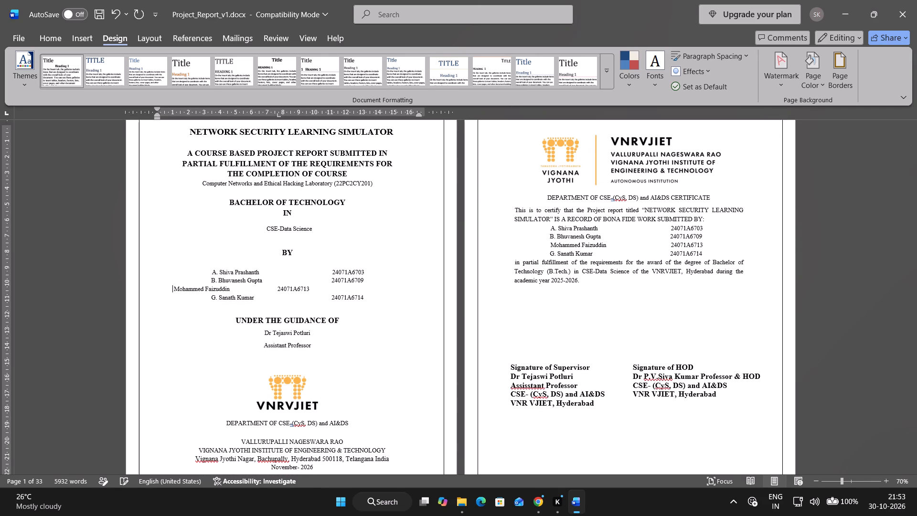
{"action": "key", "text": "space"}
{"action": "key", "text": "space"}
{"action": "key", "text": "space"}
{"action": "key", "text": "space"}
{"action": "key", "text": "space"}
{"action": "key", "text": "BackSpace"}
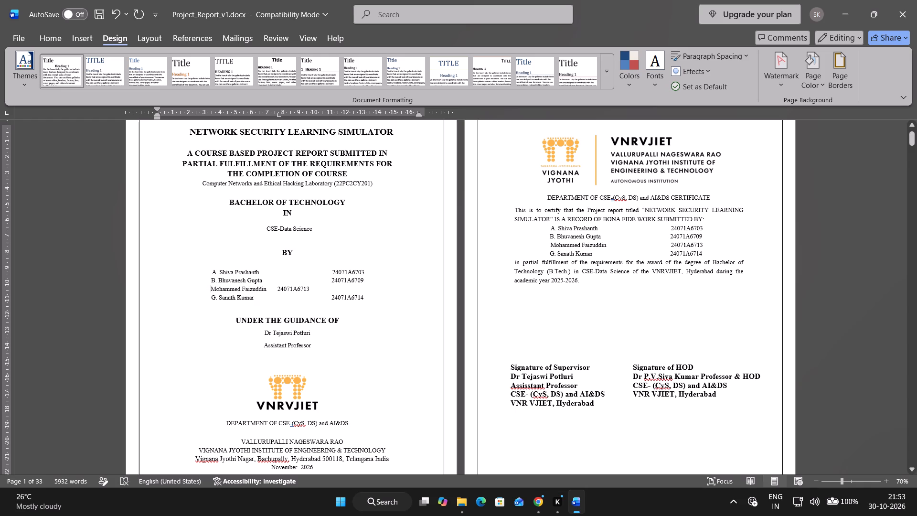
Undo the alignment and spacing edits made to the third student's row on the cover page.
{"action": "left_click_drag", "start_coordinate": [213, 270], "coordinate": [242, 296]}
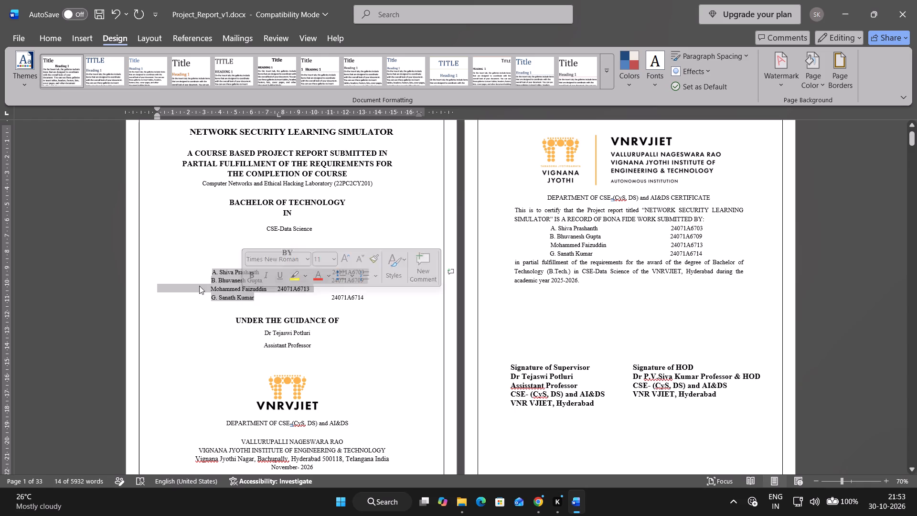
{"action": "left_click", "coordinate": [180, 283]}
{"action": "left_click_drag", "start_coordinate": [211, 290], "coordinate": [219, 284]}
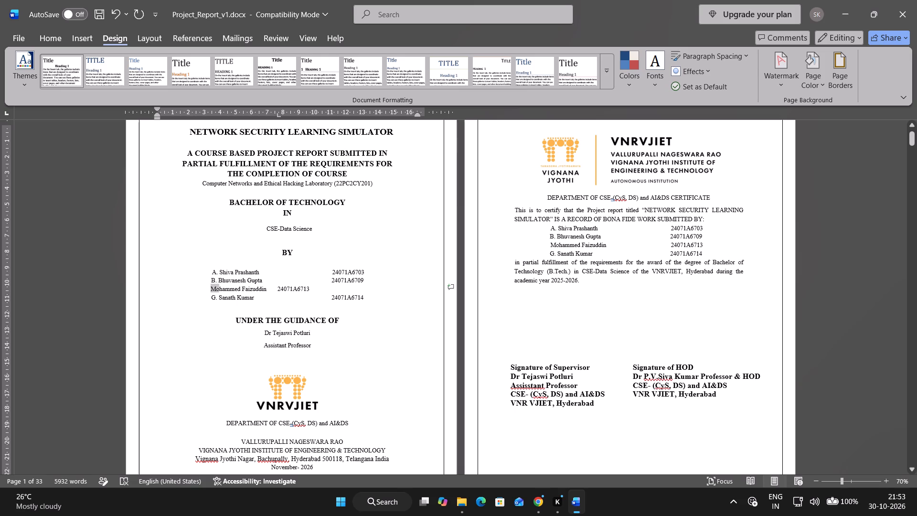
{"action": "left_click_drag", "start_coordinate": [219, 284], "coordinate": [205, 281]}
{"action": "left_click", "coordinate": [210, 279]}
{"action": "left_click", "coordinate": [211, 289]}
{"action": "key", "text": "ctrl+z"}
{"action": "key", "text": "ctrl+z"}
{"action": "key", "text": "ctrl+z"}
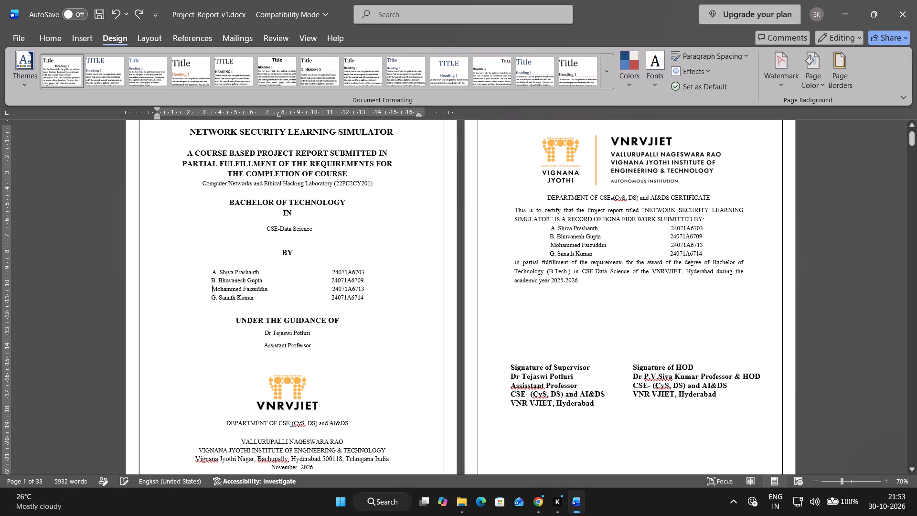
Delete all four student rows under "BY" on the cover page.
{"action": "left_click", "coordinate": [860, 321]}
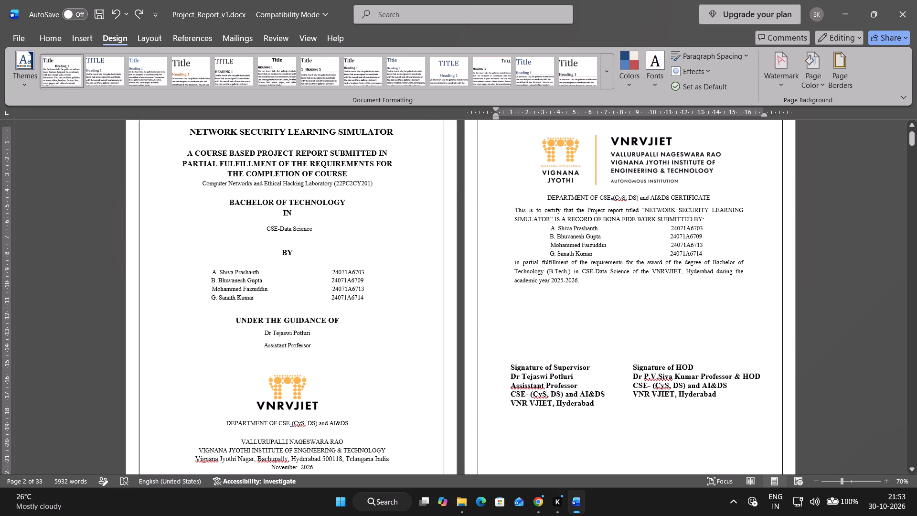
{"action": "left_click_drag", "start_coordinate": [368, 295], "coordinate": [276, 272]}
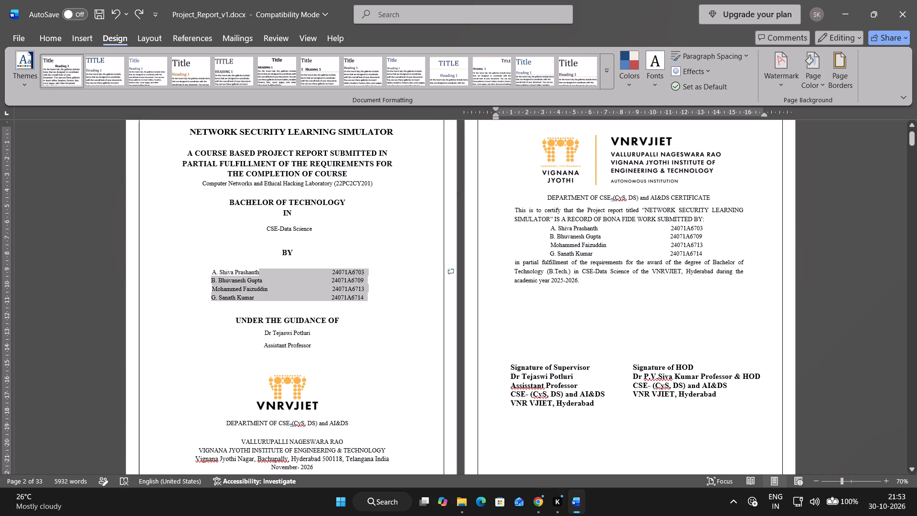
{"action": "left_click_drag", "start_coordinate": [276, 272], "coordinate": [207, 271]}
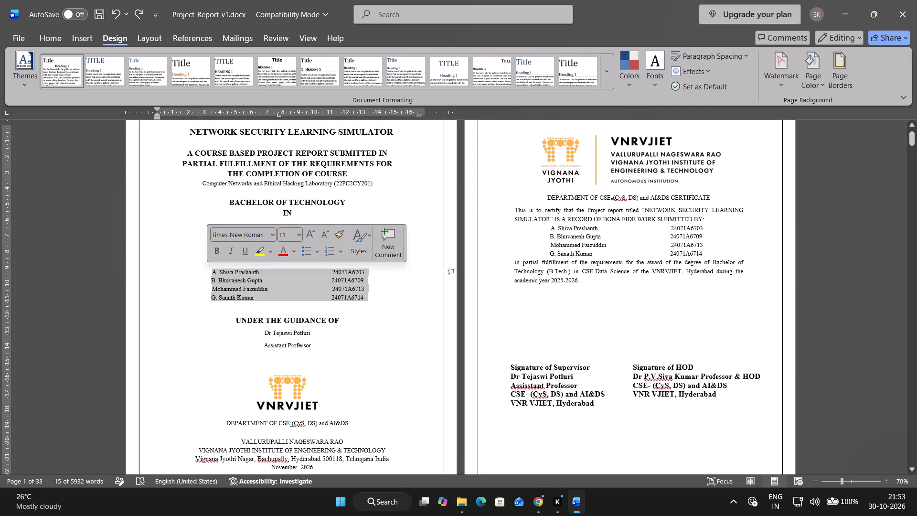
{"action": "key", "text": "Delete"}
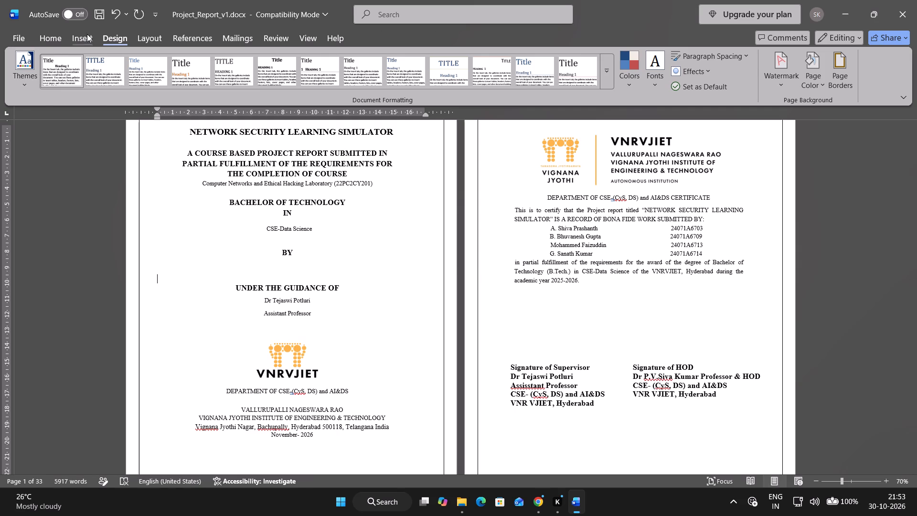
Insert a table of two columns and four rows under "BY" on the cover page and make it slightly narrower.
{"action": "left_click", "coordinate": [93, 33]}
{"action": "left_click", "coordinate": [101, 80]}
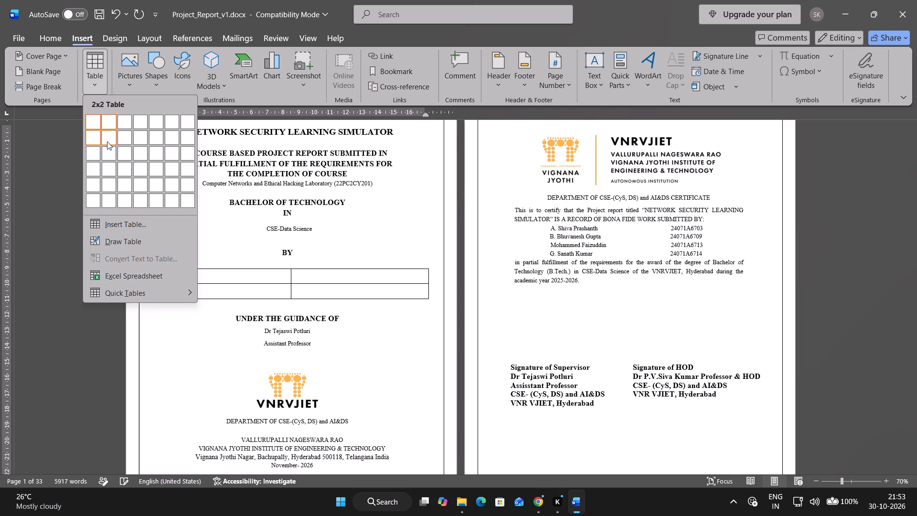
{"action": "left_click", "coordinate": [112, 167]}
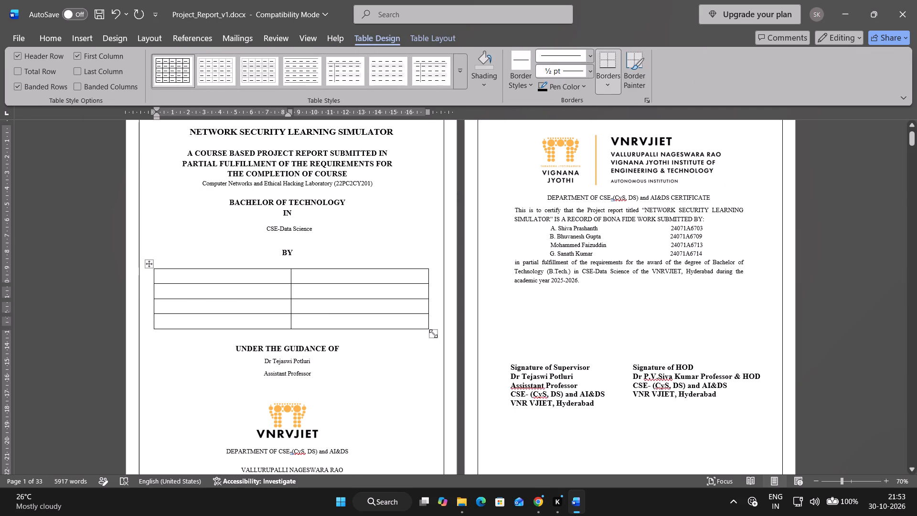
{"action": "left_click_drag", "start_coordinate": [432, 333], "coordinate": [427, 330]}
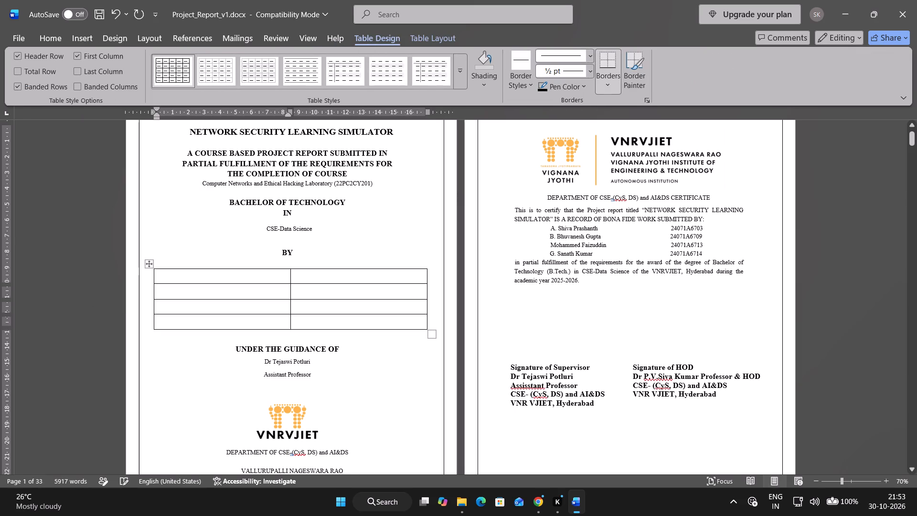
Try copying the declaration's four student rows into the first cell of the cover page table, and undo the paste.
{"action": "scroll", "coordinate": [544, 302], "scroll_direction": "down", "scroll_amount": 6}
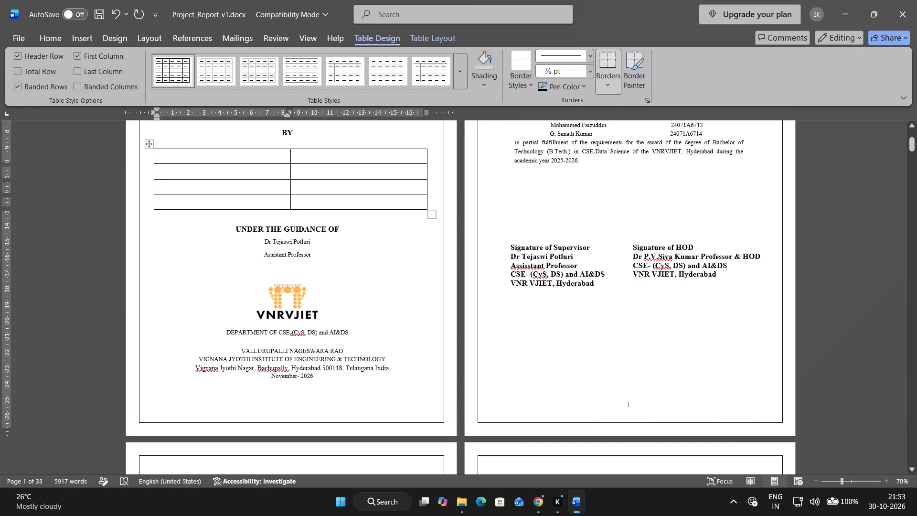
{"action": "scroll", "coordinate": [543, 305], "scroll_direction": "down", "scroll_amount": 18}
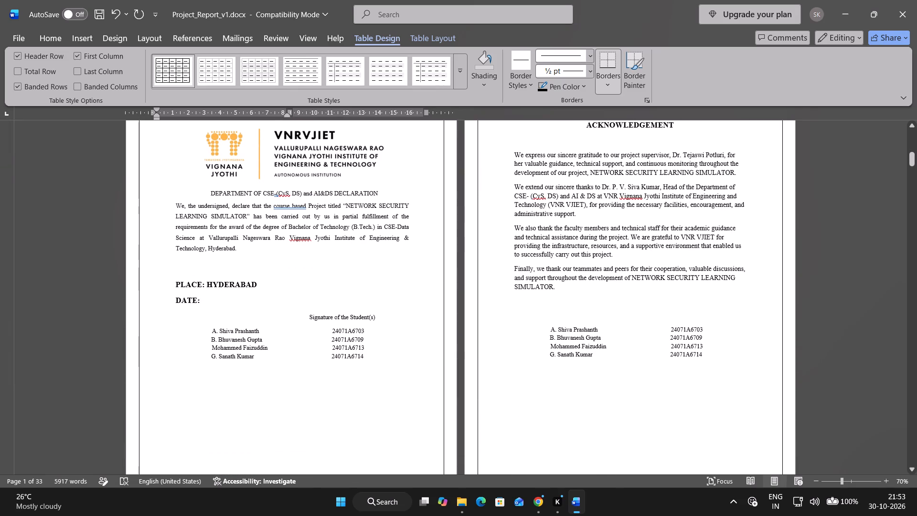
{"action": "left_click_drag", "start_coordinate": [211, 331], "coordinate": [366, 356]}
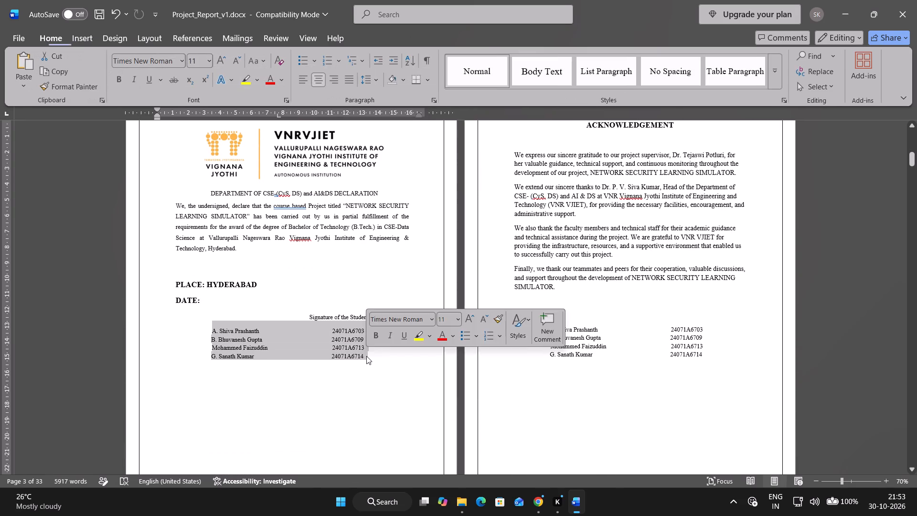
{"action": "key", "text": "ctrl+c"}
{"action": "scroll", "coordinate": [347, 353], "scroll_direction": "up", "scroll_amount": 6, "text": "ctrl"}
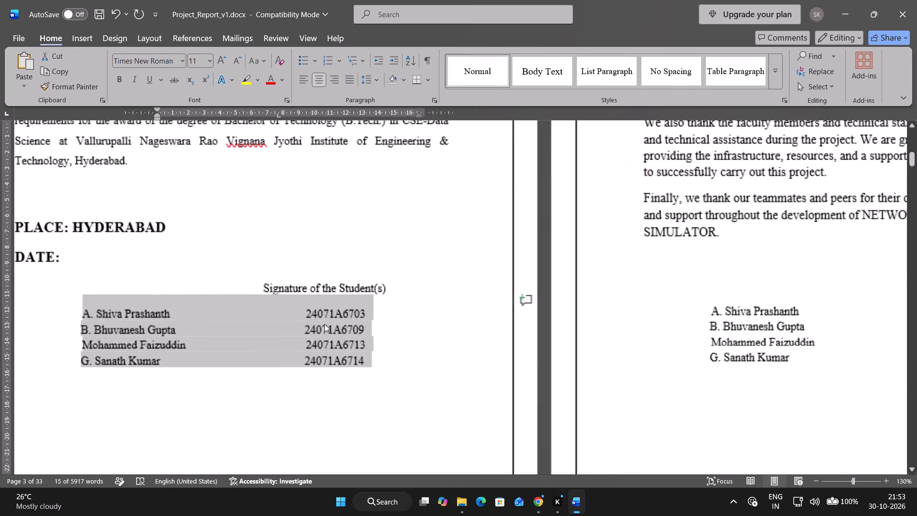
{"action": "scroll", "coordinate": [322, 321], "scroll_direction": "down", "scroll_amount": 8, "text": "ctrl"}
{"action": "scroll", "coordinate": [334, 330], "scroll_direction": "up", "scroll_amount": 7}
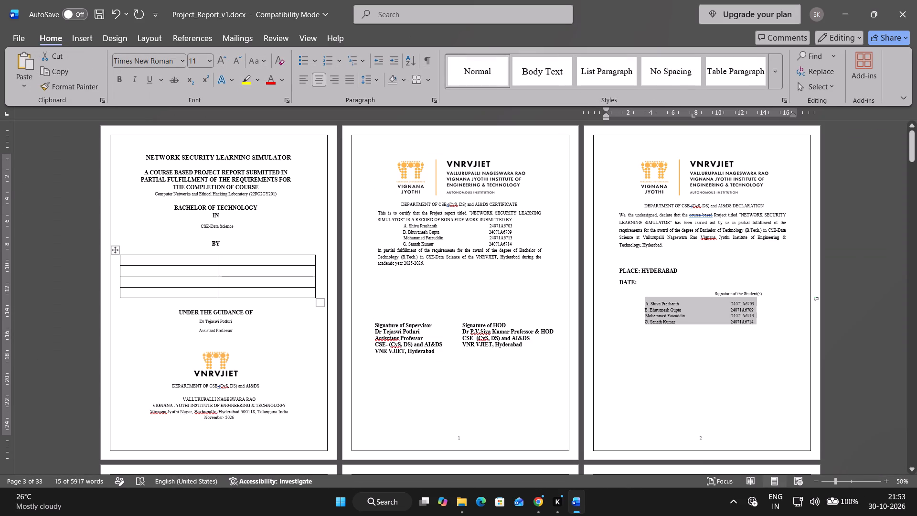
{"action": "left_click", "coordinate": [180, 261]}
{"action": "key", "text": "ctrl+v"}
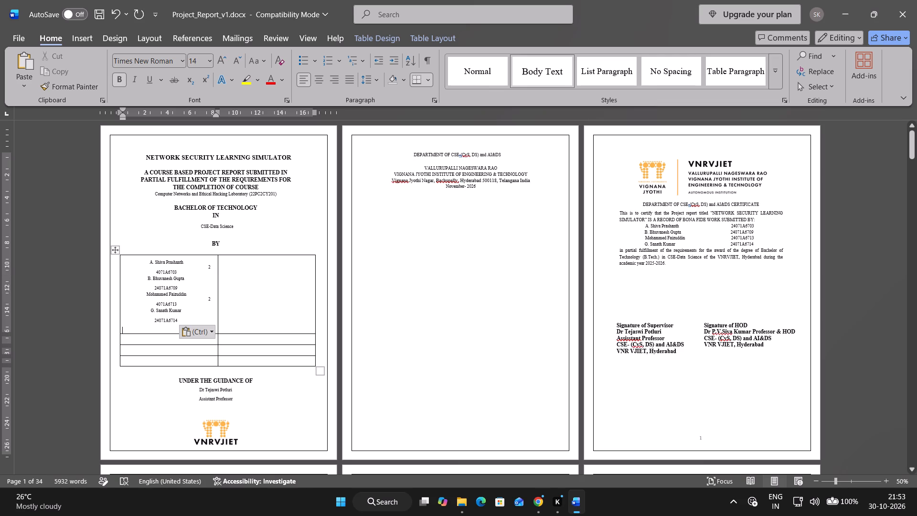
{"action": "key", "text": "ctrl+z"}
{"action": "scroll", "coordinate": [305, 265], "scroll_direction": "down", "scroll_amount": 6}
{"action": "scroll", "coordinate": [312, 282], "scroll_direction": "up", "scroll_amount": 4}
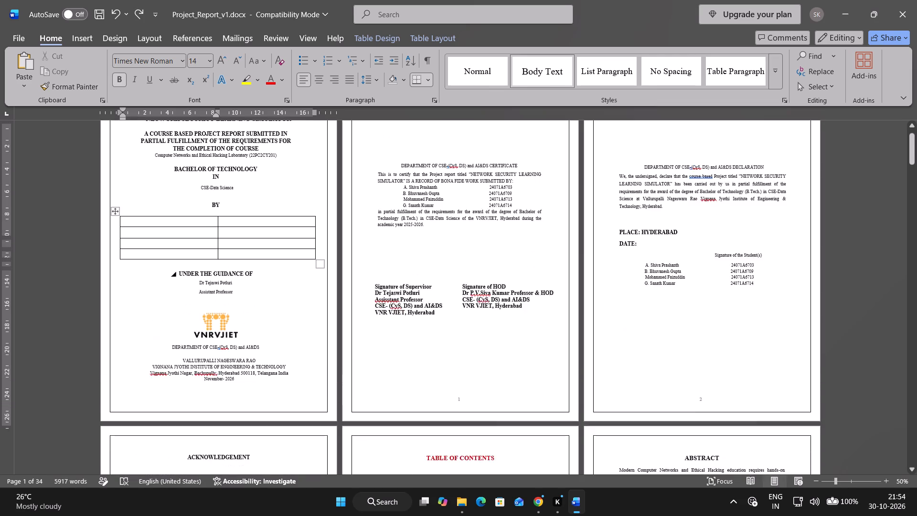
Copy the first student's name and roll number from the certificate page into the two cells of the cover page table's first row.
{"action": "scroll", "coordinate": [415, 322], "scroll_direction": "up", "scroll_amount": 4}
{"action": "left_click_drag", "start_coordinate": [404, 225], "coordinate": [404, 226]}
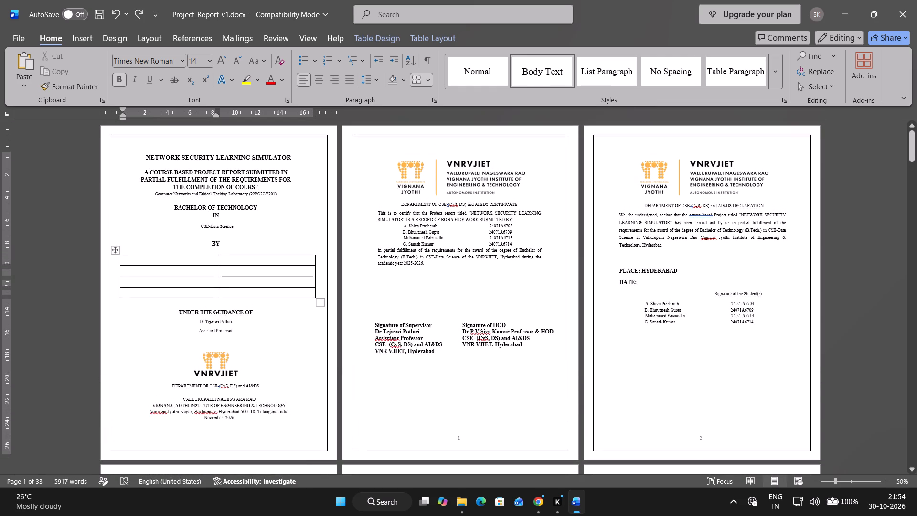
{"action": "left_click_drag", "start_coordinate": [404, 226], "coordinate": [437, 227]}
{"action": "key", "text": "ctrl+c"}
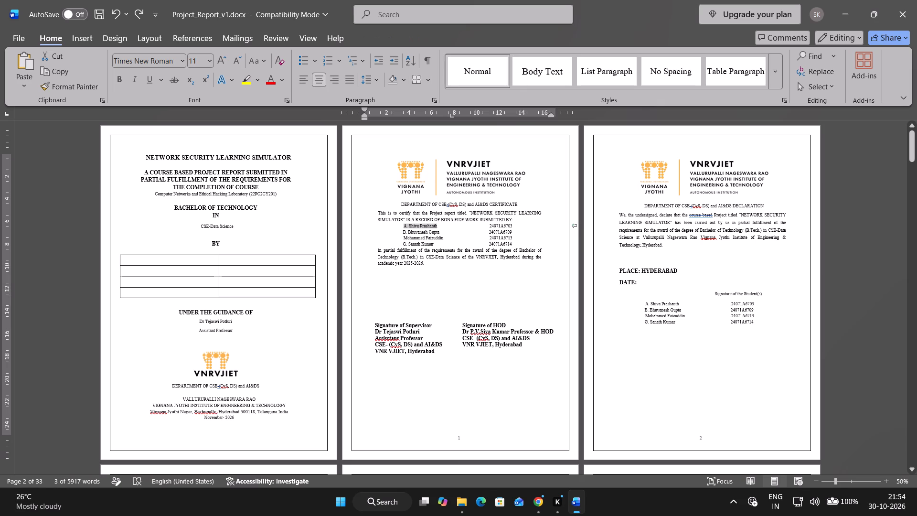
{"action": "left_click", "coordinate": [203, 259]}
{"action": "key", "text": "ctrl+v"}
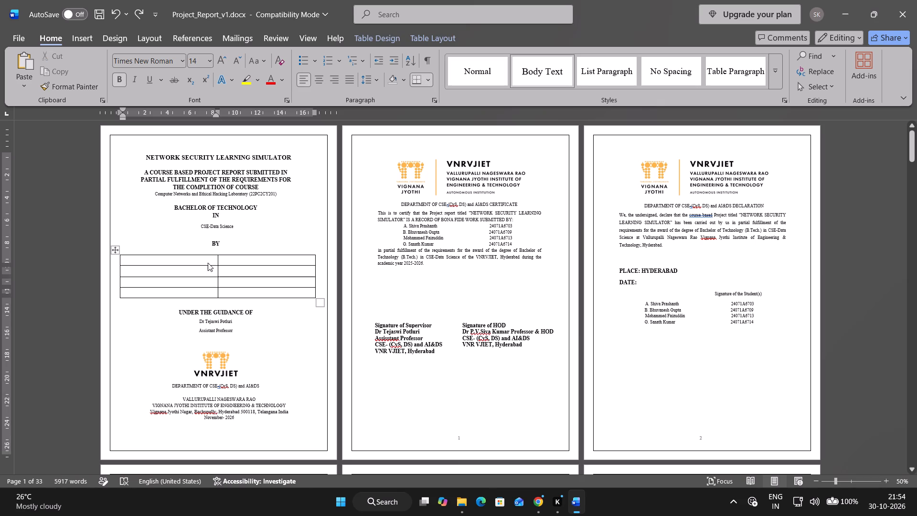
{"action": "left_click_drag", "start_coordinate": [489, 224], "coordinate": [512, 226]}
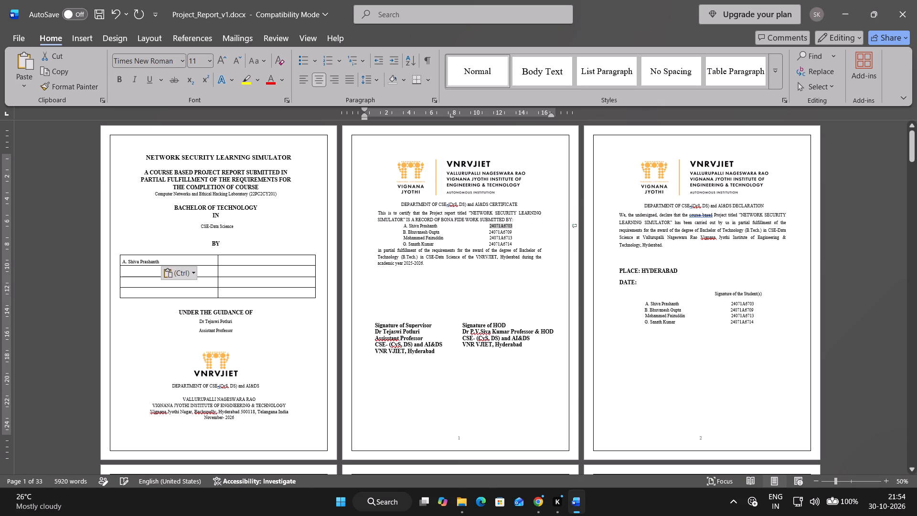
{"action": "key", "text": "ctrl+c"}
{"action": "left_click", "coordinate": [280, 258]}
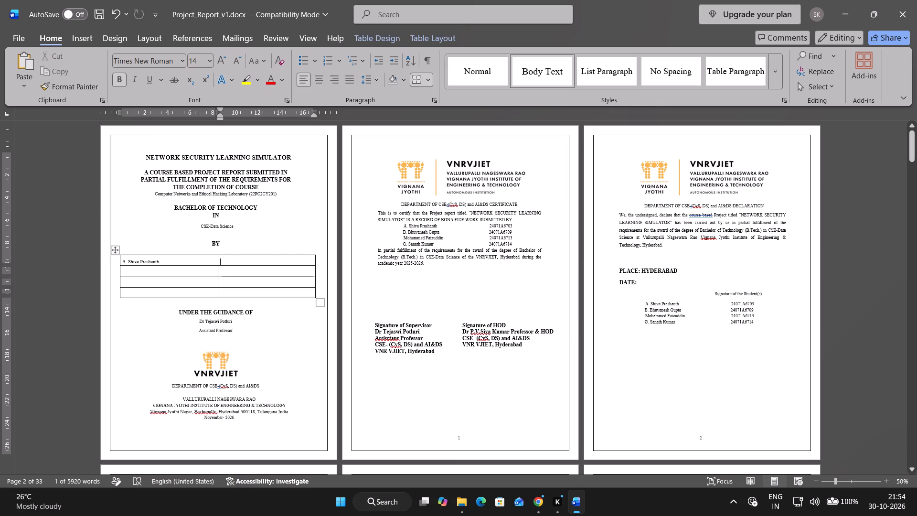
{"action": "key", "text": "ctrl+v"}
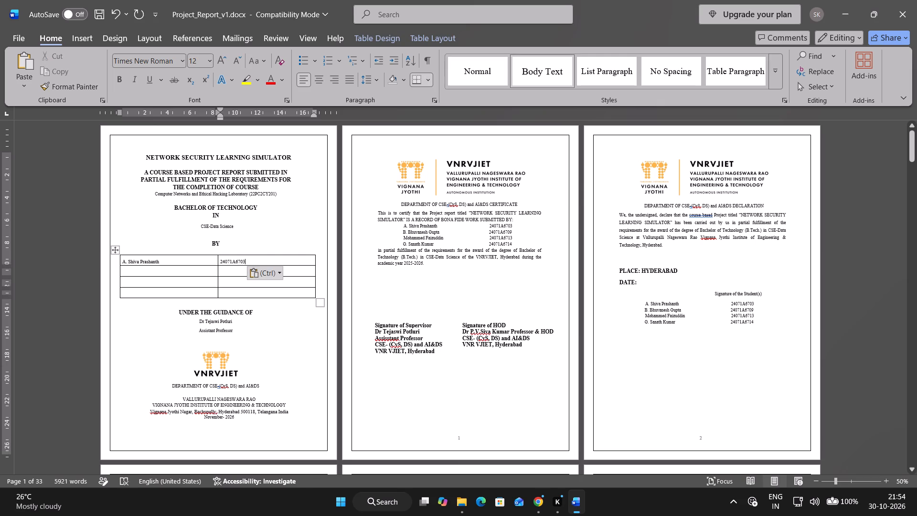
Copy the second student's name and roll number from the certificate page into the second row of the cover page table.
{"action": "left_click_drag", "start_coordinate": [403, 233], "coordinate": [439, 231]}
{"action": "key", "text": "ctrl+c"}
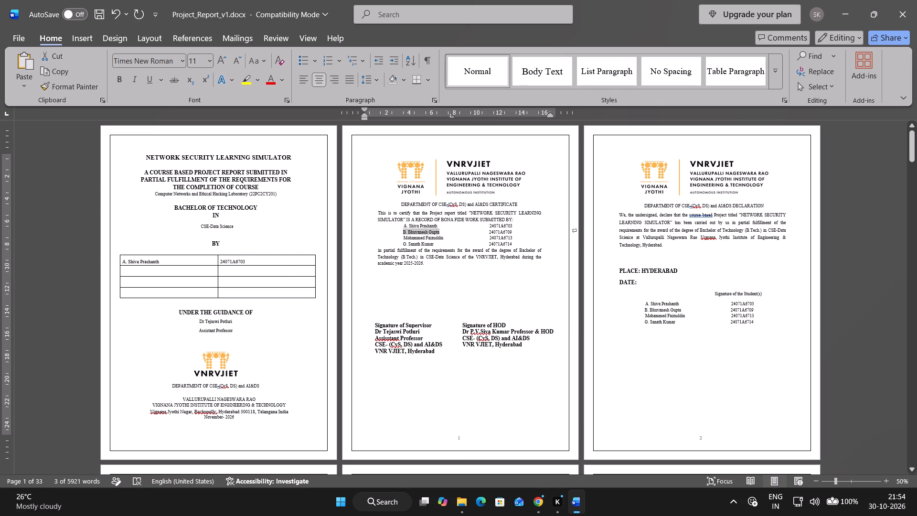
{"action": "left_click", "coordinate": [191, 270]}
{"action": "key", "text": "ctrl+v"}
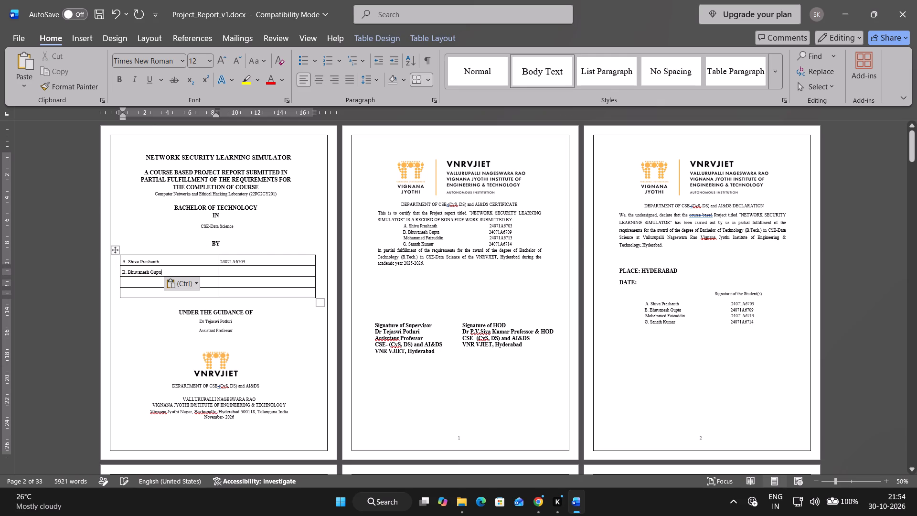
{"action": "left_click_drag", "start_coordinate": [489, 232], "coordinate": [502, 233]}
{"action": "left_click_drag", "start_coordinate": [502, 233], "coordinate": [513, 233]}
{"action": "key", "text": "ctrl+c"}
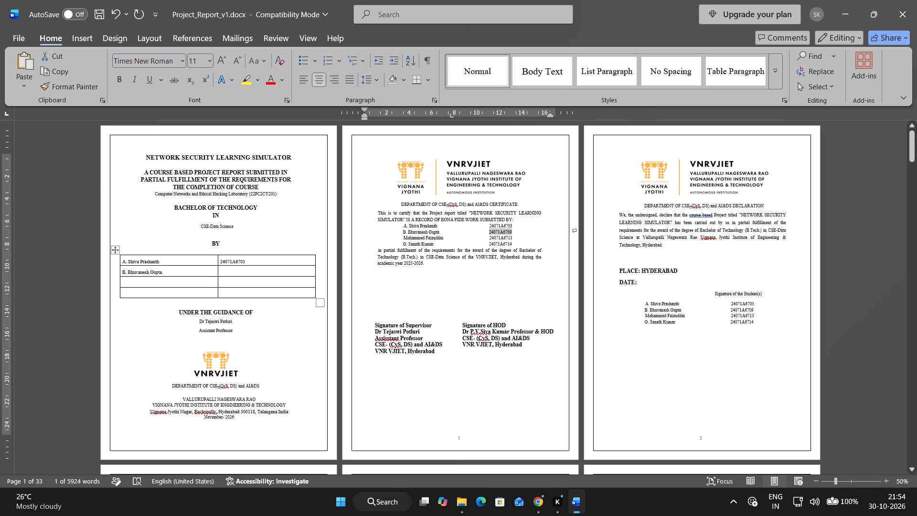
{"action": "left_click", "coordinate": [234, 271]}
{"action": "key", "text": "ctrl+v"}
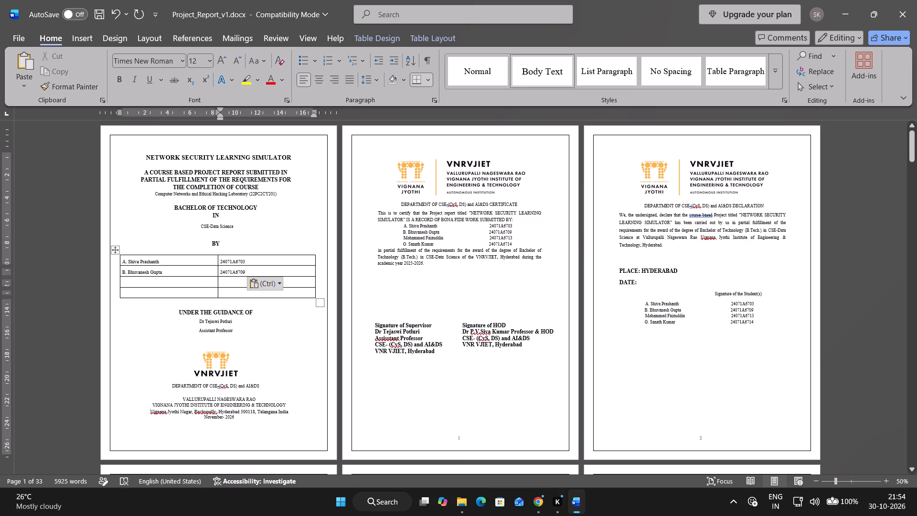
Copy the third student's name and roll number from the certificate page into the third row of the cover page table.
{"action": "left_click_drag", "start_coordinate": [404, 238], "coordinate": [444, 235]}
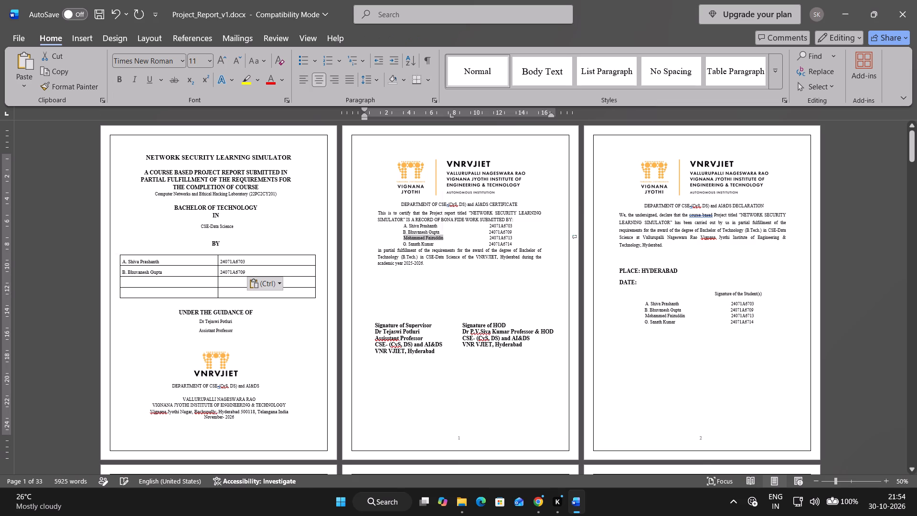
{"action": "key", "text": "ctrl+c"}
{"action": "left_click", "coordinate": [155, 280]}
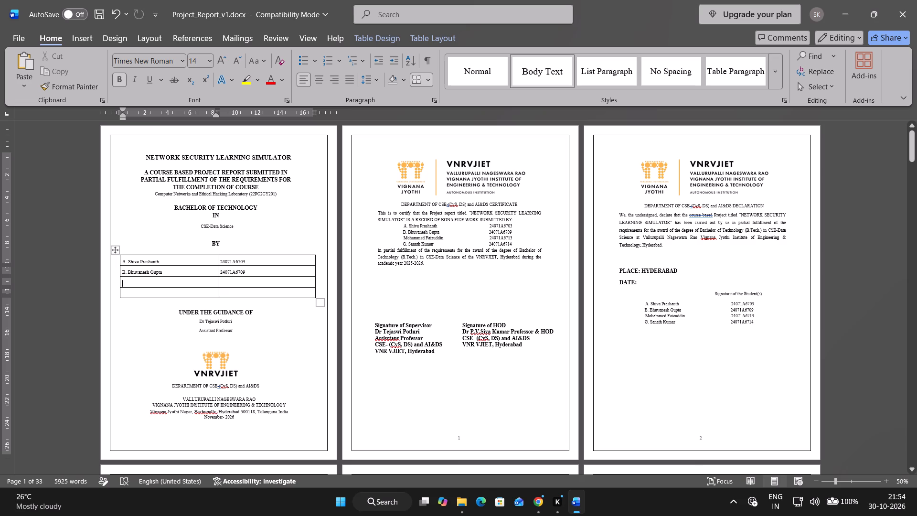
{"action": "key", "text": "ctrl+v"}
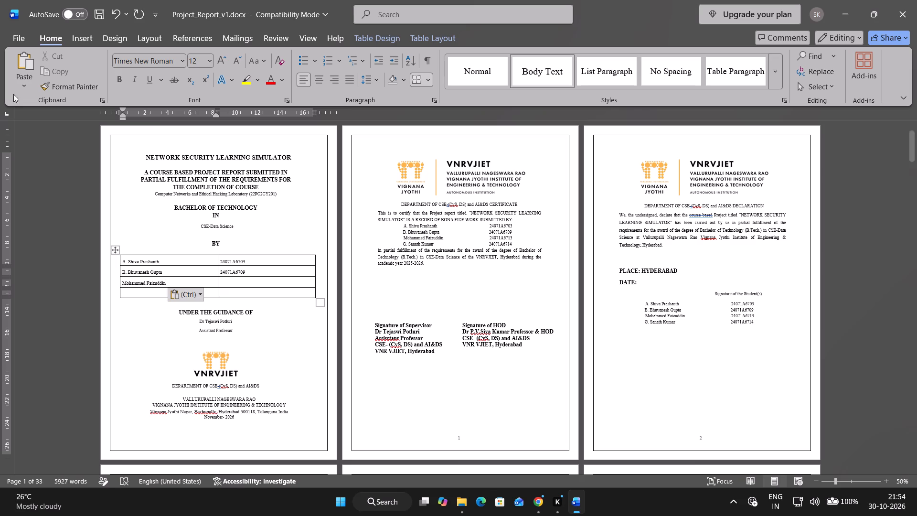
{"action": "left_click_drag", "start_coordinate": [489, 238], "coordinate": [513, 236]}
{"action": "key", "text": "ctrl+c"}
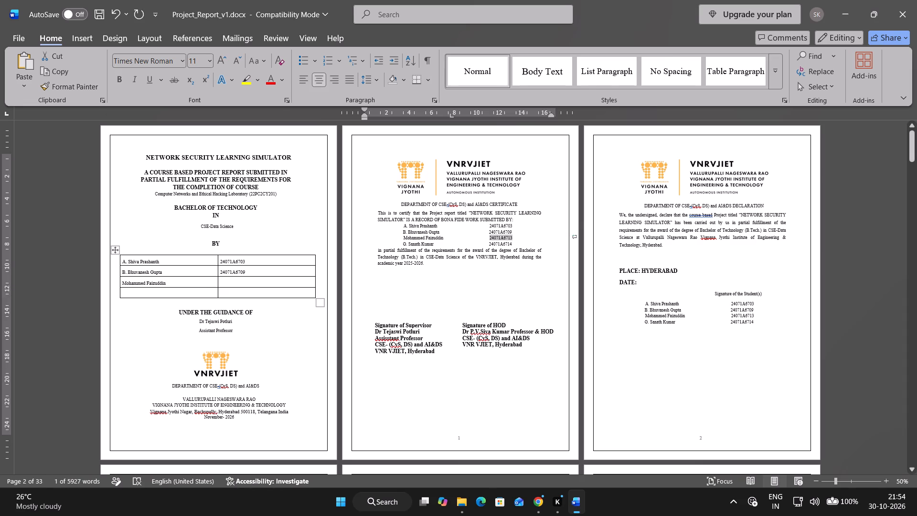
{"action": "left_click", "coordinate": [249, 279]}
{"action": "key", "text": "ctrl+v"}
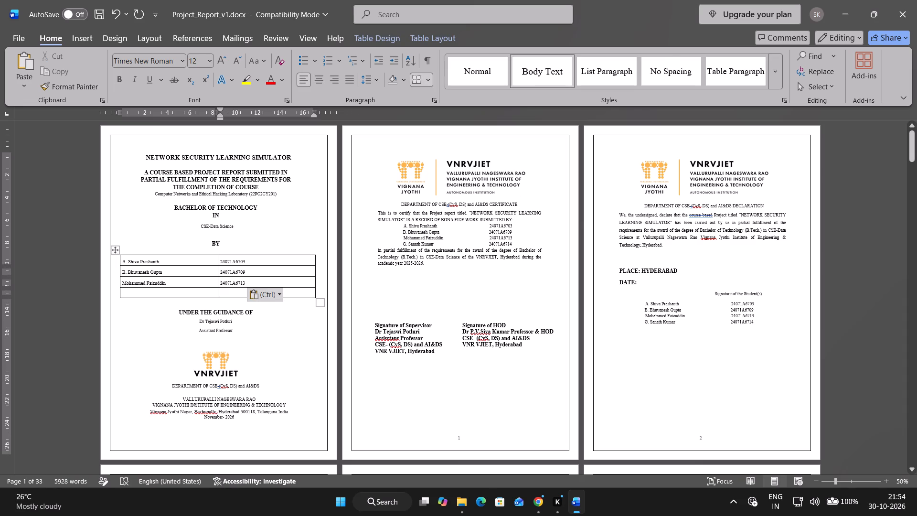
Copy the fourth student's name and roll number from the certificate page into the last row of the cover page table.
{"action": "left_click_drag", "start_coordinate": [403, 244], "coordinate": [433, 245]}
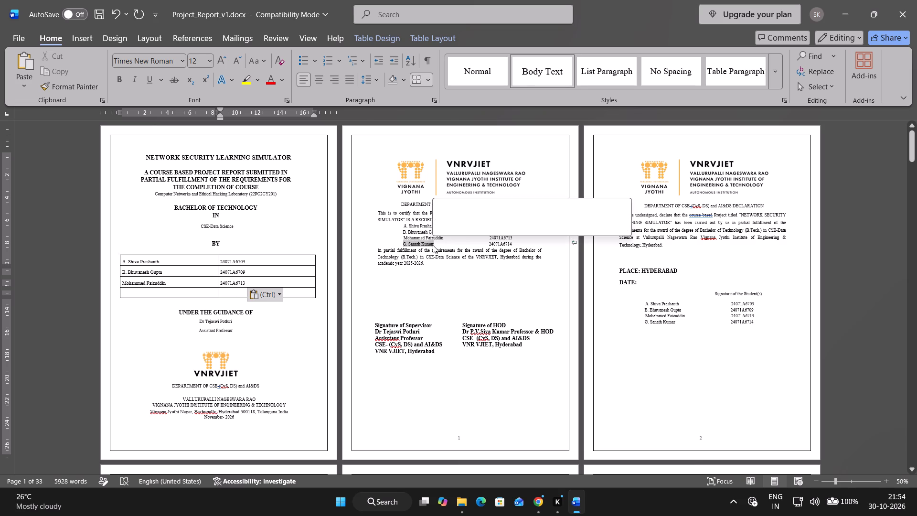
{"action": "key", "text": "ctrl+c"}
{"action": "left_click", "coordinate": [175, 295]}
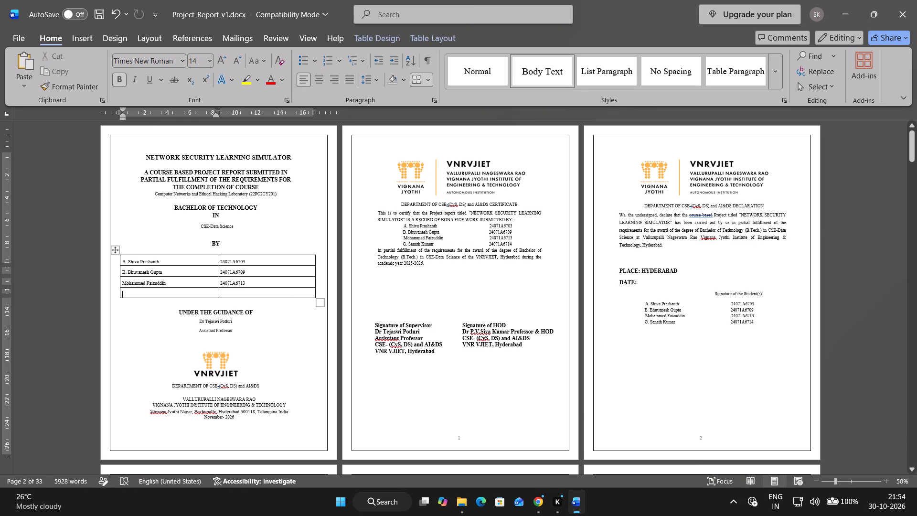
{"action": "key", "text": "ctrl+v"}
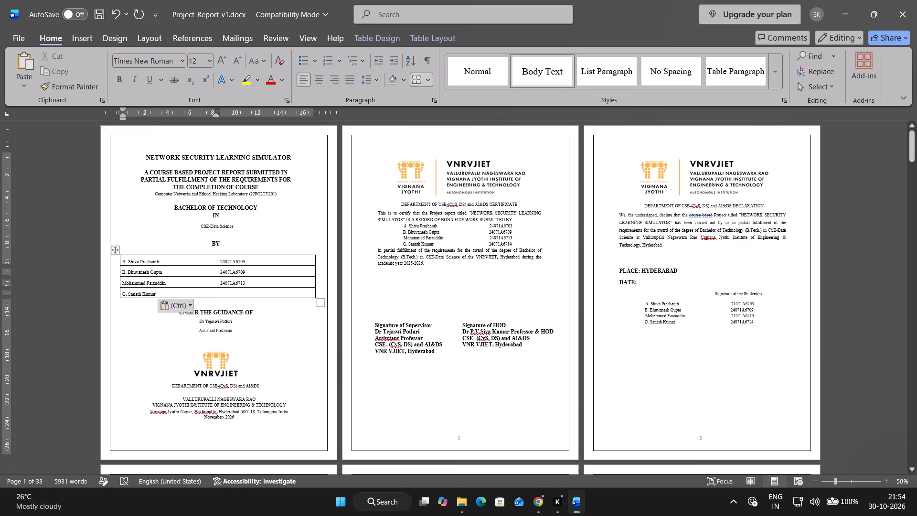
{"action": "left_click_drag", "start_coordinate": [487, 244], "coordinate": [513, 244]}
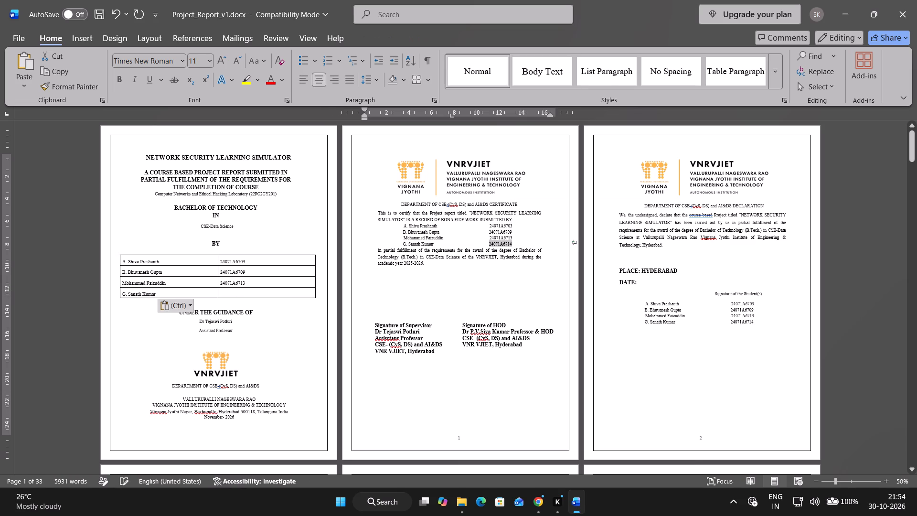
{"action": "key", "text": "ctrl+c"}
{"action": "left_click", "coordinate": [241, 290]}
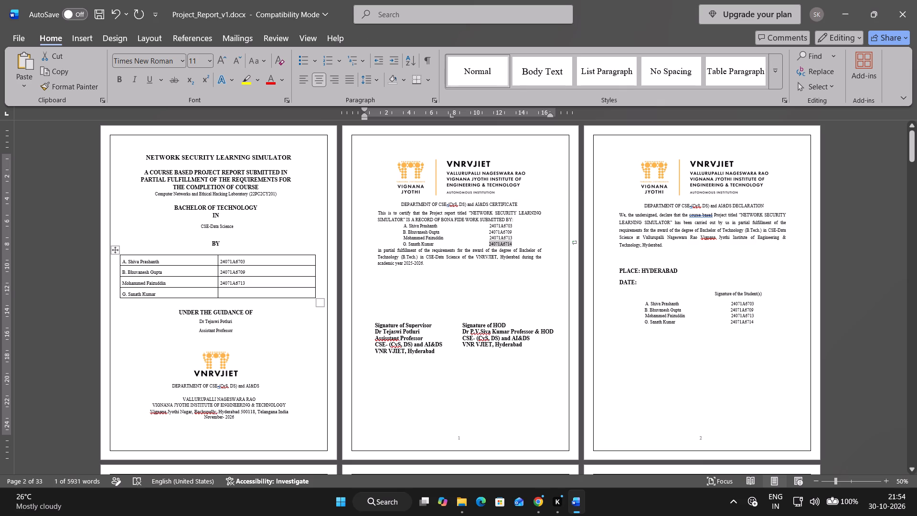
{"action": "key", "text": "ctrl+v"}
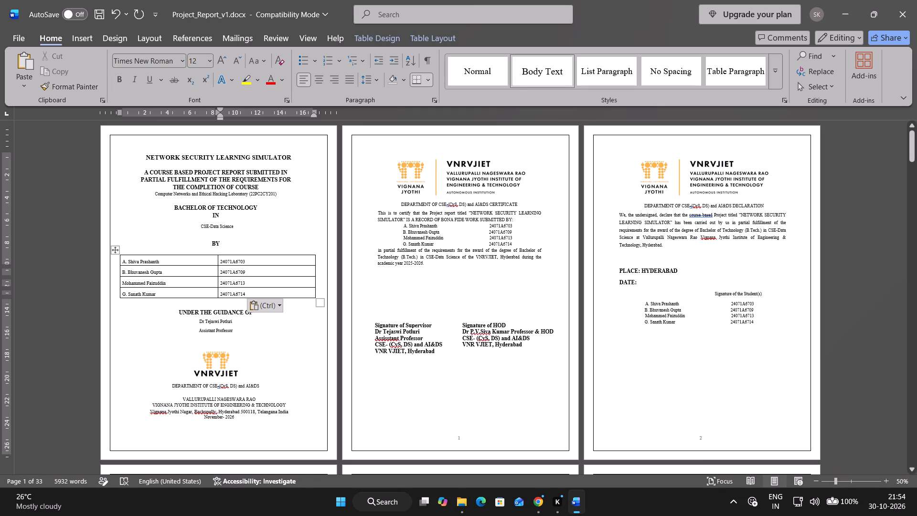
Right-align all four roll numbers in the second column of the cover page table.
{"action": "left_click_drag", "start_coordinate": [251, 262], "coordinate": [234, 281]}
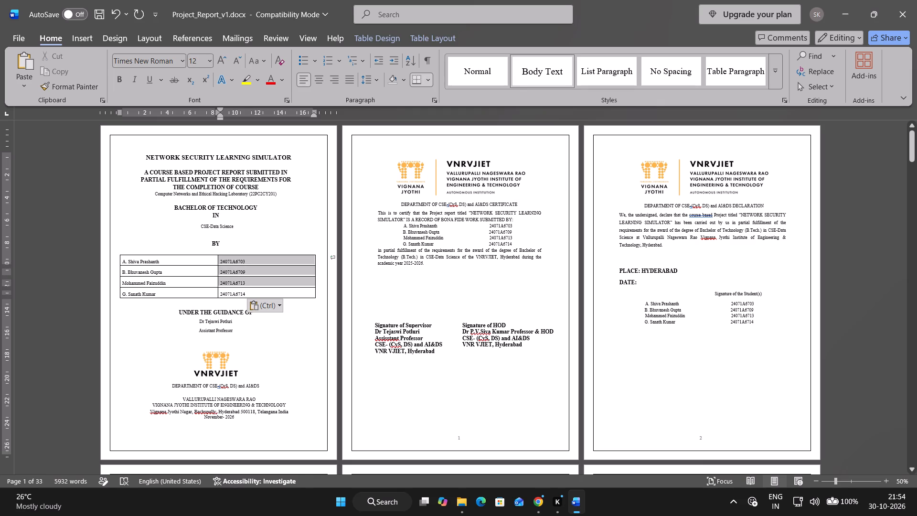
{"action": "left_click_drag", "start_coordinate": [234, 281], "coordinate": [237, 289]}
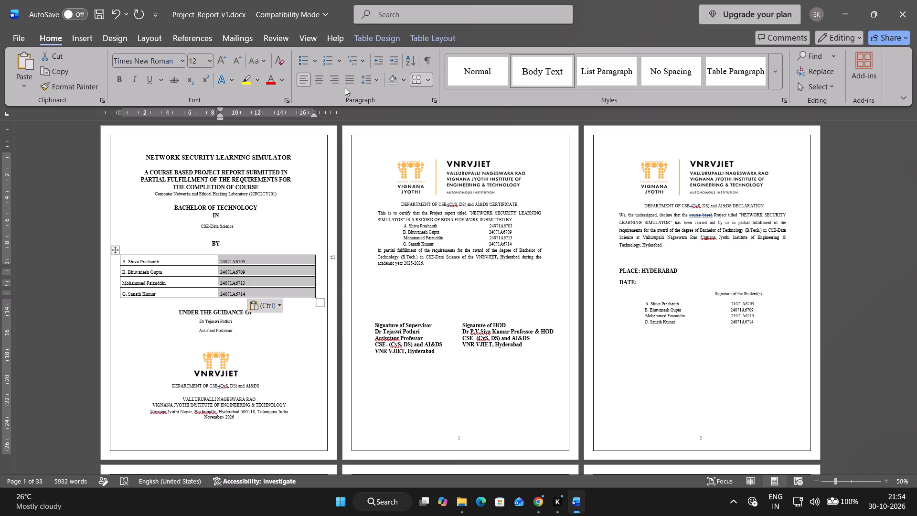
{"action": "left_click", "coordinate": [336, 81]}
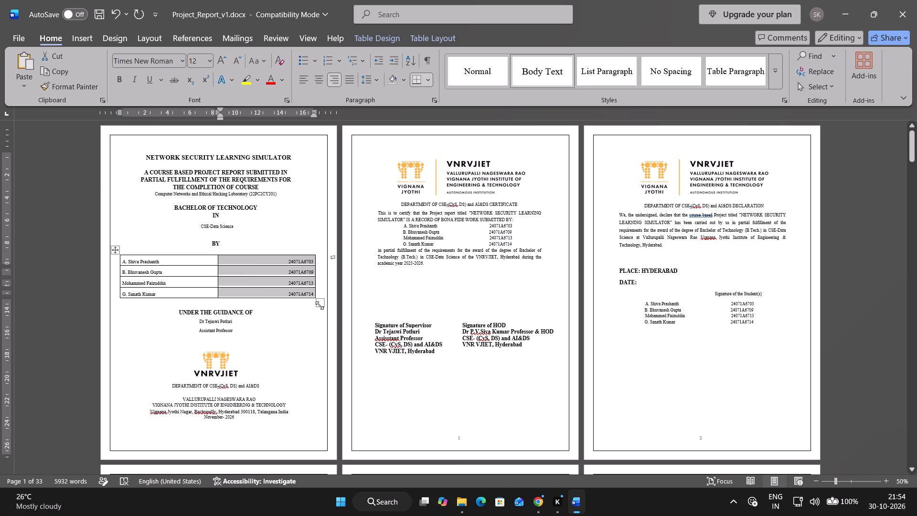
Shrink the cover page student table to a narrower width with its rows as low as the text allows.
{"action": "left_click_drag", "start_coordinate": [317, 305], "coordinate": [278, 290]}
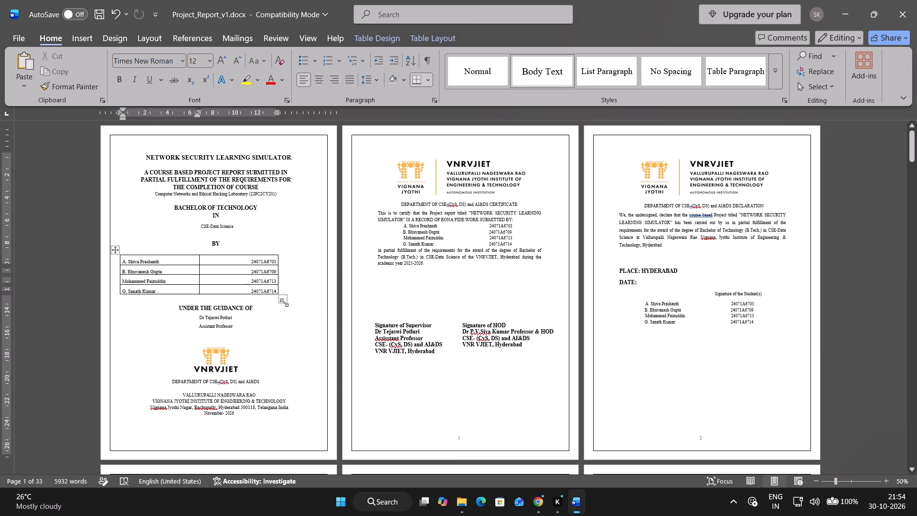
{"action": "left_click_drag", "start_coordinate": [284, 302], "coordinate": [276, 282]}
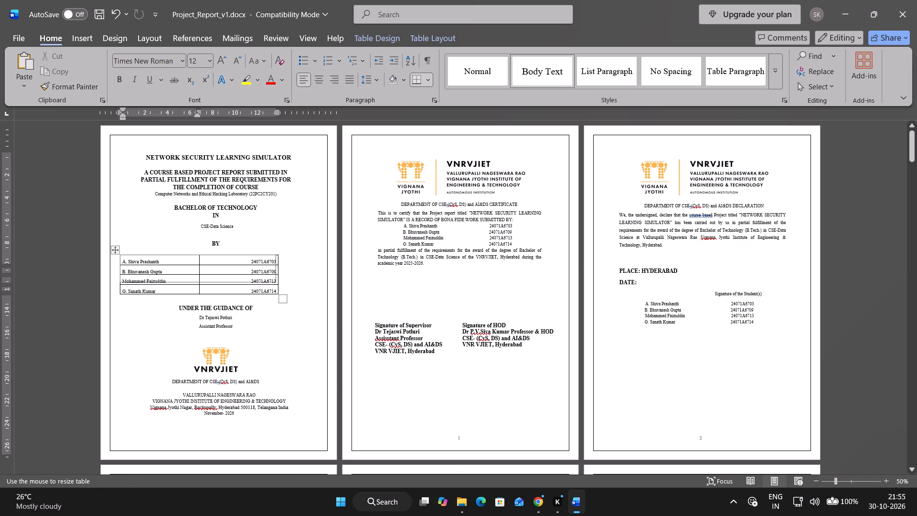
{"action": "left_click_drag", "start_coordinate": [276, 282], "coordinate": [282, 293]}
{"action": "left_click_drag", "start_coordinate": [286, 300], "coordinate": [280, 289]}
Centre the whole student table horizontally under "BY" on the cover page, keeping the alignment of the text inside its cells.
{"action": "left_click", "coordinate": [315, 80]}
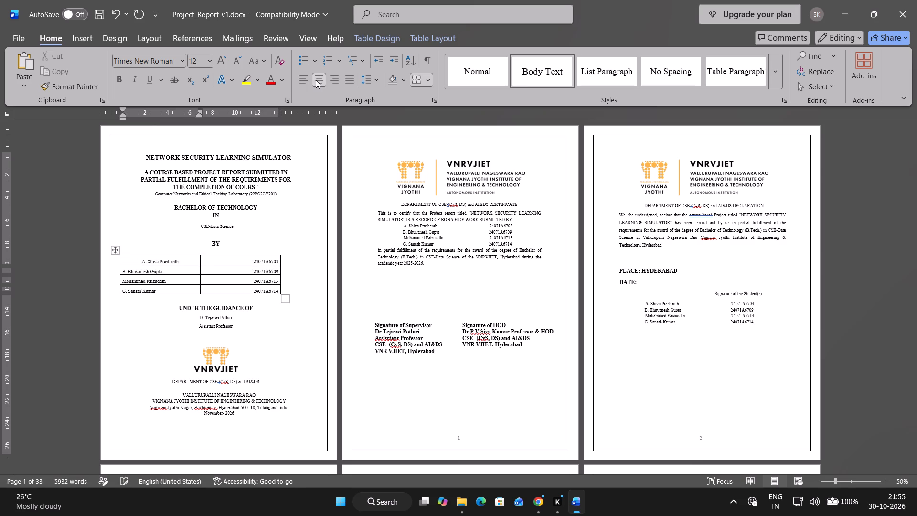
{"action": "key", "text": "ctrl+z"}
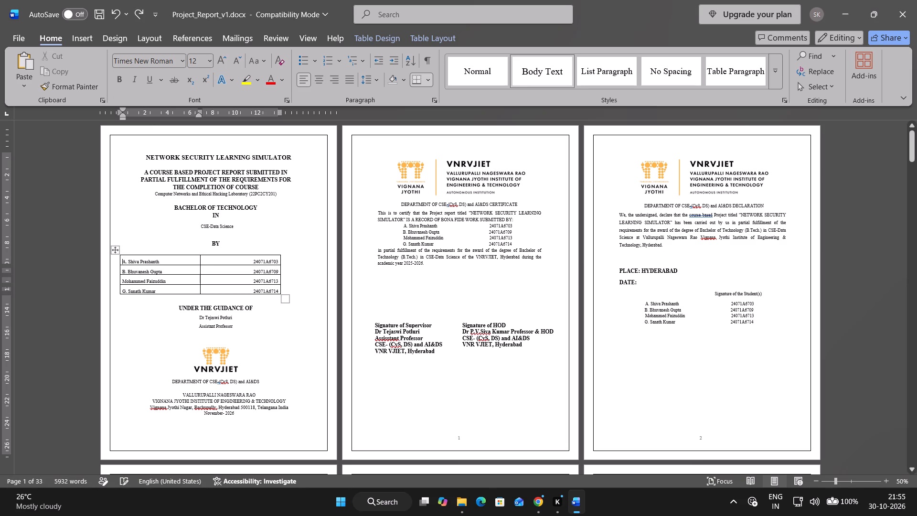
{"action": "left_click", "coordinate": [305, 342]}
{"action": "left_click_drag", "start_coordinate": [295, 297], "coordinate": [234, 275]}
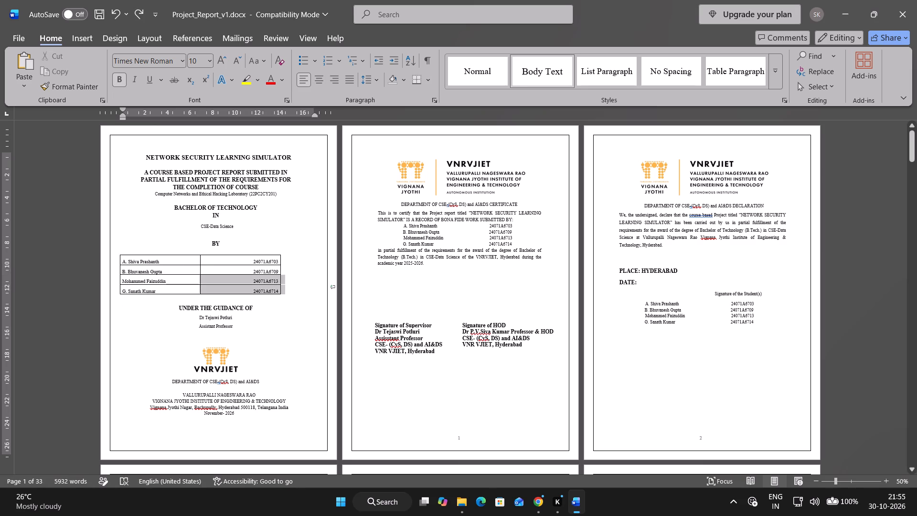
{"action": "left_click_drag", "start_coordinate": [234, 275], "coordinate": [147, 260]}
{"action": "left_click", "coordinate": [320, 78]}
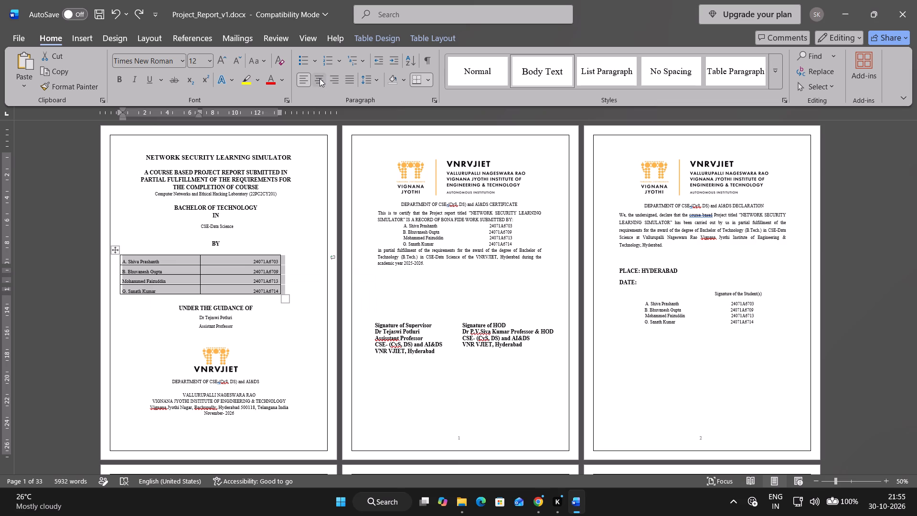
{"action": "left_click", "coordinate": [864, 231]}
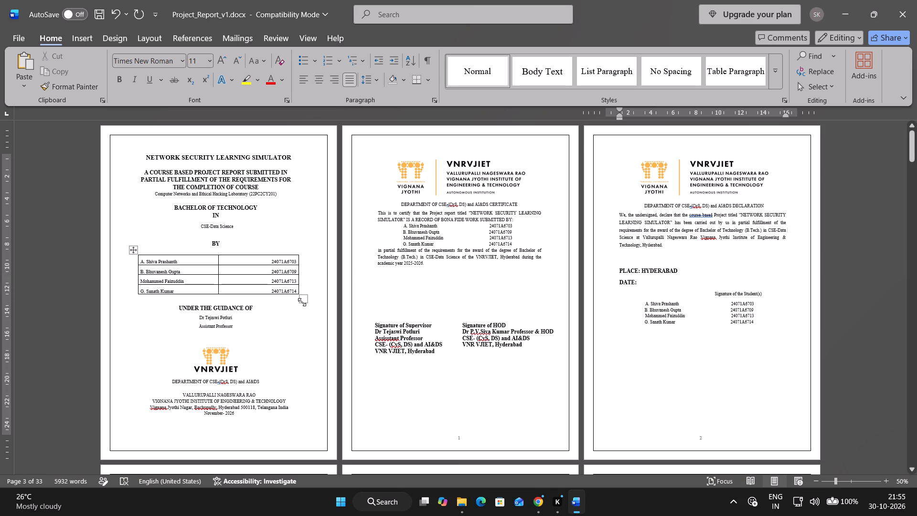
Narrow the centred student table further so its two columns fit more closely around the names and roll numbers.
{"action": "left_click_drag", "start_coordinate": [303, 301], "coordinate": [270, 291]}
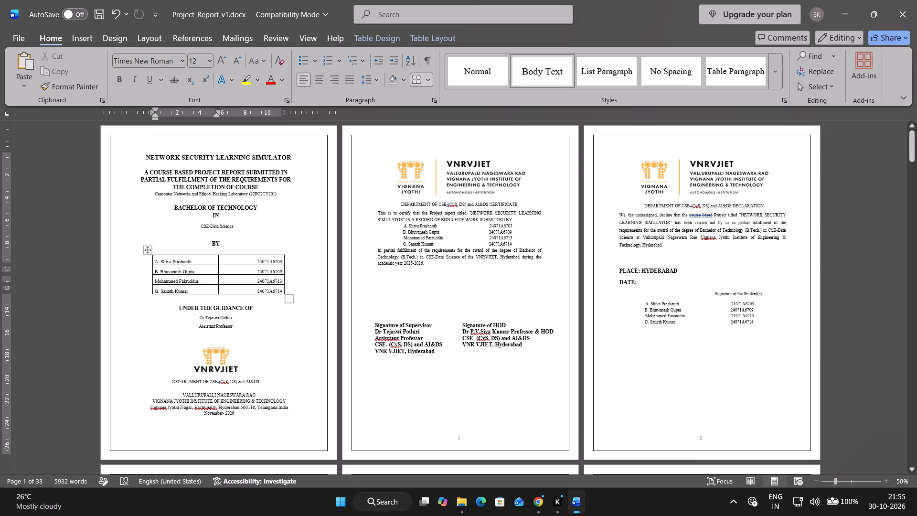
{"action": "left_click", "coordinate": [288, 301]}
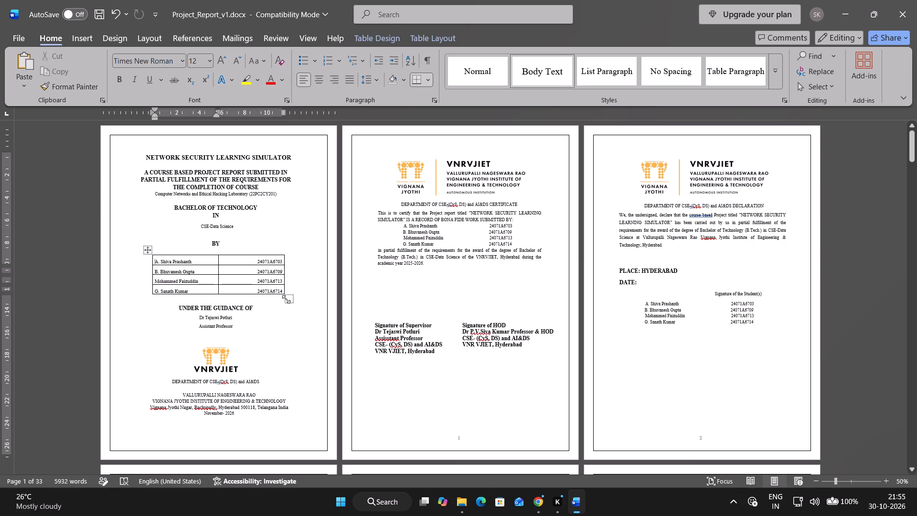
{"action": "left_click_drag", "start_coordinate": [289, 298], "coordinate": [274, 297]}
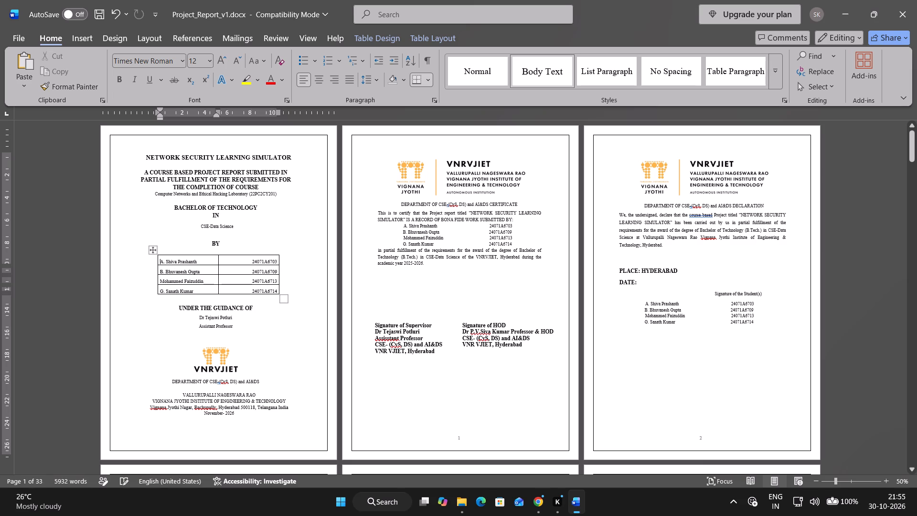
Remove all borders from the student table on the cover page.
{"action": "left_click", "coordinate": [283, 298]}
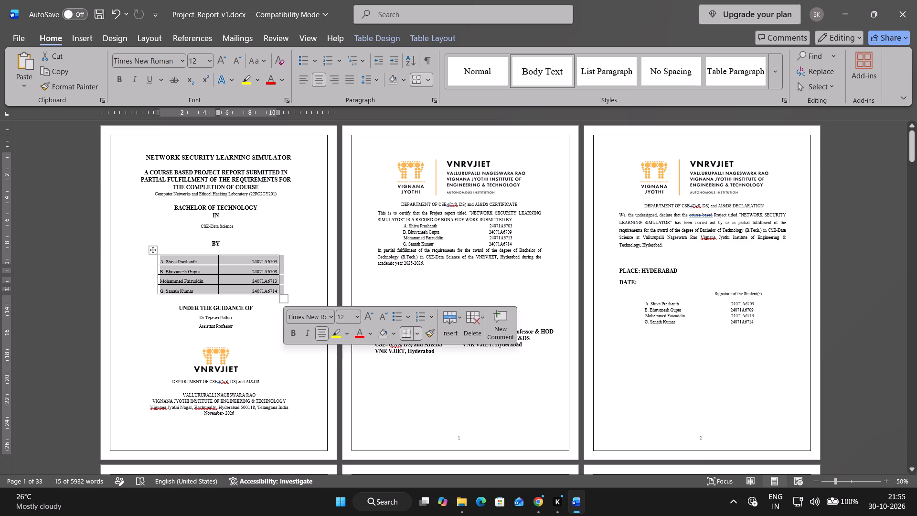
{"action": "left_click", "coordinate": [415, 334]}
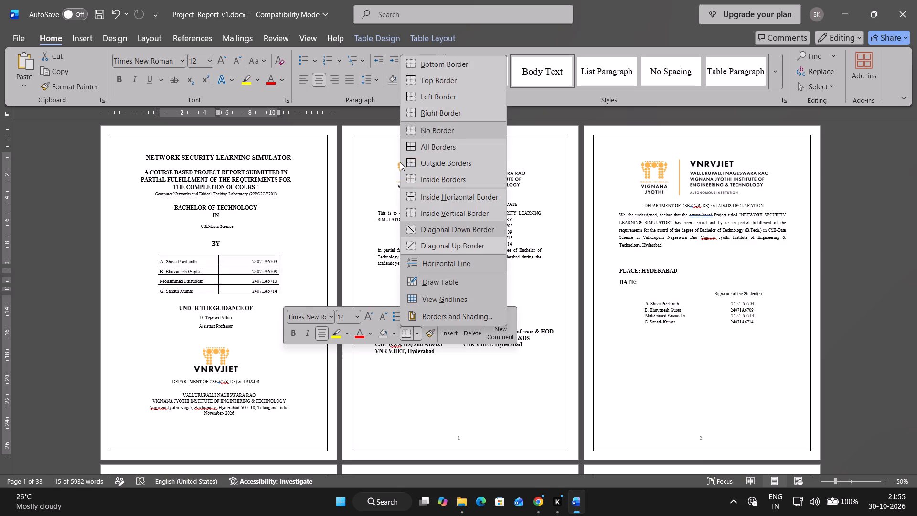
{"action": "left_click", "coordinate": [432, 130]}
{"action": "left_click", "coordinate": [76, 316]}
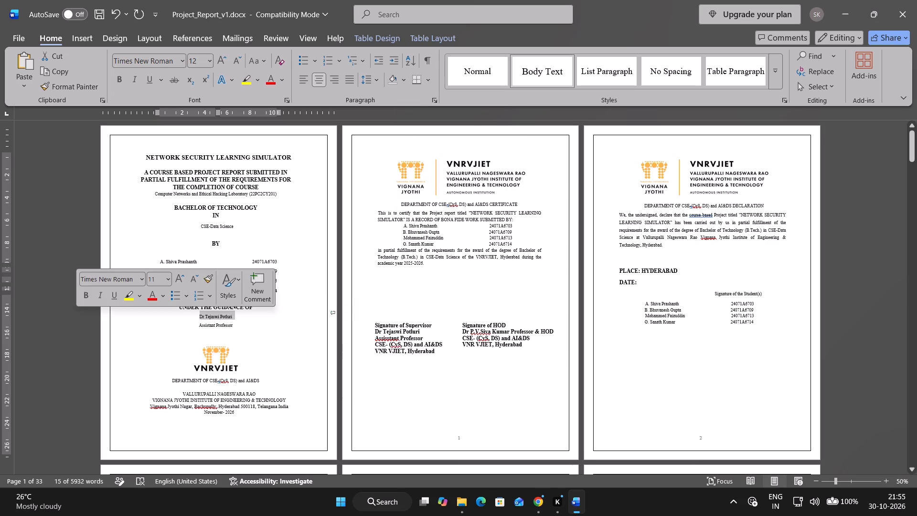
{"action": "left_click", "coordinate": [56, 328]}
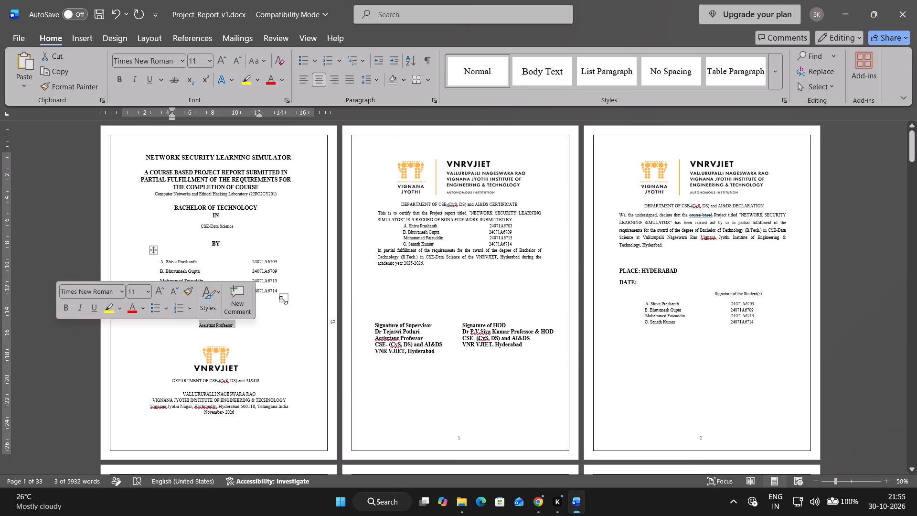
Replace the student list on the certificate page with a copy of the cover page's borderless student table.
{"action": "right_click", "coordinate": [284, 300]}
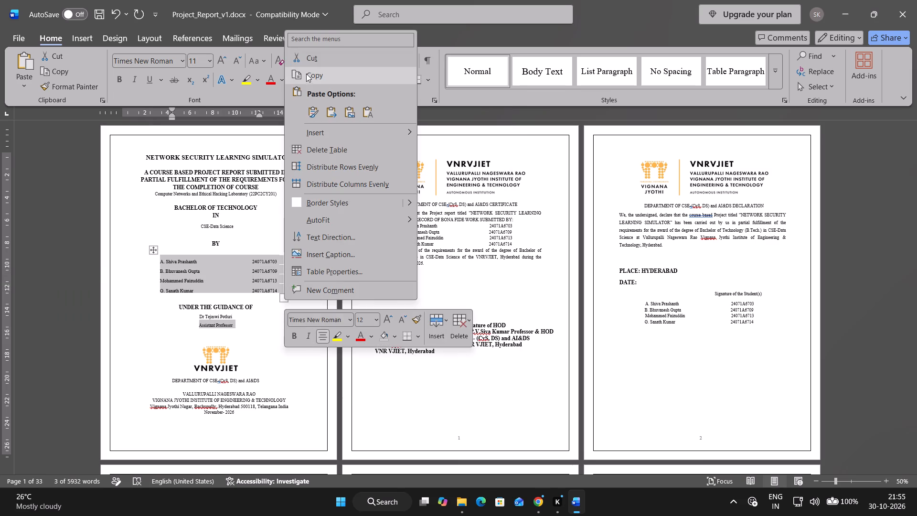
{"action": "left_click", "coordinate": [306, 74]}
{"action": "left_click_drag", "start_coordinate": [528, 246], "coordinate": [417, 236]}
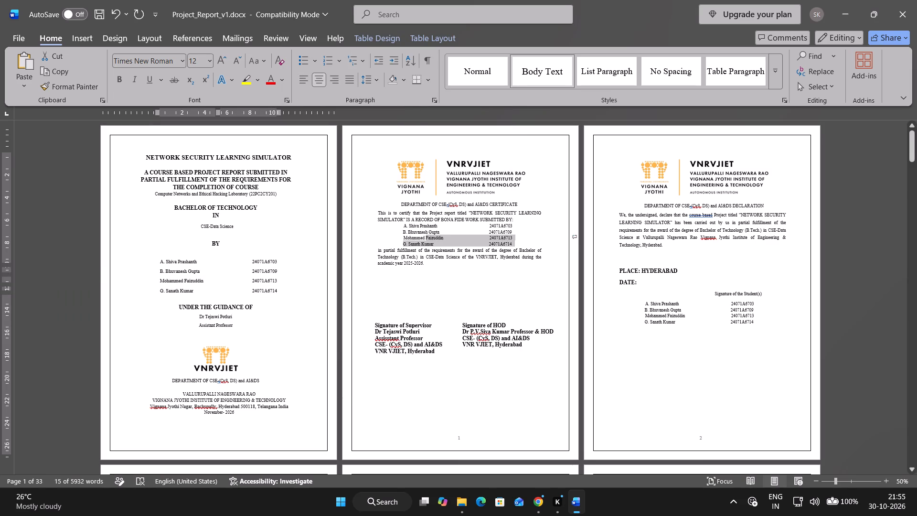
{"action": "left_click_drag", "start_coordinate": [417, 236], "coordinate": [401, 226]}
{"action": "key", "text": "BackSpace"}
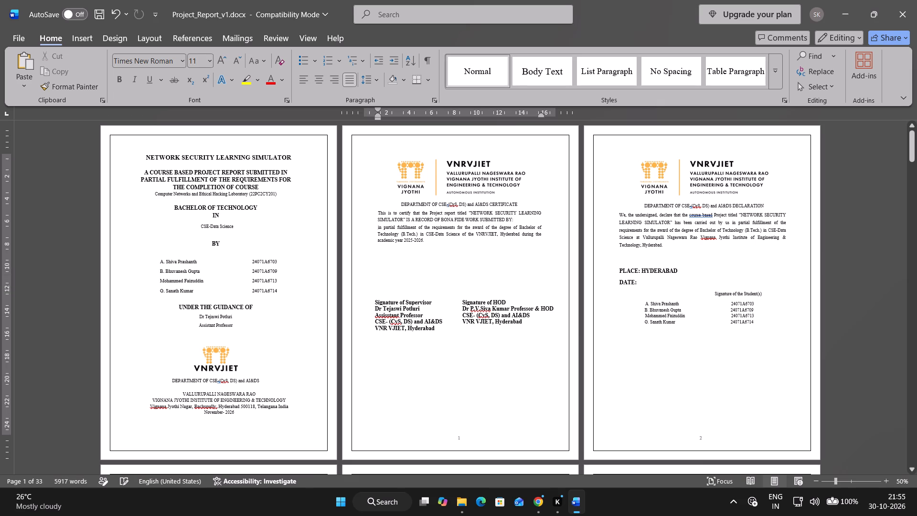
{"action": "key", "text": "Return"}
{"action": "key", "text": "Up"}
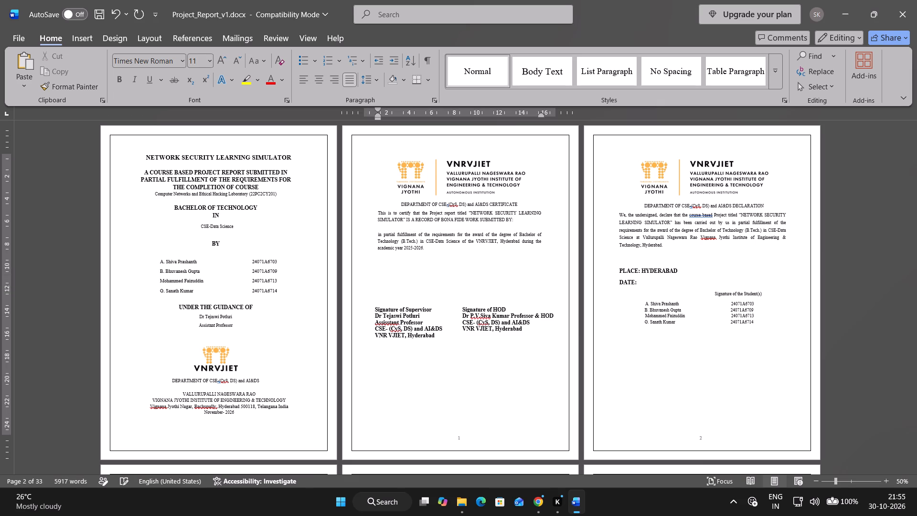
{"action": "key", "text": "ctrl+v"}
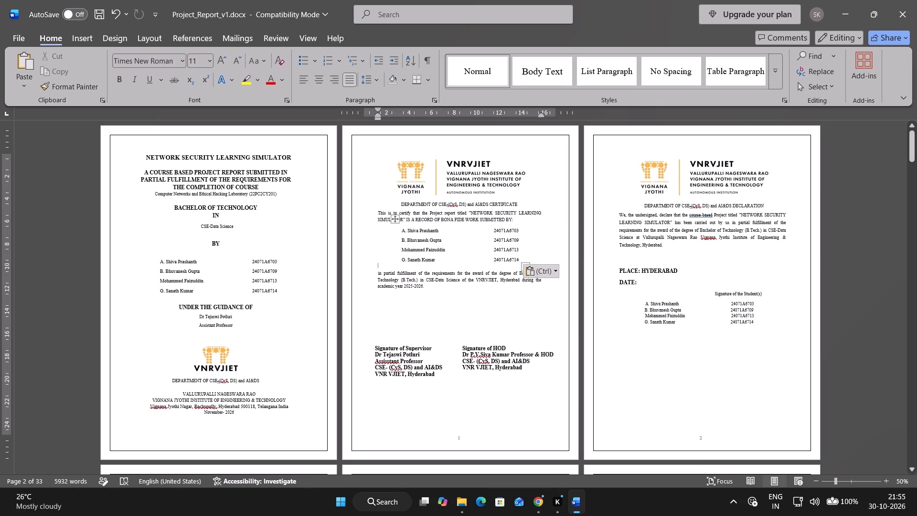
Replace the student list under "Signature of the Student(s)" on the declaration page with the copied student table.
{"action": "left_click_drag", "start_coordinate": [762, 319], "coordinate": [761, 319]}
{"action": "left_click_drag", "start_coordinate": [761, 319], "coordinate": [642, 305]}
{"action": "key", "text": "BackSpace"}
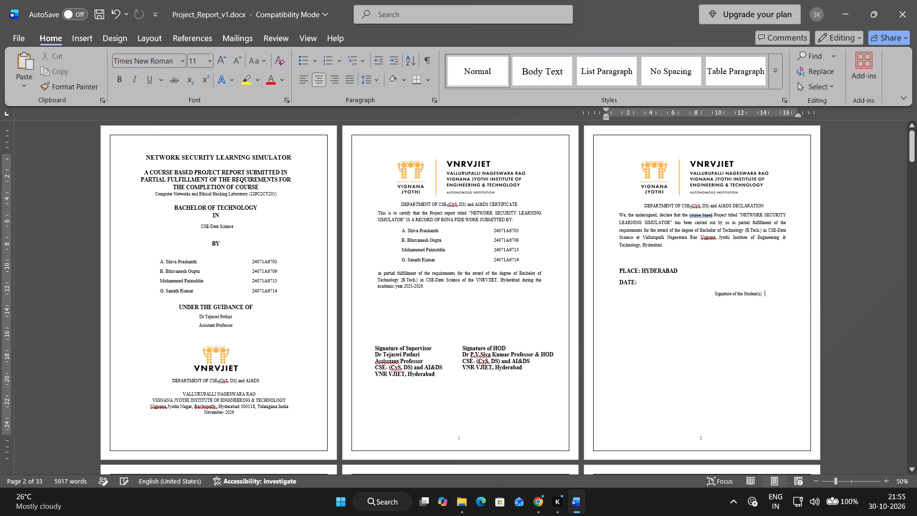
{"action": "key", "text": "Return"}
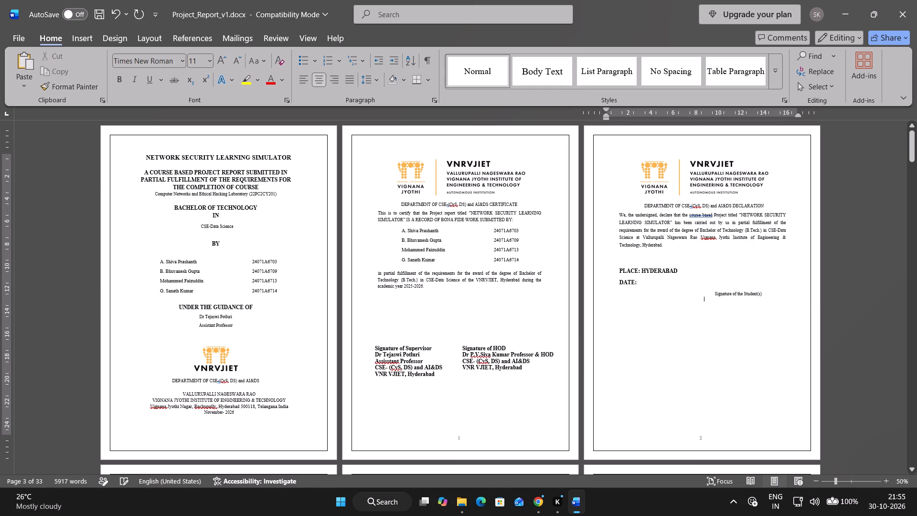
{"action": "key", "text": "BackSpace"}
{"action": "key", "text": "Return"}
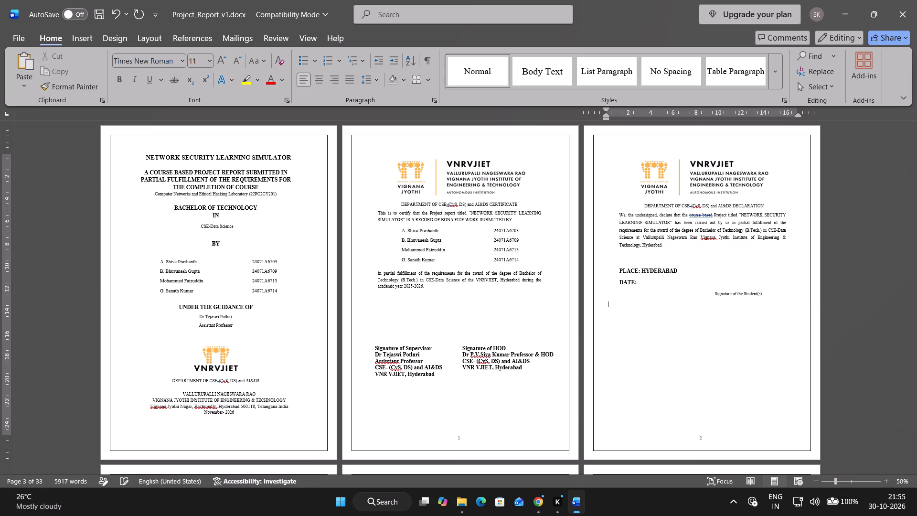
{"action": "key", "text": "ctrl+v"}
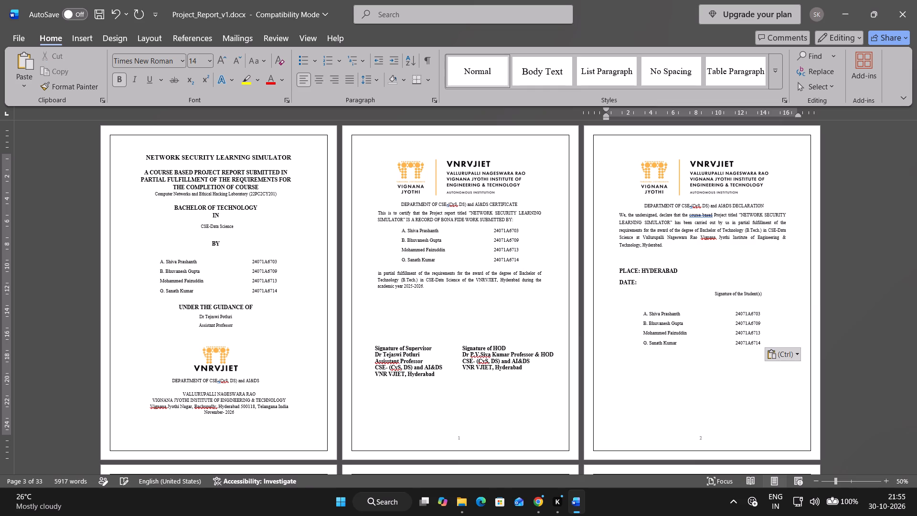
Replace the student list at the end of the Acknowledgement page with the copied student table.
{"action": "left_click", "coordinate": [908, 286]}
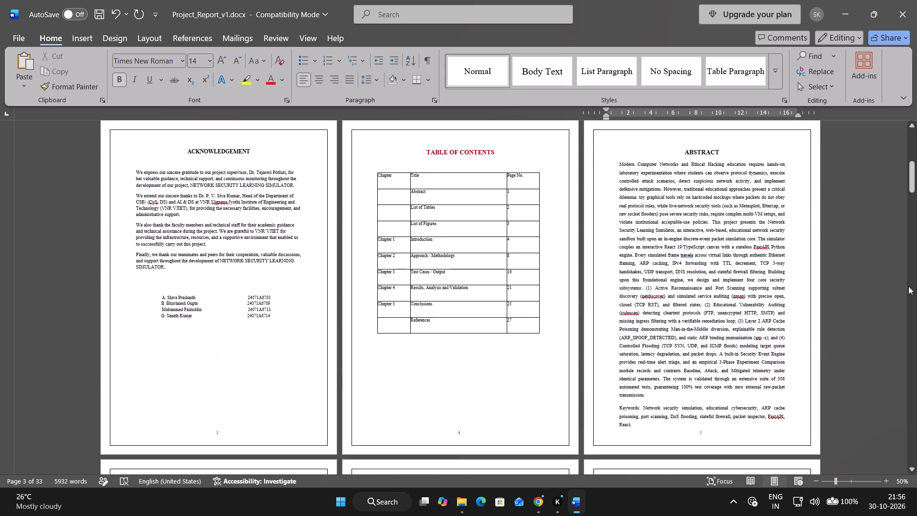
{"action": "scroll", "coordinate": [888, 293], "scroll_direction": "up", "scroll_amount": 4}
{"action": "scroll", "coordinate": [669, 267], "scroll_direction": "up", "scroll_amount": 11}
{"action": "scroll", "coordinate": [660, 250], "scroll_direction": "down", "scroll_amount": 7}
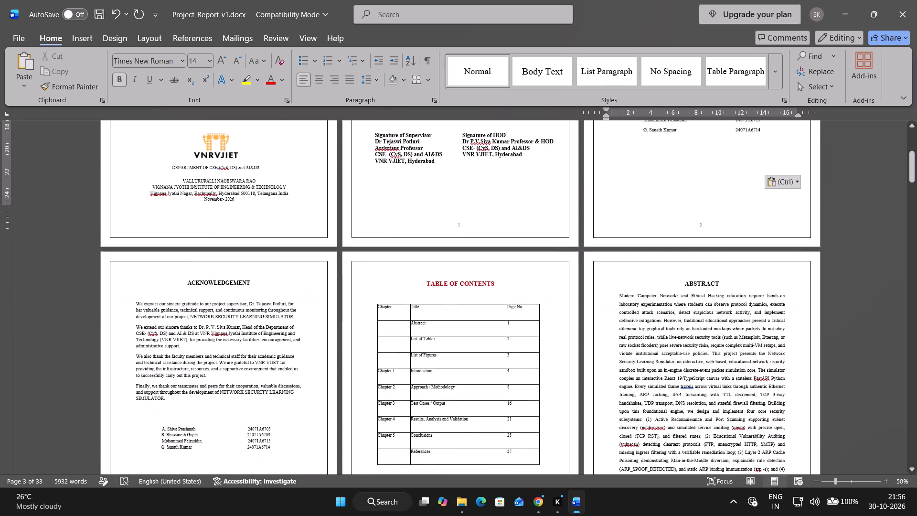
{"action": "scroll", "coordinate": [169, 332], "scroll_direction": "down", "scroll_amount": 2}
{"action": "left_click_drag", "start_coordinate": [285, 402], "coordinate": [208, 385]}
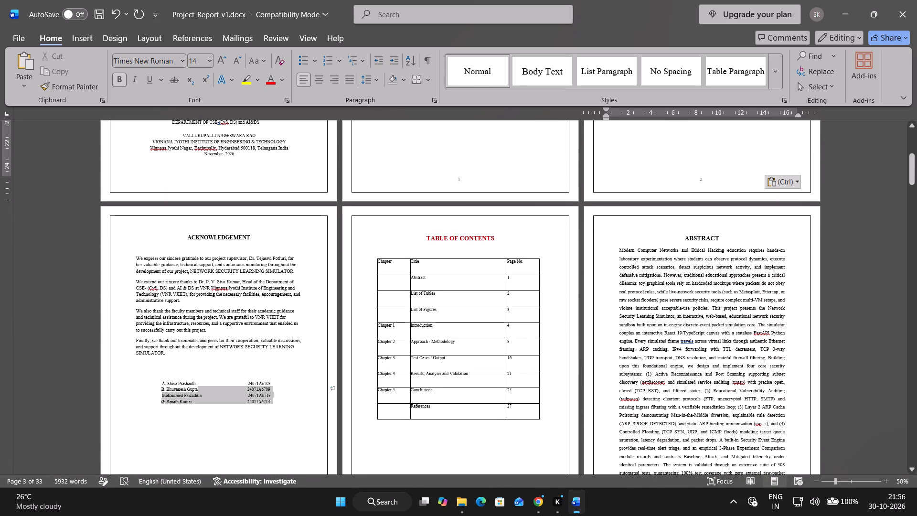
{"action": "left_click_drag", "start_coordinate": [208, 385], "coordinate": [158, 385]}
{"action": "key", "text": "BackSpace"}
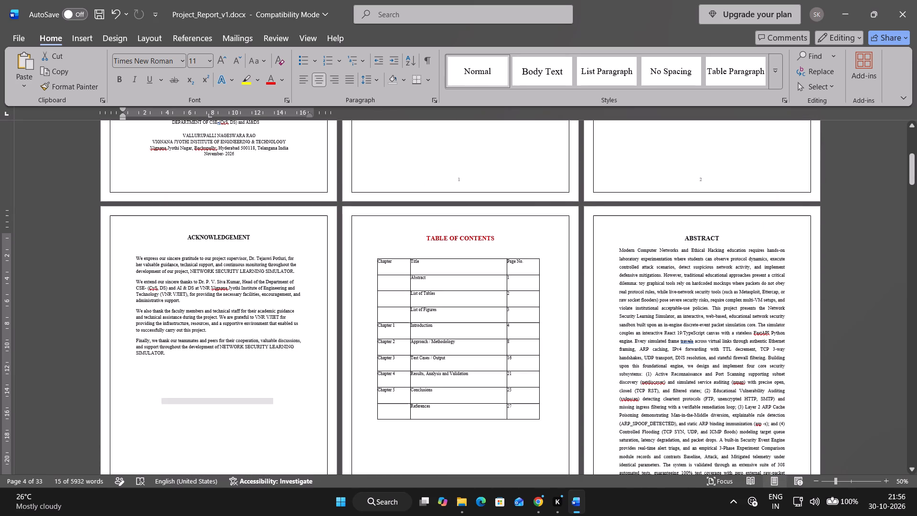
{"action": "key", "text": "ctrl+v"}
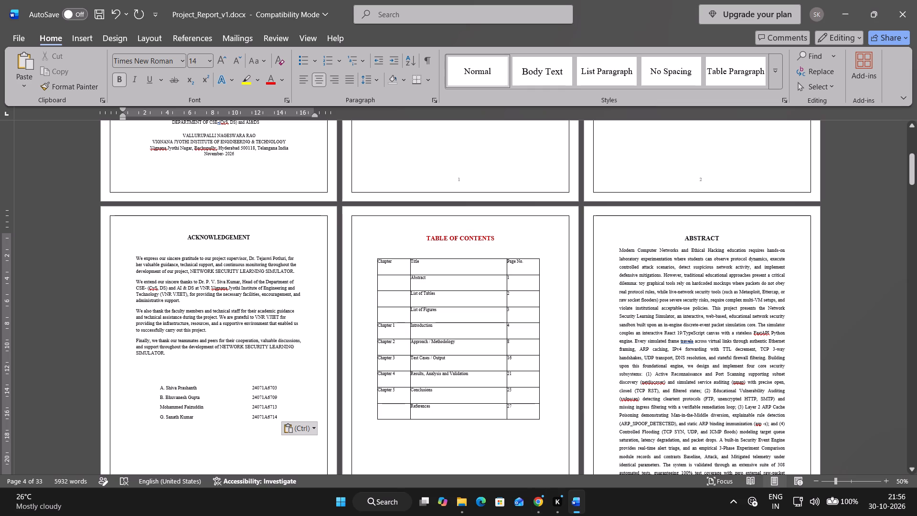
Review the layout of the pages from the Table of Contents through Chapter 2's system architecture section.
{"action": "left_click", "coordinate": [851, 247]}
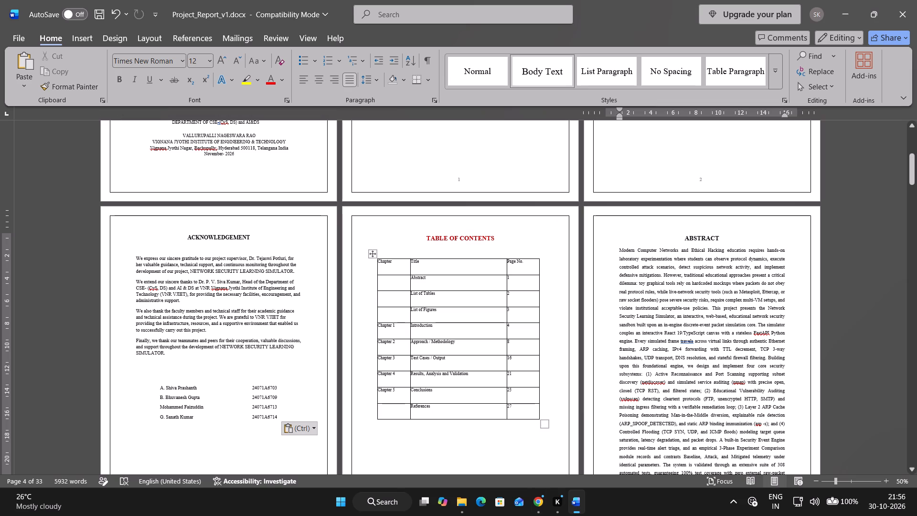
{"action": "scroll", "coordinate": [351, 299], "scroll_direction": "down", "scroll_amount": 17}
{"action": "scroll", "coordinate": [366, 295], "scroll_direction": "down", "scroll_amount": 12}
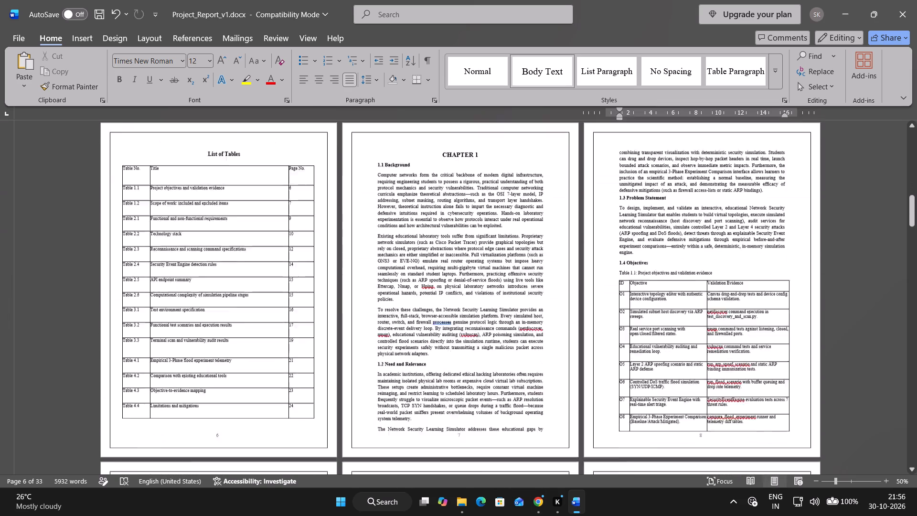
{"action": "scroll", "coordinate": [360, 309], "scroll_direction": "down", "scroll_amount": 20}
{"action": "scroll", "coordinate": [360, 309], "scroll_direction": "down", "scroll_amount": 11}
{"action": "scroll", "coordinate": [371, 286], "scroll_direction": "up", "scroll_amount": 7}
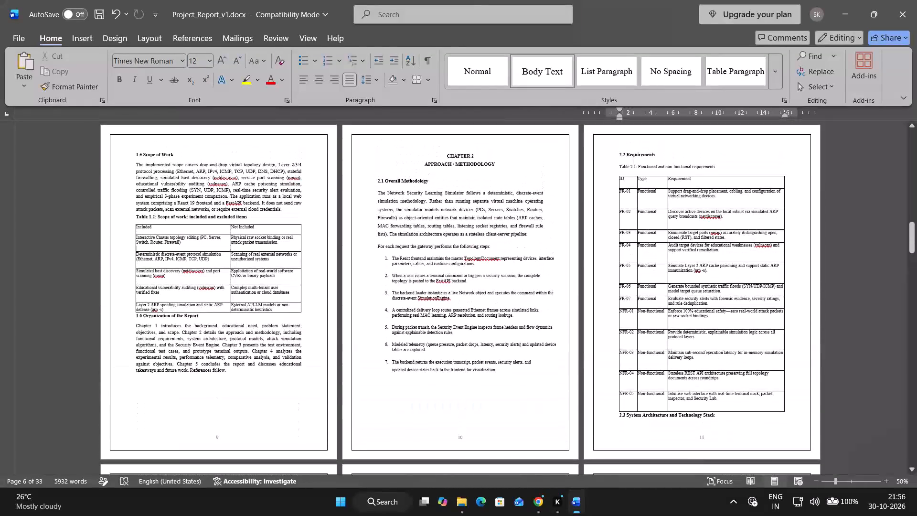
{"action": "scroll", "coordinate": [380, 271], "scroll_direction": "down", "scroll_amount": 17}
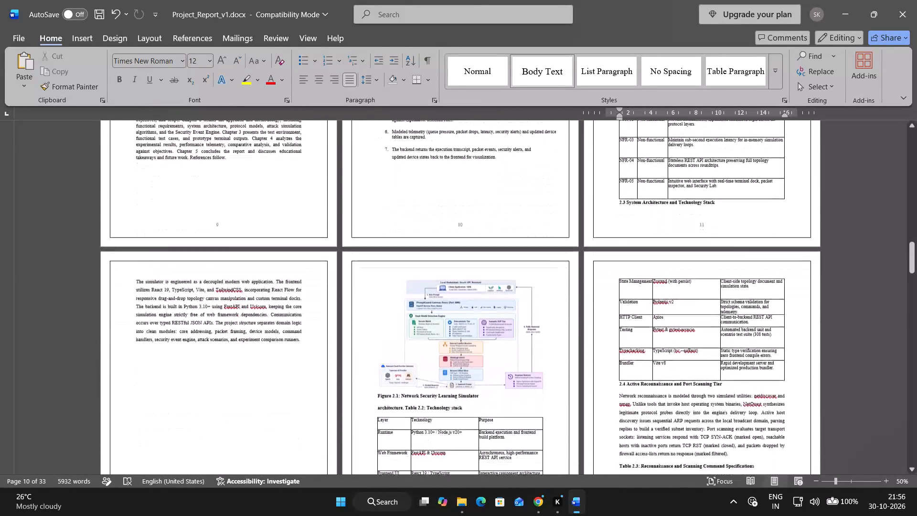
{"action": "scroll", "coordinate": [375, 282], "scroll_direction": "down", "scroll_amount": 4}
Inspect the Figure 2.1 architecture diagram and the tables on the remaining Chapter 2 pages for layout problems.
{"action": "scroll", "coordinate": [465, 327], "scroll_direction": "up", "scroll_amount": 5}
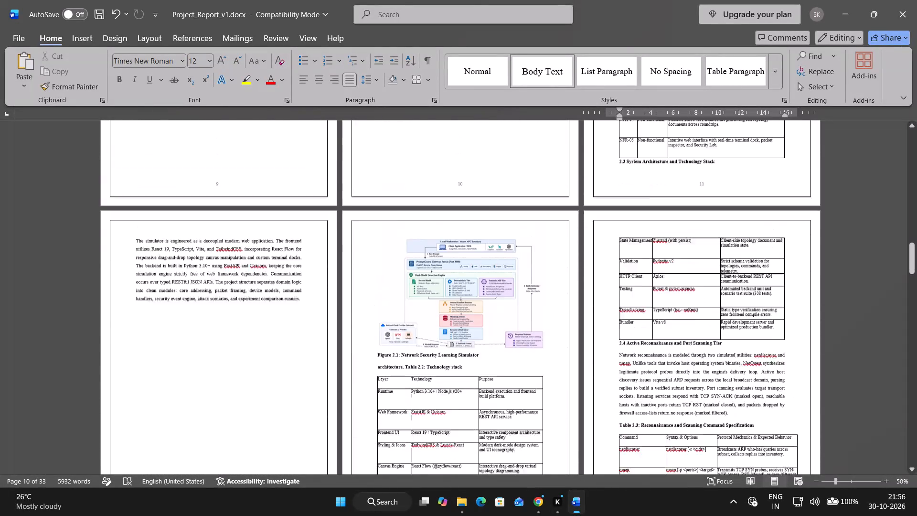
{"action": "scroll", "coordinate": [465, 327], "scroll_direction": "up", "scroll_amount": 1}
{"action": "left_click", "coordinate": [467, 325]}
{"action": "scroll", "coordinate": [466, 325], "scroll_direction": "down", "scroll_amount": 5}
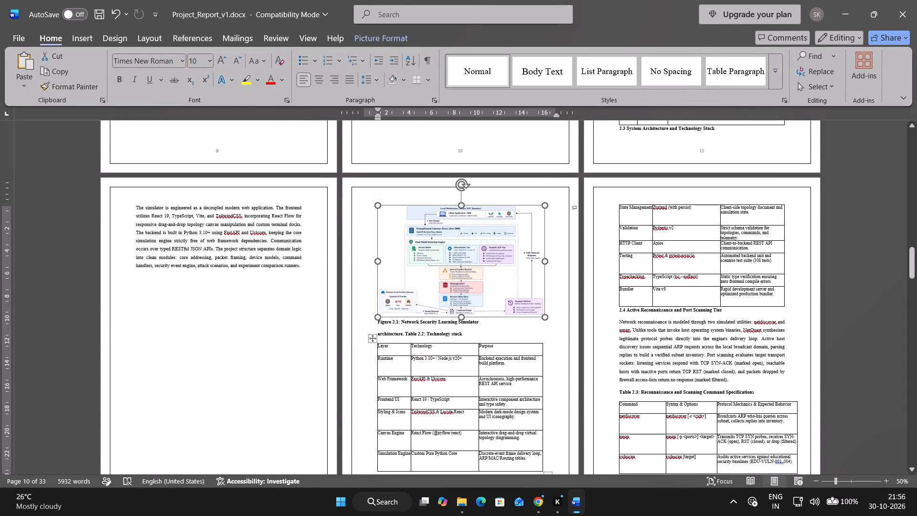
{"action": "scroll", "coordinate": [461, 347], "scroll_direction": "down", "scroll_amount": 15}
{"action": "scroll", "coordinate": [459, 354], "scroll_direction": "down", "scroll_amount": 8}
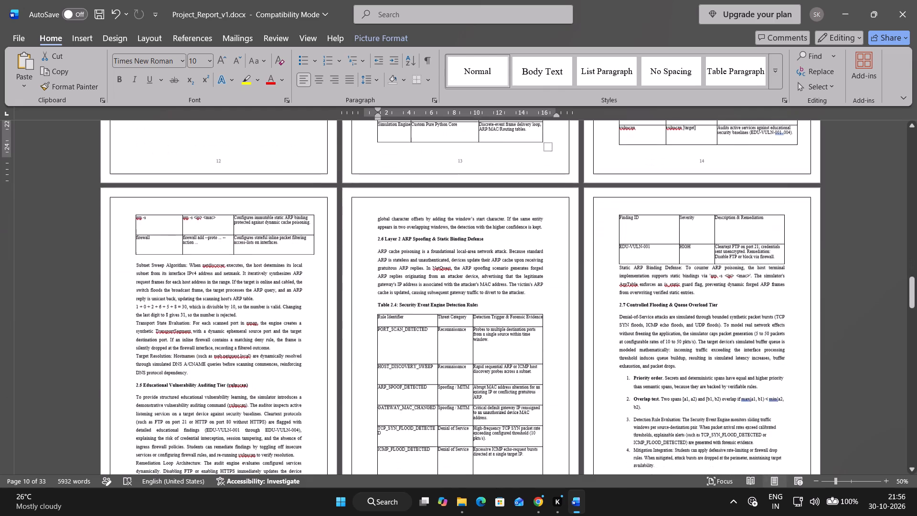
{"action": "scroll", "coordinate": [459, 354], "scroll_direction": "up", "scroll_amount": 20}
{"action": "scroll", "coordinate": [459, 354], "scroll_direction": "up", "scroll_amount": 2}
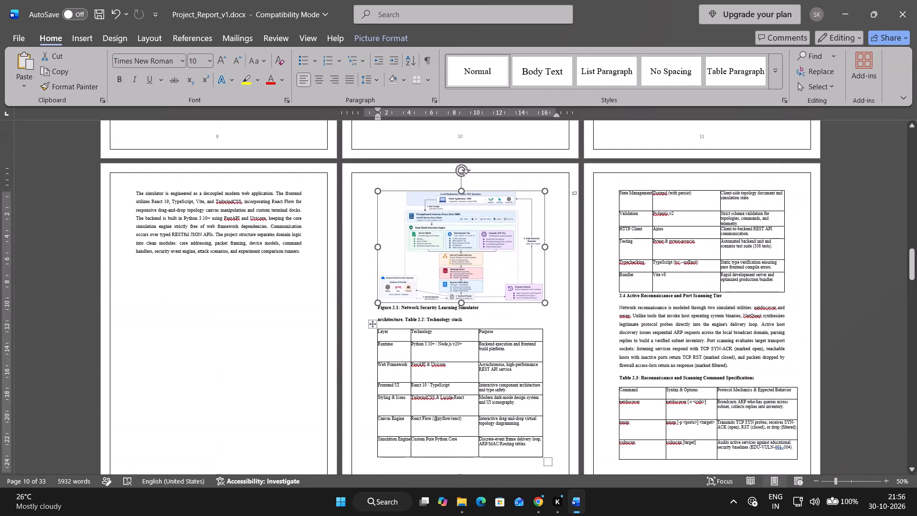
{"action": "scroll", "coordinate": [459, 355], "scroll_direction": "up", "scroll_amount": 14}
{"action": "scroll", "coordinate": [458, 352], "scroll_direction": "down", "scroll_amount": 17}
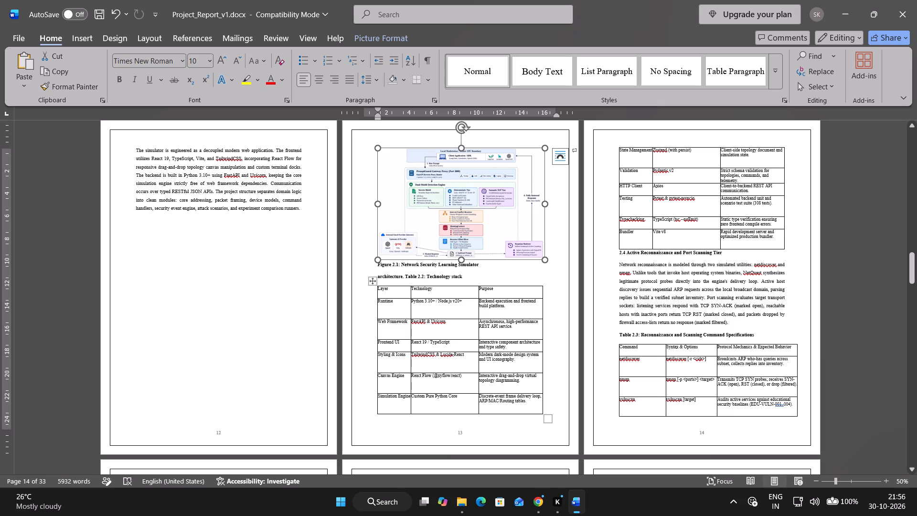
{"action": "scroll", "coordinate": [480, 345], "scroll_direction": "down", "scroll_amount": 8}
{"action": "scroll", "coordinate": [481, 355], "scroll_direction": "down", "scroll_amount": 17}
{"action": "scroll", "coordinate": [485, 367], "scroll_direction": "down", "scroll_amount": 5}
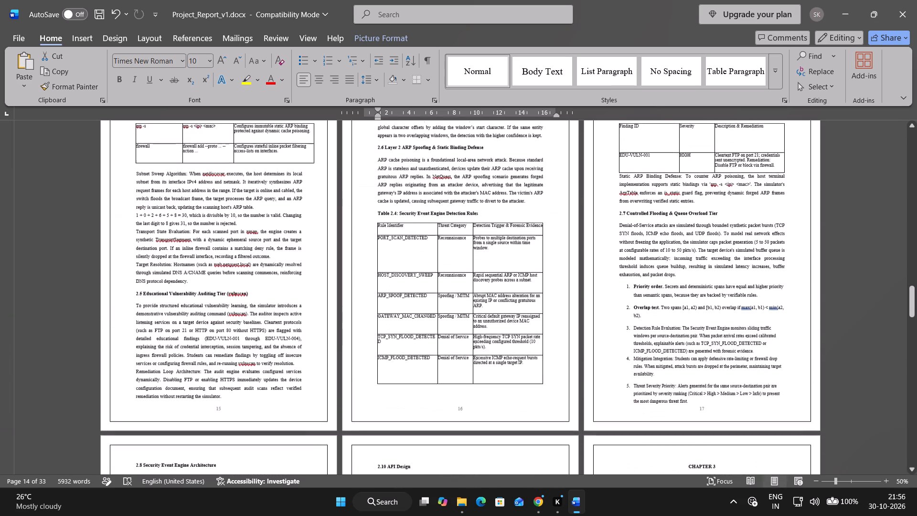
{"action": "scroll", "coordinate": [485, 367], "scroll_direction": "down", "scroll_amount": 3}
Review the layout of the test case, results, conclusion and references pages at the end of the report.
{"action": "left_click_drag", "start_coordinate": [916, 311], "coordinate": [916, 427]}
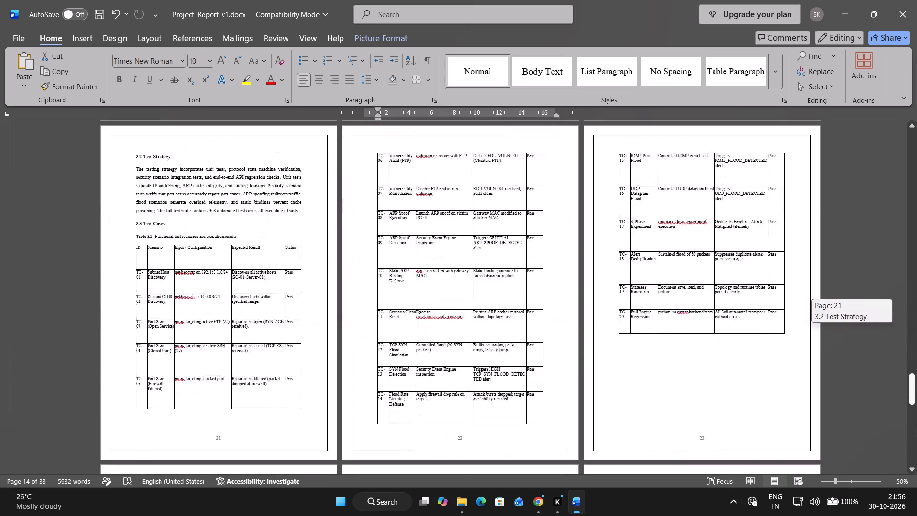
{"action": "left_click_drag", "start_coordinate": [916, 427], "coordinate": [916, 449]}
{"action": "scroll", "coordinate": [638, 384], "scroll_direction": "up", "scroll_amount": 2}
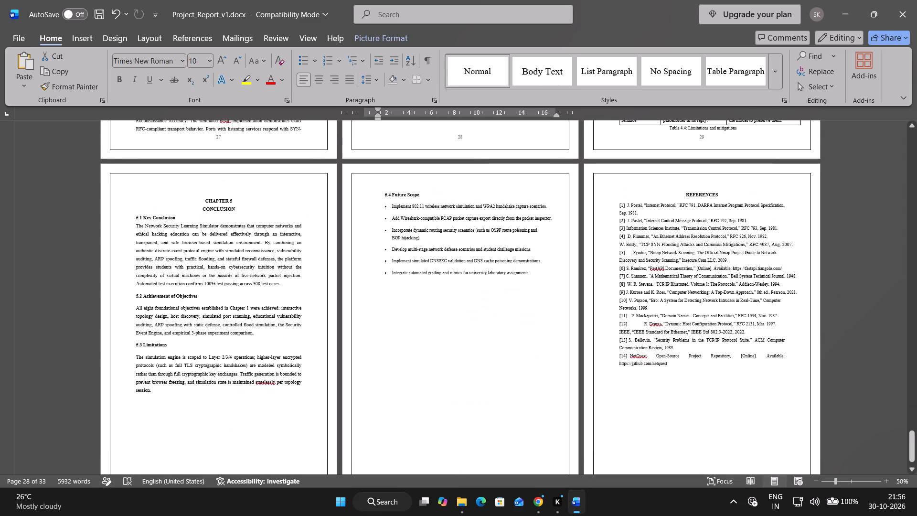
{"action": "scroll", "coordinate": [629, 392], "scroll_direction": "up", "scroll_amount": 4}
{"action": "scroll", "coordinate": [322, 387], "scroll_direction": "up", "scroll_amount": 11}
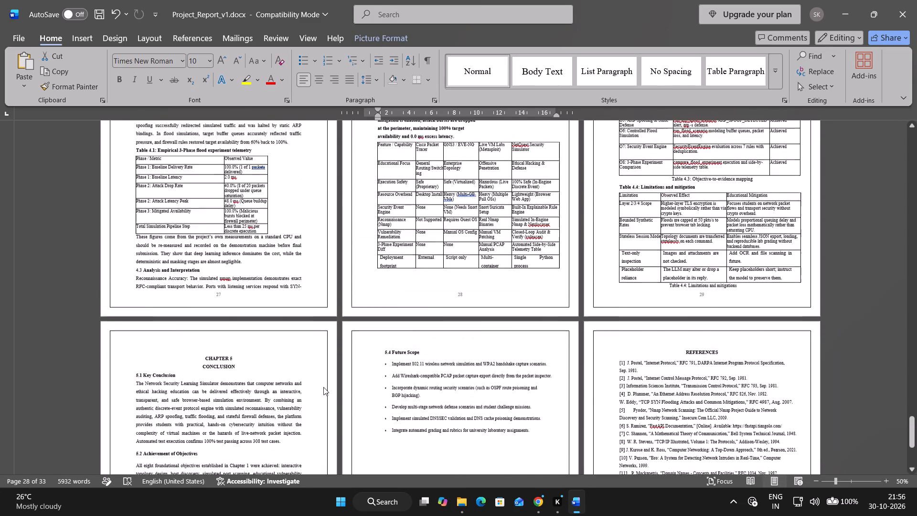
{"action": "scroll", "coordinate": [323, 387], "scroll_direction": "up", "scroll_amount": 9}
{"action": "scroll", "coordinate": [329, 396], "scroll_direction": "down", "scroll_amount": 7}
{"action": "scroll", "coordinate": [329, 396], "scroll_direction": "up", "scroll_amount": 6}
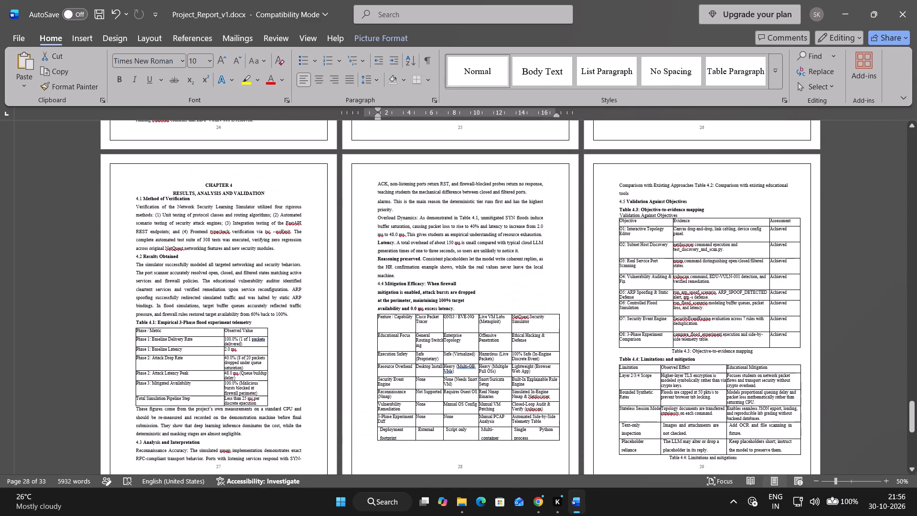
{"action": "scroll", "coordinate": [610, 387], "scroll_direction": "up", "scroll_amount": 9}
Narrow Table 4.3, the objective-to-evidence mapping, so it fits within the page's right text margin.
{"action": "scroll", "coordinate": [610, 387], "scroll_direction": "down", "scroll_amount": 3}
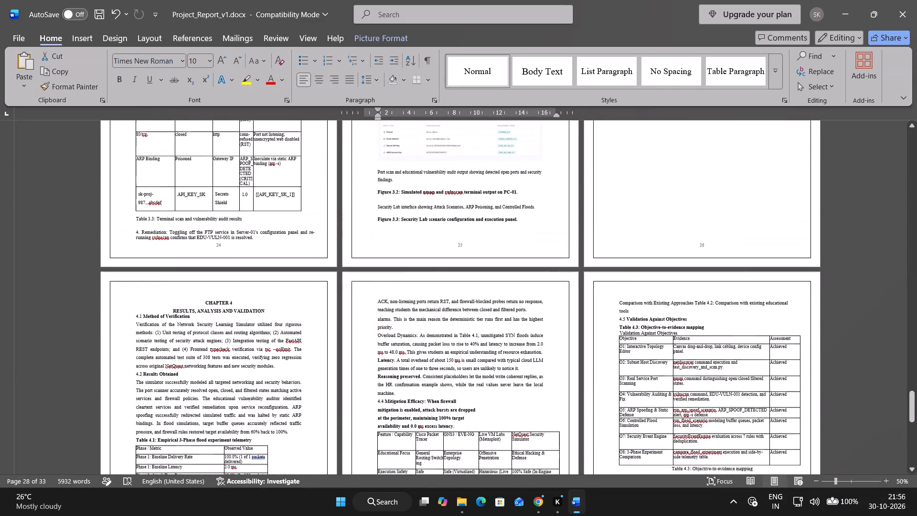
{"action": "scroll", "coordinate": [610, 387], "scroll_direction": "down", "scroll_amount": 3}
{"action": "left_click_drag", "start_coordinate": [803, 395], "coordinate": [787, 394]}
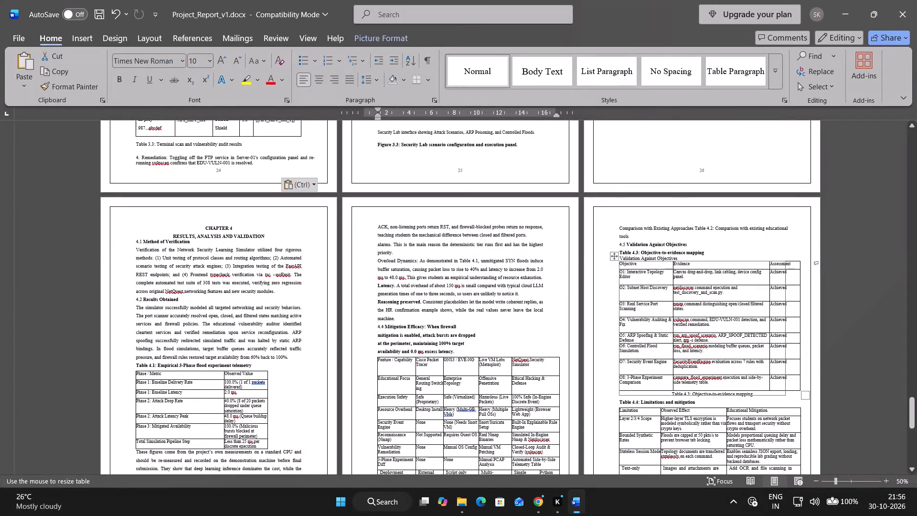
{"action": "left_click_drag", "start_coordinate": [787, 394], "coordinate": [789, 388]}
{"action": "left_click_drag", "start_coordinate": [796, 391], "coordinate": [785, 391]}
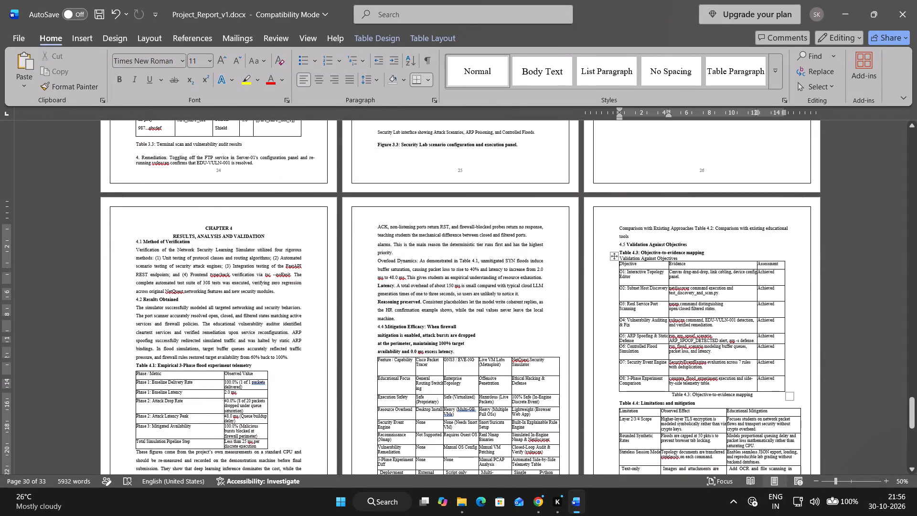
Narrow Table 4.4, limitations and mitigation, to match the width of Table 4.3 above it.
{"action": "scroll", "coordinate": [713, 379], "scroll_direction": "down", "scroll_amount": 7}
{"action": "left_click", "coordinate": [797, 396]}
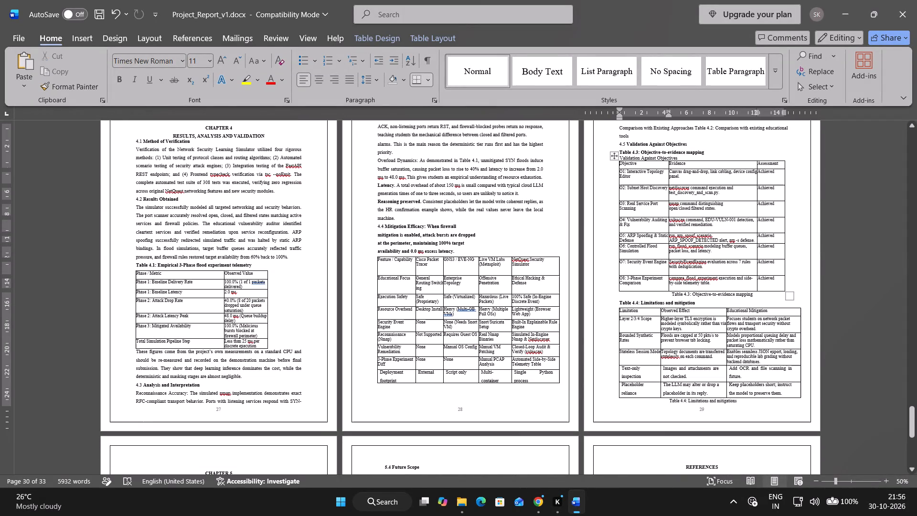
{"action": "left_click", "coordinate": [800, 399]}
{"action": "left_click", "coordinate": [796, 397]}
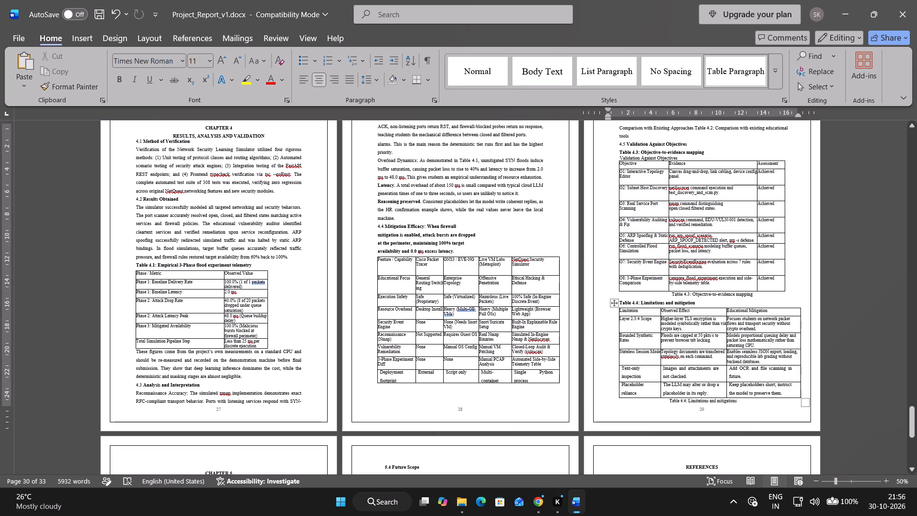
{"action": "left_click", "coordinate": [796, 393]}
{"action": "left_click_drag", "start_coordinate": [804, 402], "coordinate": [786, 398]}
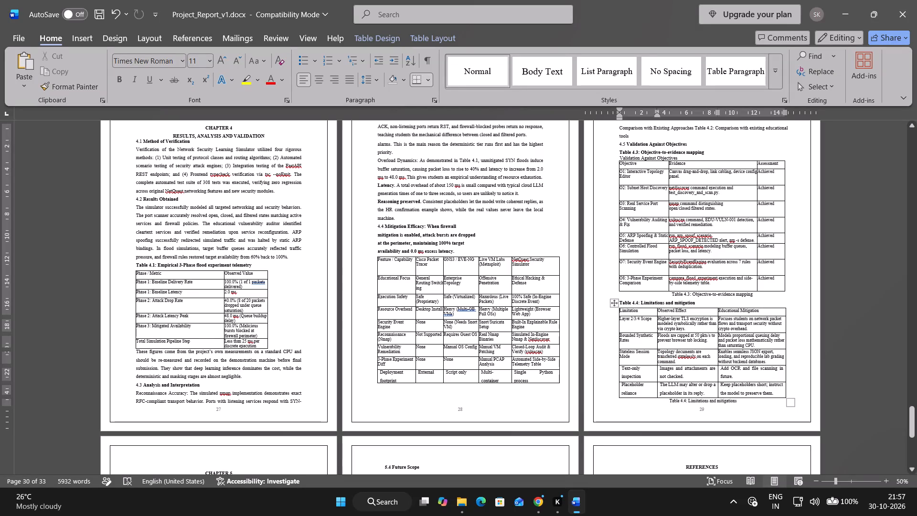
{"action": "left_click", "coordinate": [864, 331]}
Justify the opening paragraph of section 3.4 End-to-End Walkthrough.
{"action": "scroll", "coordinate": [379, 363], "scroll_direction": "up", "scroll_amount": 6}
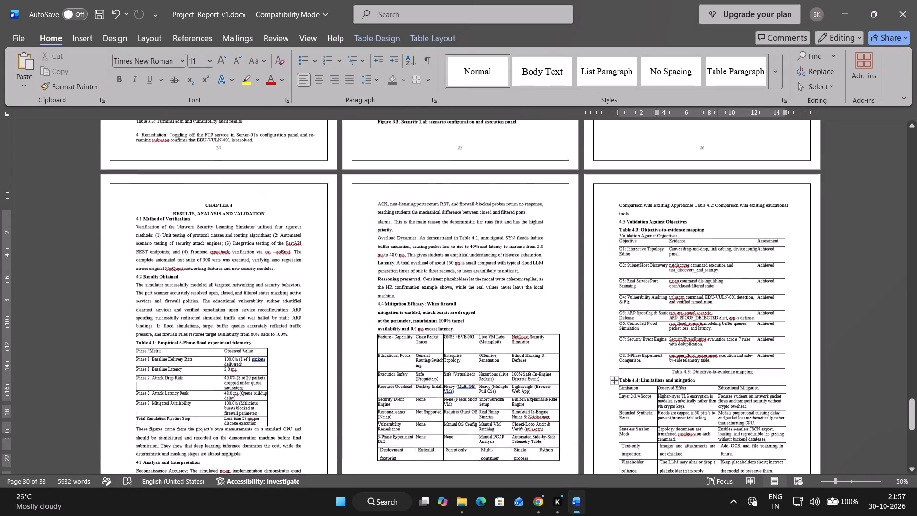
{"action": "scroll", "coordinate": [385, 361], "scroll_direction": "up", "scroll_amount": 20}
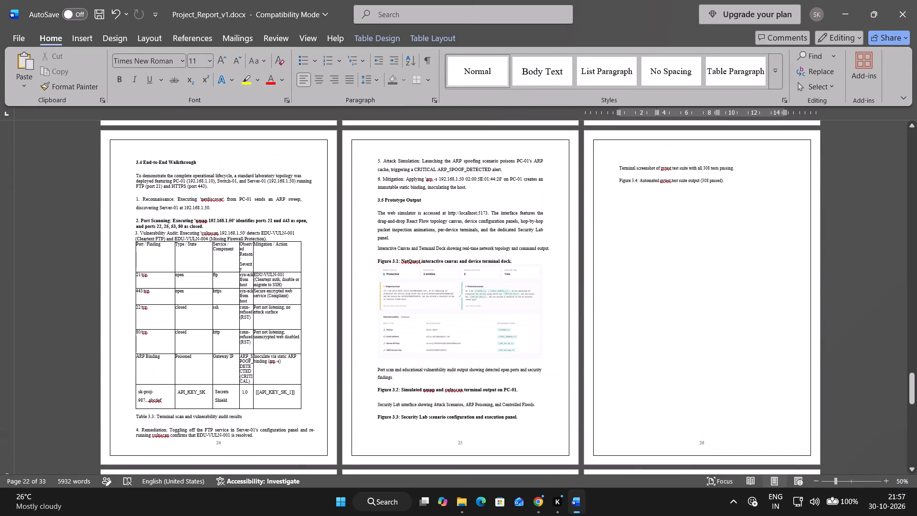
{"action": "scroll", "coordinate": [300, 386], "scroll_direction": "up", "scroll_amount": 13}
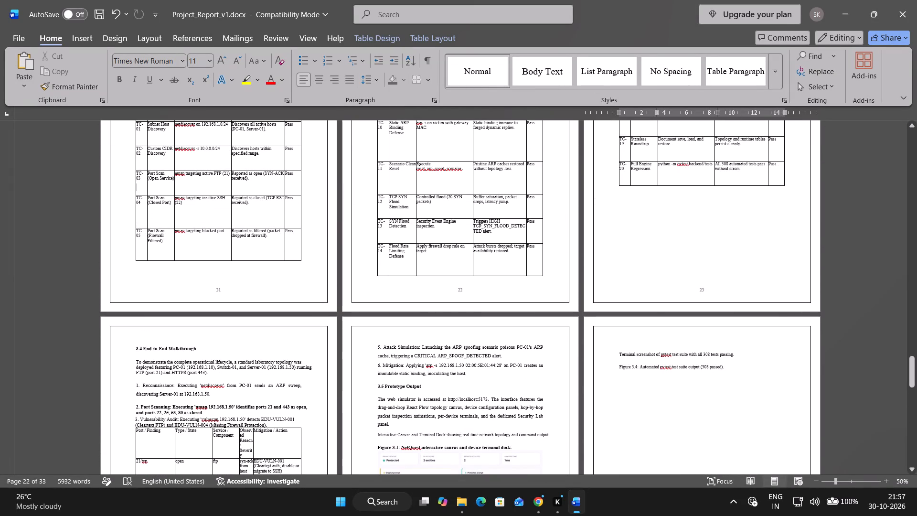
{"action": "left_click_drag", "start_coordinate": [234, 376], "coordinate": [149, 362]}
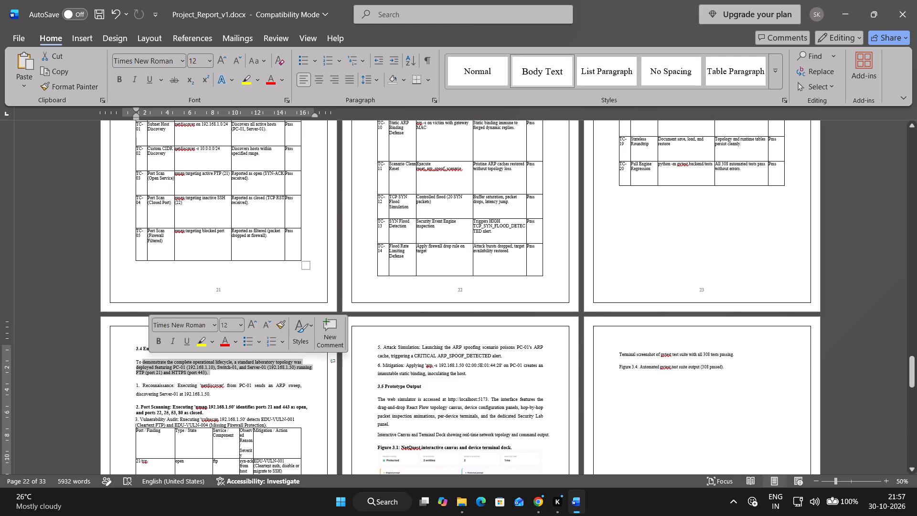
{"action": "left_click", "coordinate": [346, 79]}
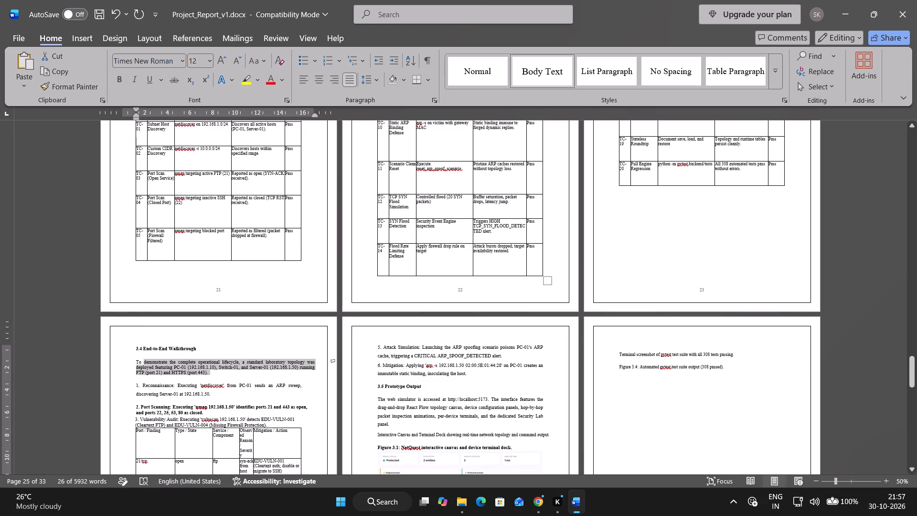
Review the page layout backwards from the Chapter 3 test case tables to the start of Chapter 2.
{"action": "scroll", "coordinate": [894, 303], "scroll_direction": "up", "scroll_amount": 5}
{"action": "scroll", "coordinate": [861, 309], "scroll_direction": "down", "scroll_amount": 5}
{"action": "scroll", "coordinate": [852, 316], "scroll_direction": "up", "scroll_amount": 3}
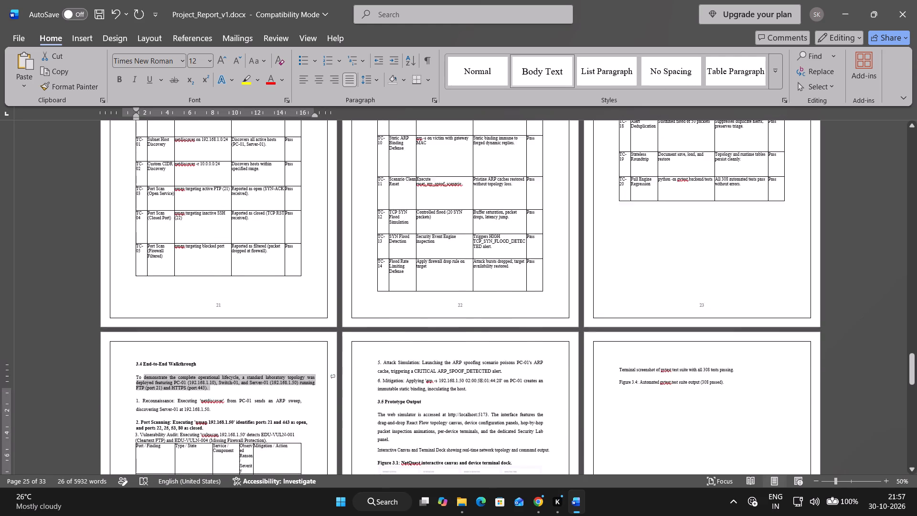
{"action": "scroll", "coordinate": [851, 317], "scroll_direction": "up", "scroll_amount": 9}
{"action": "scroll", "coordinate": [851, 317], "scroll_direction": "up", "scroll_amount": 18}
{"action": "scroll", "coordinate": [851, 317], "scroll_direction": "up", "scroll_amount": 6}
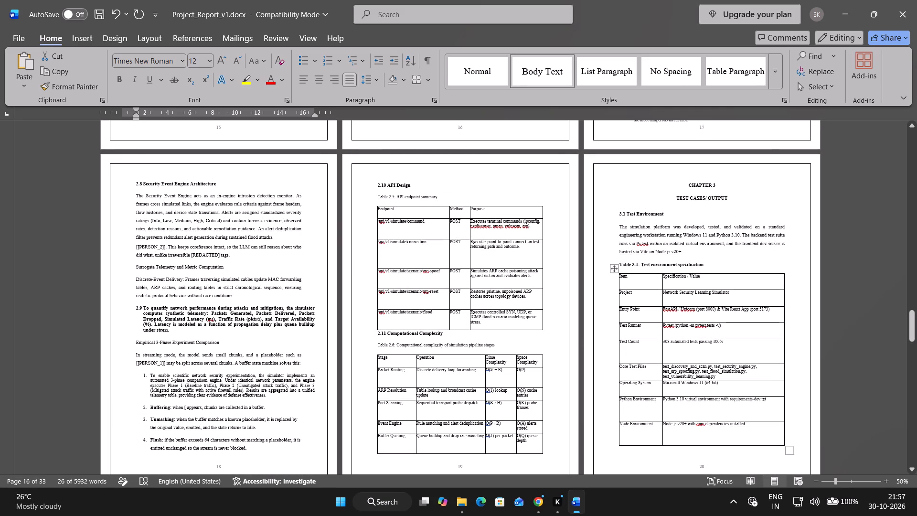
{"action": "scroll", "coordinate": [723, 359], "scroll_direction": "up", "scroll_amount": 20}
{"action": "scroll", "coordinate": [724, 360], "scroll_direction": "up", "scroll_amount": 15}
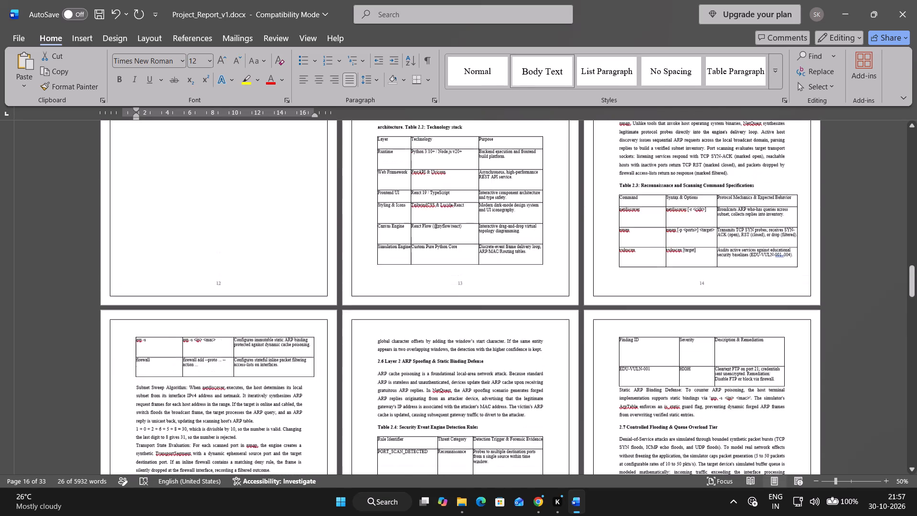
{"action": "scroll", "coordinate": [724, 360], "scroll_direction": "up", "scroll_amount": 15}
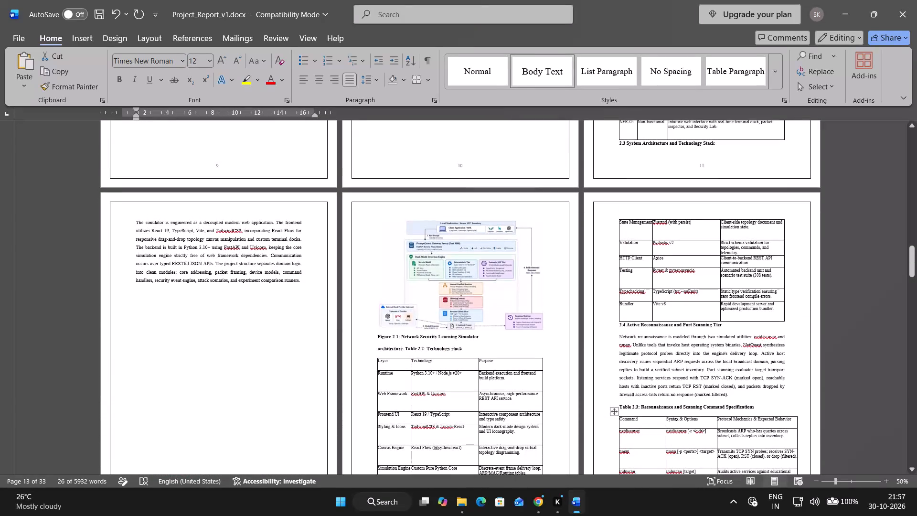
{"action": "scroll", "coordinate": [574, 306], "scroll_direction": "up", "scroll_amount": 13}
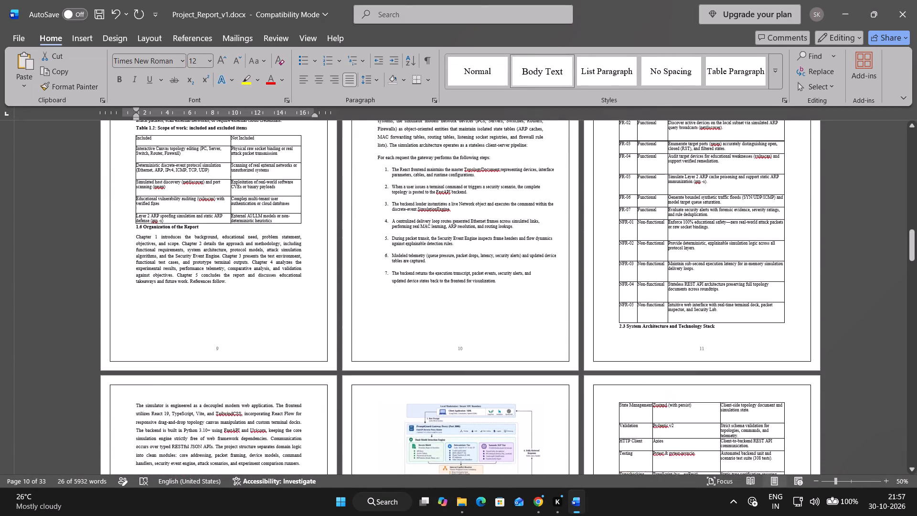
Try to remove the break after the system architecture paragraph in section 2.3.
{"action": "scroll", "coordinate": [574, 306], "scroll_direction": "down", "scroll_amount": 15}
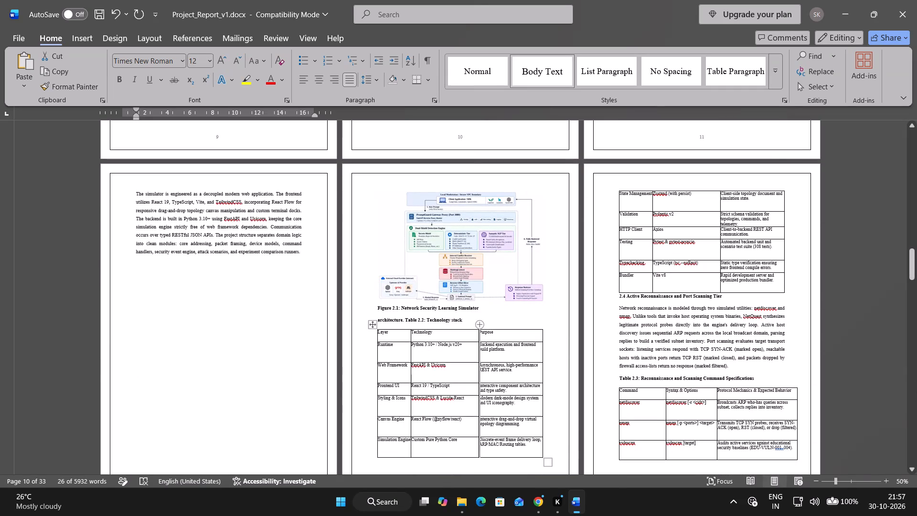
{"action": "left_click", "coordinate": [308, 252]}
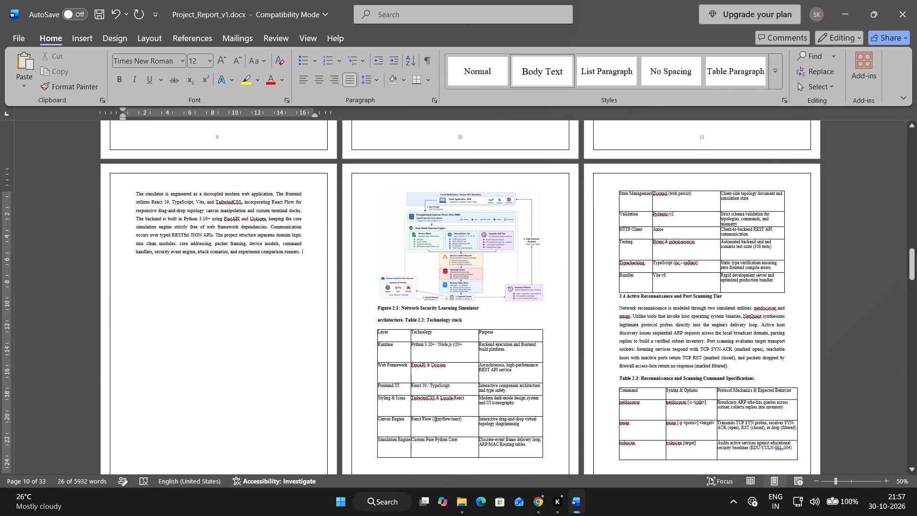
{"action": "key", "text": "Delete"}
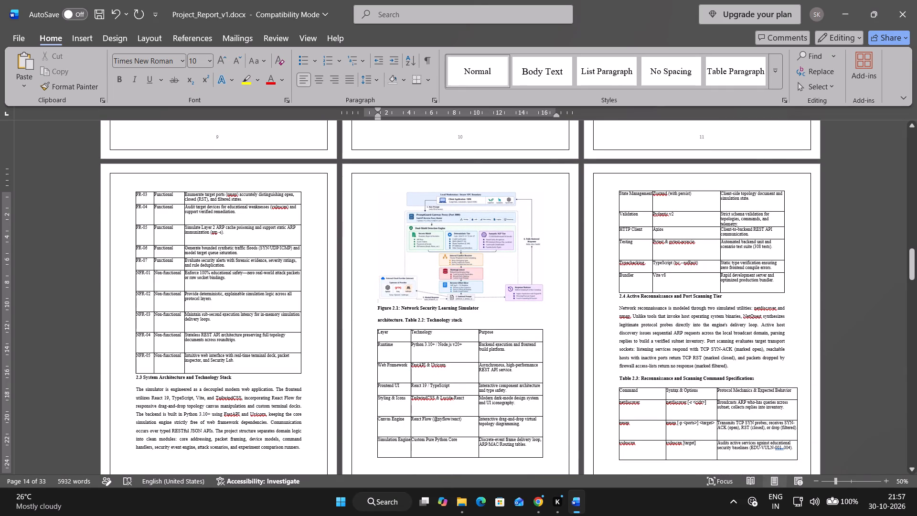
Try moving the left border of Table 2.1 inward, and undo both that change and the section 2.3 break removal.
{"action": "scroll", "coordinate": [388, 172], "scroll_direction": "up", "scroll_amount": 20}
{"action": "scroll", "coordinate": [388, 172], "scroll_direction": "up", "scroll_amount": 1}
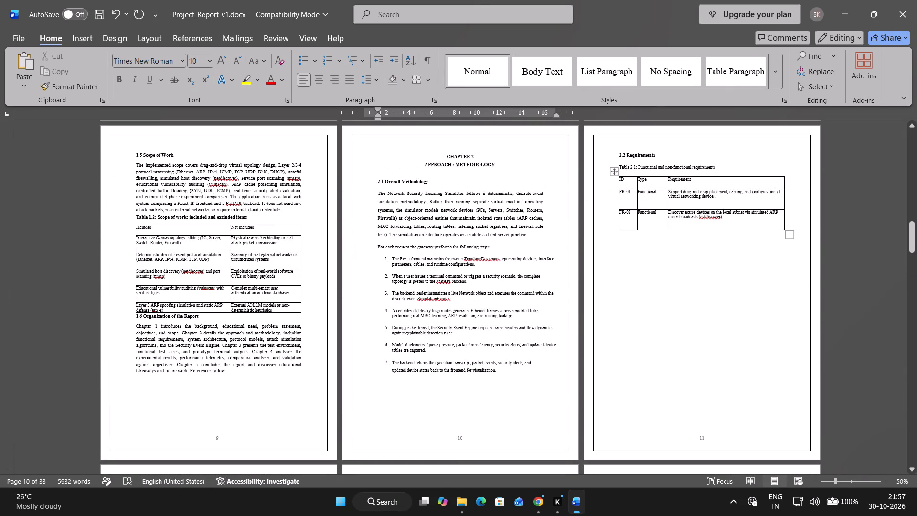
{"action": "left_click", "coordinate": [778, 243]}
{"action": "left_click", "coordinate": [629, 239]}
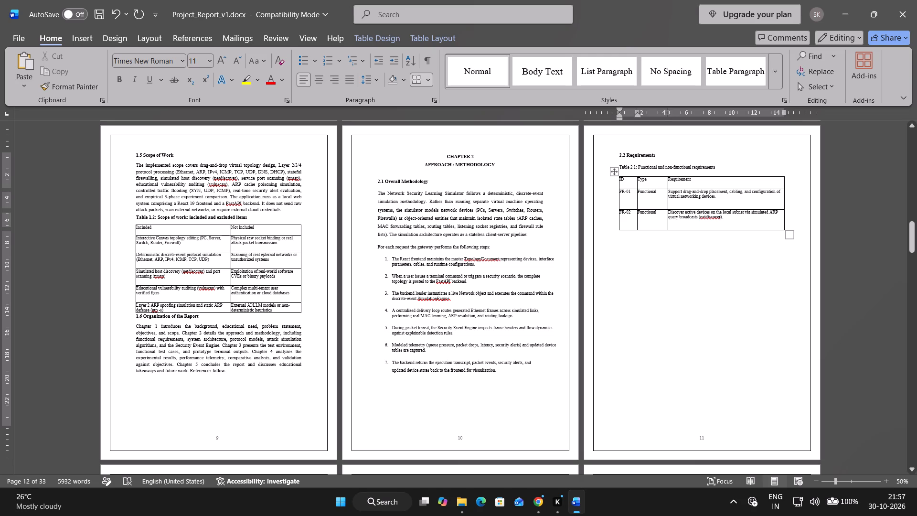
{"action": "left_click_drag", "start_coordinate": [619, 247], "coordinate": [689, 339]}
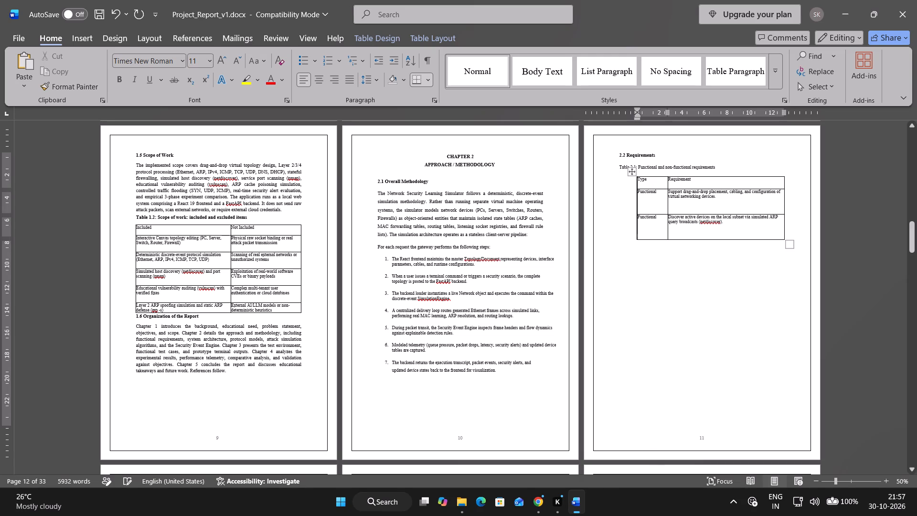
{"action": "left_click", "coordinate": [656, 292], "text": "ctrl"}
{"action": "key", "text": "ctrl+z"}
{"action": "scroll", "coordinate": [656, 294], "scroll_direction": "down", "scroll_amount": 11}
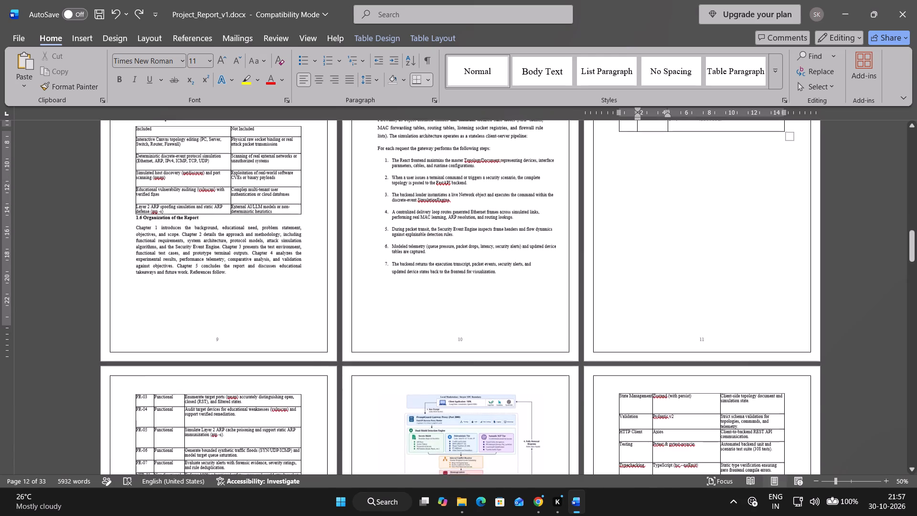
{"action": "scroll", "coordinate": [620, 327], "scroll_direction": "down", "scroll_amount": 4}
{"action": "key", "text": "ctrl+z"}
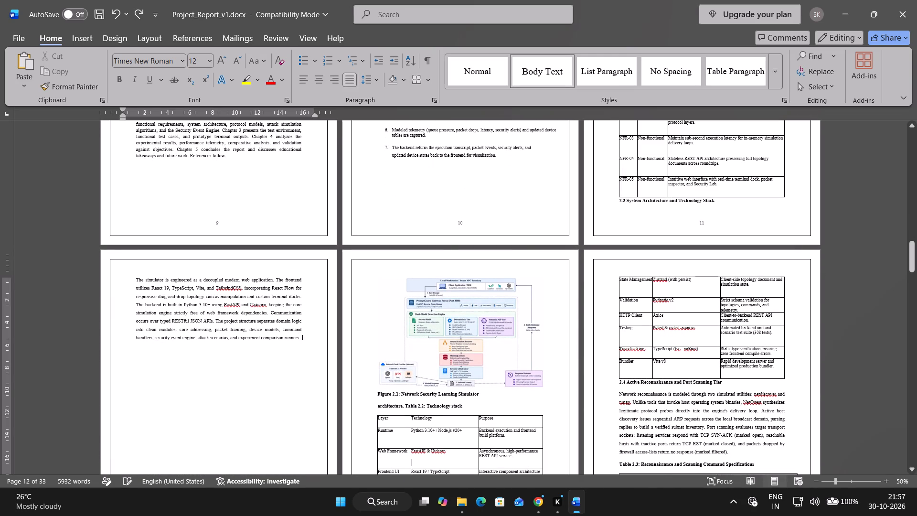
Delete the Figure 2.1 architecture diagram and the empty line above its caption, keeping the preceding paragraph's final period.
{"action": "left_click", "coordinate": [491, 301]}
{"action": "key", "text": "Delete"}
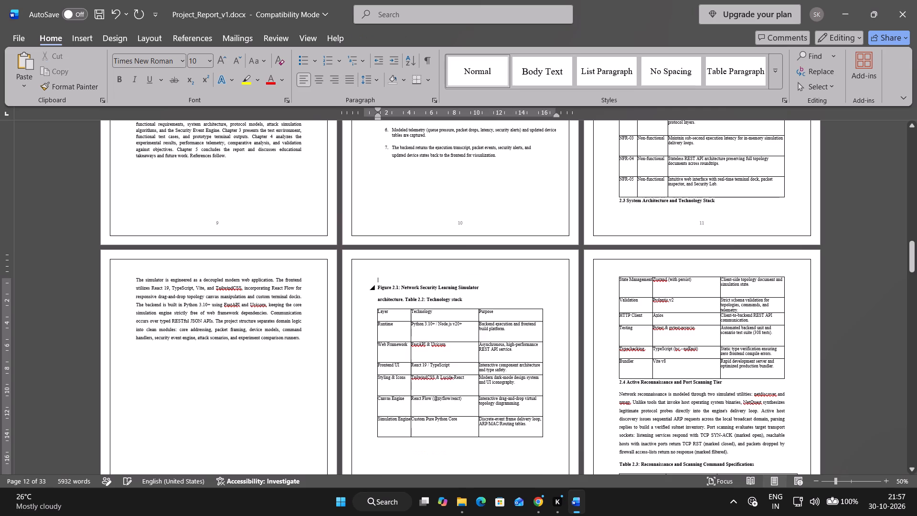
{"action": "key", "text": "BackSpace"}
{"action": "key", "text": "BackSpace"}
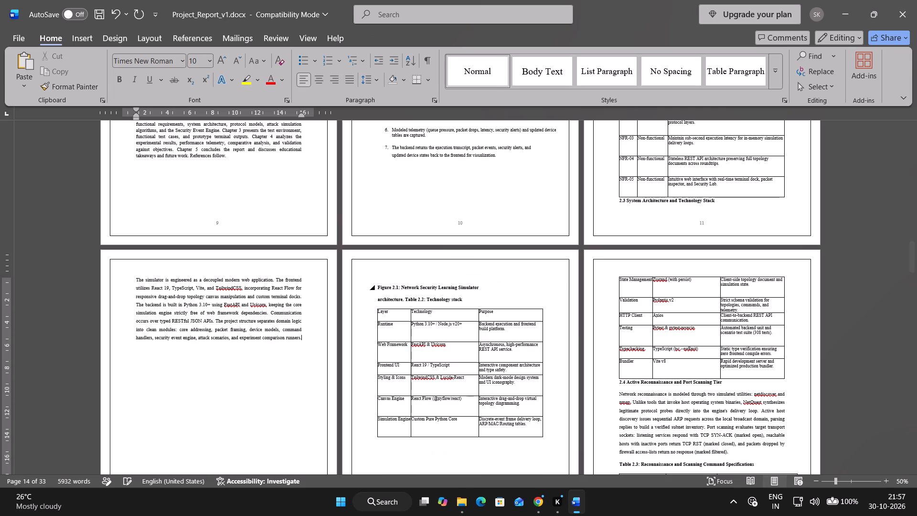
{"action": "key", "text": "BackSpace"}
{"action": "key", "text": "period"}
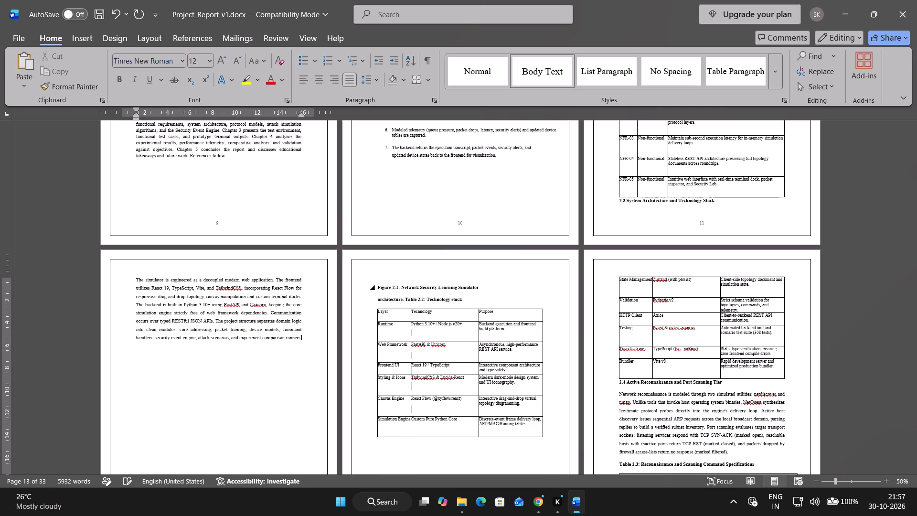
Move the Figure 2.1 caption, Table 2.2 heading and technology stack table onto page 12, below the system architecture paragraph.
{"action": "scroll", "coordinate": [441, 250], "scroll_direction": "down", "scroll_amount": 8}
{"action": "left_click", "coordinate": [286, 306]}
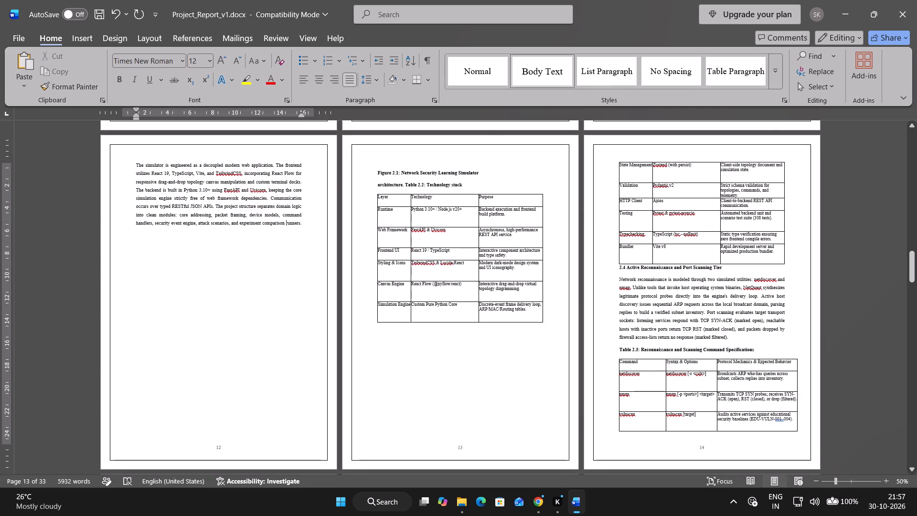
{"action": "left_click_drag", "start_coordinate": [181, 269], "coordinate": [226, 349]}
{"action": "left_click", "coordinate": [223, 343]}
{"action": "right_click", "coordinate": [192, 313]}
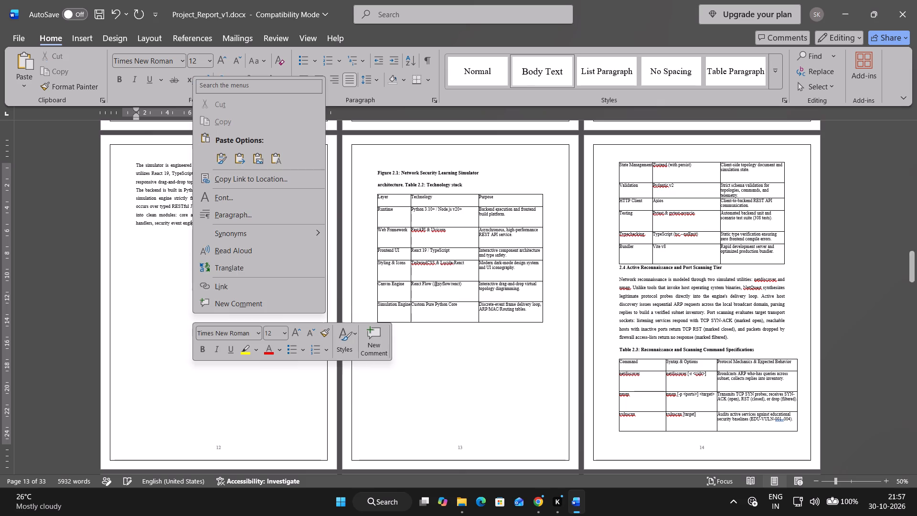
{"action": "double_click", "coordinate": [170, 361]}
{"action": "left_click_drag", "start_coordinate": [170, 361], "coordinate": [229, 401]}
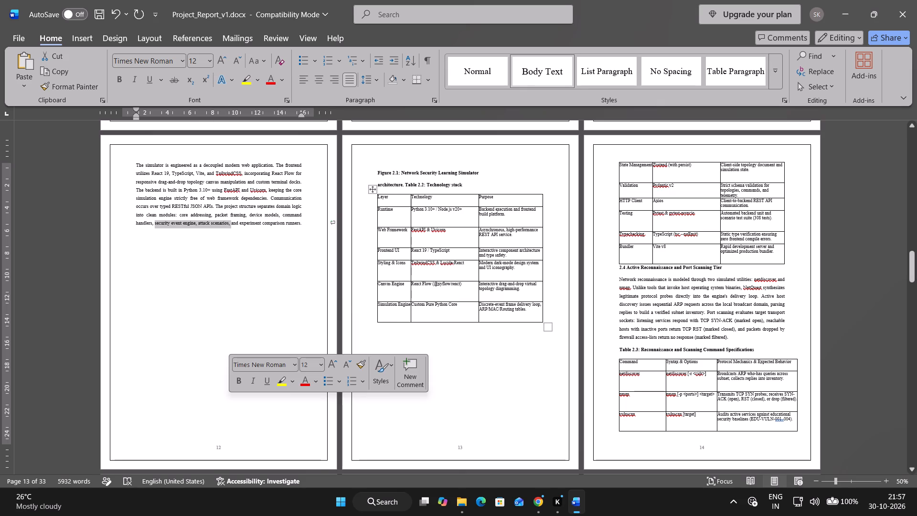
{"action": "left_click_drag", "start_coordinate": [559, 324], "coordinate": [388, 164]}
{"action": "left_click_drag", "start_coordinate": [416, 181], "coordinate": [407, 183]}
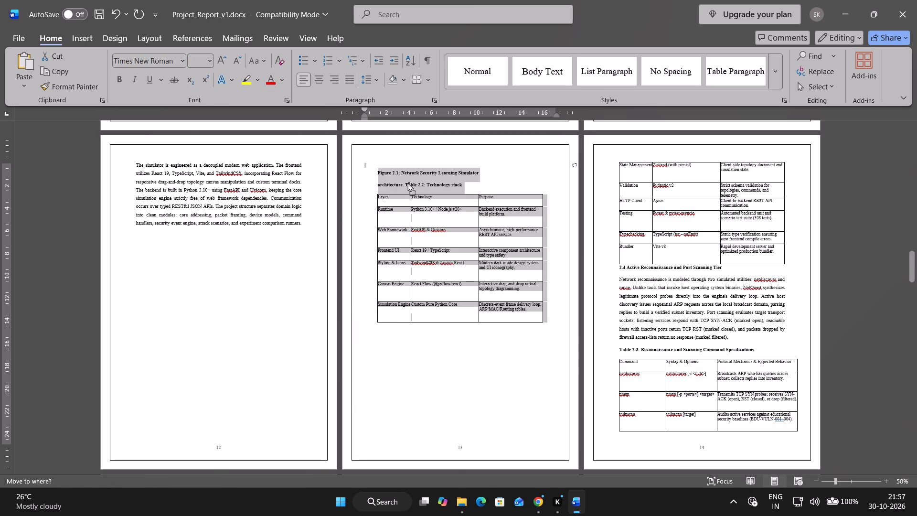
{"action": "left_click_drag", "start_coordinate": [407, 183], "coordinate": [311, 326]}
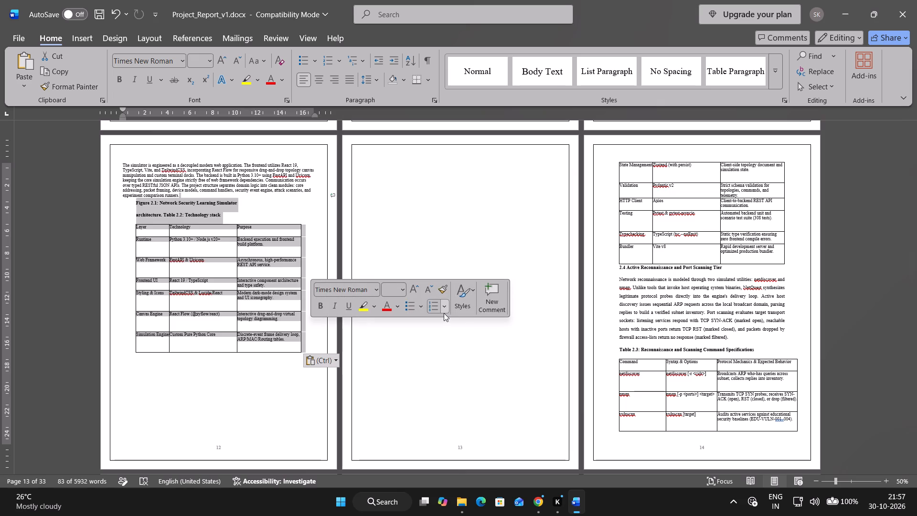
Insert an empty line between the system architecture paragraph and the Figure 2.1 caption on page 12.
{"action": "left_click", "coordinate": [202, 193]}
{"action": "key", "text": "Return"}
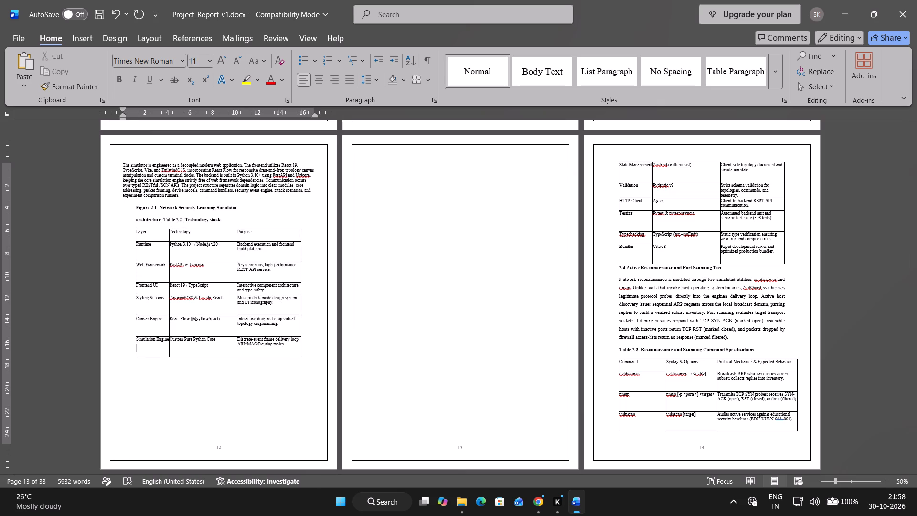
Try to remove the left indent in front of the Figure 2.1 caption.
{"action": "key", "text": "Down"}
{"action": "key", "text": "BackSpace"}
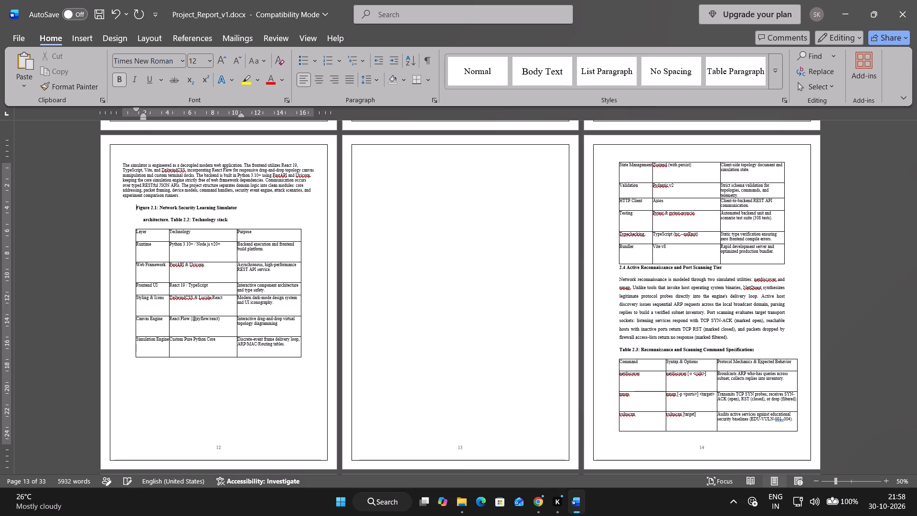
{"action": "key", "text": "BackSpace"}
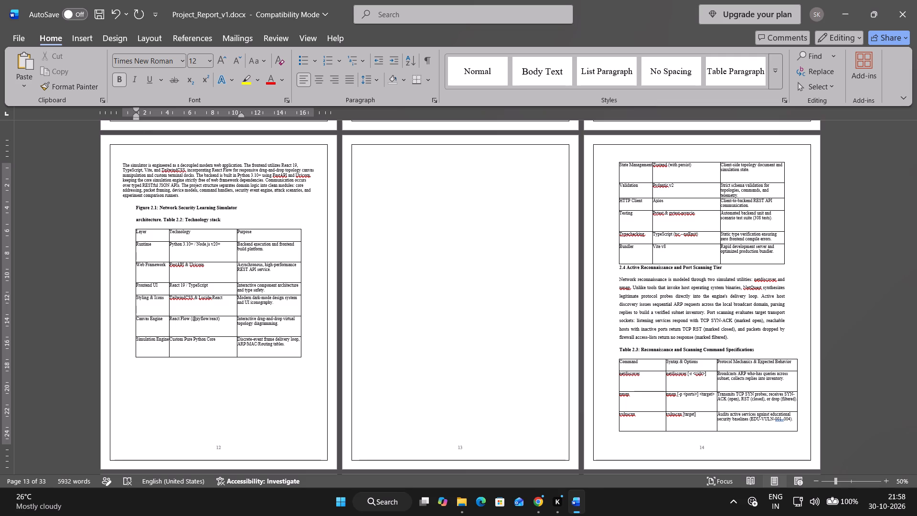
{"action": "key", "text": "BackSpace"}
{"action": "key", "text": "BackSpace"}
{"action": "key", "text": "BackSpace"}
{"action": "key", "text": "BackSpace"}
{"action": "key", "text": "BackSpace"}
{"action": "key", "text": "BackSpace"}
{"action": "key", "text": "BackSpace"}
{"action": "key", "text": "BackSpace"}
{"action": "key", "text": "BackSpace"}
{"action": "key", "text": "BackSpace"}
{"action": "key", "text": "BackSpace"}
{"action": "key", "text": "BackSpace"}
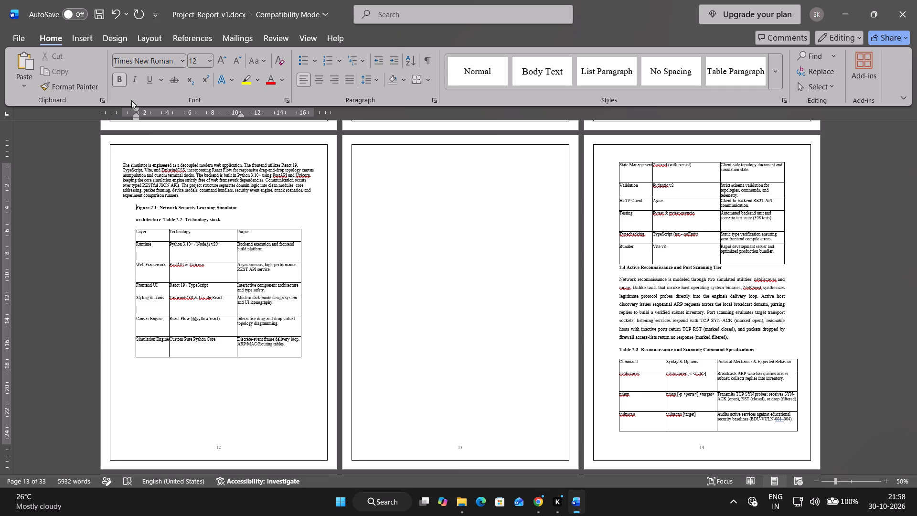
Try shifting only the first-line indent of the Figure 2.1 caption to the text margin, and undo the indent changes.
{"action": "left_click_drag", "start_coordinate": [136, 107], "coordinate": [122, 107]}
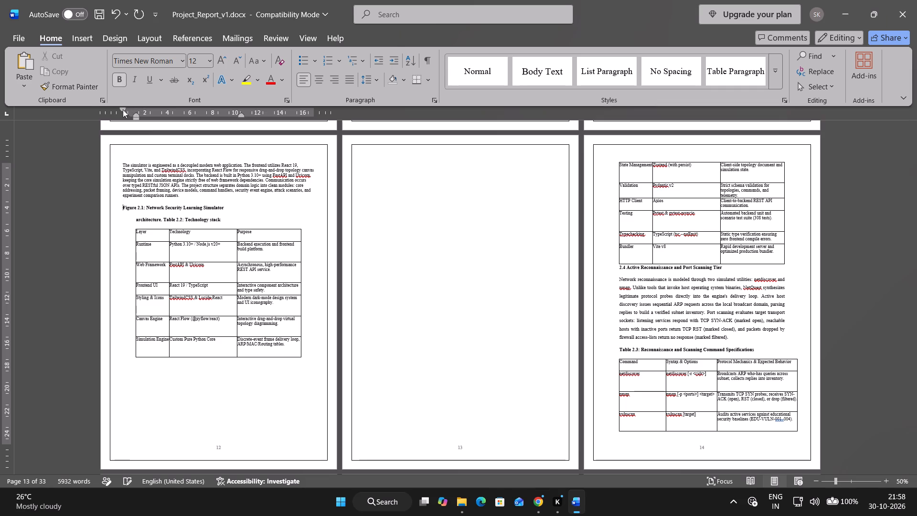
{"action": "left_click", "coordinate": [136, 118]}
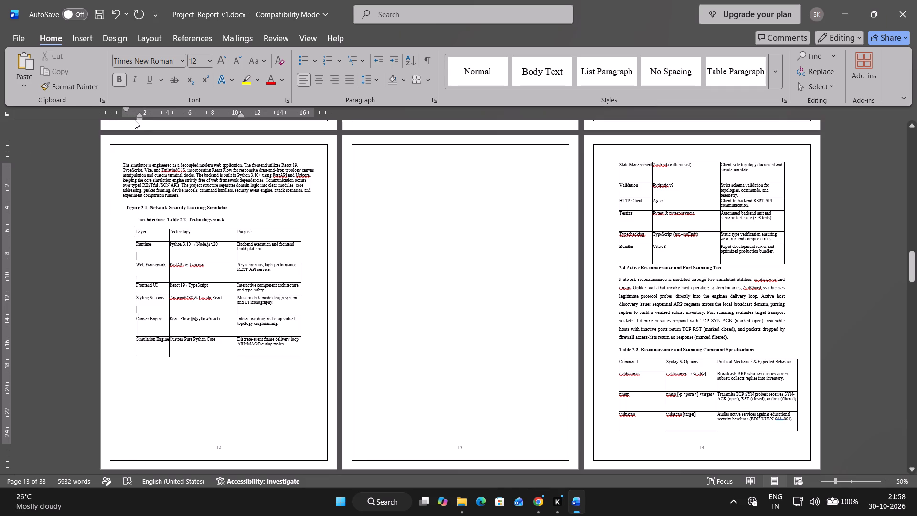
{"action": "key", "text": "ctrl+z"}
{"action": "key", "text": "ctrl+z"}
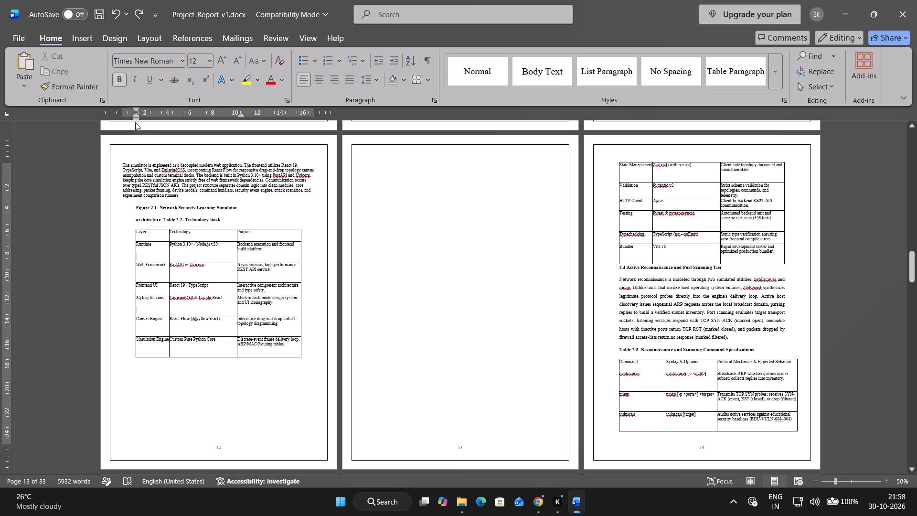
Align the Figure 2.1 caption and Table 2.2 heading with the left edge of the system architecture paragraph.
{"action": "left_click_drag", "start_coordinate": [139, 117], "coordinate": [129, 117]}
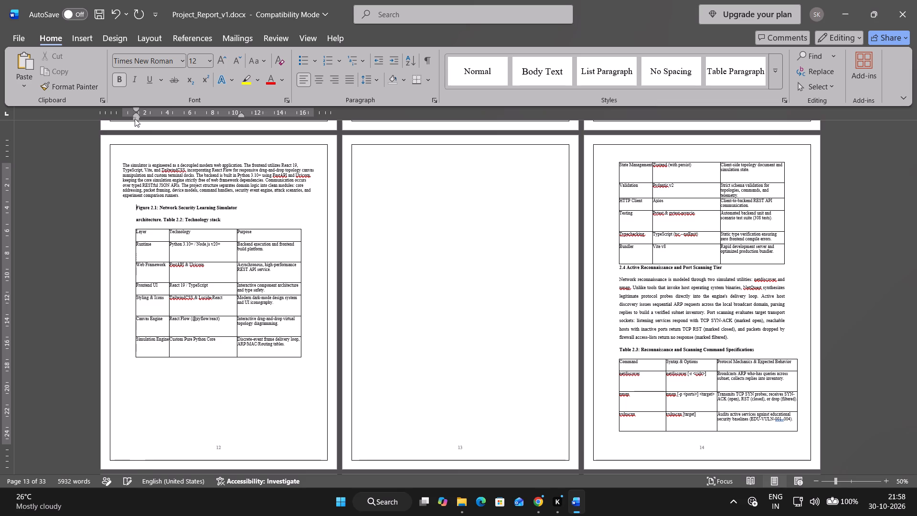
{"action": "left_click_drag", "start_coordinate": [135, 118], "coordinate": [120, 118]}
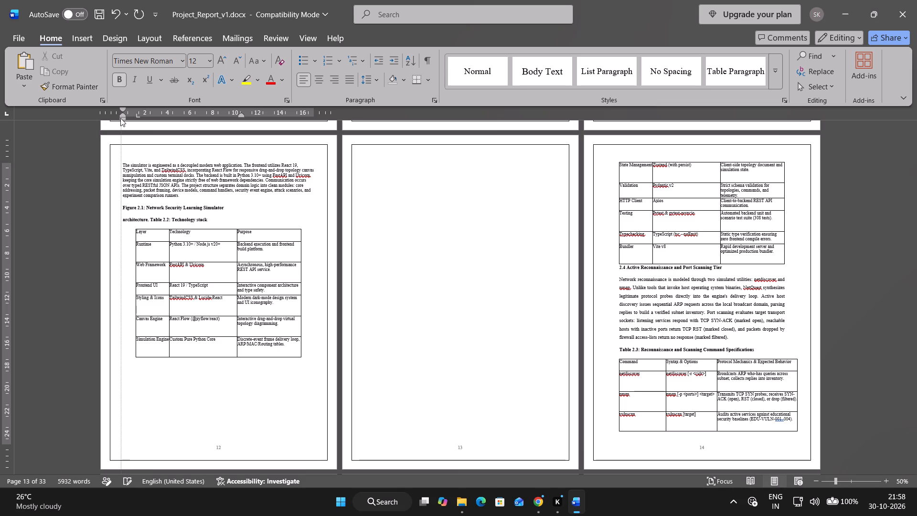
{"action": "left_click_drag", "start_coordinate": [120, 118], "coordinate": [124, 118]}
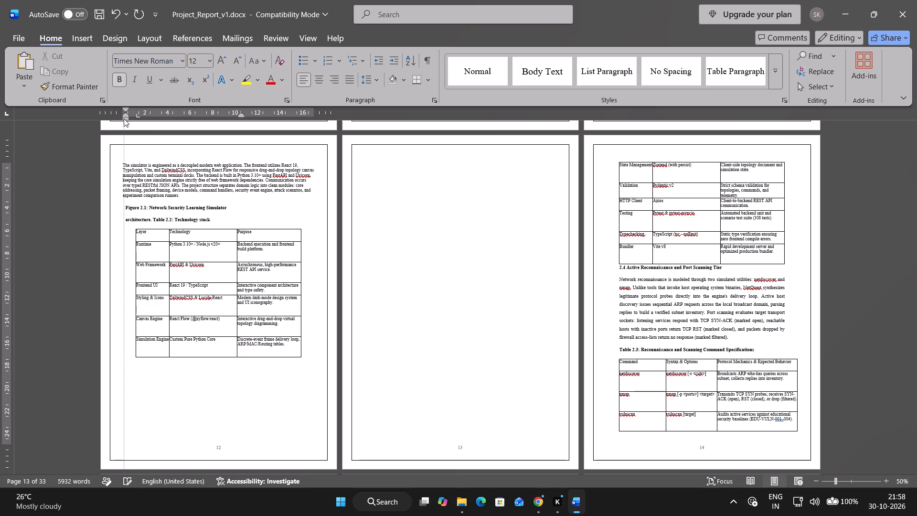
{"action": "left_click_drag", "start_coordinate": [124, 118], "coordinate": [123, 118]}
Shift the technology stack table on page 12 to the left text margin and widen it slightly toward the right margin.
{"action": "left_click", "coordinate": [166, 336]}
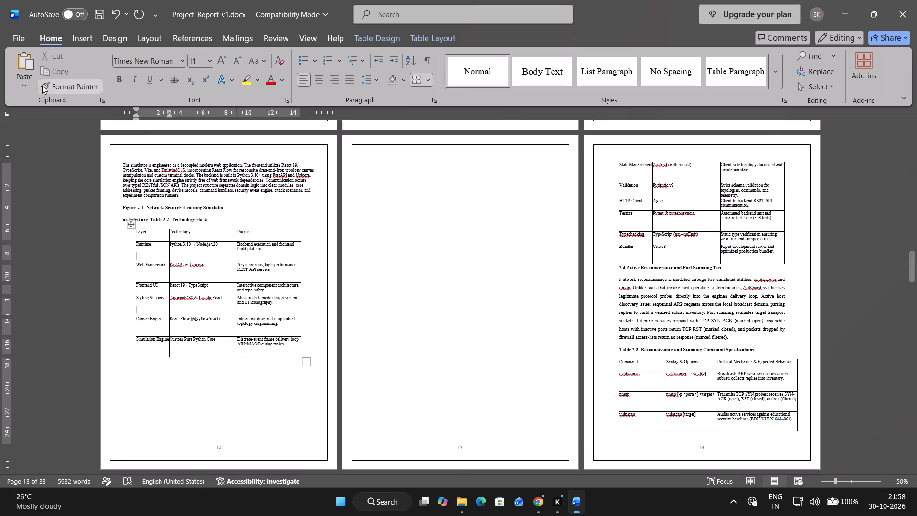
{"action": "left_click", "coordinate": [137, 117]}
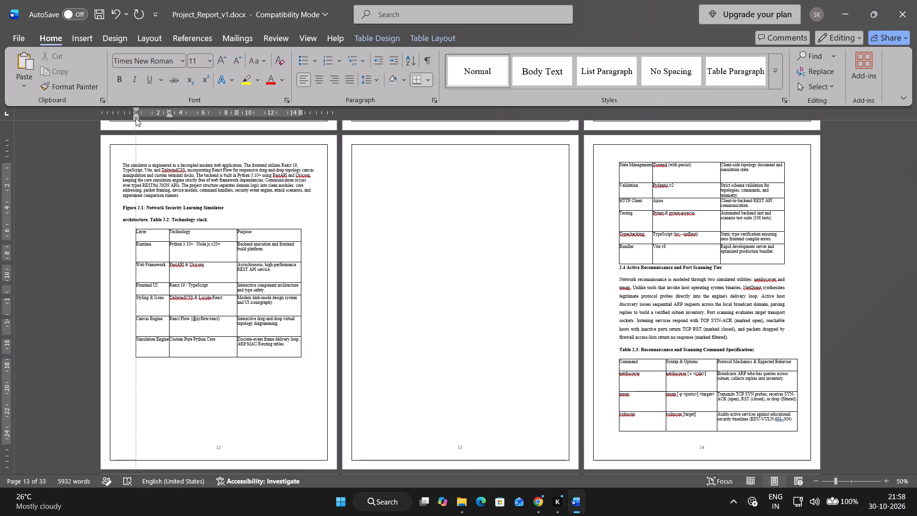
{"action": "left_click", "coordinate": [135, 110]}
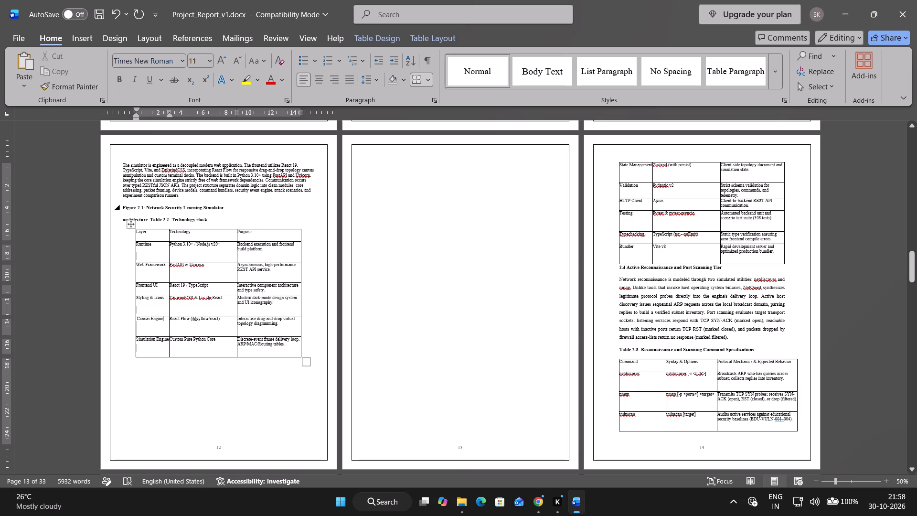
{"action": "left_click_drag", "start_coordinate": [131, 224], "coordinate": [120, 224]}
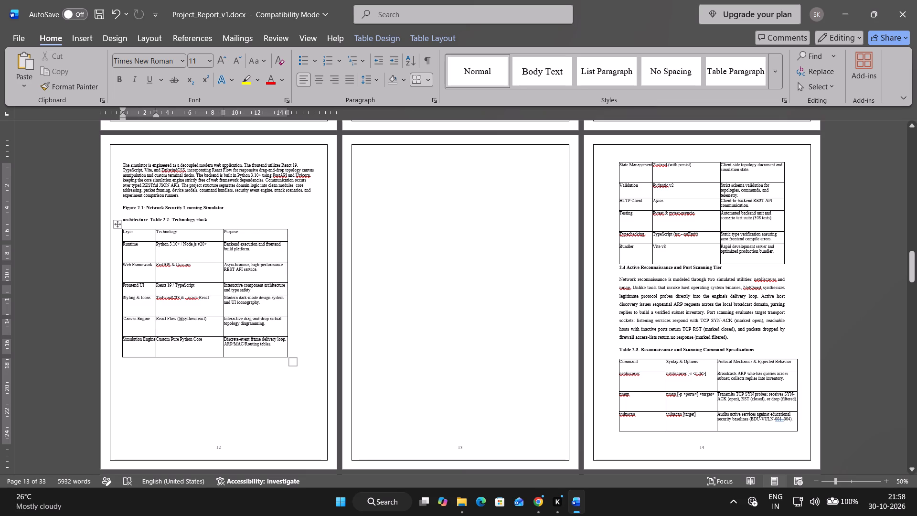
{"action": "left_click_drag", "start_coordinate": [293, 360], "coordinate": [305, 356]}
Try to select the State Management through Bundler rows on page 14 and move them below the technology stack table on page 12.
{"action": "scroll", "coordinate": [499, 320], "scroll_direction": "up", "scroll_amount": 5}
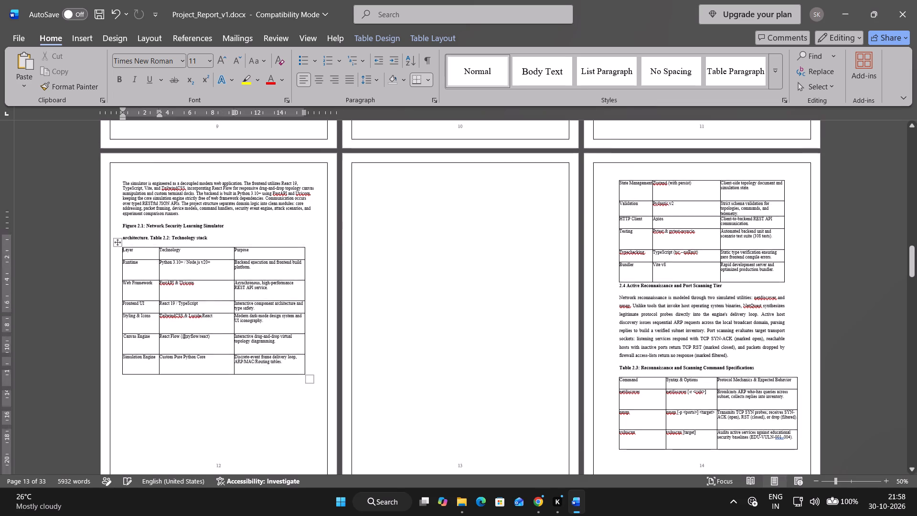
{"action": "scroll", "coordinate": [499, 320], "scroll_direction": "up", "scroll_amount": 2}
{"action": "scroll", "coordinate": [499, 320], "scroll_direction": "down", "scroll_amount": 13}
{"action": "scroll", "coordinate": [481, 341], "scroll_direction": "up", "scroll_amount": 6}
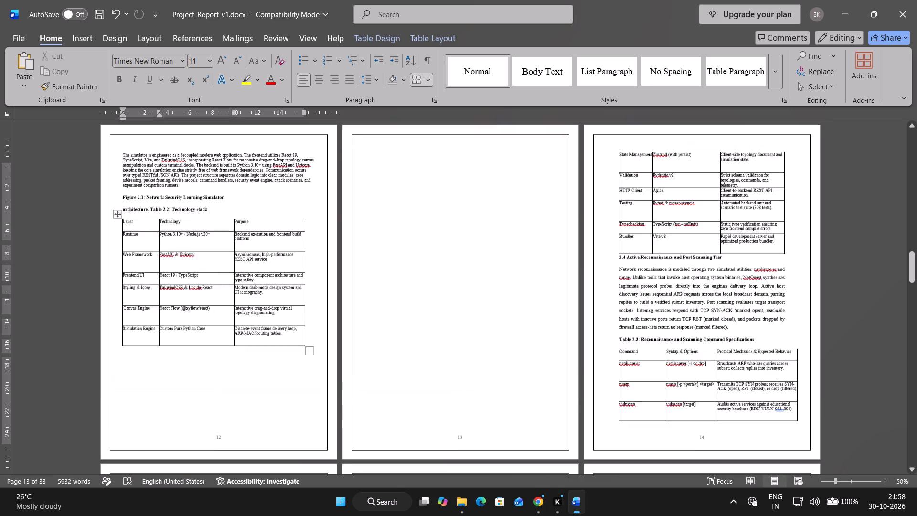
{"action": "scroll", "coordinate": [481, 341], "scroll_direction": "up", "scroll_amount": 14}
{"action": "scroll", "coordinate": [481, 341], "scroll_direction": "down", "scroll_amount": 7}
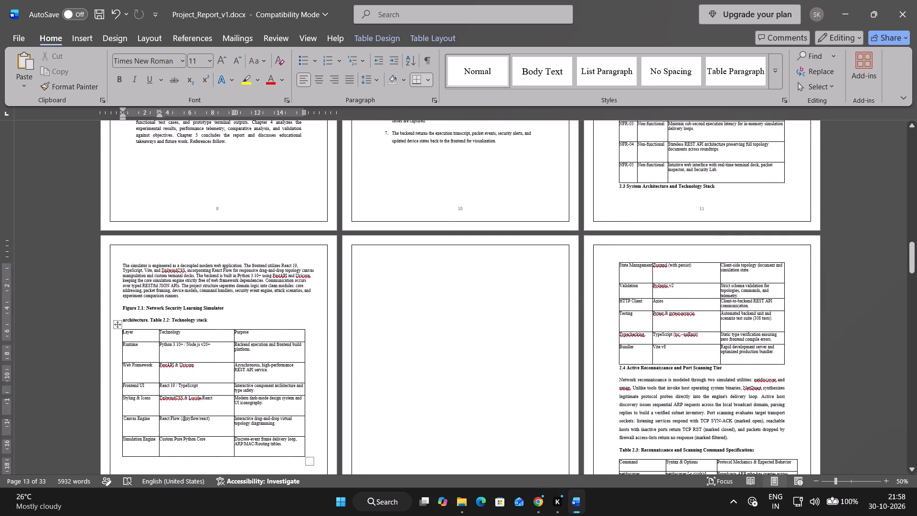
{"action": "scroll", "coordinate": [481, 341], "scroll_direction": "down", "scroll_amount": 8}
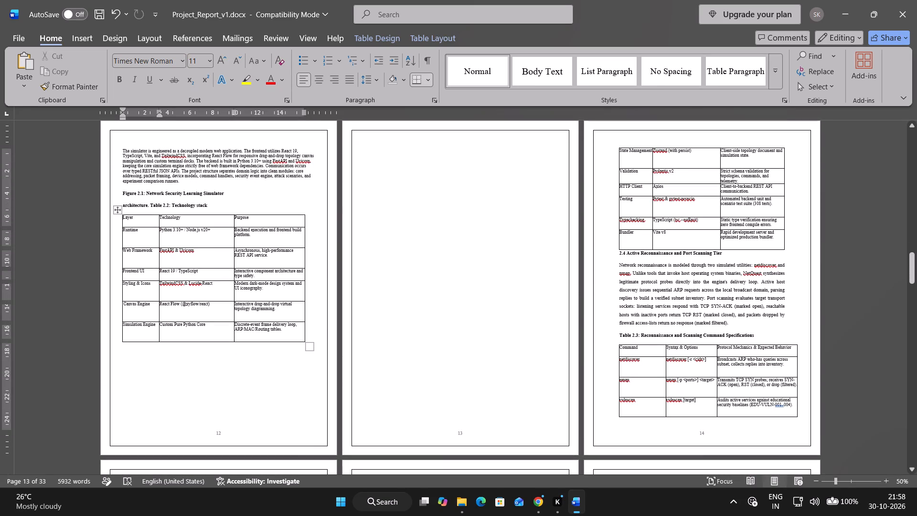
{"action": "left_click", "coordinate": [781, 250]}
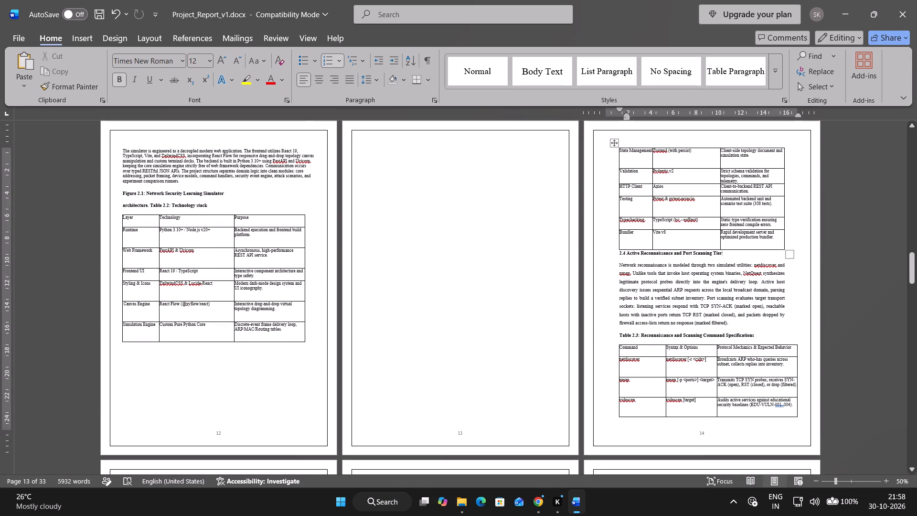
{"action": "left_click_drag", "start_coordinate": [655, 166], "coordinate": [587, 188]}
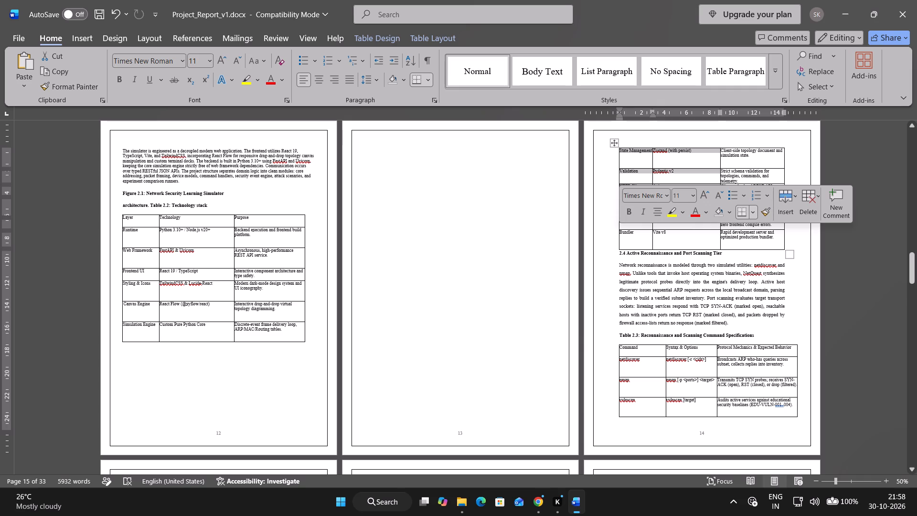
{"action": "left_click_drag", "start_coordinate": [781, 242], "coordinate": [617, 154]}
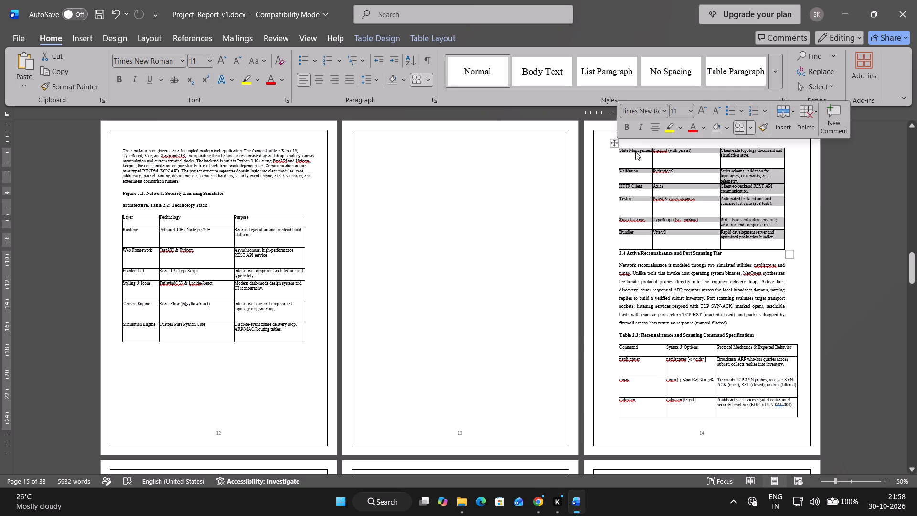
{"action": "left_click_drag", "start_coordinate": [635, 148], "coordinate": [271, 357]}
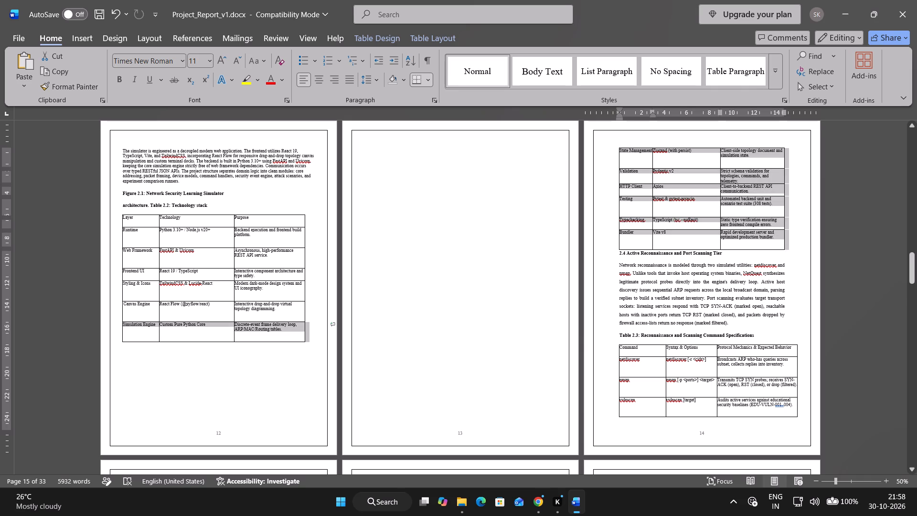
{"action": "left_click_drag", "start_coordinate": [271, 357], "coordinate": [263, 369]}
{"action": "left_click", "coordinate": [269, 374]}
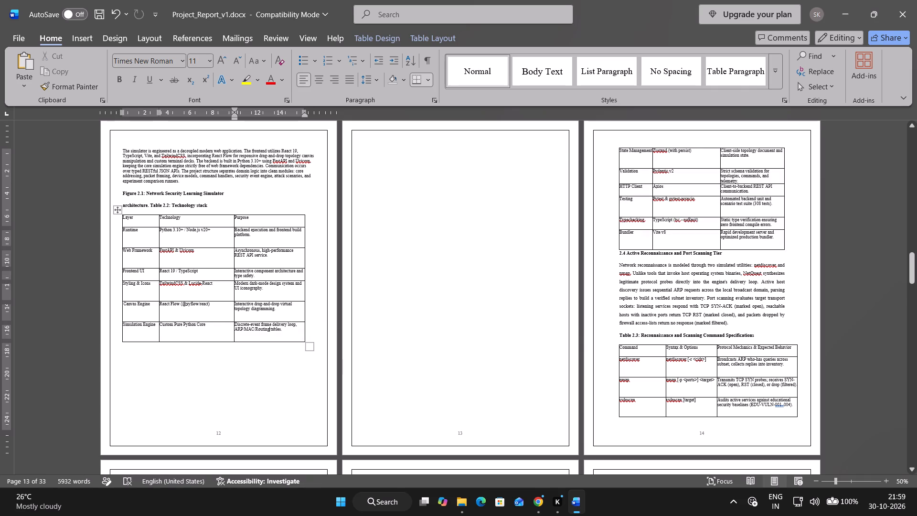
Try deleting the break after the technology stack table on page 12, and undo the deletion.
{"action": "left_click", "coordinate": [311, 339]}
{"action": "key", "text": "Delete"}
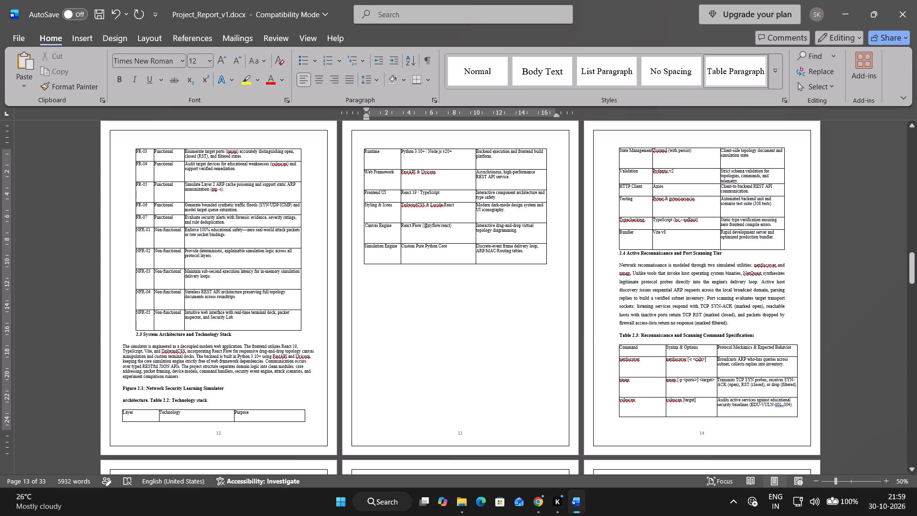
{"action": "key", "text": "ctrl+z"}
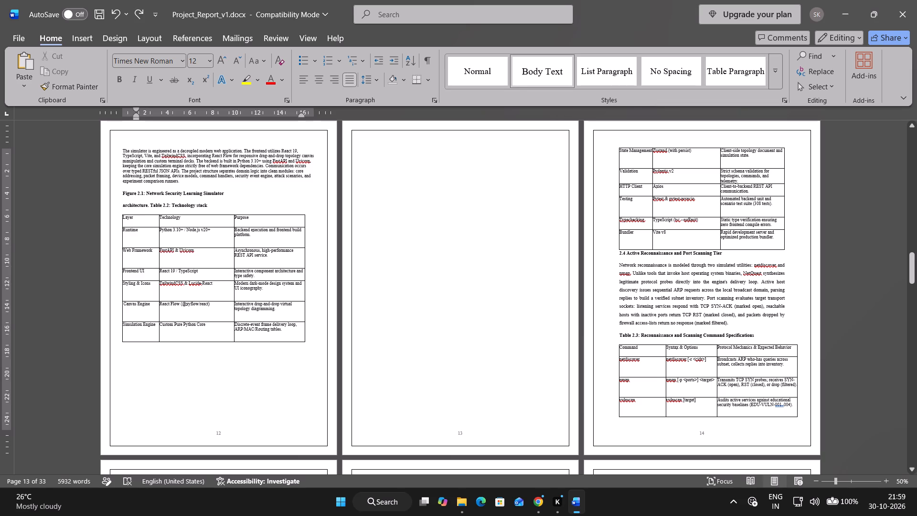
Cut the State Management through Bundler rows from above the section 2.4 heading on page 14.
{"action": "left_click_drag", "start_coordinate": [775, 244], "coordinate": [627, 163]}
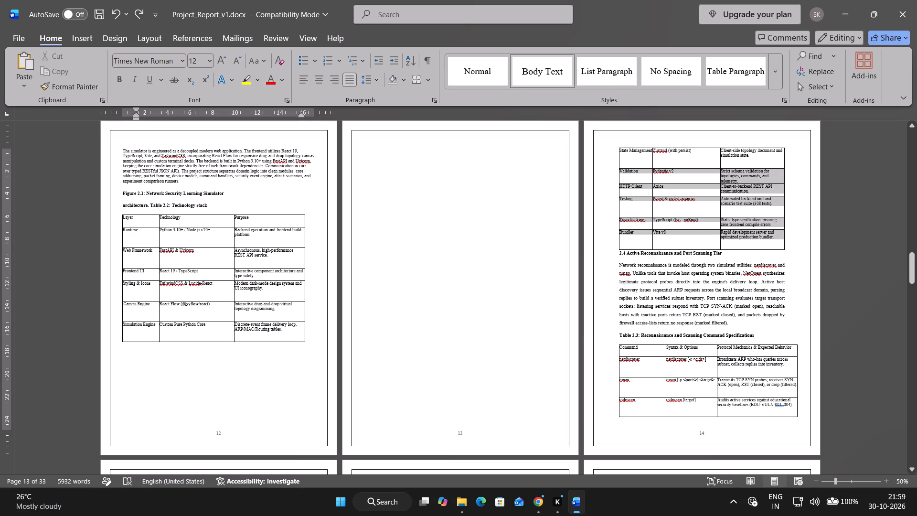
{"action": "left_click_drag", "start_coordinate": [627, 163], "coordinate": [625, 161]}
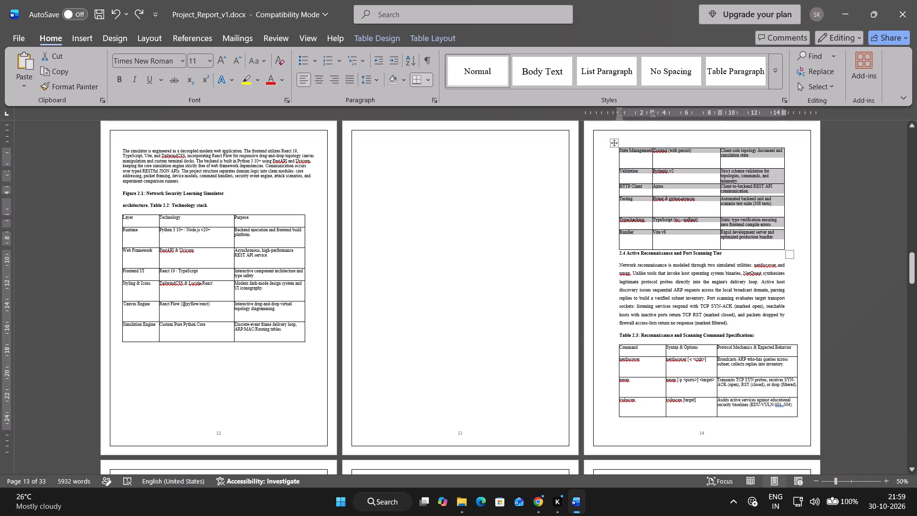
{"action": "key", "text": "ctrl+x"}
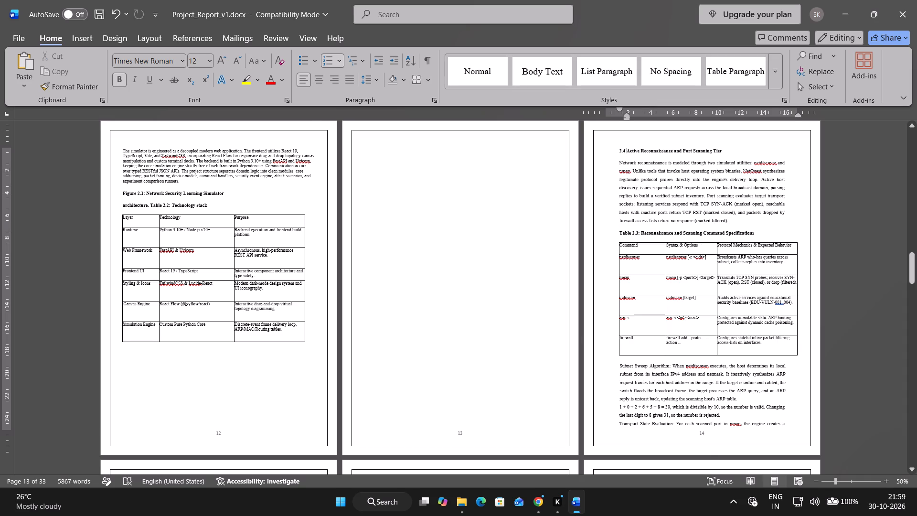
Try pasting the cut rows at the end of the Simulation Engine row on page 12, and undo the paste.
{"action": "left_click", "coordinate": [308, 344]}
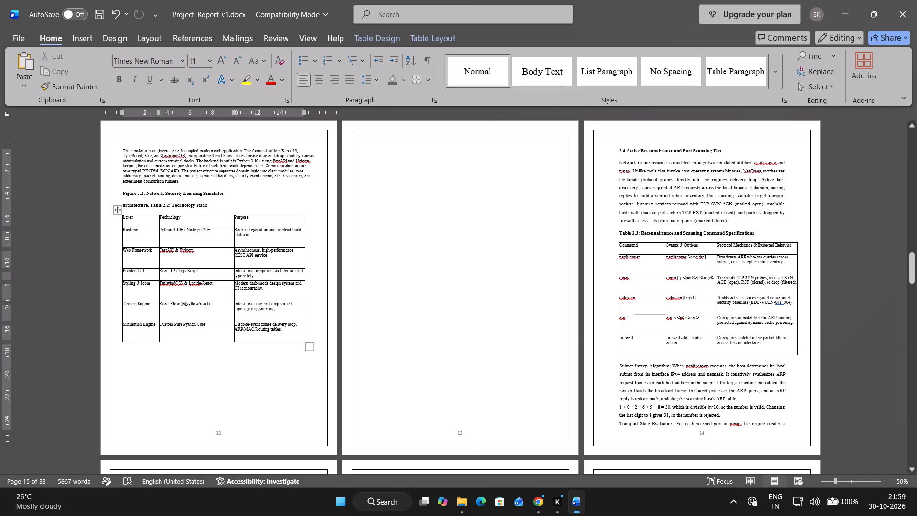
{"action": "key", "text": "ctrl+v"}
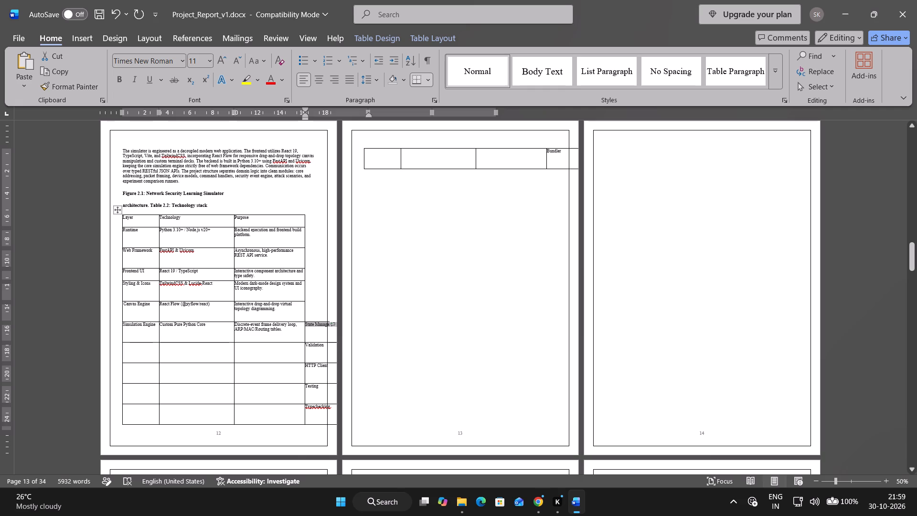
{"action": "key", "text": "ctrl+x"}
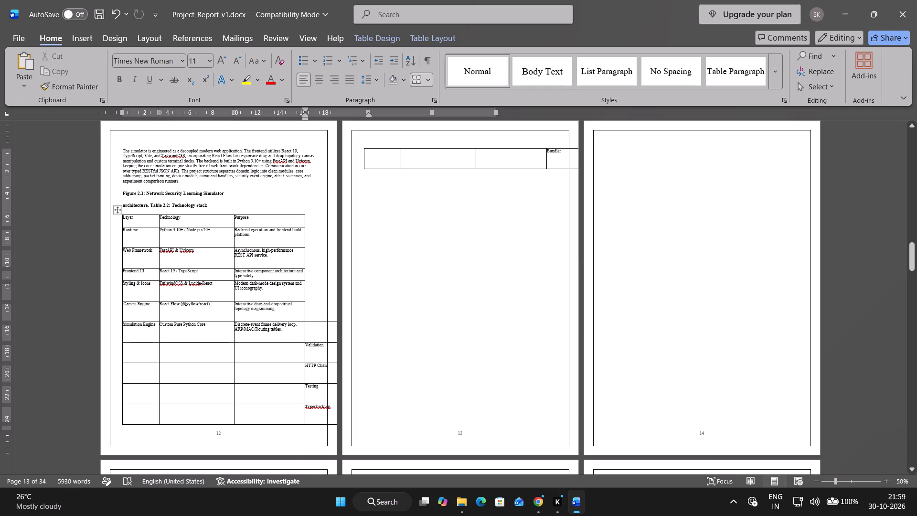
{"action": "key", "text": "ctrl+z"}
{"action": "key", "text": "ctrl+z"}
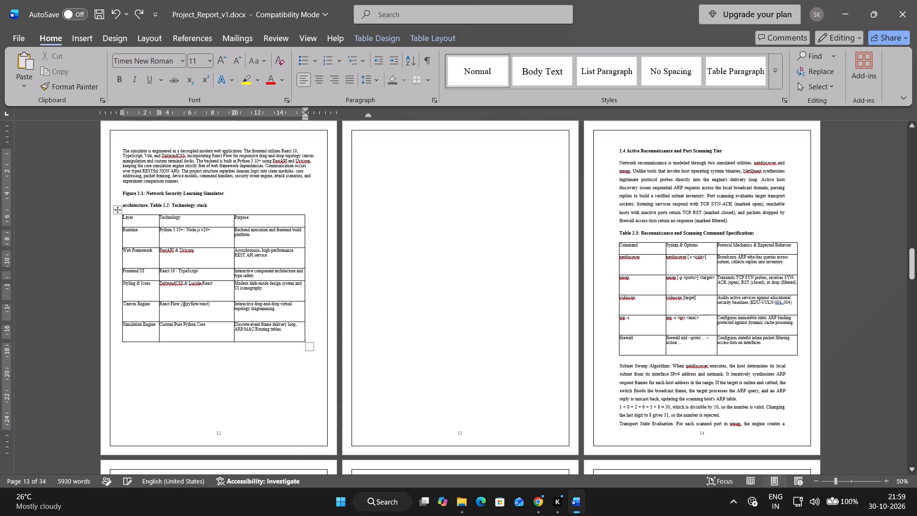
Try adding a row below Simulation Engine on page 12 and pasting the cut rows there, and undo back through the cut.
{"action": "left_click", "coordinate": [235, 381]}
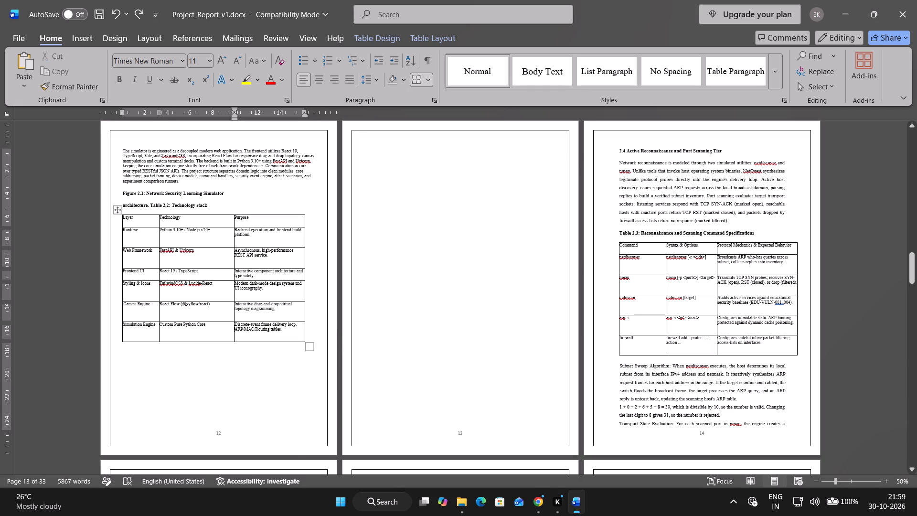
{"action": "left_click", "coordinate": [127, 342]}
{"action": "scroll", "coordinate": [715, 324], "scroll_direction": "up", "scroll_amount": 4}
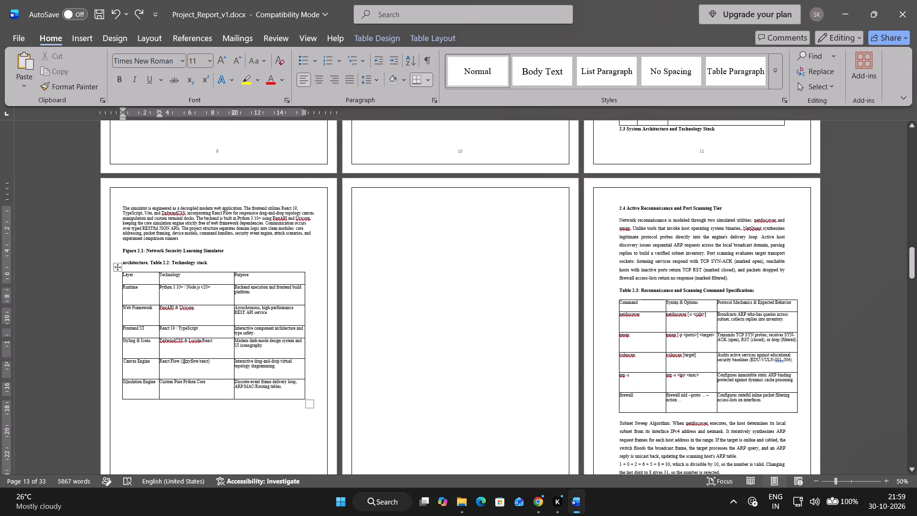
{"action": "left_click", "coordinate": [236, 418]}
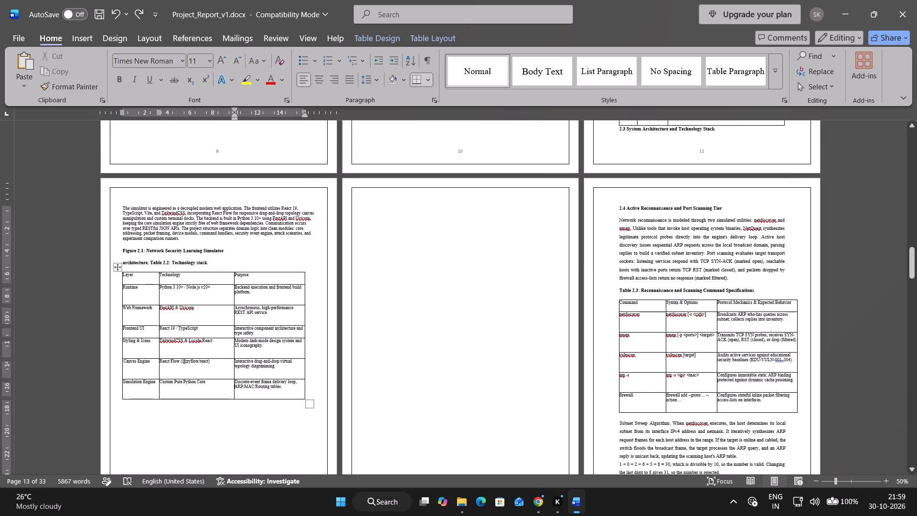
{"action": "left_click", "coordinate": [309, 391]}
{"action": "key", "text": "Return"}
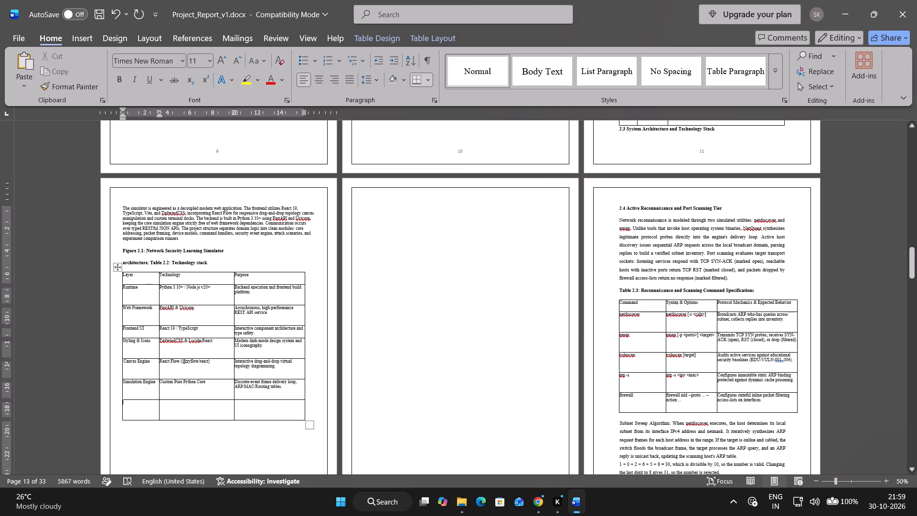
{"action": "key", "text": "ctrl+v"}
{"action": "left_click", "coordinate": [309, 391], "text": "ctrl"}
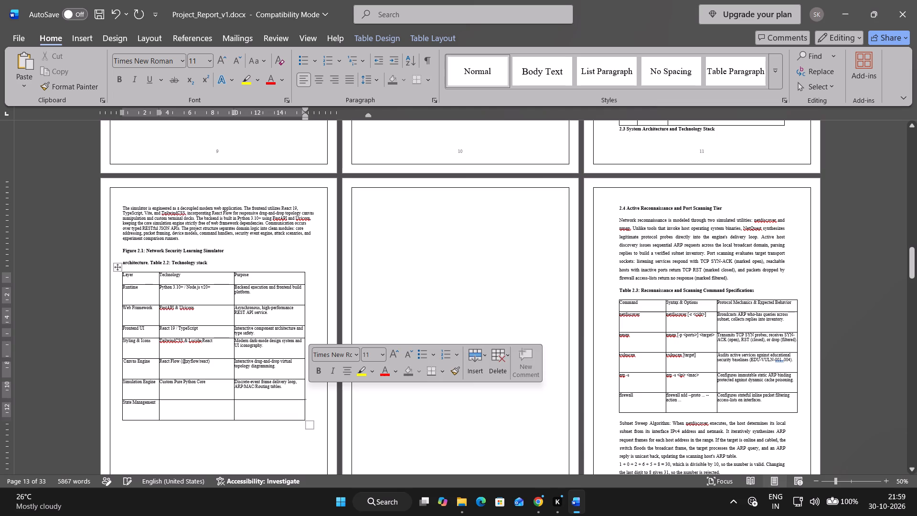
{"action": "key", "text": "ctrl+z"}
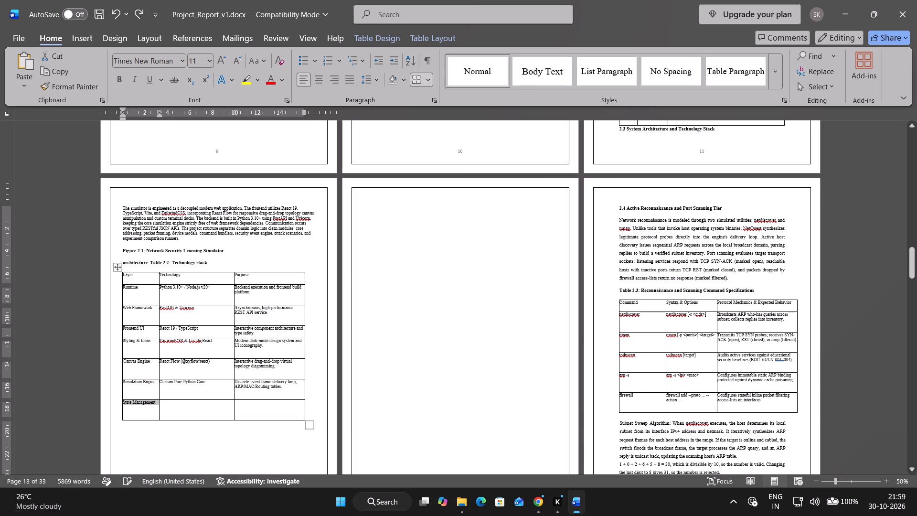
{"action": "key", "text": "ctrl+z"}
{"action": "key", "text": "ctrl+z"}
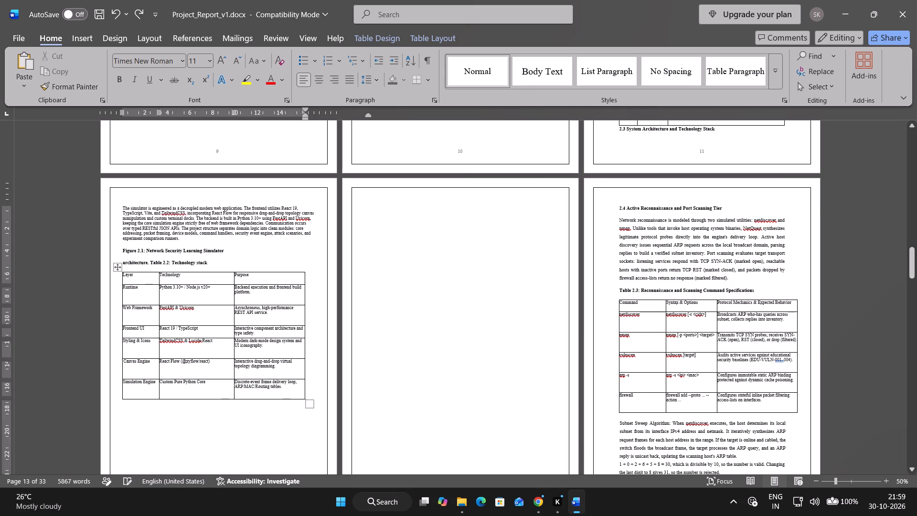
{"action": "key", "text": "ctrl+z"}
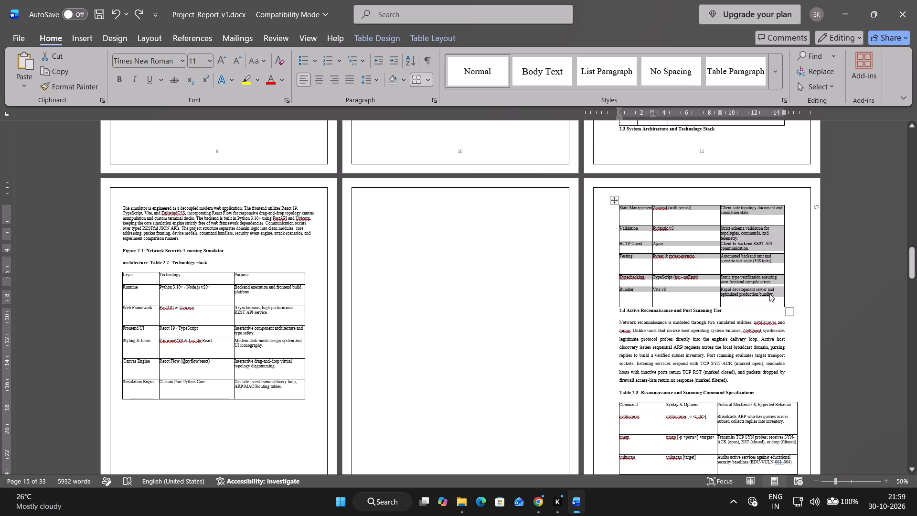
Cut the State Management through Bundler rows from above the section 2.4 heading again.
{"action": "left_click", "coordinate": [785, 295]}
{"action": "left_click_drag", "start_coordinate": [781, 303], "coordinate": [617, 217]}
{"action": "key", "text": "ctrl+c"}
{"action": "key", "text": "ctrl+x"}
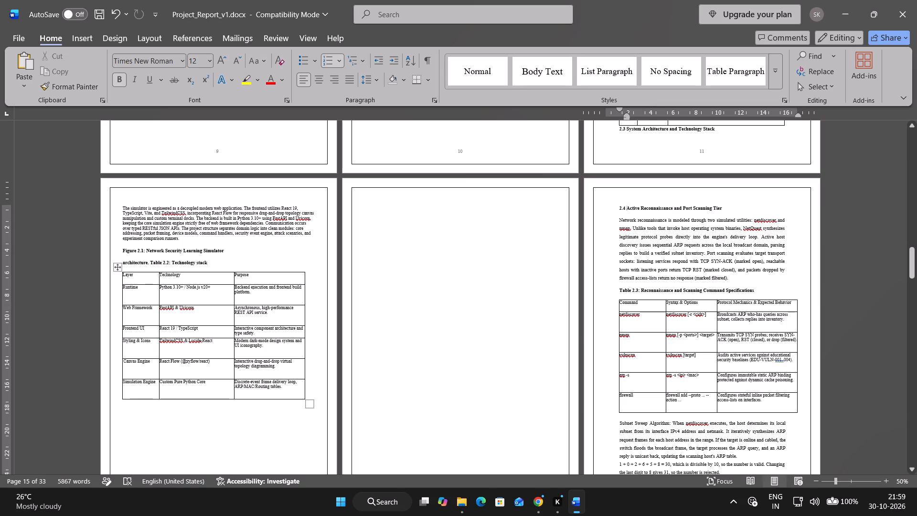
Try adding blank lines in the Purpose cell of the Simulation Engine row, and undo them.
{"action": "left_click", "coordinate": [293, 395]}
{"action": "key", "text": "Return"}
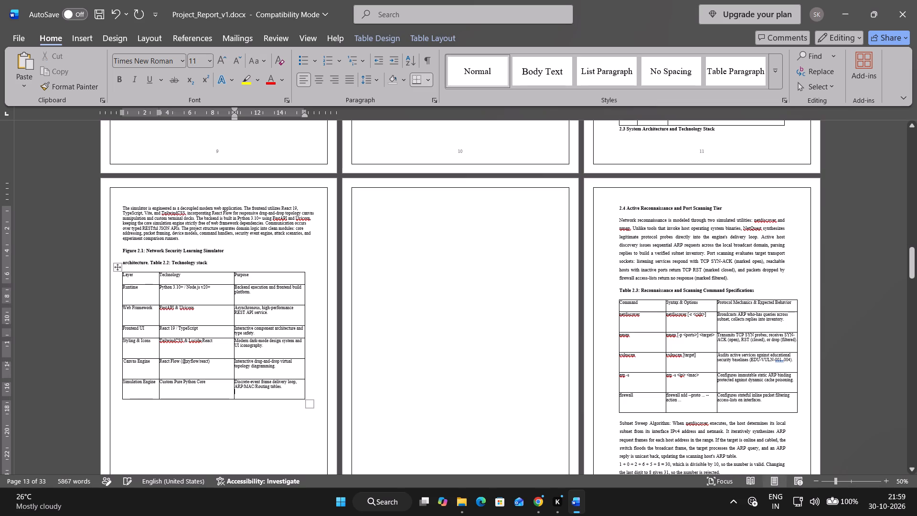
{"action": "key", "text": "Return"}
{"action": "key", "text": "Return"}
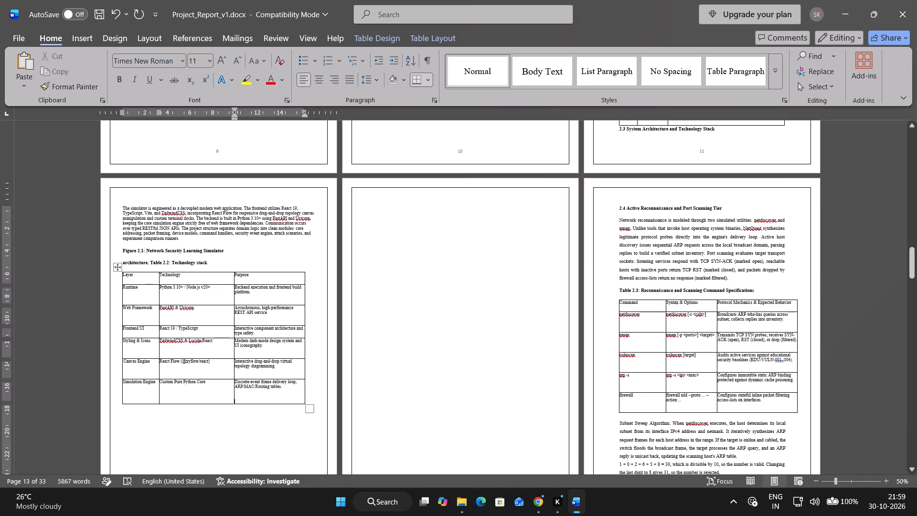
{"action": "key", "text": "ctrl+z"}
Insert a new row below Simulation Engine in Table 2.2 and paste the State Management through Bundler rows into it.
{"action": "left_click", "coordinate": [148, 401]}
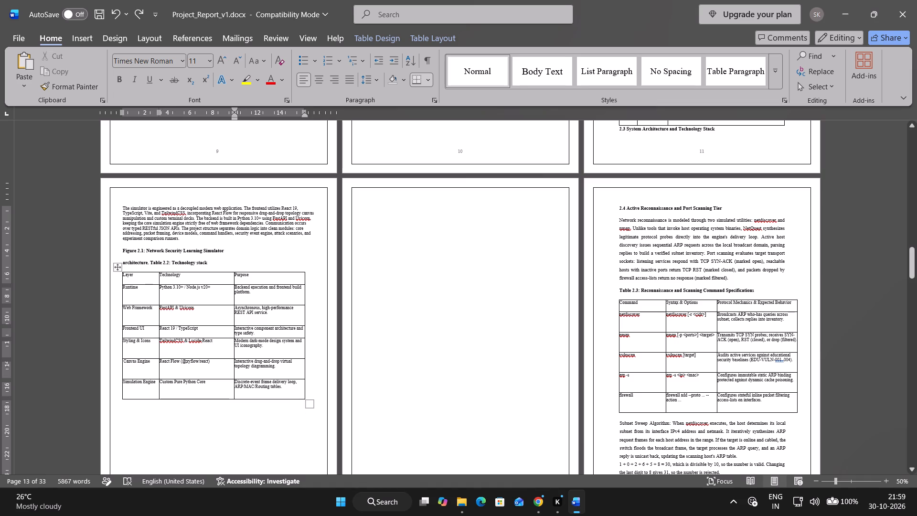
{"action": "left_click", "coordinate": [151, 397]}
{"action": "left_click", "coordinate": [125, 399]}
{"action": "left_click", "coordinate": [280, 398]}
{"action": "left_click", "coordinate": [270, 427]}
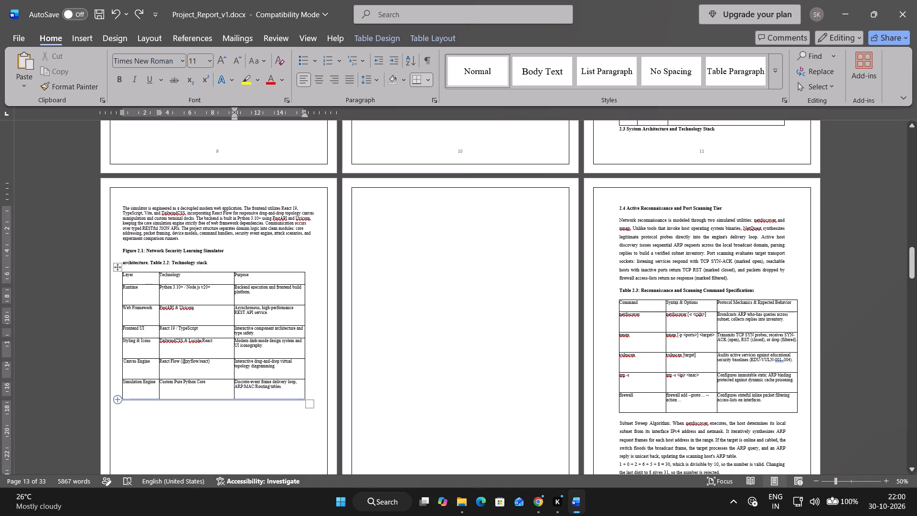
{"action": "left_click", "coordinate": [117, 400]}
{"action": "left_click", "coordinate": [133, 410]}
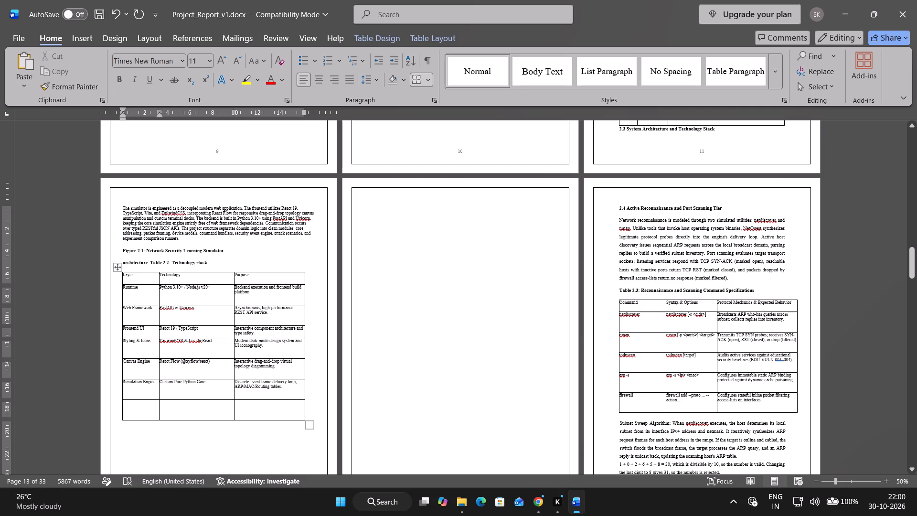
{"action": "key", "text": "ctrl+v"}
{"action": "scroll", "coordinate": [184, 291], "scroll_direction": "down", "scroll_amount": 7}
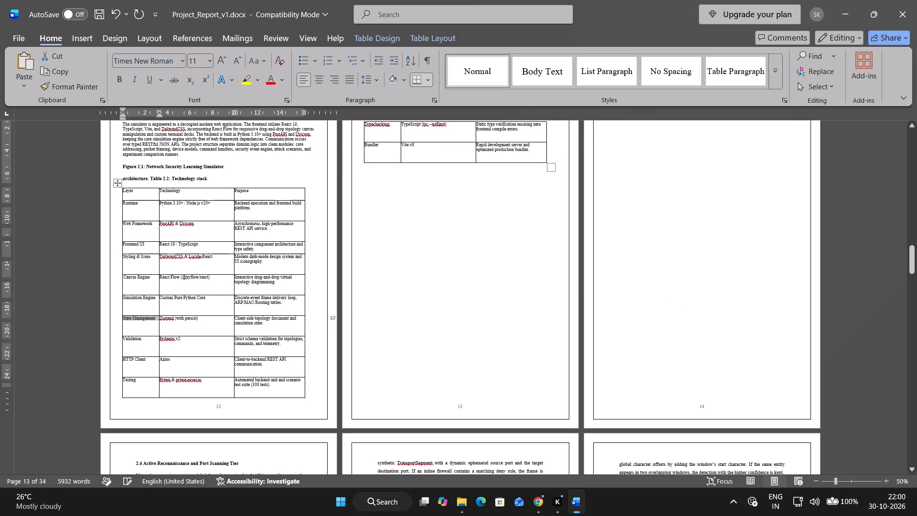
{"action": "scroll", "coordinate": [266, 378], "scroll_direction": "up", "scroll_amount": 5}
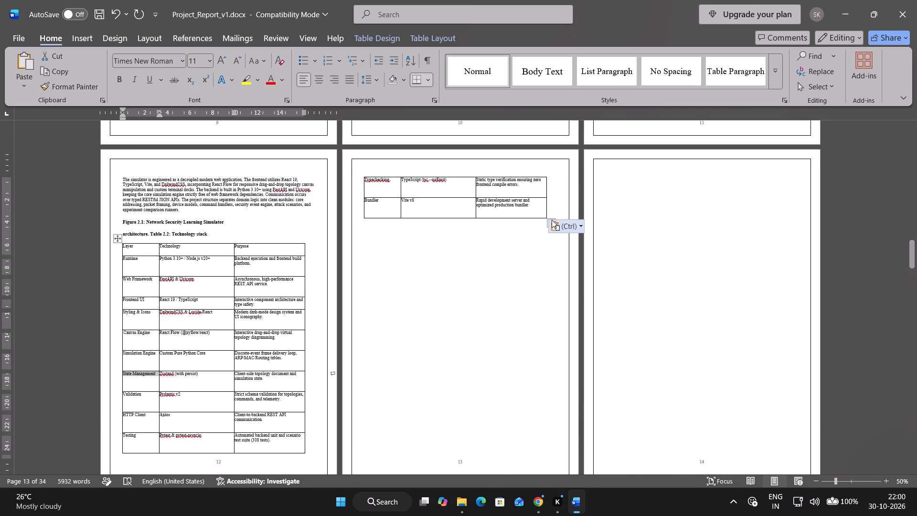
Shrink the technology stack table so that all its rows through Bundler fit on page 12.
{"action": "left_click", "coordinate": [511, 246]}
{"action": "left_click", "coordinate": [536, 237]}
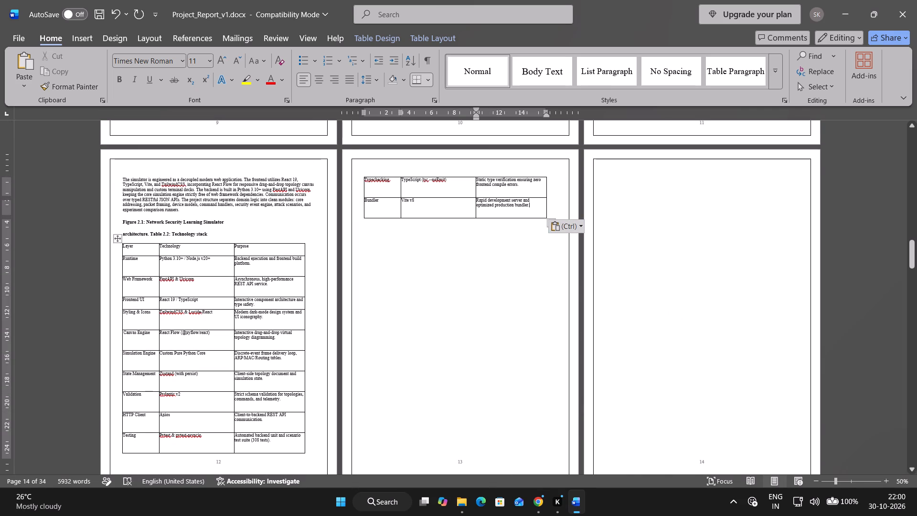
{"action": "left_click", "coordinate": [561, 201]}
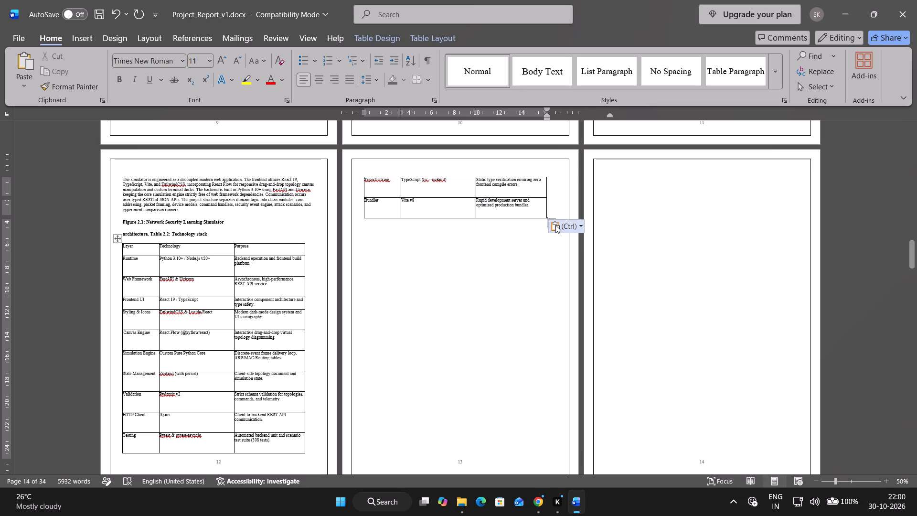
{"action": "left_click_drag", "start_coordinate": [555, 225], "coordinate": [635, 195]}
{"action": "double_click", "coordinate": [675, 295]}
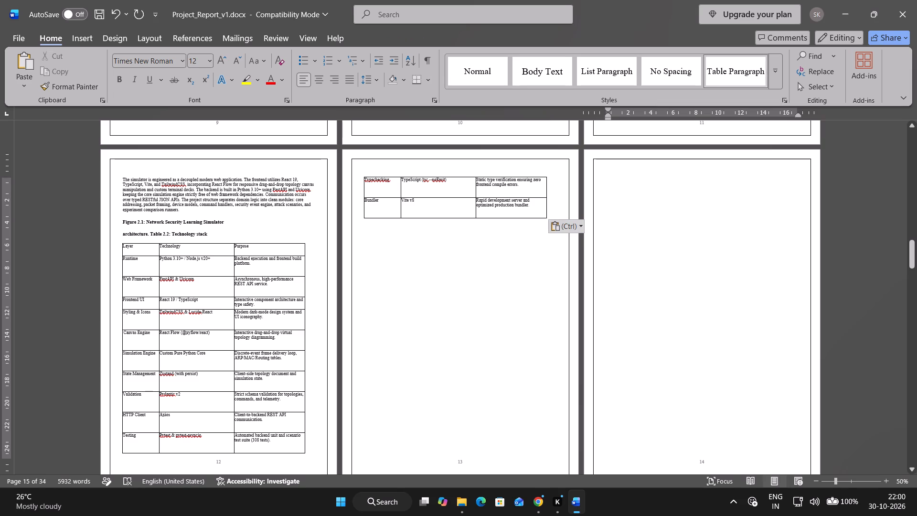
{"action": "left_click", "coordinate": [518, 205]}
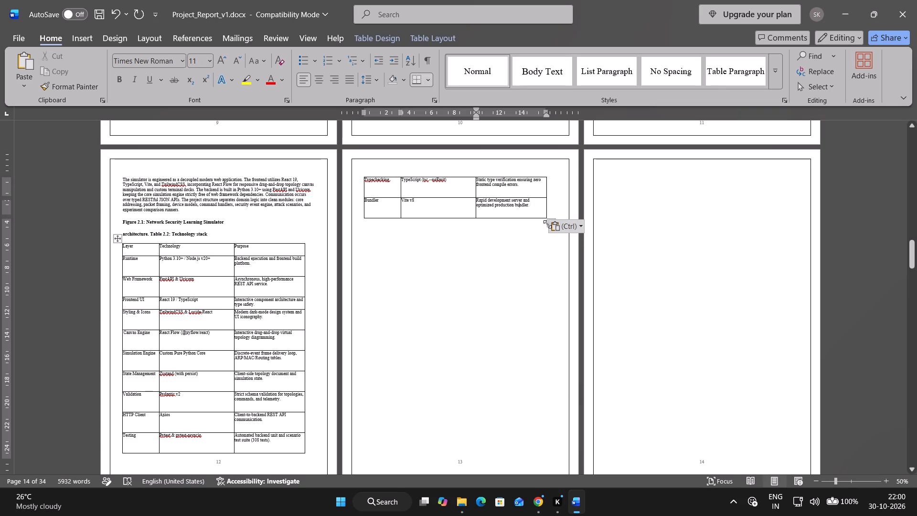
{"action": "left_click_drag", "start_coordinate": [547, 223], "coordinate": [549, 211]}
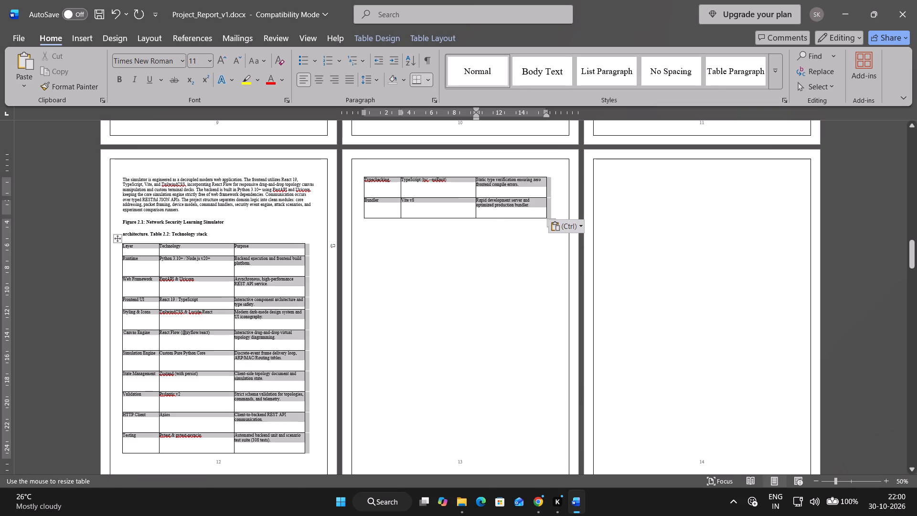
{"action": "left_click_drag", "start_coordinate": [549, 211], "coordinate": [478, 181]}
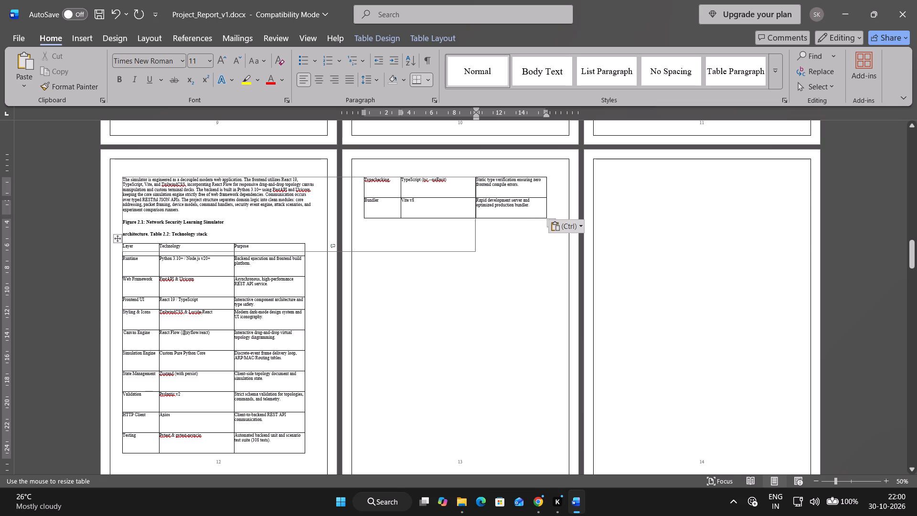
{"action": "left_click_drag", "start_coordinate": [478, 181], "coordinate": [539, 173]}
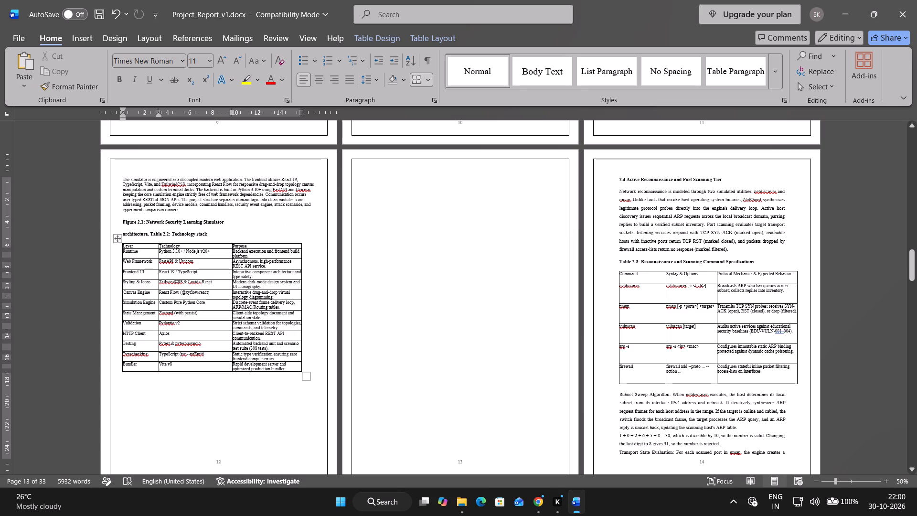
Enlarge the technology stack table with taller rows and wider columns to fill the remaining space on page 12.
{"action": "scroll", "coordinate": [415, 324], "scroll_direction": "down", "scroll_amount": 2}
{"action": "left_click_drag", "start_coordinate": [305, 347], "coordinate": [305, 361]}
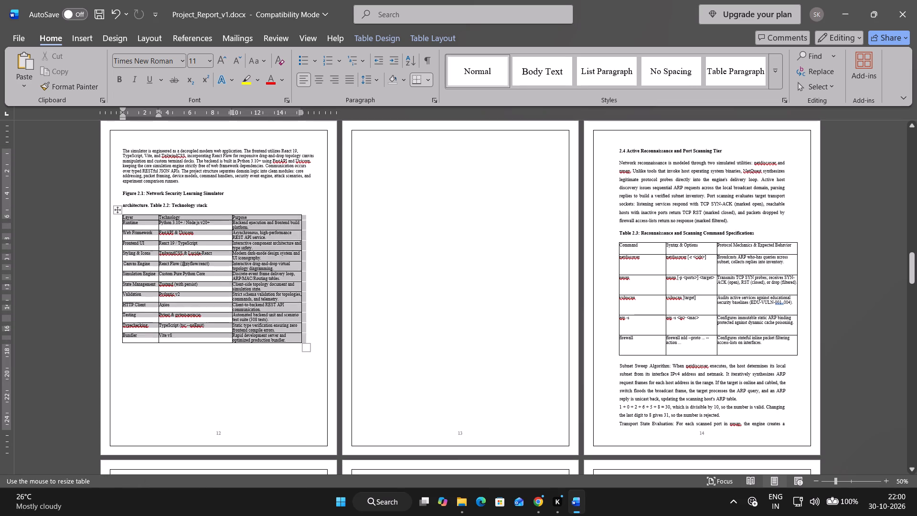
{"action": "left_click_drag", "start_coordinate": [305, 361], "coordinate": [307, 382]}
{"action": "left_click_drag", "start_coordinate": [312, 346], "coordinate": [316, 355]}
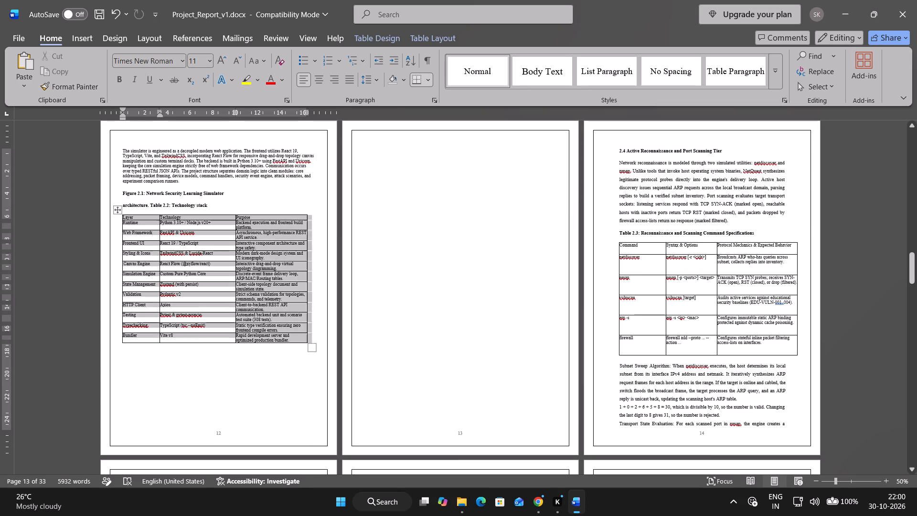
{"action": "left_click_drag", "start_coordinate": [316, 355], "coordinate": [314, 399]}
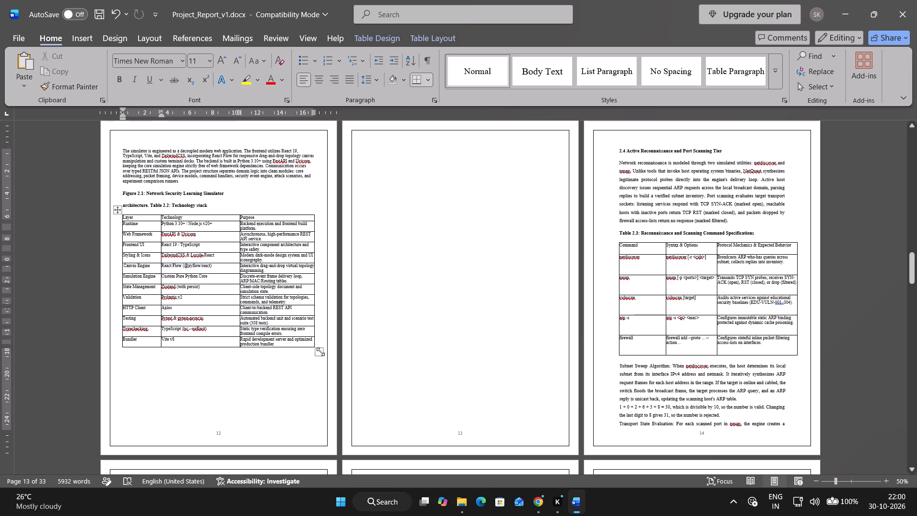
{"action": "left_click_drag", "start_coordinate": [320, 352], "coordinate": [312, 387]}
{"action": "left_click_drag", "start_coordinate": [317, 388], "coordinate": [312, 409]}
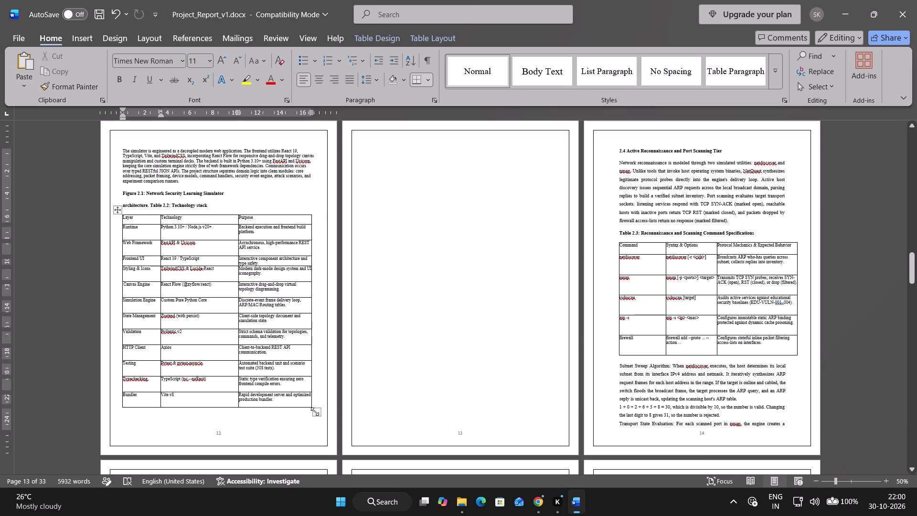
{"action": "left_click", "coordinate": [316, 411]}
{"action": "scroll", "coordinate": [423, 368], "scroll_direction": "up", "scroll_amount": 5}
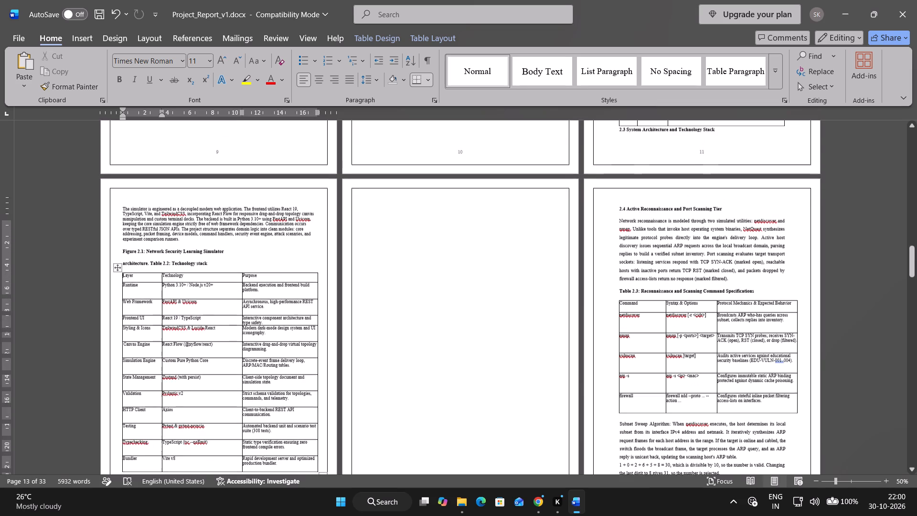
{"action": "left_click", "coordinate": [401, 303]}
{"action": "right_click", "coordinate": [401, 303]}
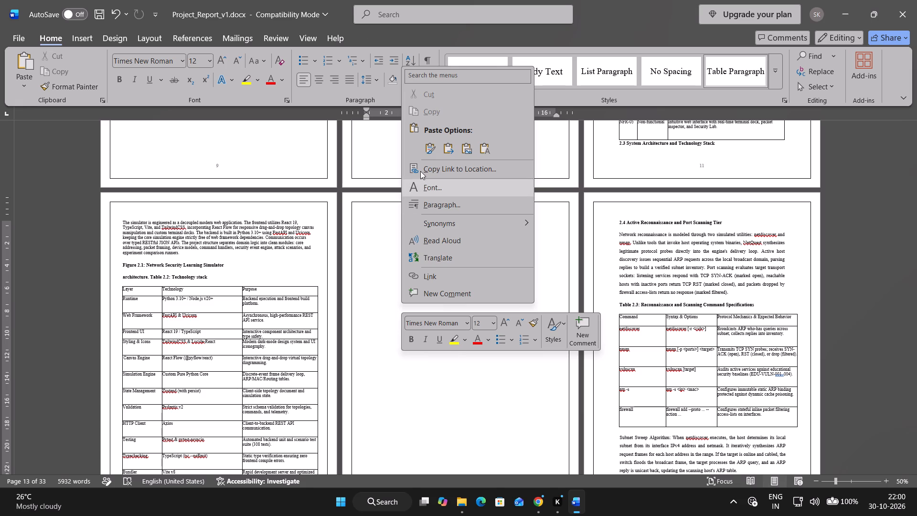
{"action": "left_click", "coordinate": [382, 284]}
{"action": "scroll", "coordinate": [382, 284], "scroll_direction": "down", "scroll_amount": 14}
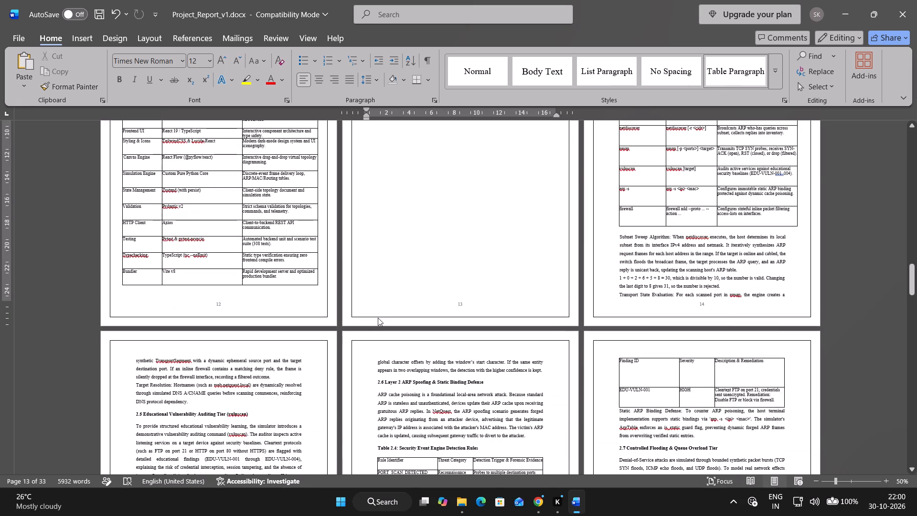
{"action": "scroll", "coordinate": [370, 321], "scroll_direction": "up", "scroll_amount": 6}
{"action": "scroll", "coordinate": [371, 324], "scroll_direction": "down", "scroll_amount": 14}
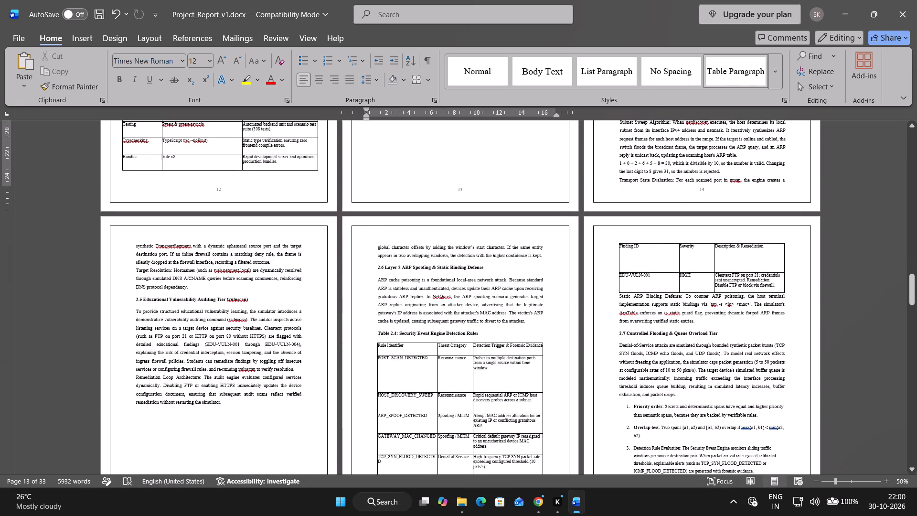
Remove the blank page between the technology stack table and the 2.4 Active Reconnaissance and Port Scanning Tier heading.
{"action": "scroll", "coordinate": [377, 357], "scroll_direction": "down", "scroll_amount": 15}
{"action": "scroll", "coordinate": [377, 373], "scroll_direction": "up", "scroll_amount": 15}
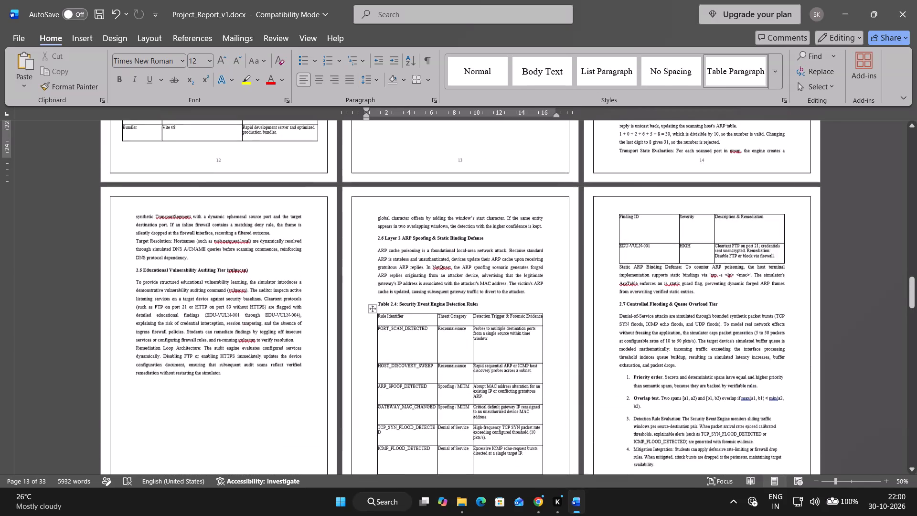
{"action": "scroll", "coordinate": [380, 371], "scroll_direction": "up", "scroll_amount": 11}
{"action": "scroll", "coordinate": [447, 340], "scroll_direction": "up", "scroll_amount": 13}
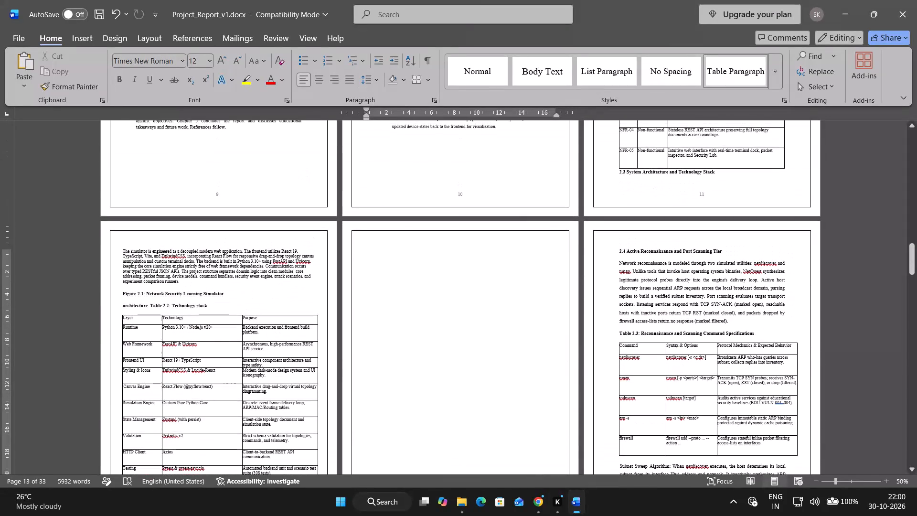
{"action": "left_click", "coordinate": [618, 251]}
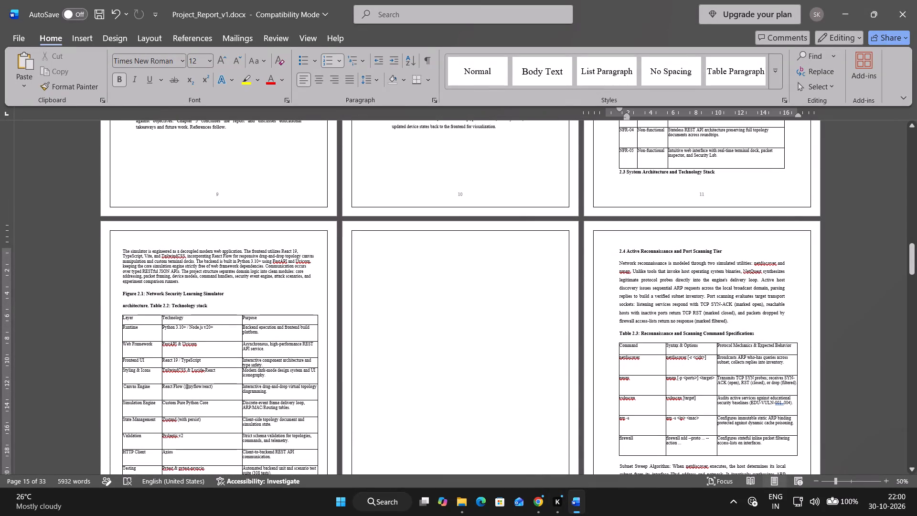
{"action": "key", "text": "Left"}
{"action": "key", "text": "Left"}
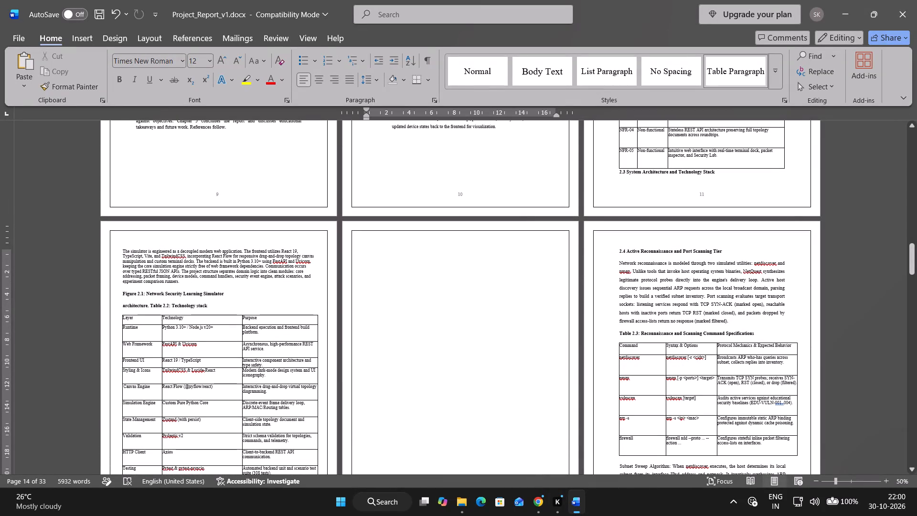
{"action": "key", "text": "Delete"}
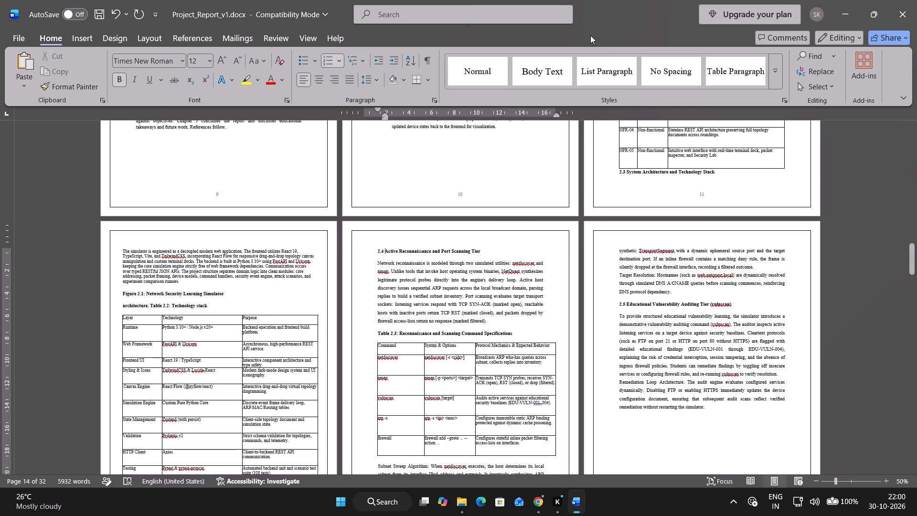
Move the paragraph fragment starting "global character offsets" from above heading 2.6 to a new line at the end of section 2.5.
{"action": "scroll", "coordinate": [576, 146], "scroll_direction": "down", "scroll_amount": 6}
{"action": "scroll", "coordinate": [502, 233], "scroll_direction": "down", "scroll_amount": 4}
{"action": "scroll", "coordinate": [460, 240], "scroll_direction": "up", "scroll_amount": 5}
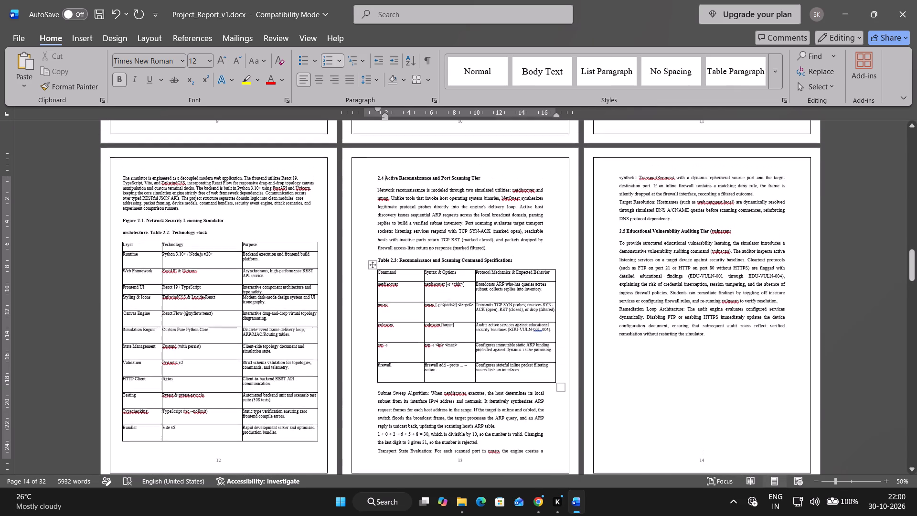
{"action": "scroll", "coordinate": [591, 363], "scroll_direction": "down", "scroll_amount": 15}
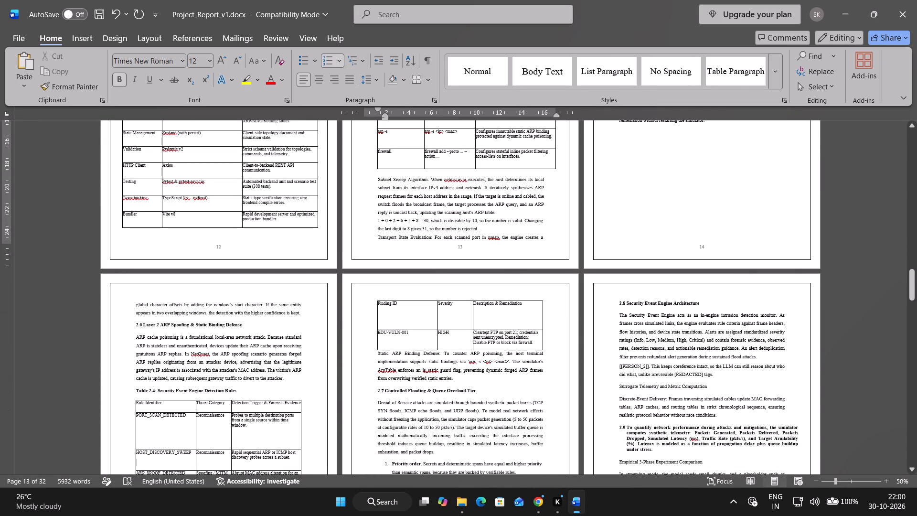
{"action": "scroll", "coordinate": [237, 304], "scroll_direction": "down", "scroll_amount": 15}
{"action": "scroll", "coordinate": [239, 327], "scroll_direction": "up", "scroll_amount": 13}
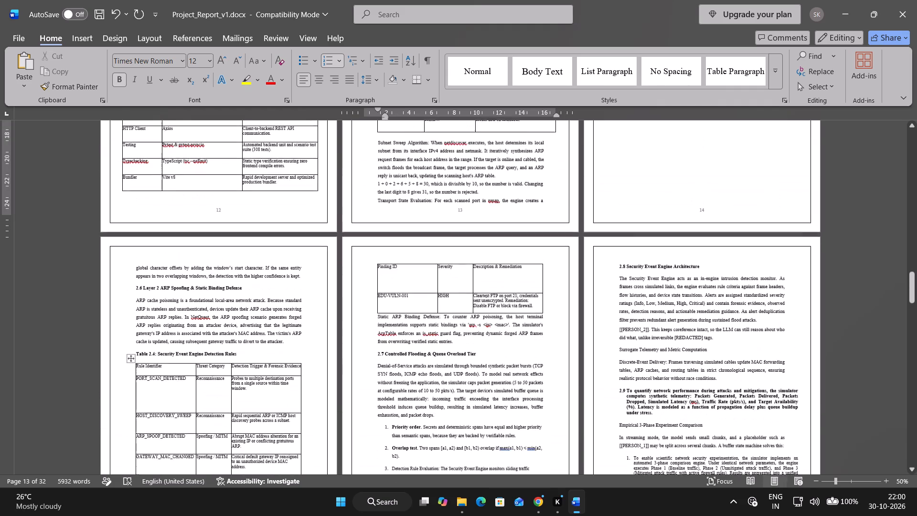
{"action": "left_click_drag", "start_coordinate": [135, 276], "coordinate": [297, 285]}
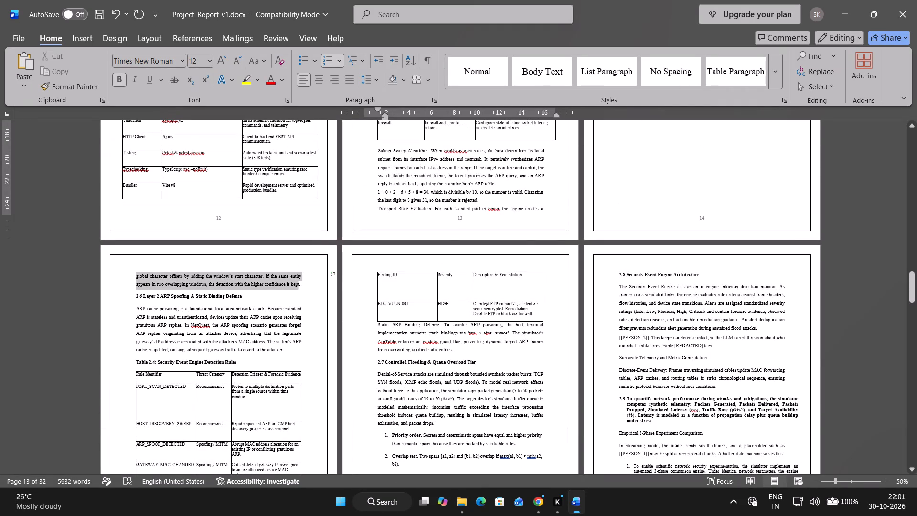
{"action": "left_click_drag", "start_coordinate": [297, 285], "coordinate": [304, 285]}
{"action": "key", "text": "ctrl+x"}
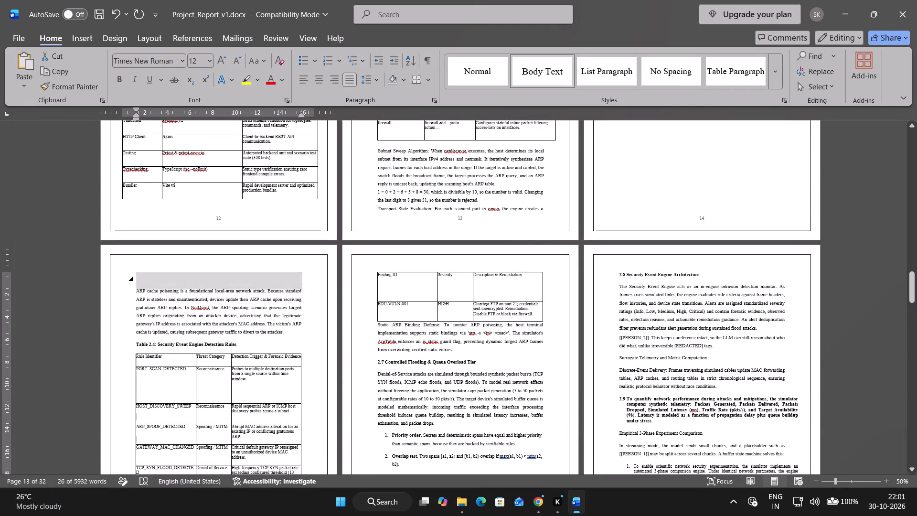
{"action": "scroll", "coordinate": [656, 241], "scroll_direction": "up", "scroll_amount": 6}
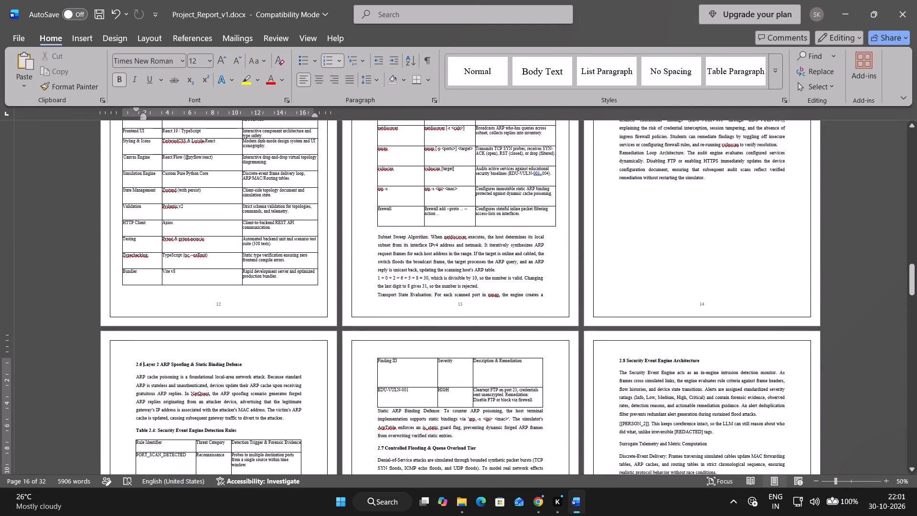
{"action": "left_click", "coordinate": [713, 179]}
{"action": "key", "text": "Return"}
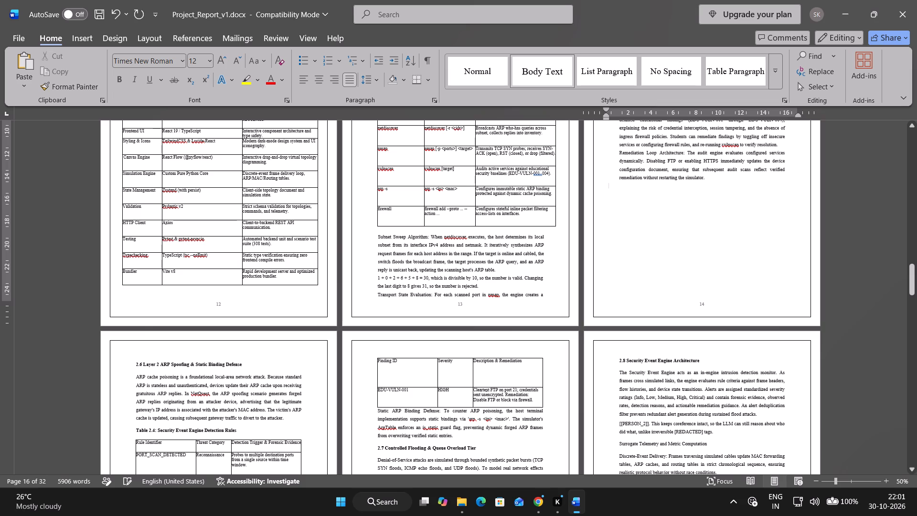
{"action": "key", "text": "ctrl+v"}
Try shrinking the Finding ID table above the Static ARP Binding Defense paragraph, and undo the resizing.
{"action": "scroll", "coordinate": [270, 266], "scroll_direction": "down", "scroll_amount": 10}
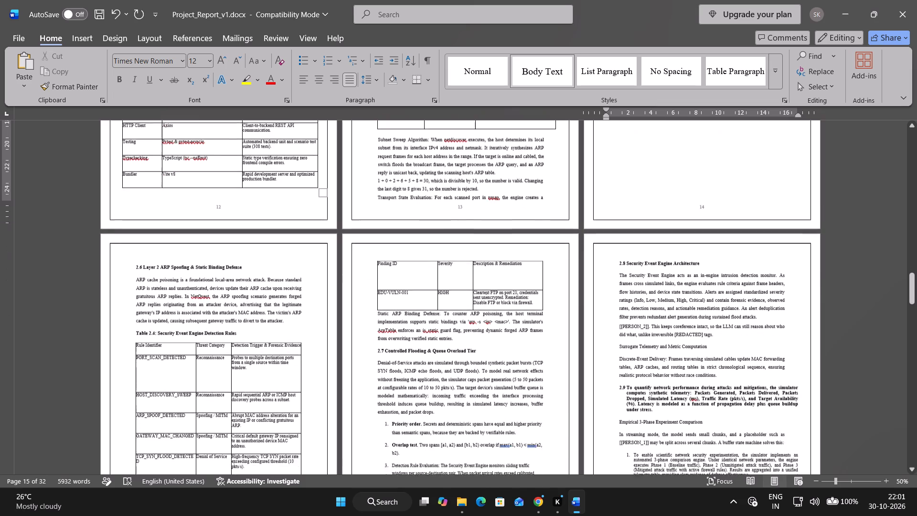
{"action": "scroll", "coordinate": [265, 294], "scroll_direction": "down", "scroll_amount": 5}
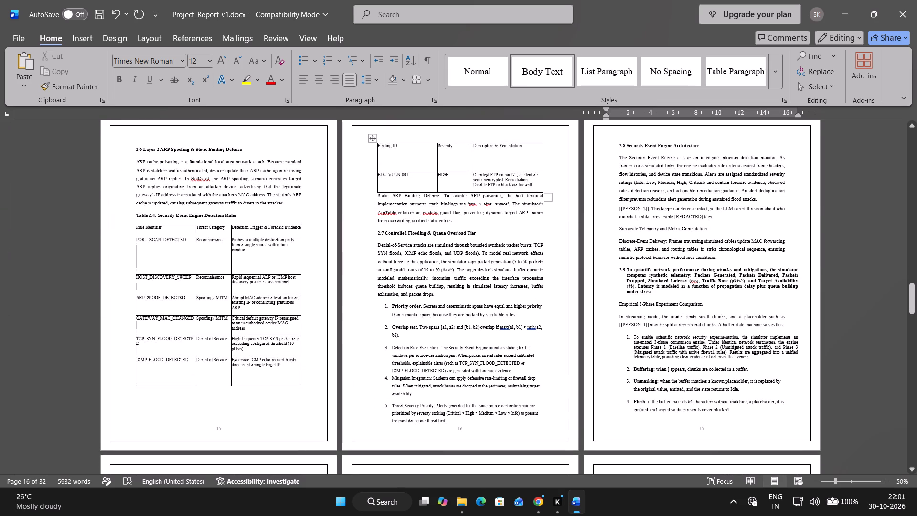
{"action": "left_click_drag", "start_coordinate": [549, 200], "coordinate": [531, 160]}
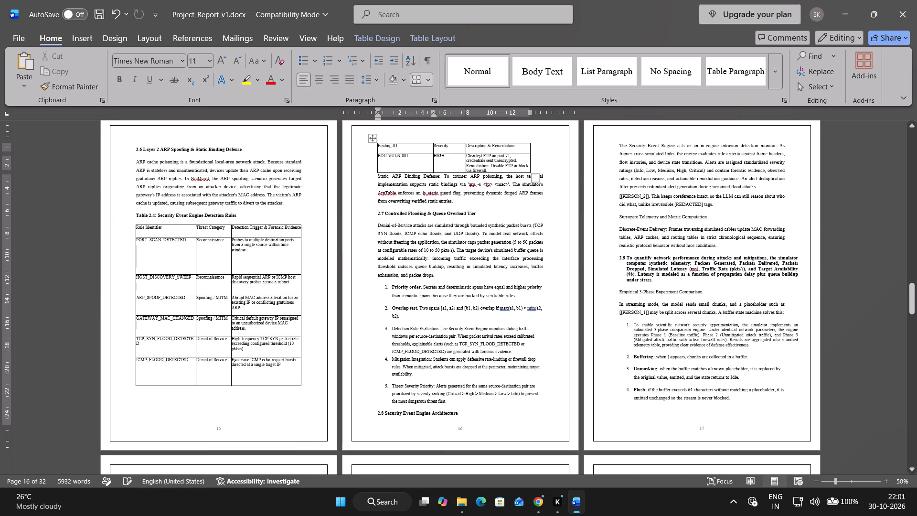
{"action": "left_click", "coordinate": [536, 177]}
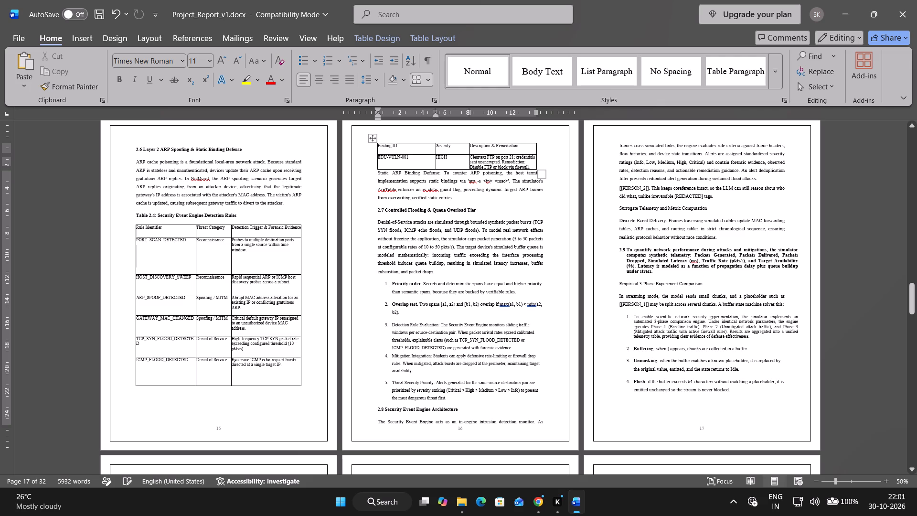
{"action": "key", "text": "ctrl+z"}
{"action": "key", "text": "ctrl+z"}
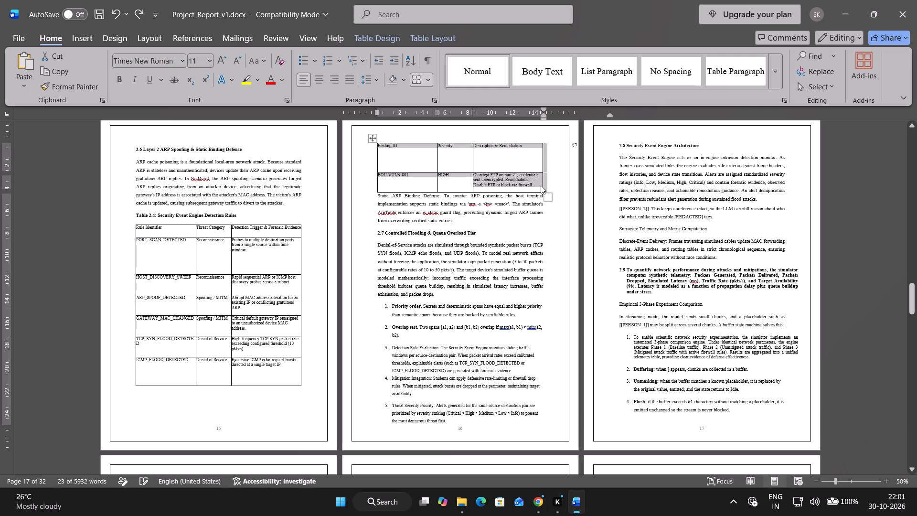
Cut the Finding ID and EDU-VULN-001 rows and paste them into a new row below ICMP_FLOOD_DETECTED in Table 2.4.
{"action": "left_click", "coordinate": [541, 186]}
{"action": "left_click_drag", "start_coordinate": [537, 186], "coordinate": [384, 155]}
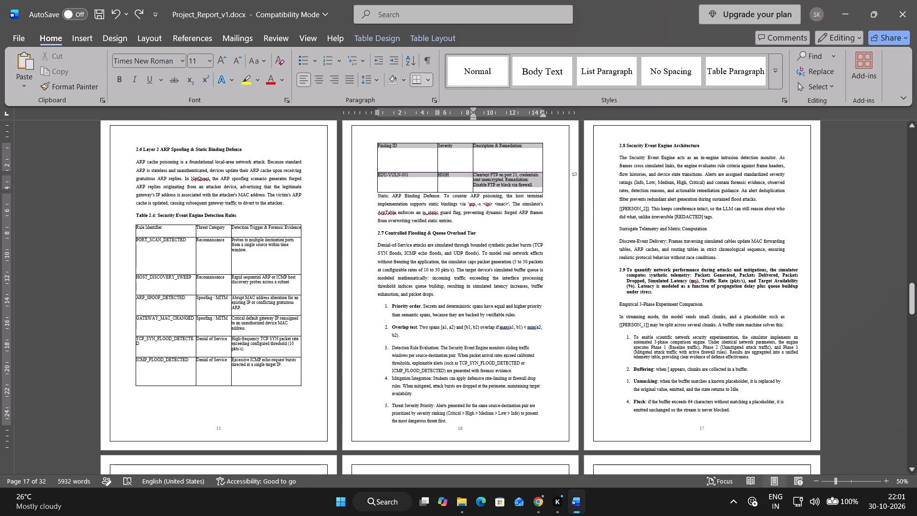
{"action": "left_click_drag", "start_coordinate": [384, 155], "coordinate": [381, 155]}
{"action": "key", "text": "ctrl+x"}
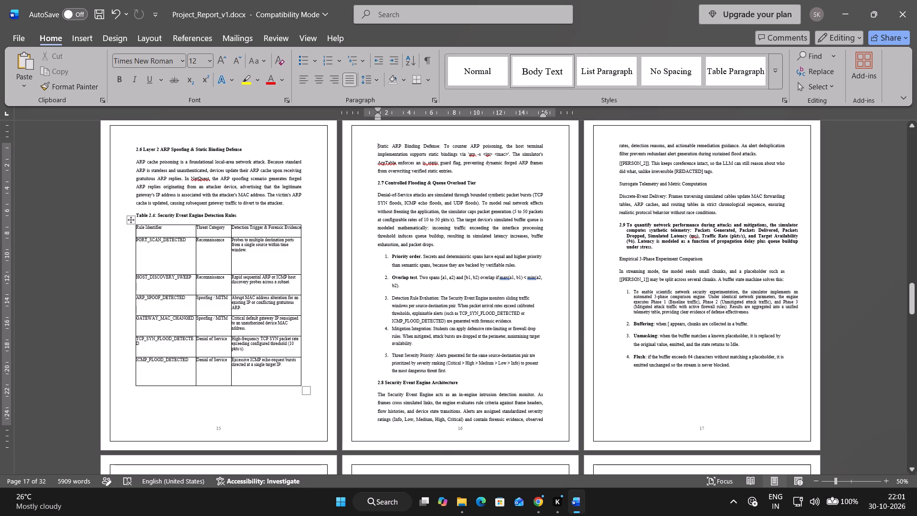
{"action": "left_click", "coordinate": [133, 385]}
{"action": "left_click", "coordinate": [145, 391]}
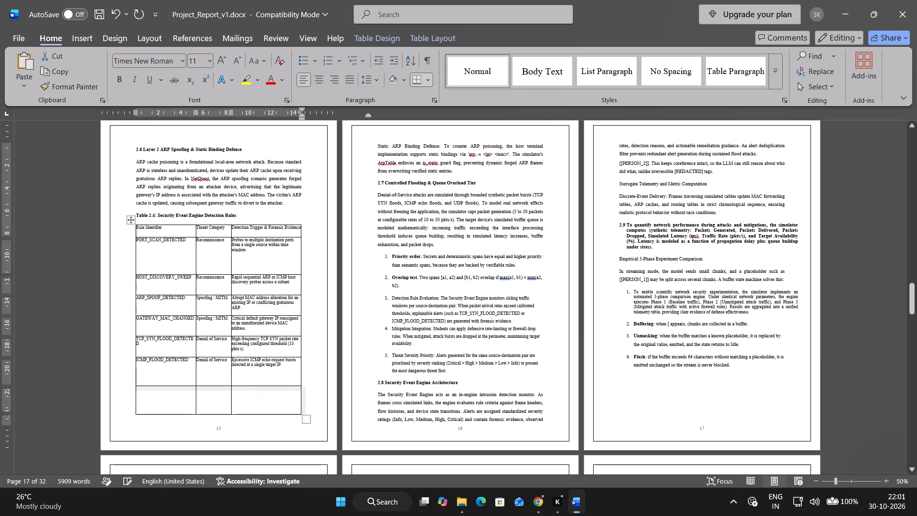
{"action": "key", "text": "ctrl+v"}
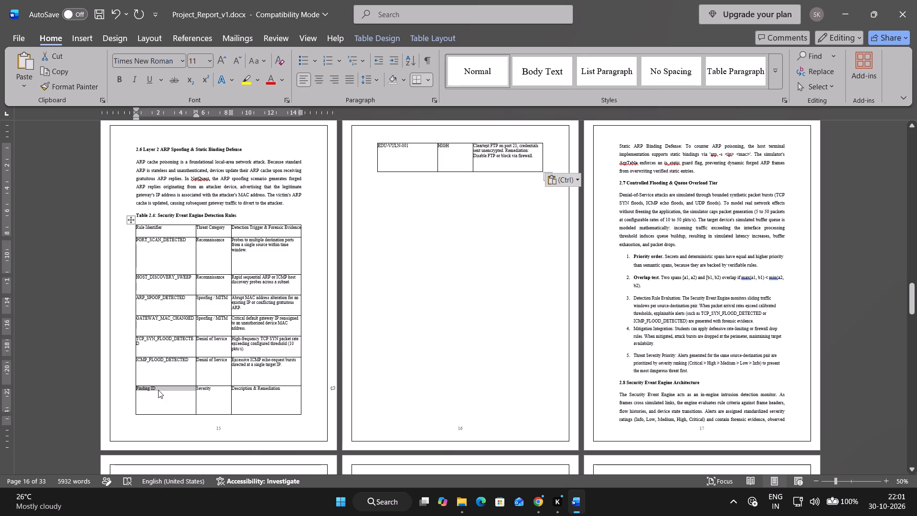
Reduce the heights of the ICMP_FLOOD_DETECTED, Finding ID and EDU-VULN-001 rows so that Table 2.4 fits entirely on page 15.
{"action": "left_click_drag", "start_coordinate": [158, 386], "coordinate": [157, 370]}
{"action": "left_click_drag", "start_coordinate": [157, 370], "coordinate": [157, 369]}
{"action": "left_click", "coordinate": [172, 382]}
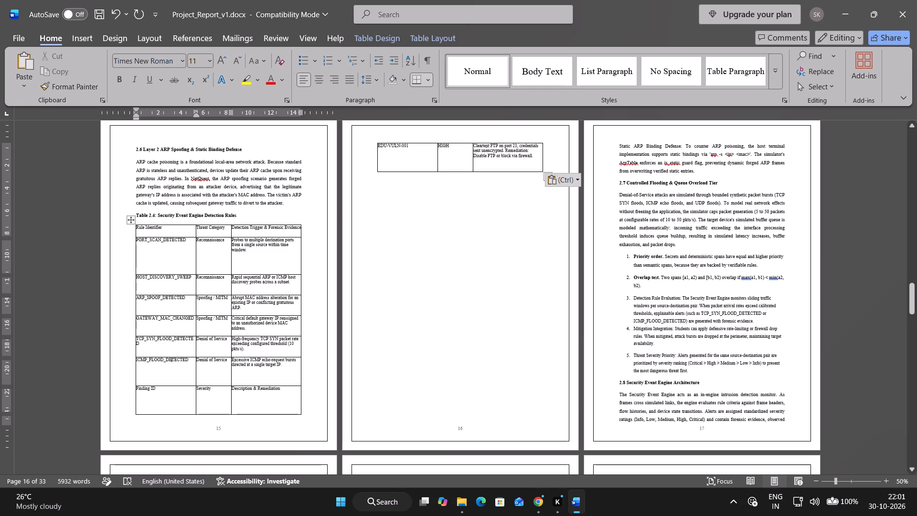
{"action": "left_click", "coordinate": [173, 386]}
{"action": "left_click_drag", "start_coordinate": [173, 386], "coordinate": [173, 370]}
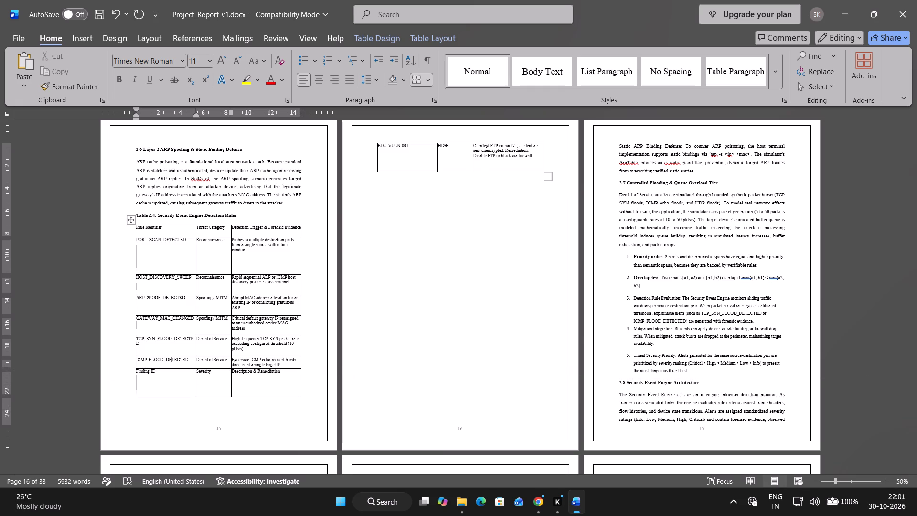
{"action": "left_click_drag", "start_coordinate": [173, 369], "coordinate": [173, 374]}
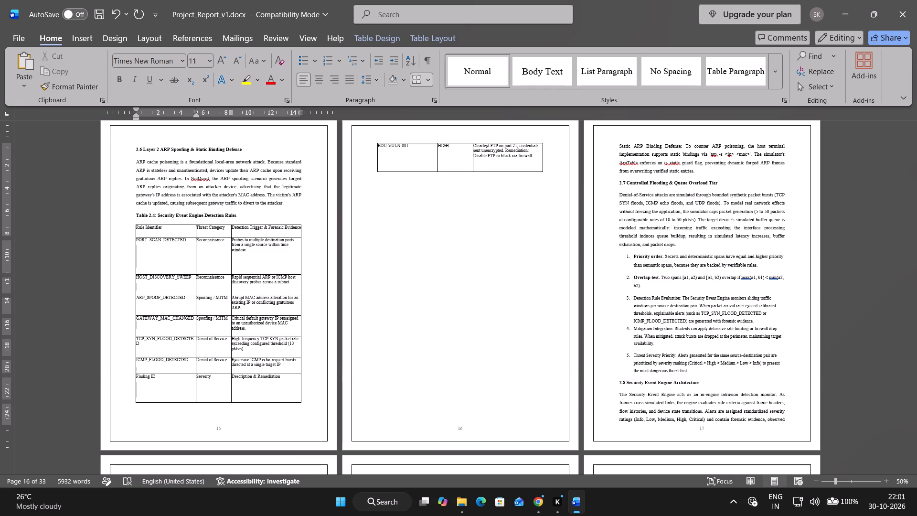
{"action": "left_click", "coordinate": [183, 404]}
{"action": "left_click", "coordinate": [184, 403]}
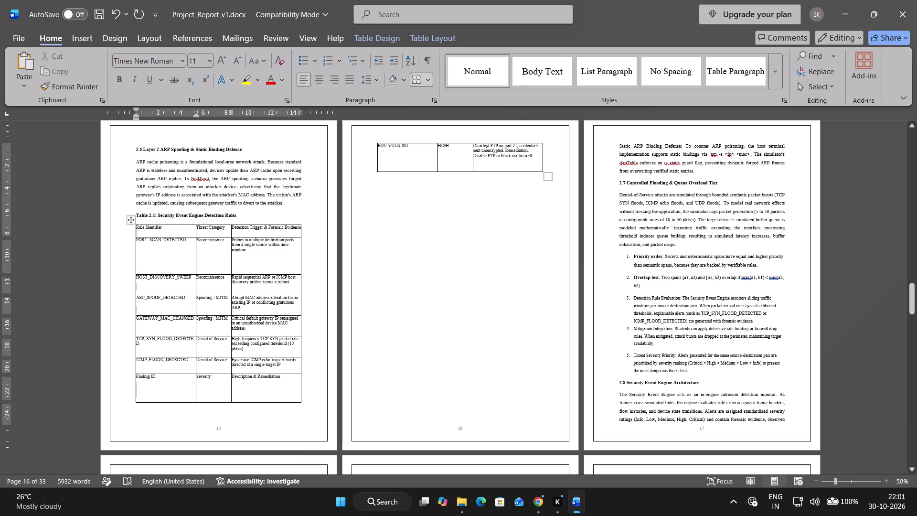
{"action": "left_click_drag", "start_coordinate": [424, 172], "coordinate": [423, 165]}
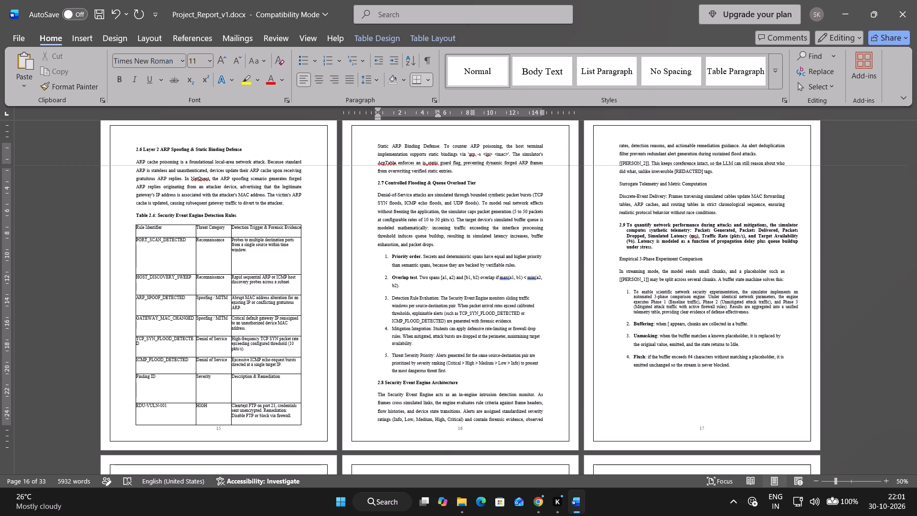
{"action": "left_click_drag", "start_coordinate": [423, 165], "coordinate": [423, 161]}
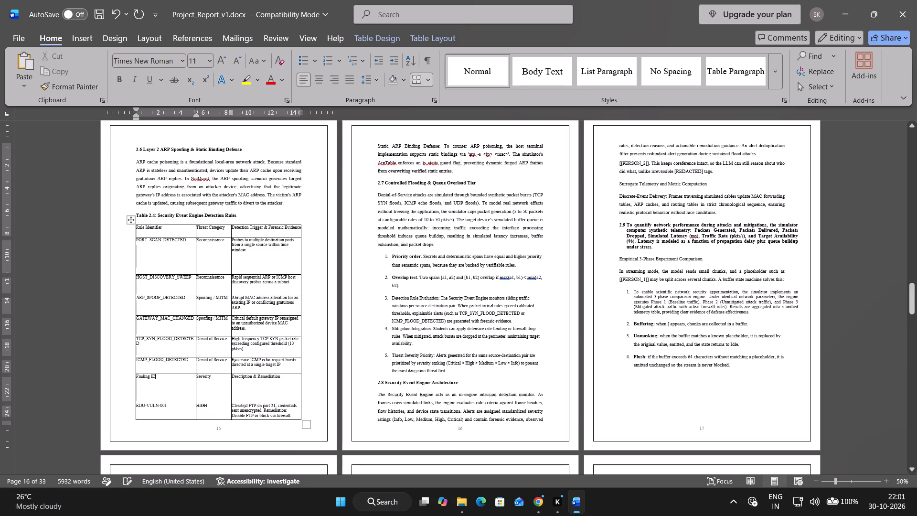
{"action": "left_click_drag", "start_coordinate": [212, 404], "coordinate": [213, 392]}
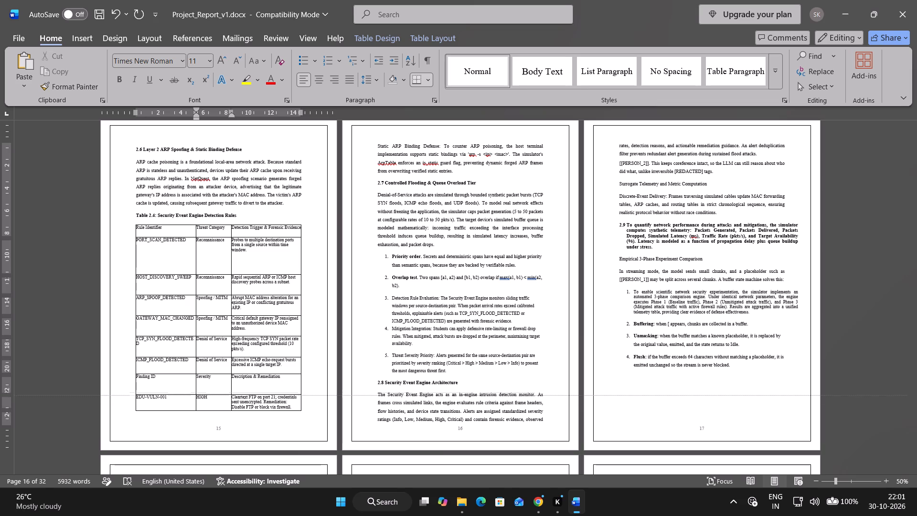
{"action": "left_click_drag", "start_coordinate": [213, 392], "coordinate": [213, 392]}
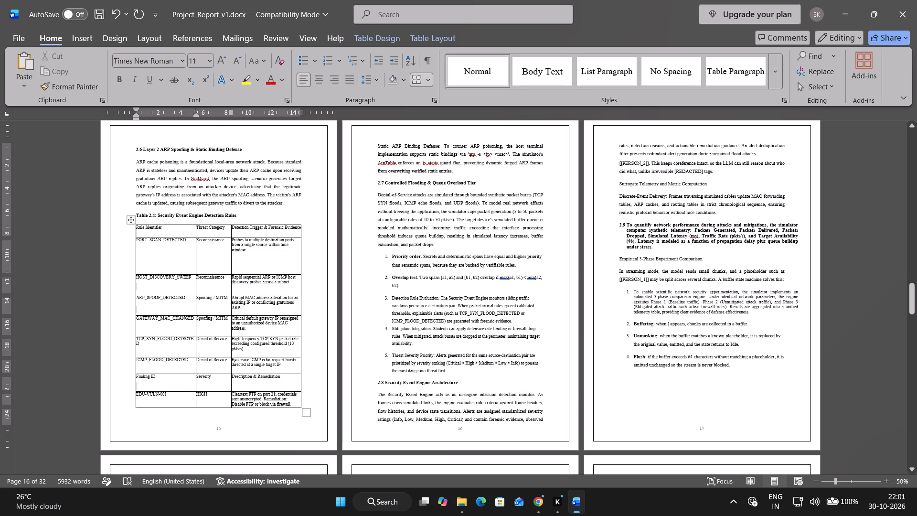
Set the right indent of the bold numbered 2.9 paragraph on page 17 to 1.1 cm.
{"action": "left_click_drag", "start_coordinate": [654, 247], "coordinate": [616, 233]}
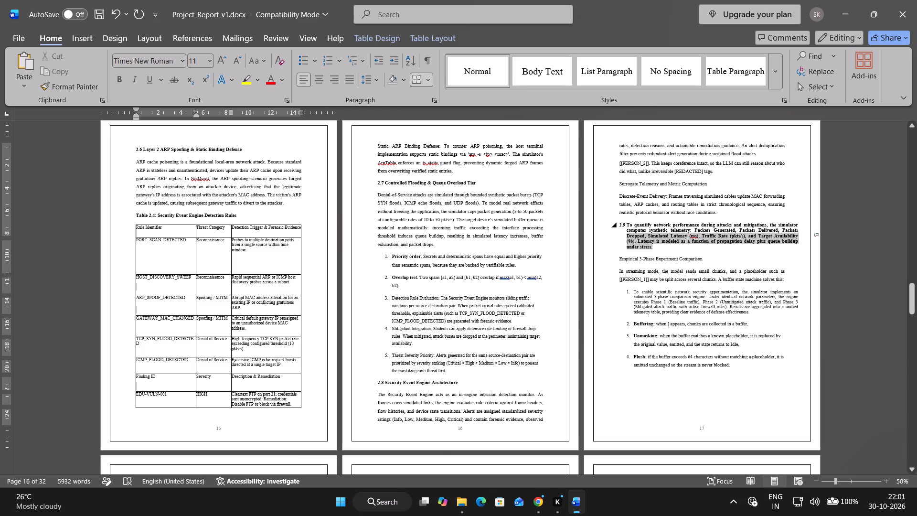
{"action": "left_click_drag", "start_coordinate": [616, 233], "coordinate": [616, 225]}
{"action": "left_click", "coordinate": [893, 279]}
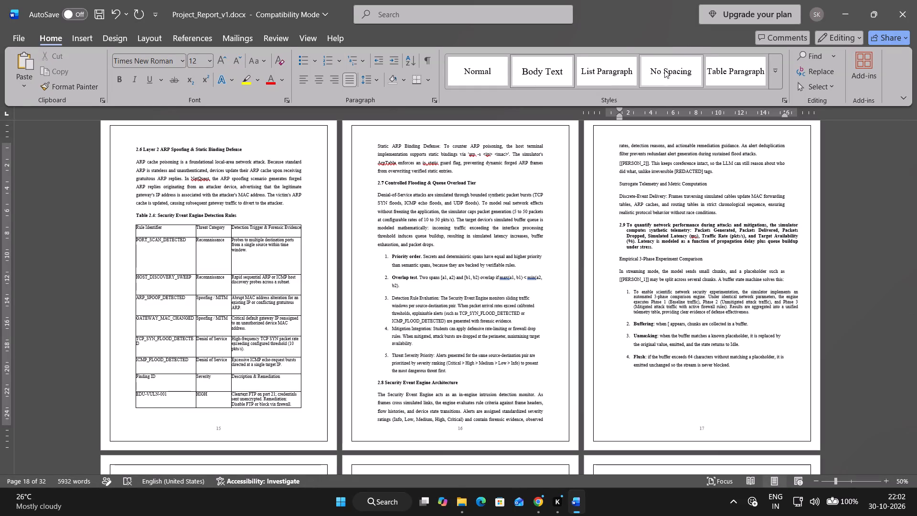
{"action": "left_click_drag", "start_coordinate": [659, 246], "coordinate": [623, 216]}
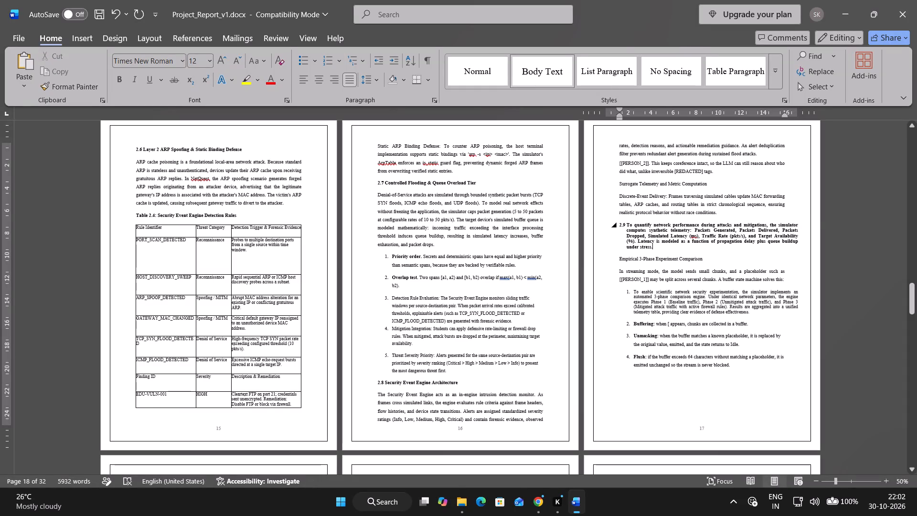
{"action": "left_click_drag", "start_coordinate": [623, 216], "coordinate": [620, 223]}
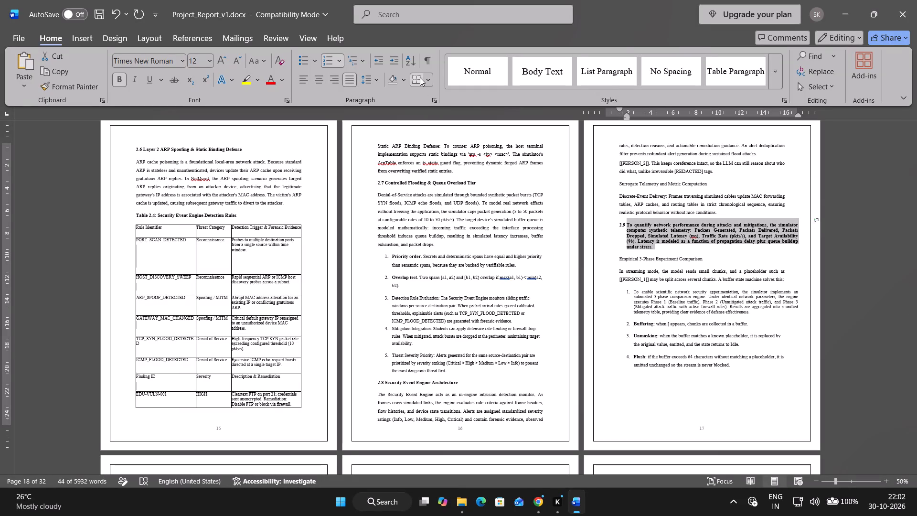
{"action": "left_click", "coordinate": [144, 44]}
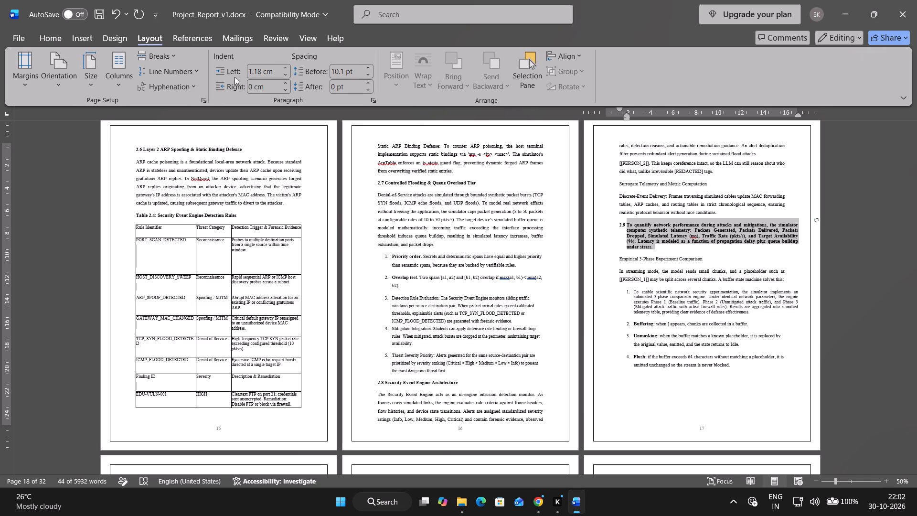
{"action": "triple_click", "coordinate": [285, 85]}
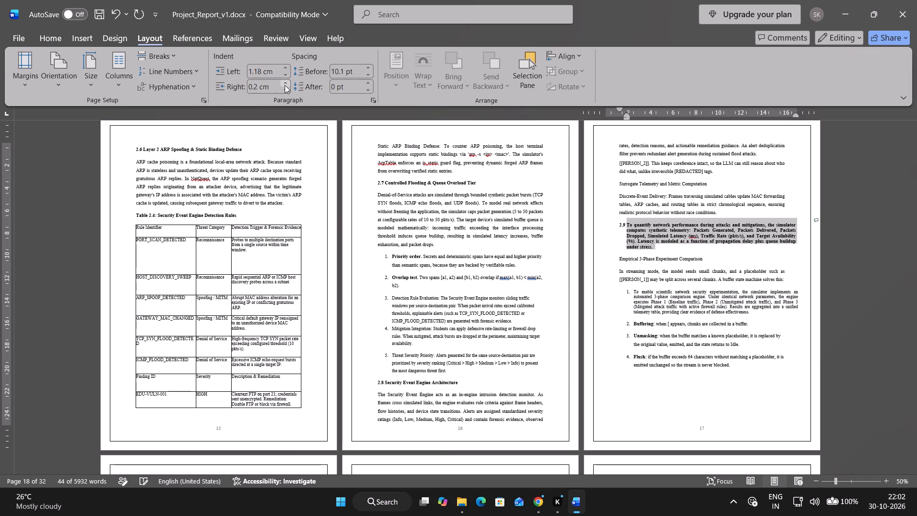
{"action": "triple_click", "coordinate": [285, 85]}
{"action": "triple_click", "coordinate": [285, 85]}
{"action": "double_click", "coordinate": [285, 85]}
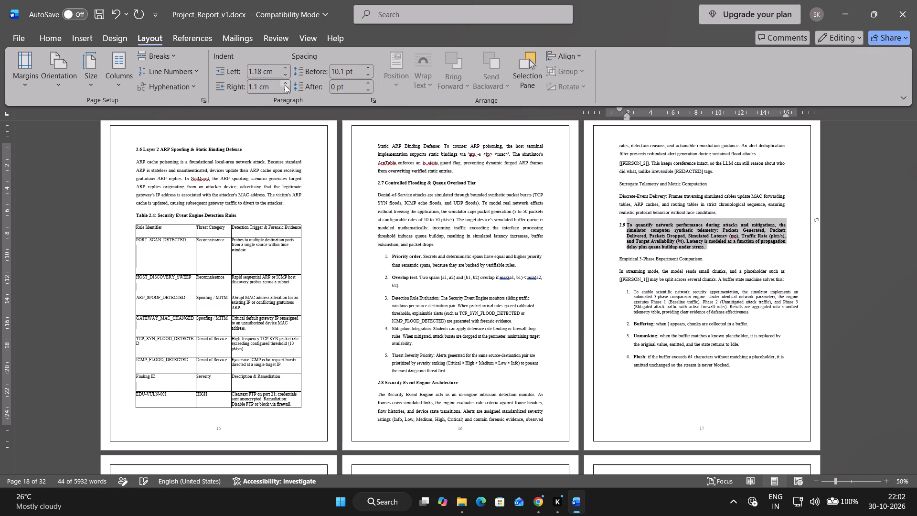
{"action": "left_click", "coordinate": [870, 216]}
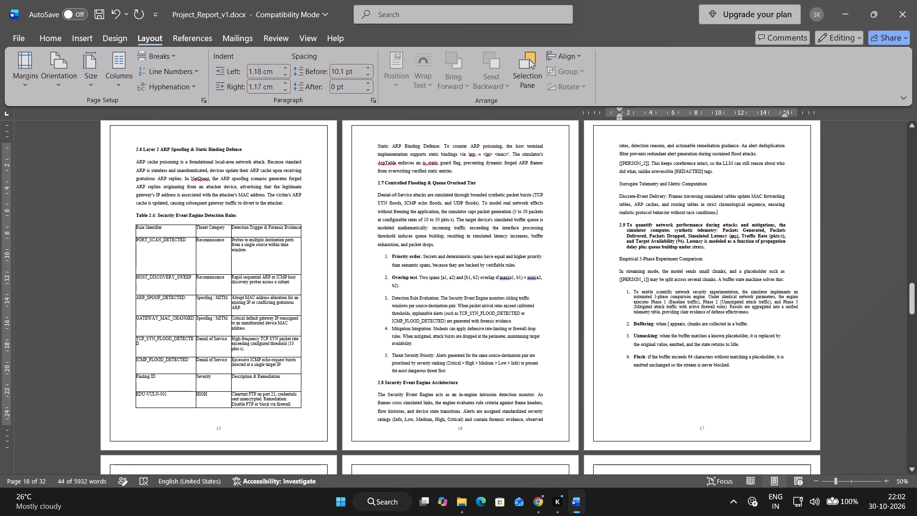
Examine the tables, text and empty space on the pages from 2.10 API Design through the start of Chapter 4.
{"action": "scroll", "coordinate": [383, 372], "scroll_direction": "down", "scroll_amount": 4}
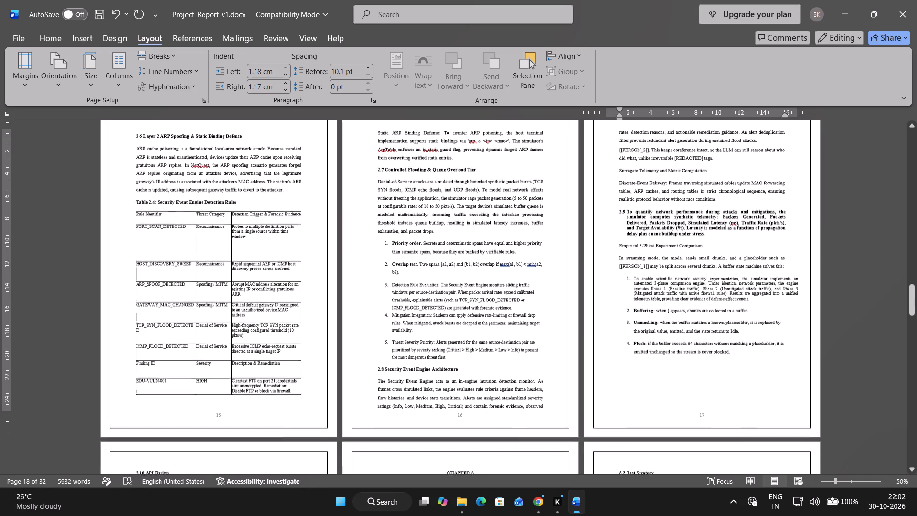
{"action": "scroll", "coordinate": [305, 373], "scroll_direction": "down", "scroll_amount": 5}
{"action": "scroll", "coordinate": [226, 369], "scroll_direction": "down", "scroll_amount": 8}
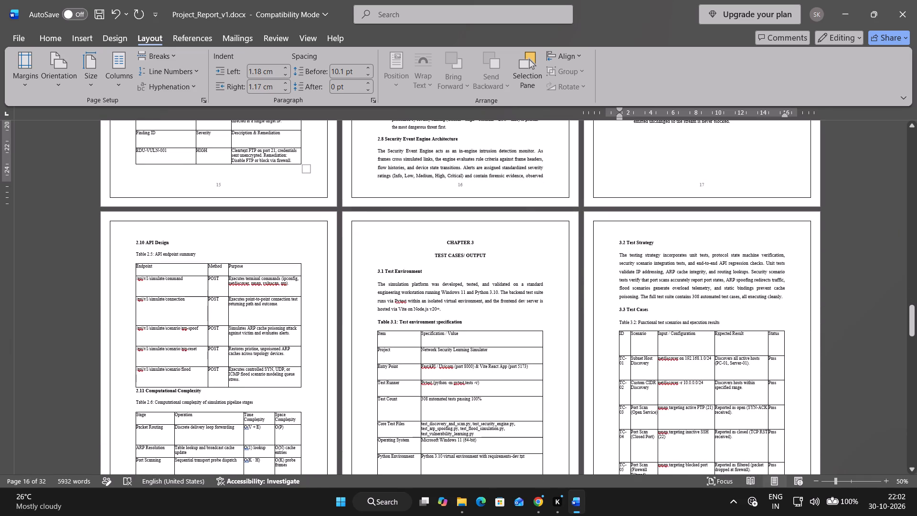
{"action": "scroll", "coordinate": [163, 347], "scroll_direction": "down", "scroll_amount": 17}
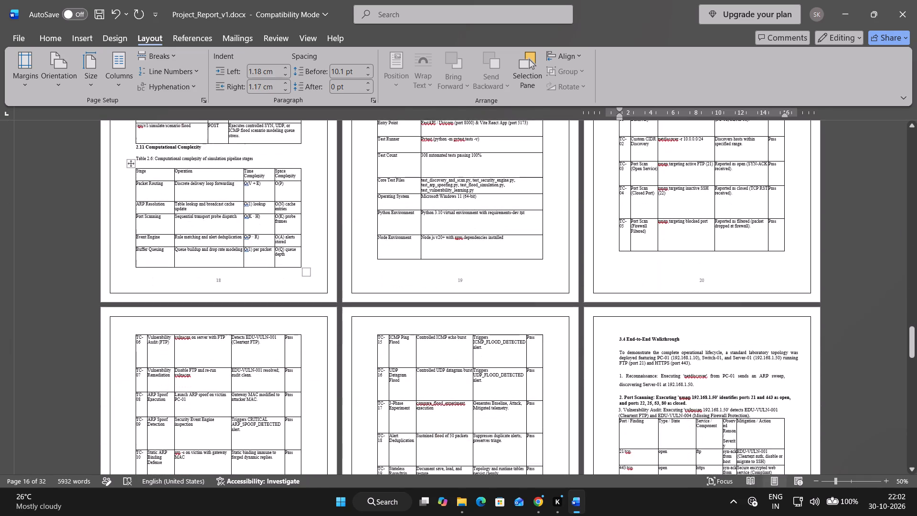
{"action": "scroll", "coordinate": [164, 357], "scroll_direction": "down", "scroll_amount": 18}
{"action": "scroll", "coordinate": [169, 366], "scroll_direction": "up", "scroll_amount": 16}
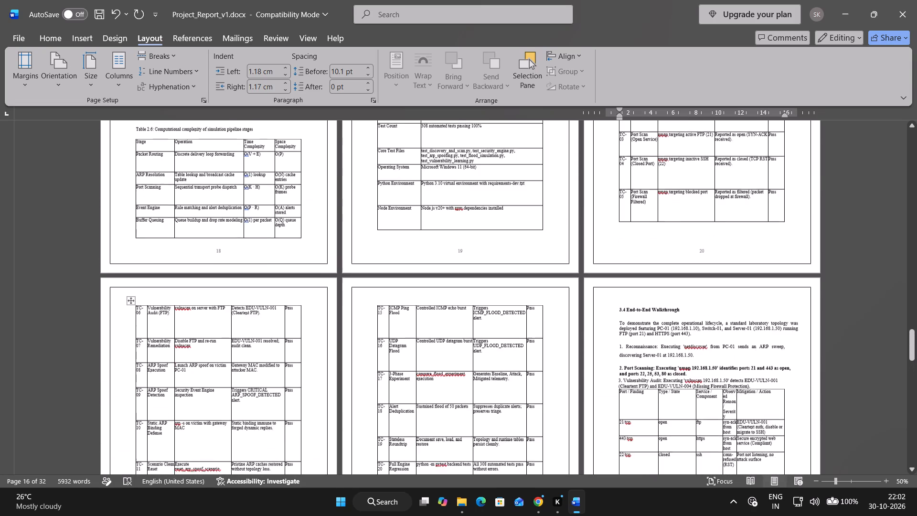
{"action": "scroll", "coordinate": [214, 359], "scroll_direction": "up", "scroll_amount": 12}
{"action": "scroll", "coordinate": [192, 360], "scroll_direction": "down", "scroll_amount": 16}
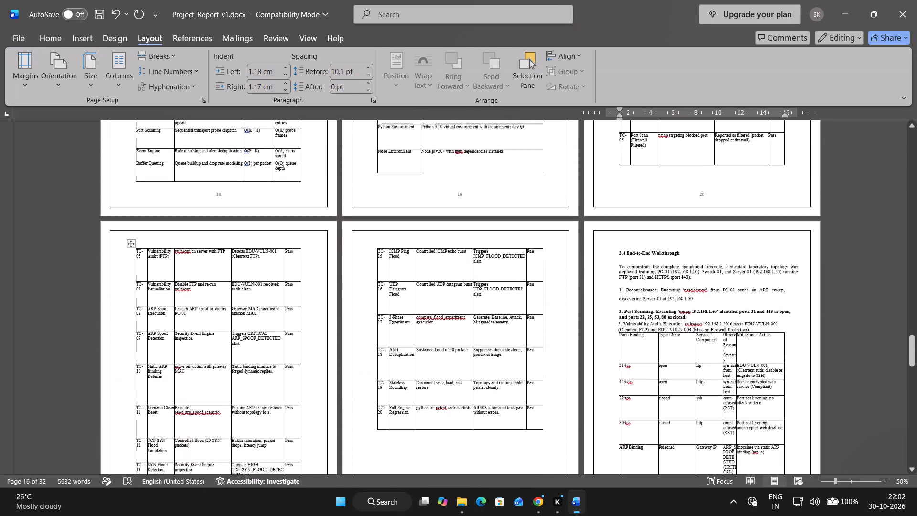
{"action": "scroll", "coordinate": [181, 361], "scroll_direction": "down", "scroll_amount": 9}
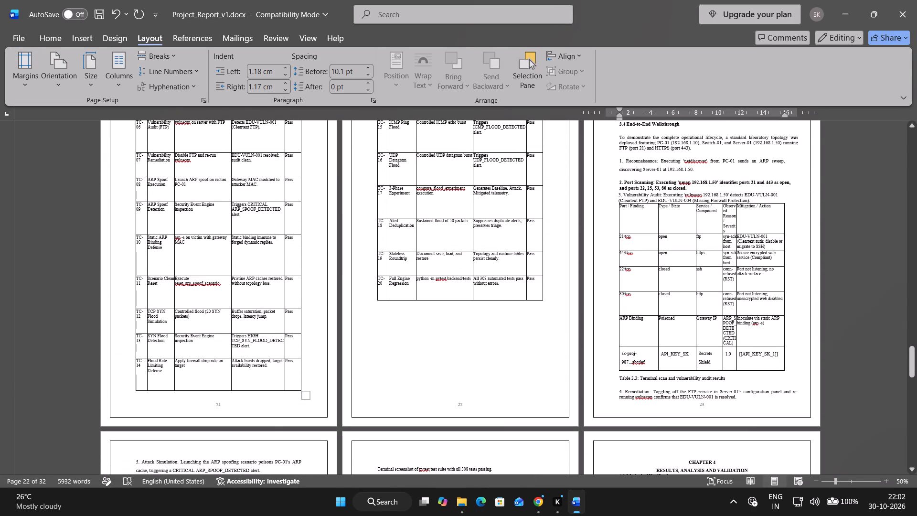
{"action": "scroll", "coordinate": [360, 342], "scroll_direction": "down", "scroll_amount": 7}
{"action": "scroll", "coordinate": [358, 346], "scroll_direction": "up", "scroll_amount": 14}
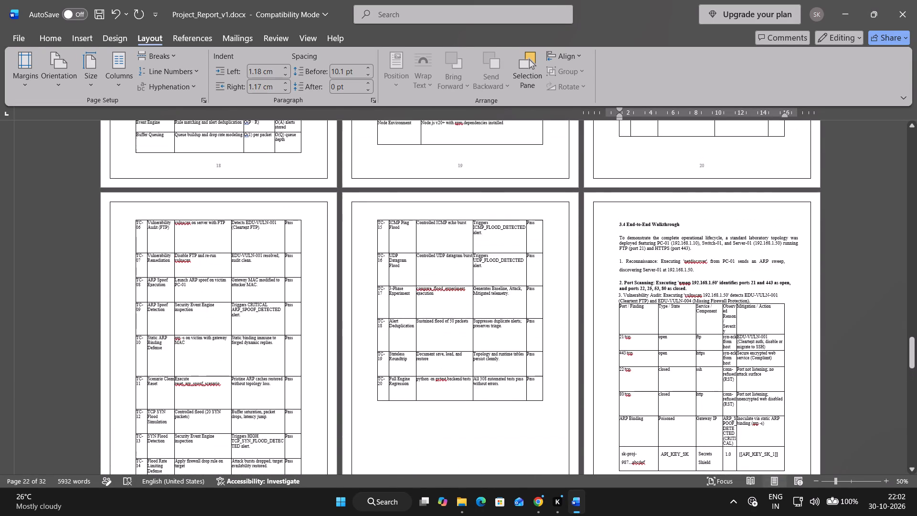
{"action": "scroll", "coordinate": [358, 346], "scroll_direction": "down", "scroll_amount": 16}
{"action": "scroll", "coordinate": [355, 347], "scroll_direction": "down", "scroll_amount": 8}
{"action": "scroll", "coordinate": [354, 347], "scroll_direction": "up", "scroll_amount": 2}
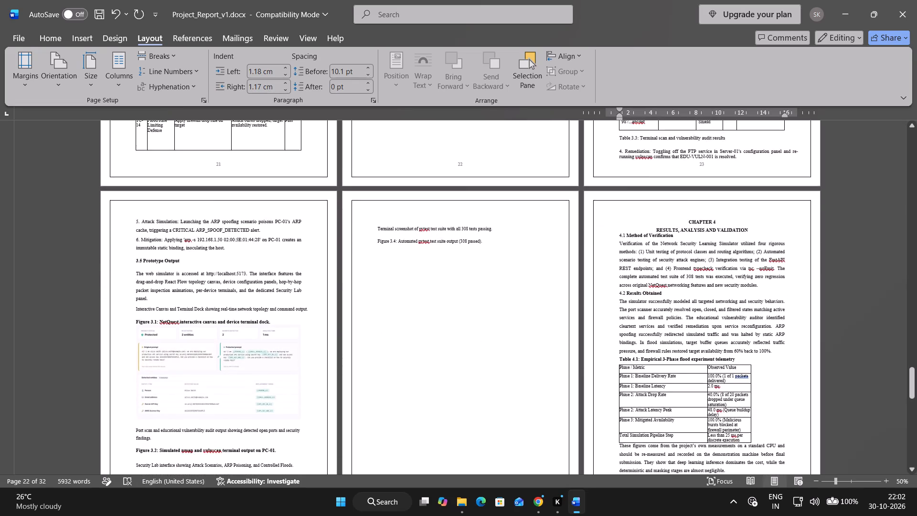
{"action": "scroll", "coordinate": [354, 347], "scroll_direction": "up", "scroll_amount": 2}
Delete the screenshot image below the Figure 3.1 caption in section 3.5 Prototype Output.
{"action": "scroll", "coordinate": [354, 347], "scroll_direction": "down", "scroll_amount": 14}
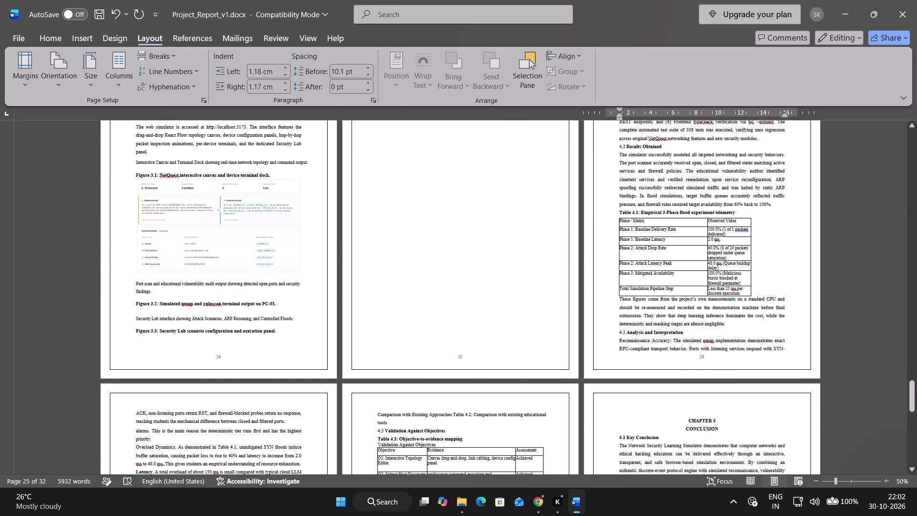
{"action": "left_click", "coordinate": [218, 209]}
{"action": "key", "text": "Delete"}
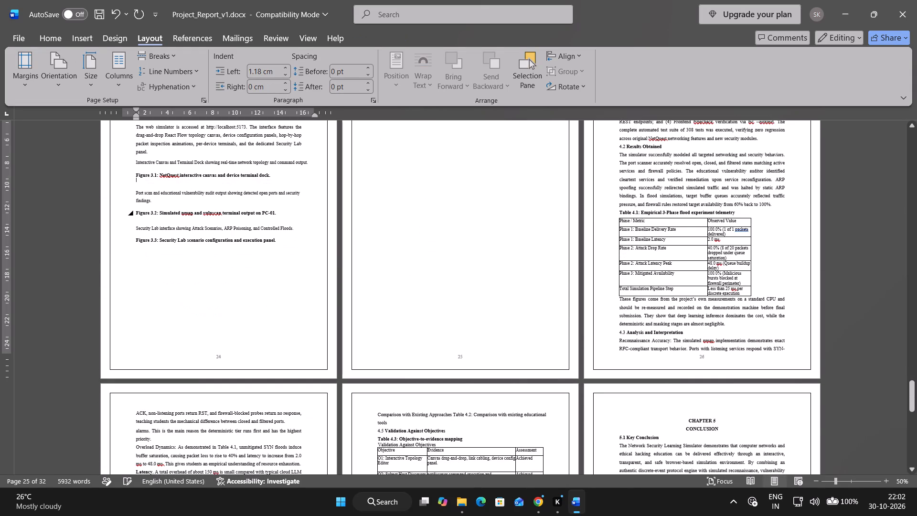
Delete the pytest terminal screenshot line and the Figure 3.4 caption, and remove their page before Chapter 4.
{"action": "scroll", "coordinate": [206, 231], "scroll_direction": "up", "scroll_amount": 12}
{"action": "left_click_drag", "start_coordinate": [506, 272], "coordinate": [480, 272]}
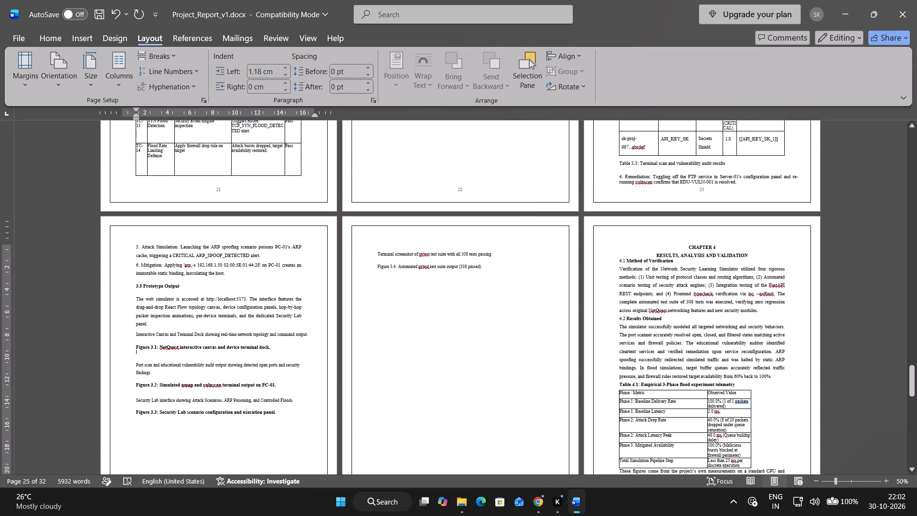
{"action": "left_click_drag", "start_coordinate": [480, 272], "coordinate": [372, 255]}
{"action": "left_click", "coordinate": [372, 252]}
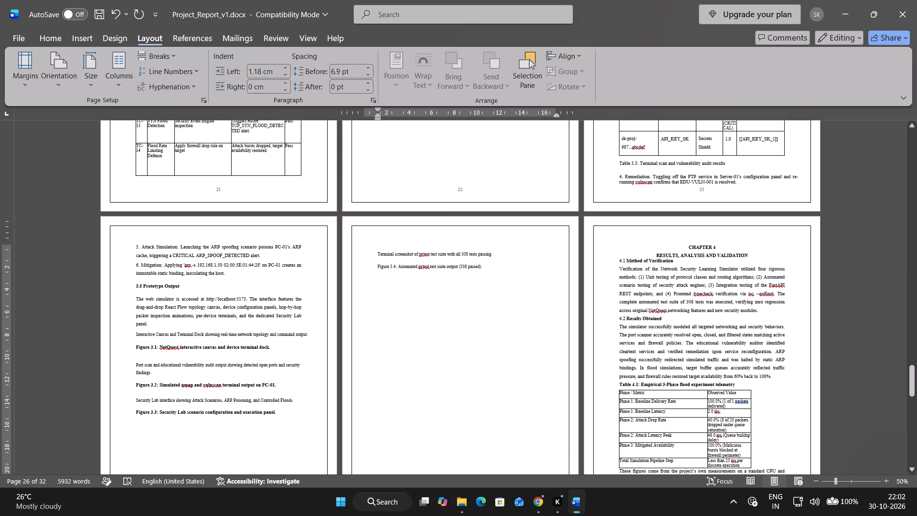
{"action": "left_click_drag", "start_coordinate": [493, 271], "coordinate": [378, 255]}
{"action": "key", "text": "Delete"}
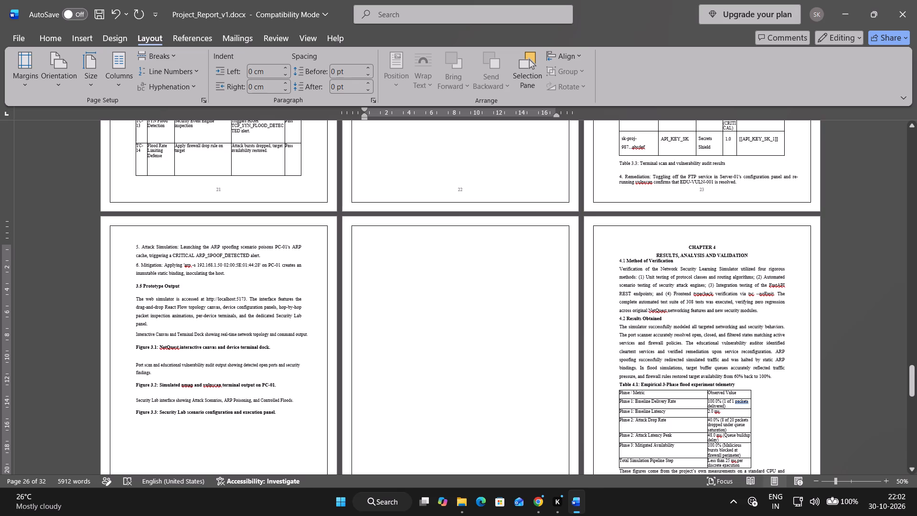
{"action": "key", "text": "BackSpace"}
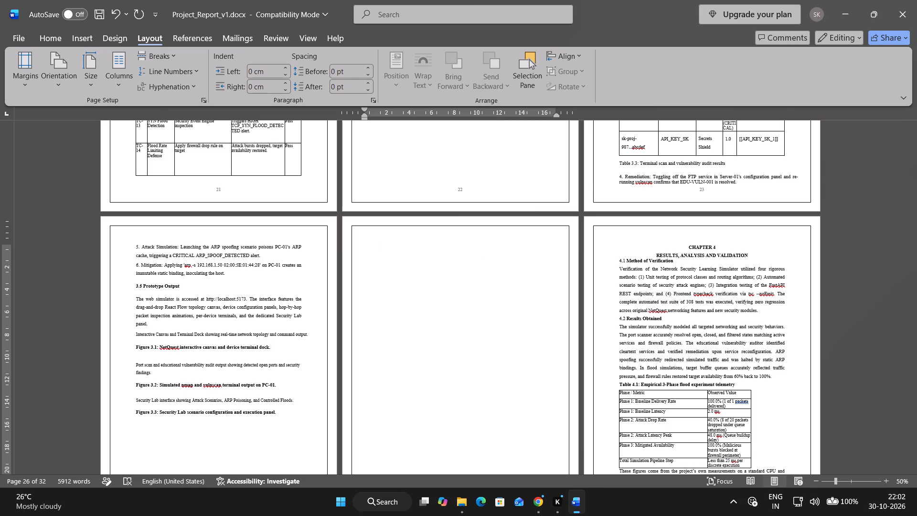
{"action": "key", "text": "Delete"}
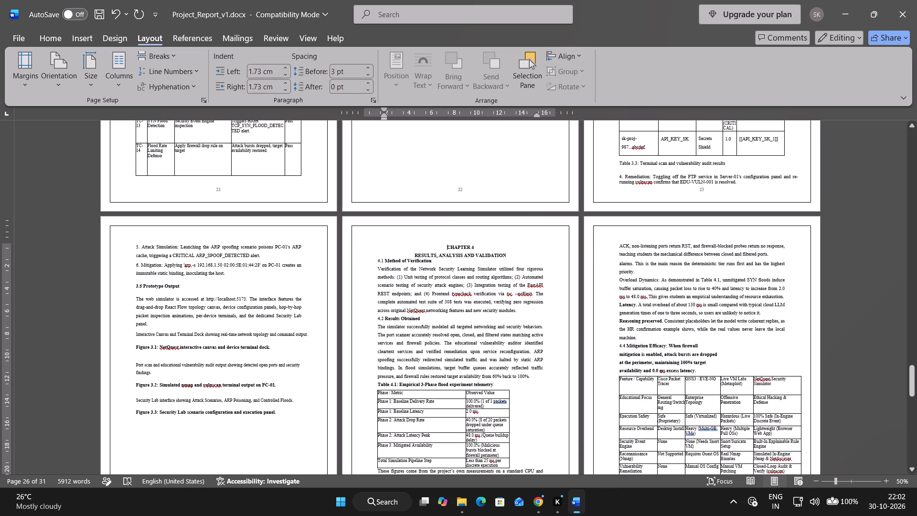
Examine the layout from the test case tables on page 21 through Chapters 4 and 5 to the References.
{"action": "scroll", "coordinate": [846, 351], "scroll_direction": "up", "scroll_amount": 2}
{"action": "scroll", "coordinate": [687, 289], "scroll_direction": "up", "scroll_amount": 7}
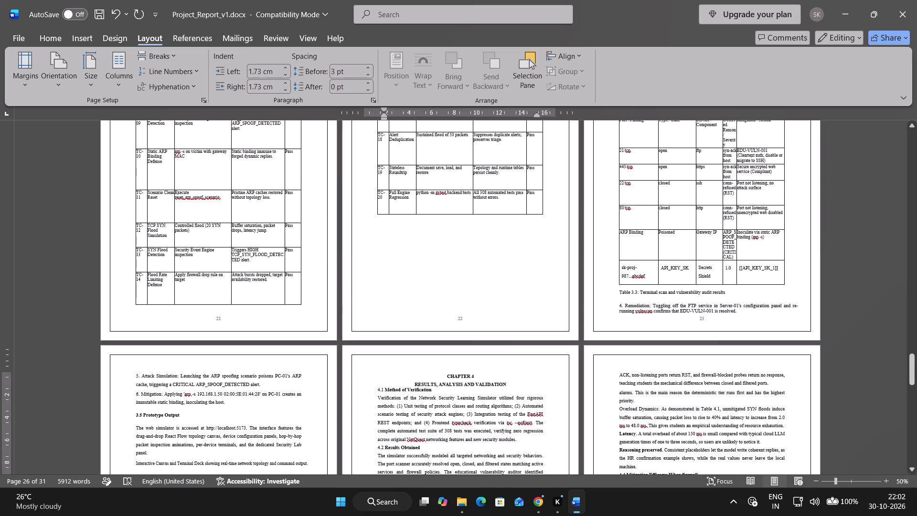
{"action": "scroll", "coordinate": [664, 308], "scroll_direction": "up", "scroll_amount": 7}
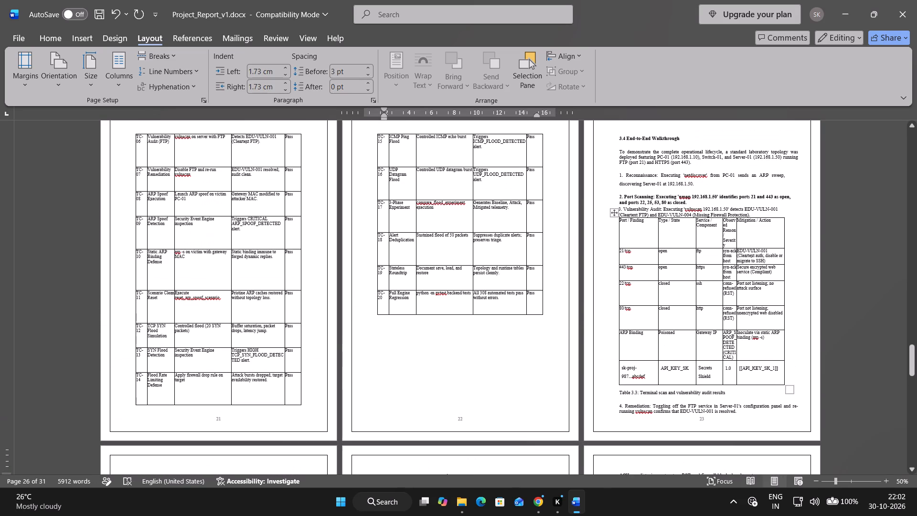
{"action": "scroll", "coordinate": [405, 256], "scroll_direction": "down", "scroll_amount": 6}
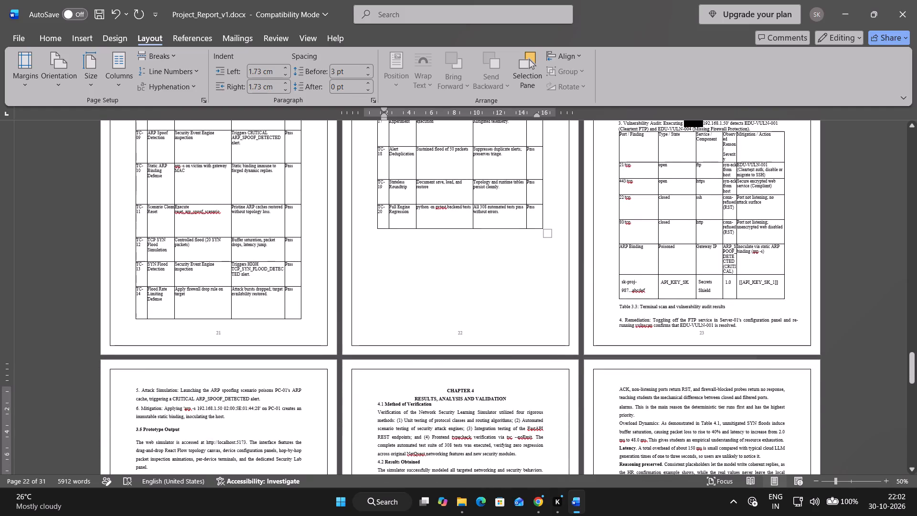
{"action": "scroll", "coordinate": [407, 266], "scroll_direction": "down", "scroll_amount": 16}
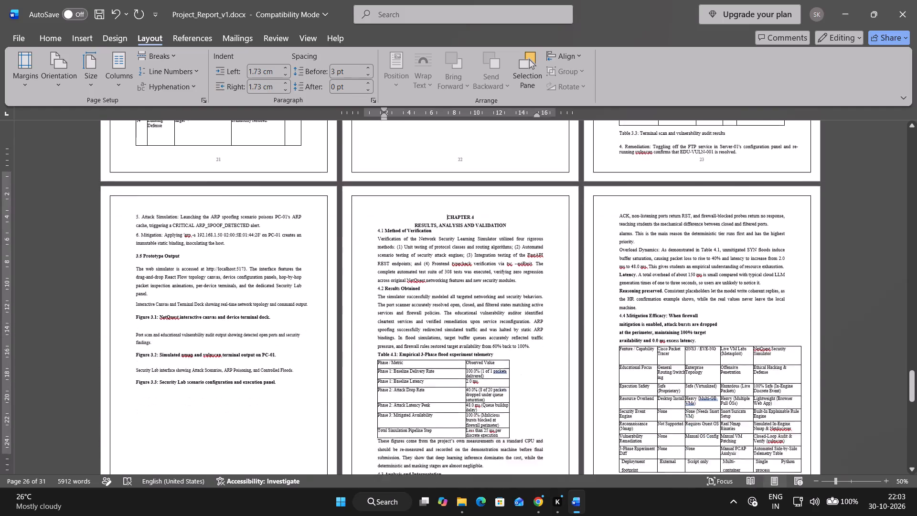
{"action": "scroll", "coordinate": [429, 286], "scroll_direction": "down", "scroll_amount": 1}
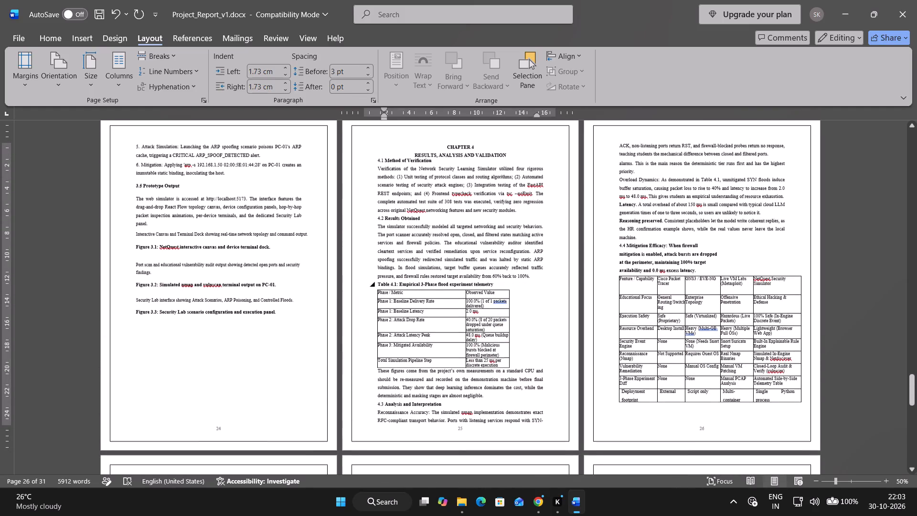
{"action": "scroll", "coordinate": [429, 287], "scroll_direction": "down", "scroll_amount": 8}
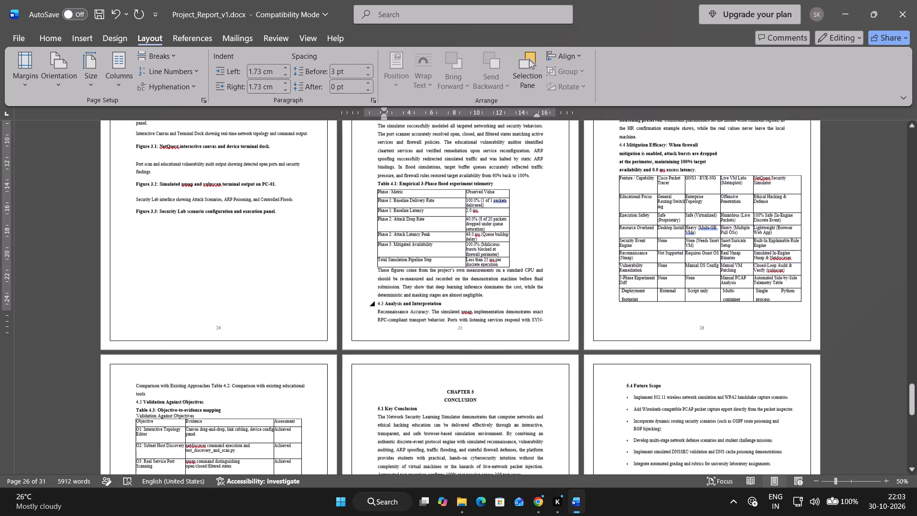
{"action": "scroll", "coordinate": [425, 289], "scroll_direction": "down", "scroll_amount": 15}
{"action": "scroll", "coordinate": [424, 294], "scroll_direction": "down", "scroll_amount": 8}
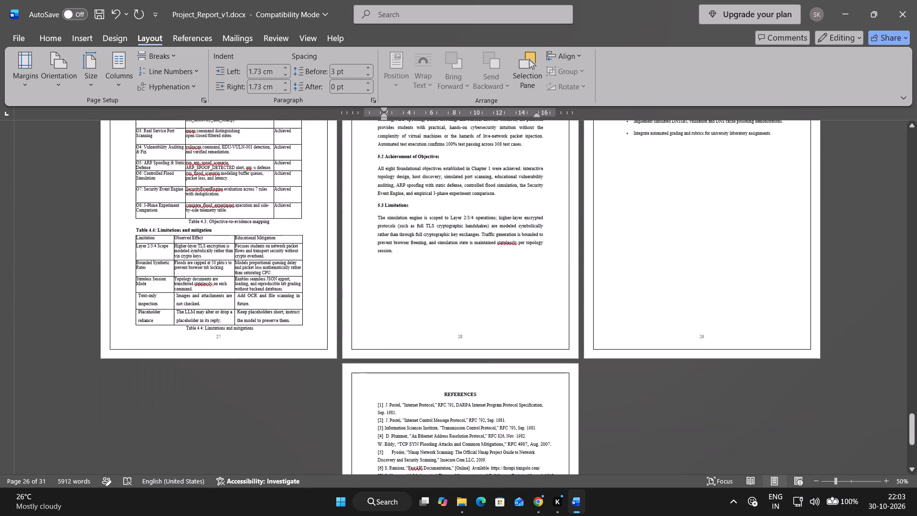
{"action": "scroll", "coordinate": [424, 294], "scroll_direction": "down", "scroll_amount": 17}
{"action": "scroll", "coordinate": [418, 296], "scroll_direction": "up", "scroll_amount": 11}
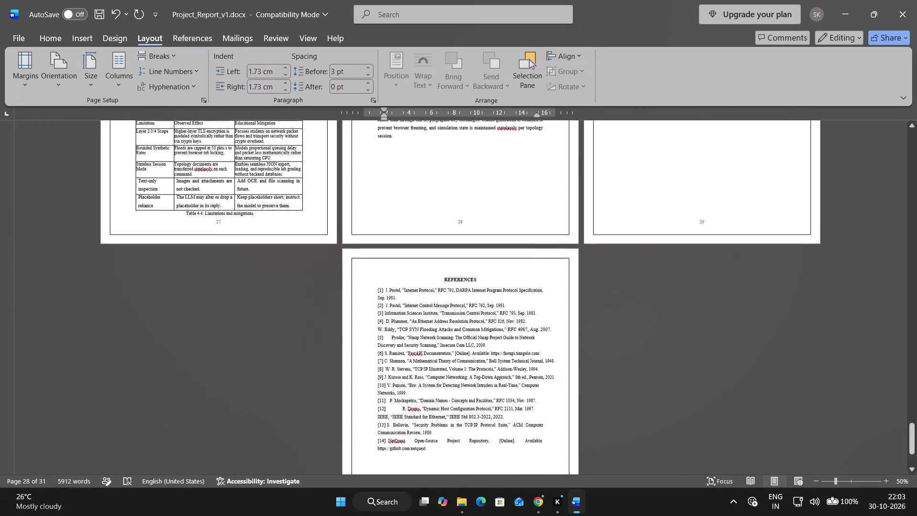
{"action": "scroll", "coordinate": [418, 296], "scroll_direction": "up", "scroll_amount": 20}
{"action": "scroll", "coordinate": [418, 296], "scroll_direction": "up", "scroll_amount": 20}
{"action": "scroll", "coordinate": [418, 296], "scroll_direction": "up", "scroll_amount": 7}
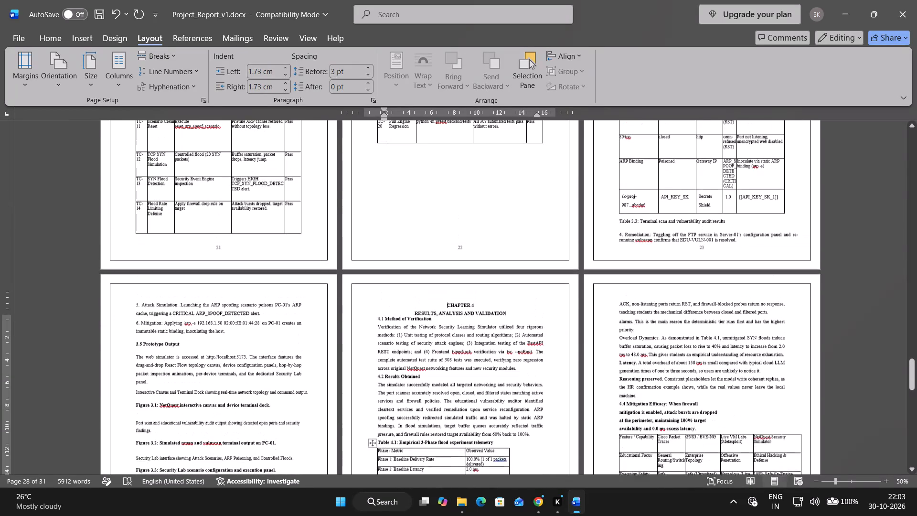
Examine the page layout from the title page and front matter through Chapter 1 to section 2.6 of Chapter 2.
{"action": "left_click_drag", "start_coordinate": [909, 376], "coordinate": [874, 211]}
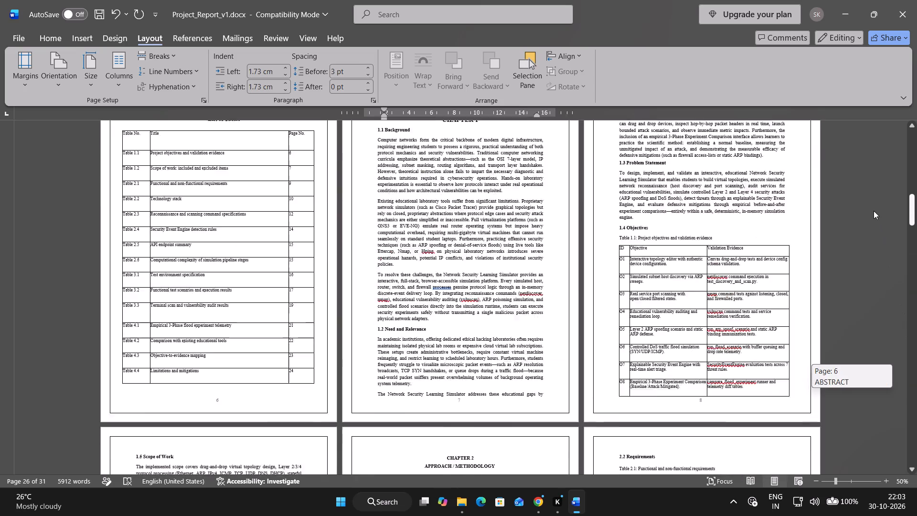
{"action": "left_click_drag", "start_coordinate": [874, 211], "coordinate": [870, 197]}
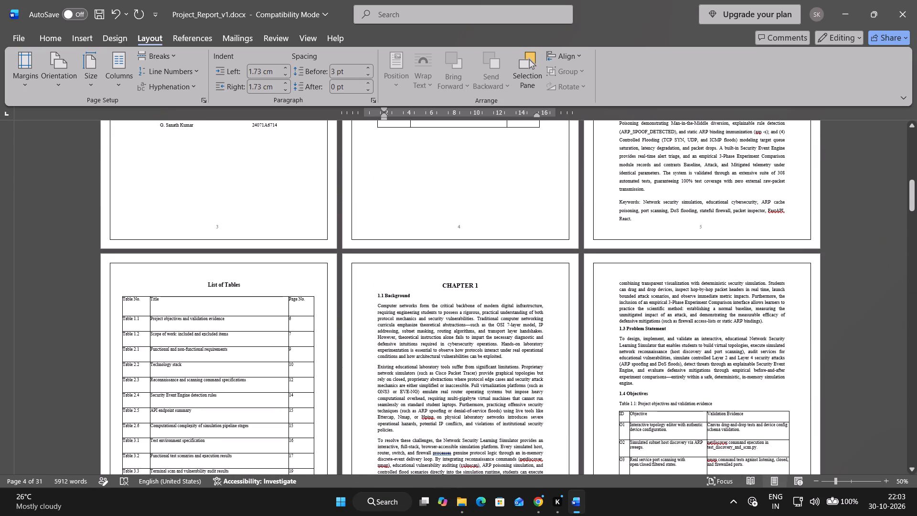
{"action": "scroll", "coordinate": [425, 375], "scroll_direction": "down", "scroll_amount": 8}
{"action": "scroll", "coordinate": [704, 350], "scroll_direction": "up", "scroll_amount": 3}
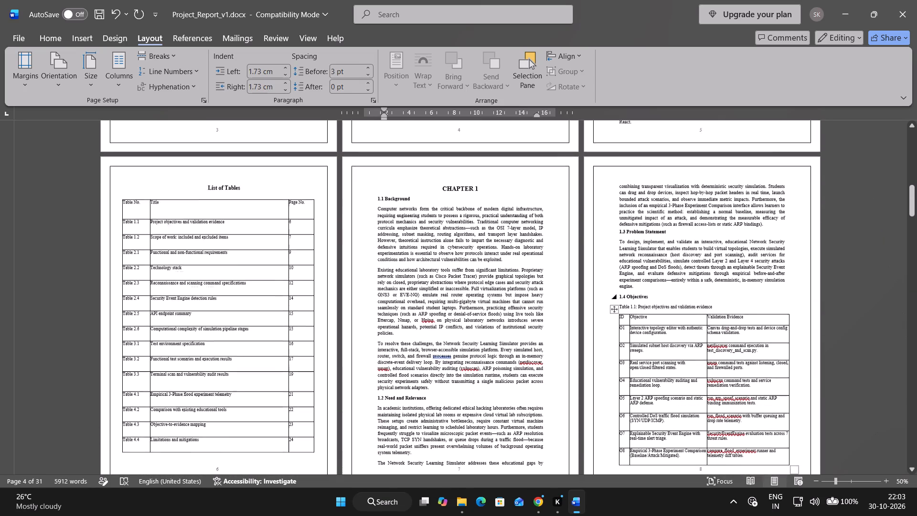
{"action": "scroll", "coordinate": [705, 350], "scroll_direction": "up", "scroll_amount": 20}
{"action": "scroll", "coordinate": [705, 350], "scroll_direction": "up", "scroll_amount": 13}
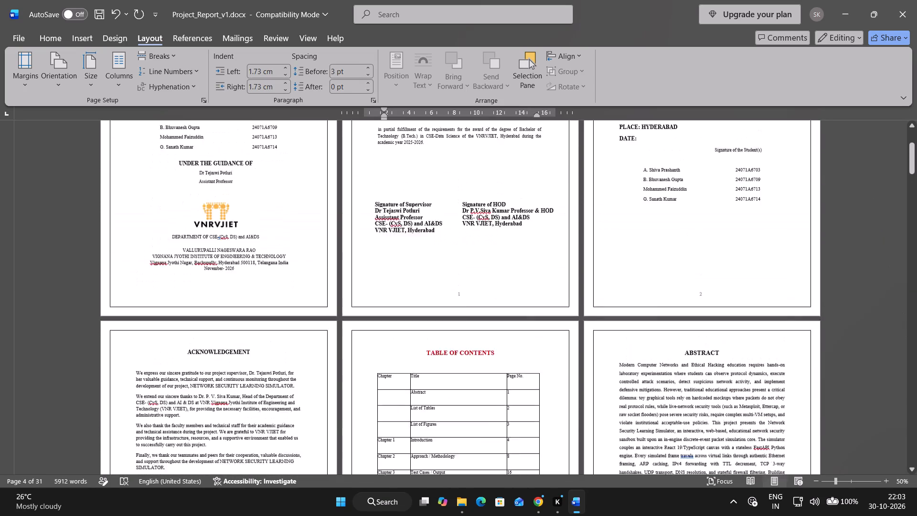
{"action": "scroll", "coordinate": [705, 349], "scroll_direction": "up", "scroll_amount": 14}
{"action": "scroll", "coordinate": [704, 349], "scroll_direction": "down", "scroll_amount": 20}
{"action": "scroll", "coordinate": [704, 349], "scroll_direction": "down", "scroll_amount": 9}
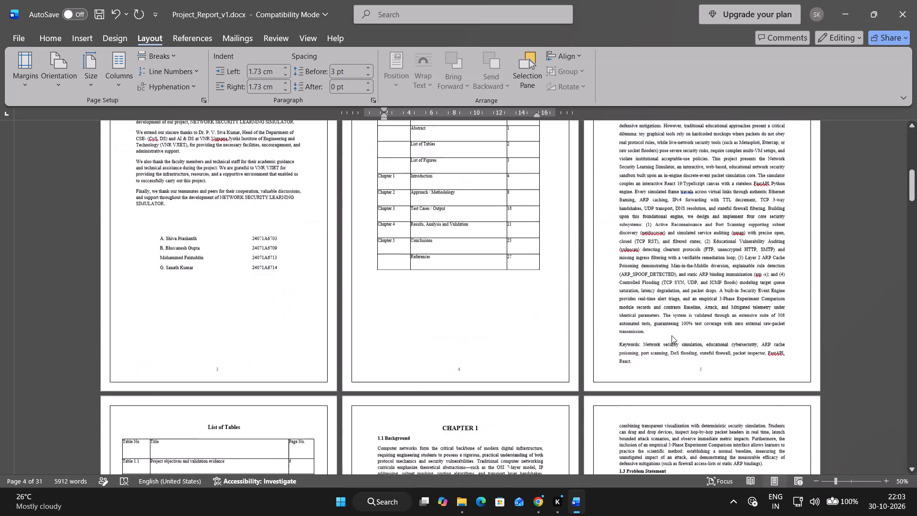
{"action": "scroll", "coordinate": [672, 335], "scroll_direction": "down", "scroll_amount": 20}
{"action": "scroll", "coordinate": [672, 335], "scroll_direction": "down", "scroll_amount": 6}
{"action": "scroll", "coordinate": [602, 331], "scroll_direction": "down", "scroll_amount": 15}
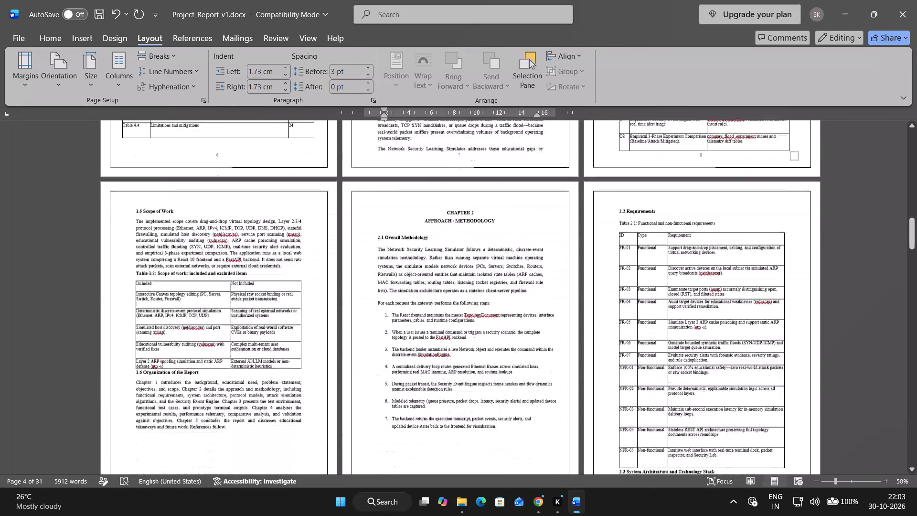
{"action": "scroll", "coordinate": [596, 335], "scroll_direction": "down", "scroll_amount": 9}
{"action": "scroll", "coordinate": [595, 336], "scroll_direction": "down", "scroll_amount": 16}
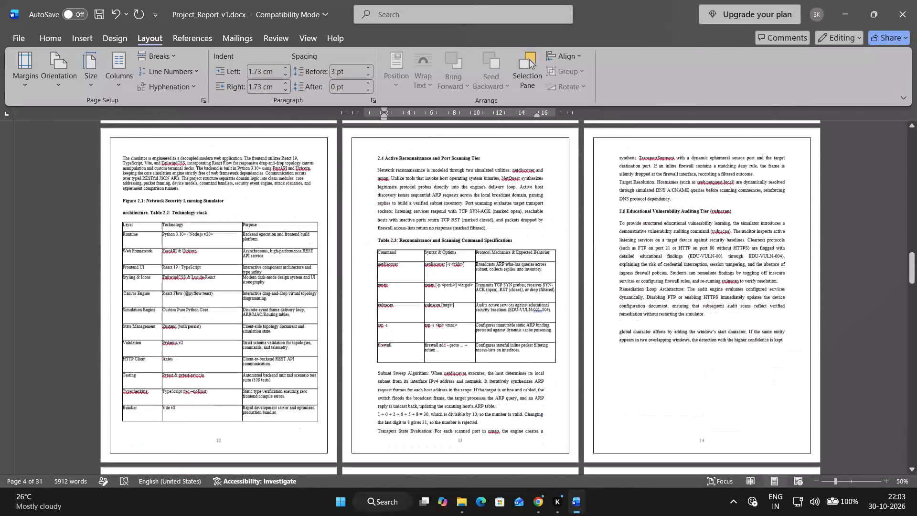
Examine the page layout from the References back through Chapters 5, 4 and 3 to the start of Chapter 2.
{"action": "left_click_drag", "start_coordinate": [915, 267], "coordinate": [916, 311]}
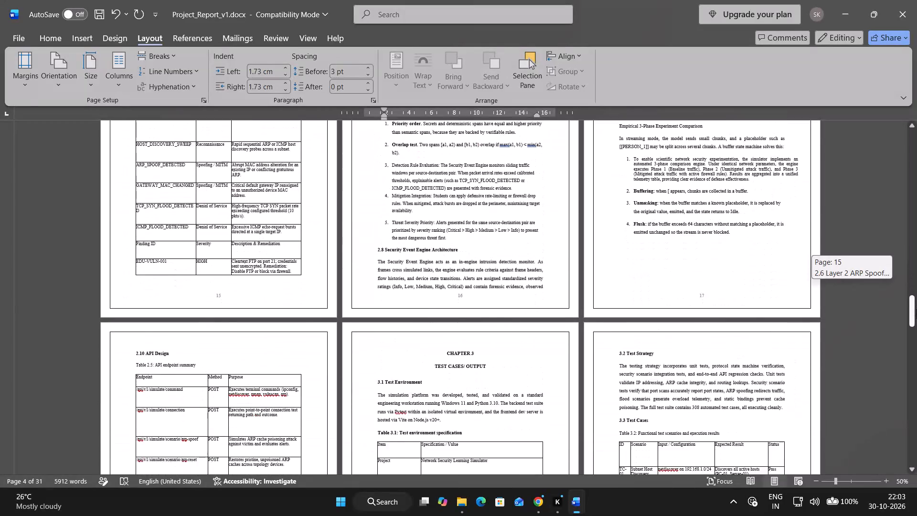
{"action": "left_click_drag", "start_coordinate": [916, 311], "coordinate": [915, 427]}
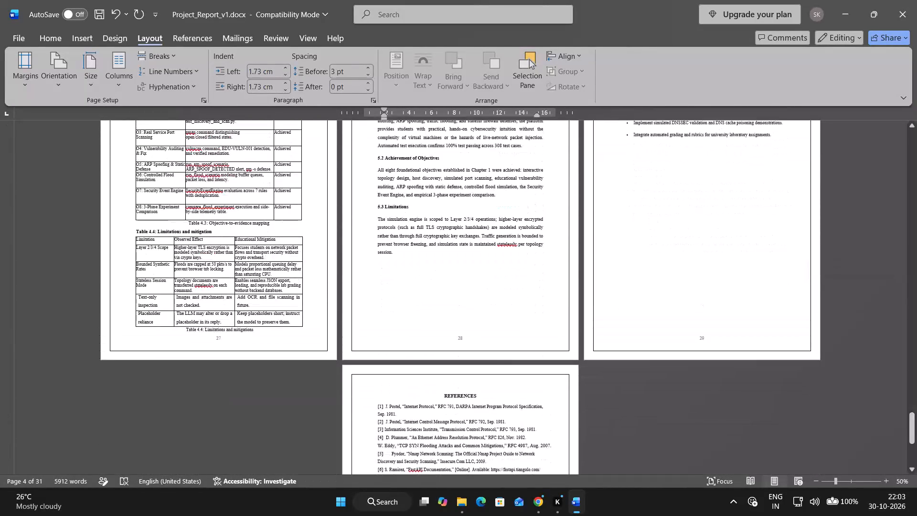
{"action": "scroll", "coordinate": [386, 330], "scroll_direction": "up", "scroll_amount": 7}
{"action": "scroll", "coordinate": [460, 341], "scroll_direction": "up", "scroll_amount": 8}
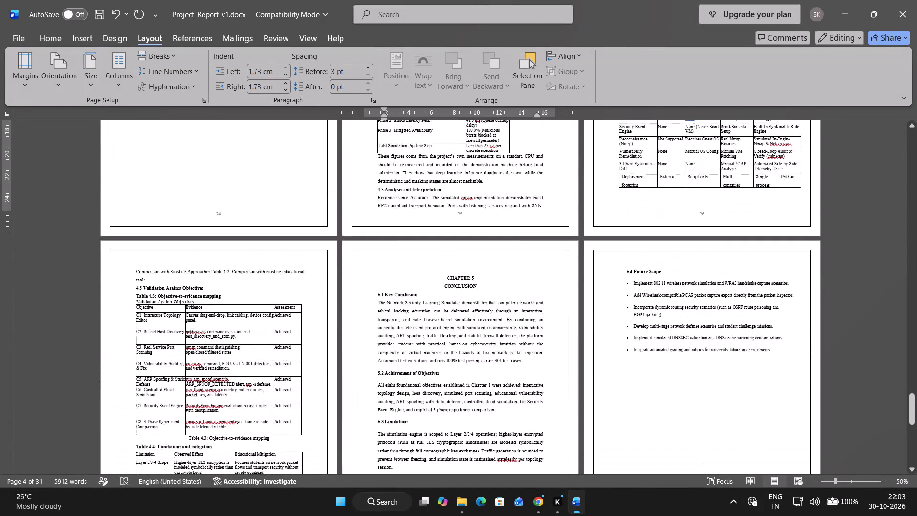
{"action": "scroll", "coordinate": [465, 338], "scroll_direction": "up", "scroll_amount": 17}
{"action": "scroll", "coordinate": [344, 307], "scroll_direction": "up", "scroll_amount": 18}
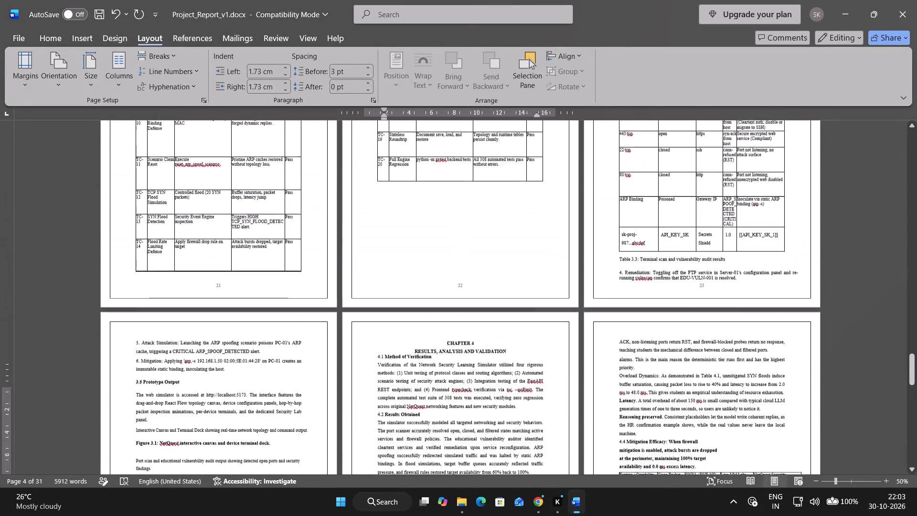
{"action": "scroll", "coordinate": [350, 303], "scroll_direction": "up", "scroll_amount": 20}
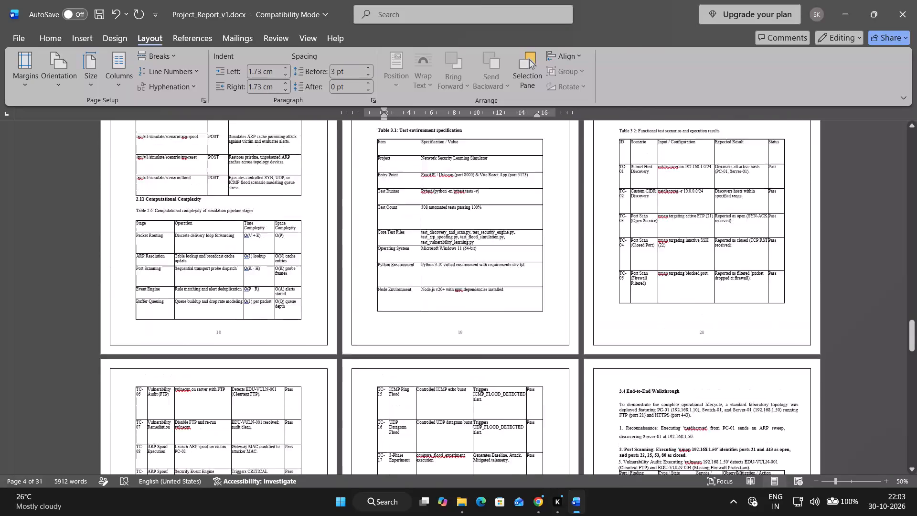
{"action": "scroll", "coordinate": [359, 291], "scroll_direction": "up", "scroll_amount": 20}
{"action": "scroll", "coordinate": [359, 291], "scroll_direction": "up", "scroll_amount": 1}
{"action": "scroll", "coordinate": [358, 291], "scroll_direction": "down", "scroll_amount": 11}
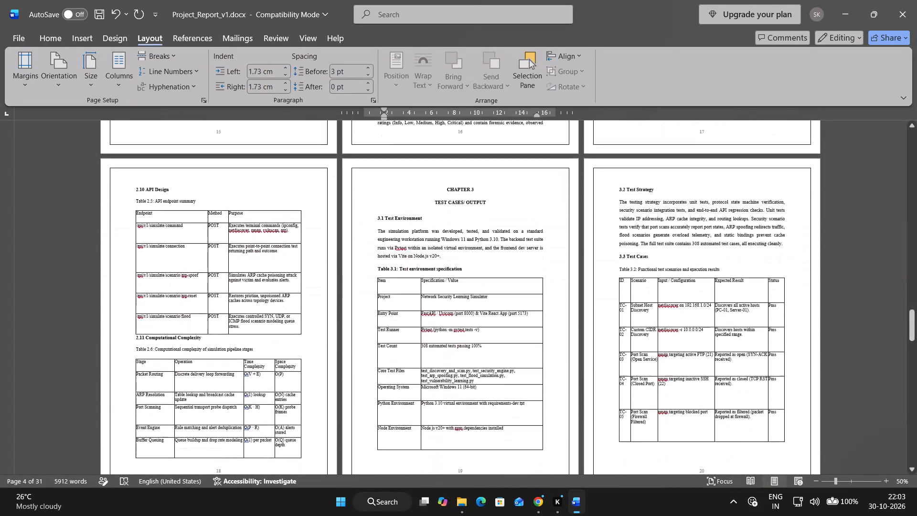
{"action": "scroll", "coordinate": [324, 297], "scroll_direction": "up", "scroll_amount": 20}
{"action": "scroll", "coordinate": [324, 297], "scroll_direction": "up", "scroll_amount": 11}
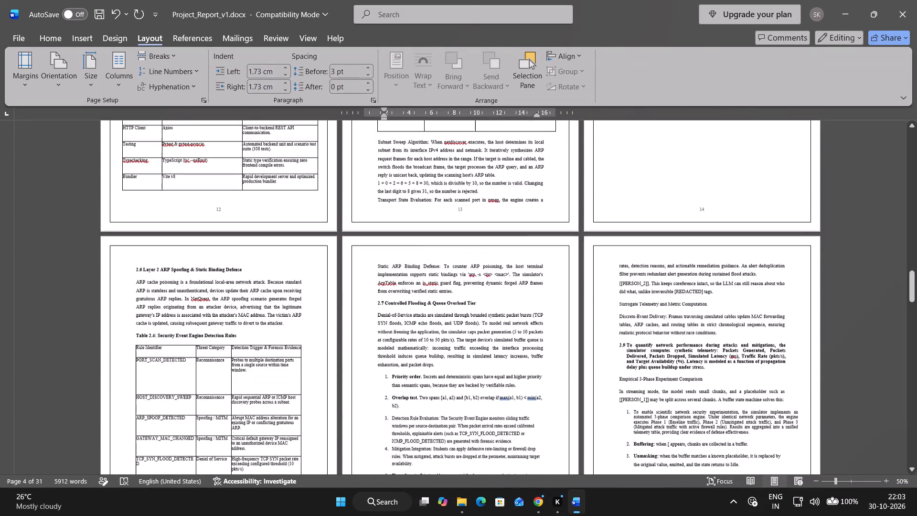
{"action": "scroll", "coordinate": [386, 288], "scroll_direction": "up", "scroll_amount": 20}
{"action": "scroll", "coordinate": [386, 288], "scroll_direction": "up", "scroll_amount": 20}
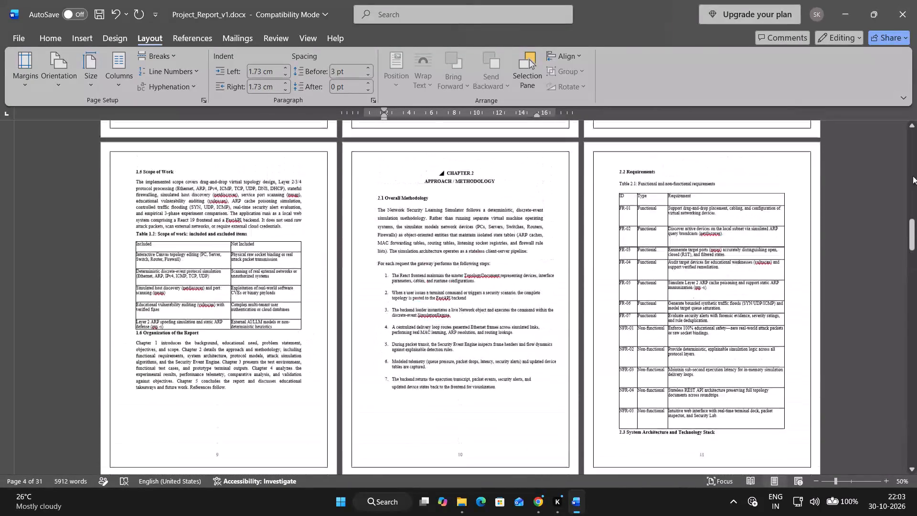
Recheck the front matter, Table of Contents and List of Tables, continuing through Chapter 1 to the Chapter 2 opening pages.
{"action": "left_click_drag", "start_coordinate": [915, 223], "coordinate": [907, 157]}
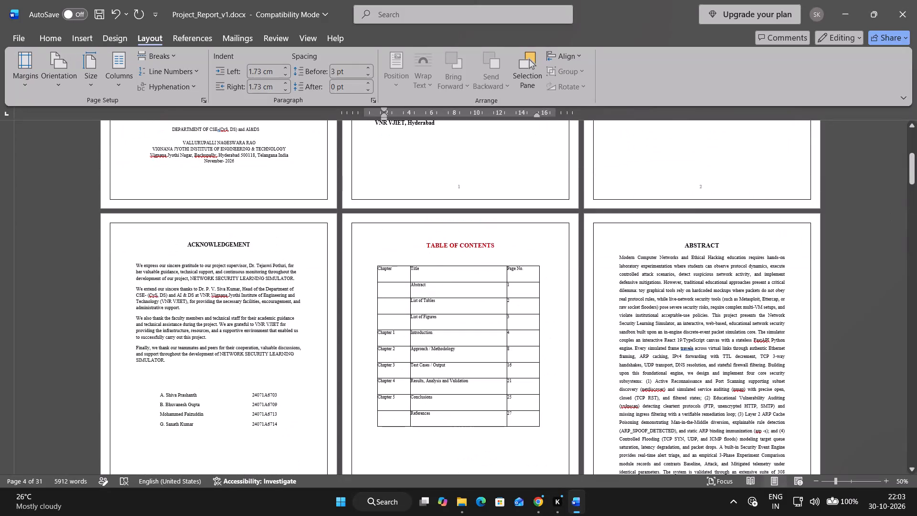
{"action": "scroll", "coordinate": [467, 352], "scroll_direction": "up", "scroll_amount": 9}
{"action": "scroll", "coordinate": [463, 325], "scroll_direction": "down", "scroll_amount": 20}
{"action": "scroll", "coordinate": [463, 325], "scroll_direction": "down", "scroll_amount": 5}
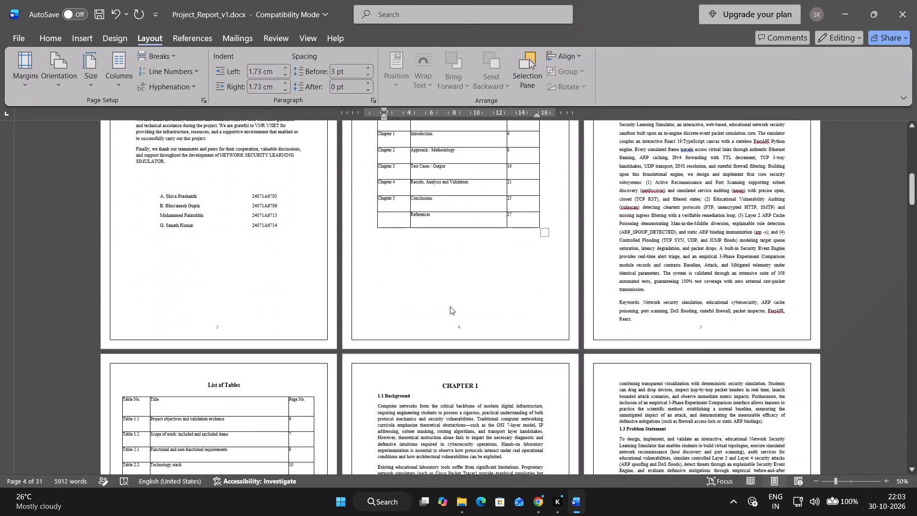
{"action": "scroll", "coordinate": [450, 306], "scroll_direction": "down", "scroll_amount": 20}
{"action": "scroll", "coordinate": [450, 306], "scroll_direction": "down", "scroll_amount": 17}
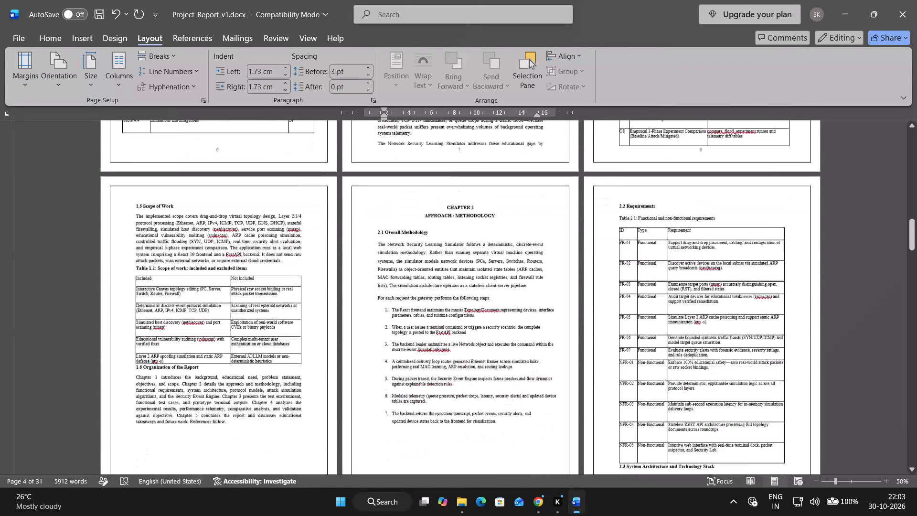
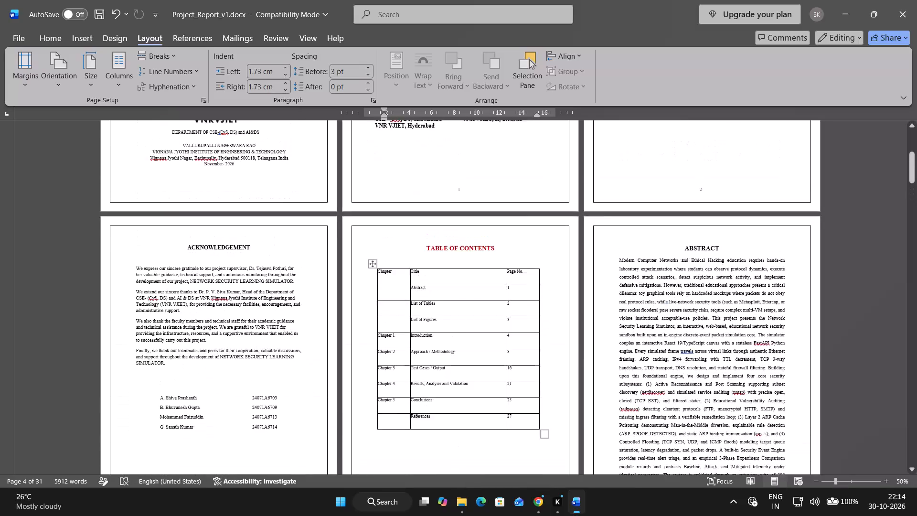
Examine the page layout from the title page and front matter through Chapter 1 to the Chapter 2 opening pages.
{"action": "scroll", "coordinate": [433, 296], "scroll_direction": "up", "scroll_amount": 4}
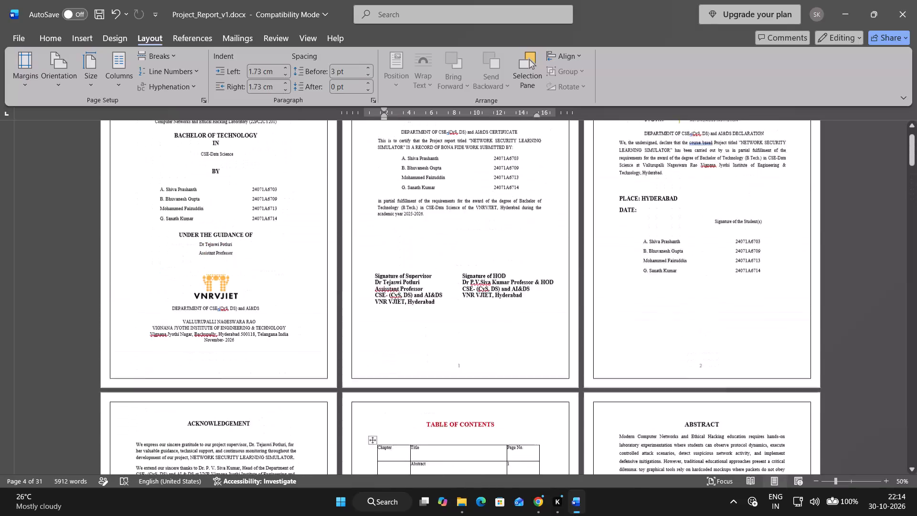
{"action": "scroll", "coordinate": [433, 296], "scroll_direction": "up", "scroll_amount": 18}
{"action": "scroll", "coordinate": [433, 296], "scroll_direction": "down", "scroll_amount": 20}
{"action": "scroll", "coordinate": [433, 296], "scroll_direction": "down", "scroll_amount": 13}
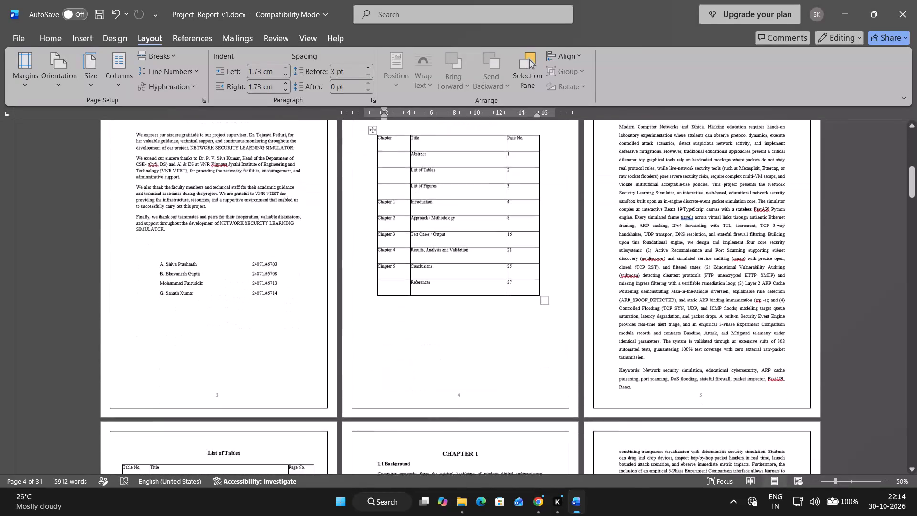
{"action": "scroll", "coordinate": [665, 220], "scroll_direction": "down", "scroll_amount": 9}
{"action": "scroll", "coordinate": [696, 281], "scroll_direction": "down", "scroll_amount": 8}
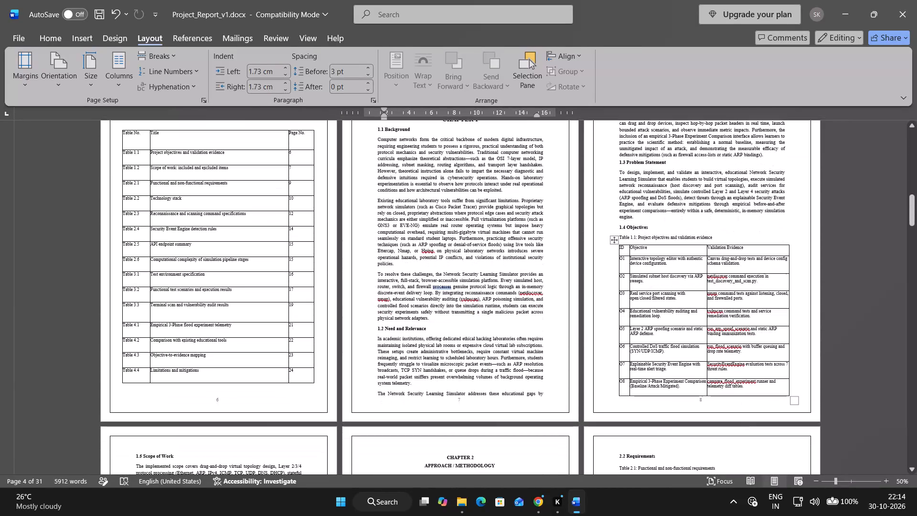
{"action": "scroll", "coordinate": [693, 291], "scroll_direction": "down", "scroll_amount": 13}
{"action": "scroll", "coordinate": [686, 303], "scroll_direction": "down", "scroll_amount": 9}
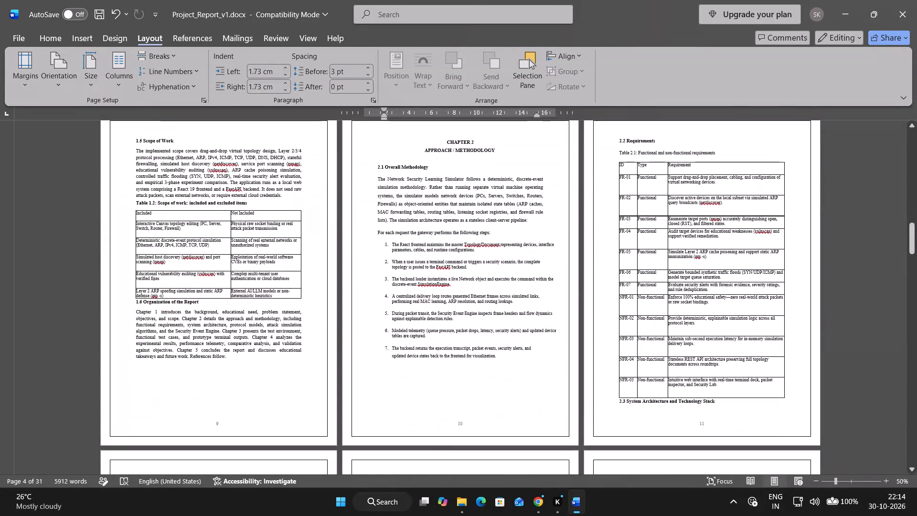
{"action": "scroll", "coordinate": [684, 324], "scroll_direction": "up", "scroll_amount": 14}
{"action": "scroll", "coordinate": [684, 326], "scroll_direction": "up", "scroll_amount": 13}
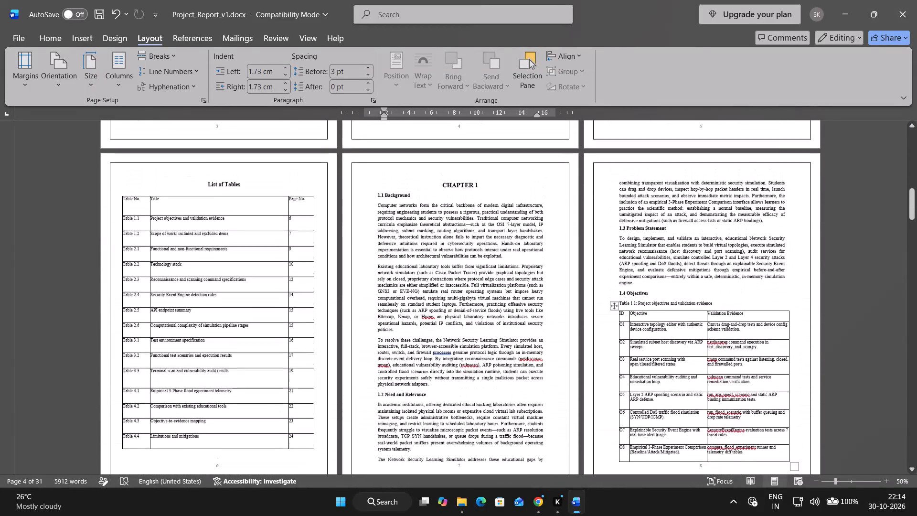
Examine the page layout from the start of Chapter 2 through Chapter 3 to section 4.4 of Chapter 4.
{"action": "scroll", "coordinate": [683, 326], "scroll_direction": "down", "scroll_amount": 20}
{"action": "scroll", "coordinate": [683, 326], "scroll_direction": "down", "scroll_amount": 17}
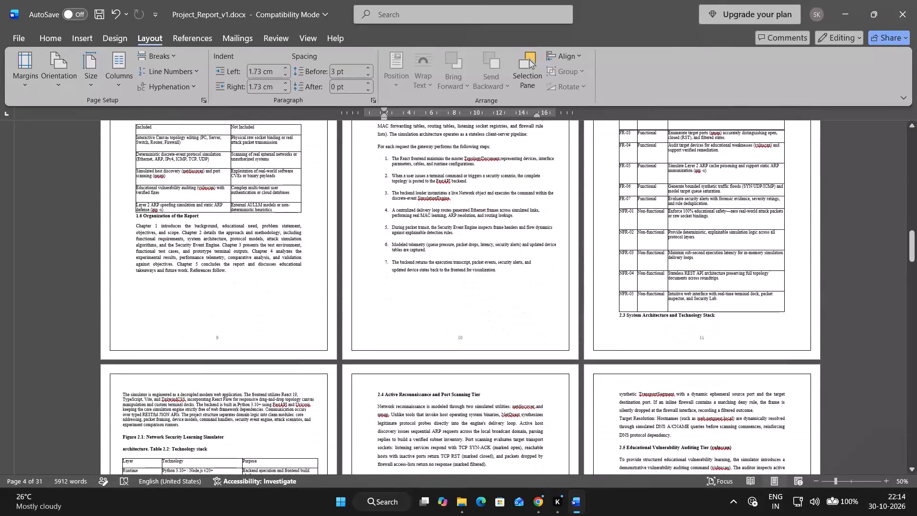
{"action": "scroll", "coordinate": [683, 329], "scroll_direction": "down", "scroll_amount": 10}
{"action": "scroll", "coordinate": [683, 330], "scroll_direction": "down", "scroll_amount": 14}
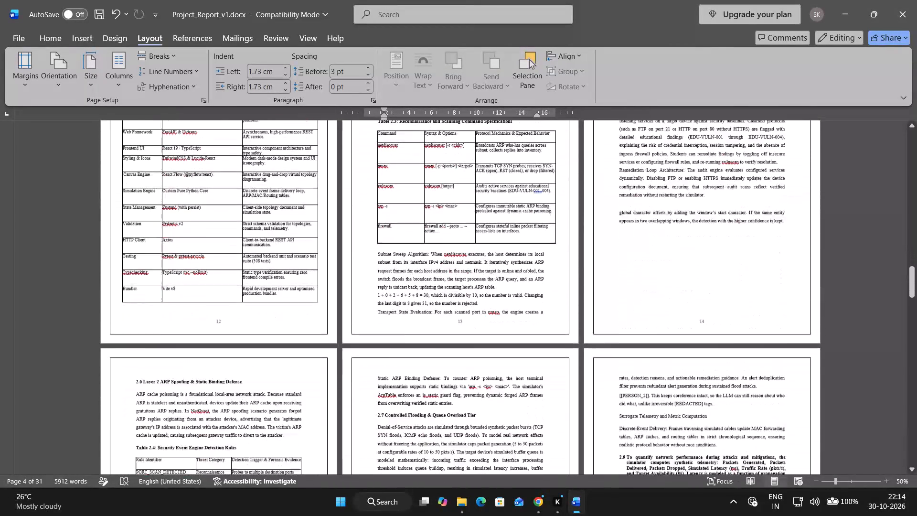
{"action": "scroll", "coordinate": [682, 331], "scroll_direction": "down", "scroll_amount": 4}
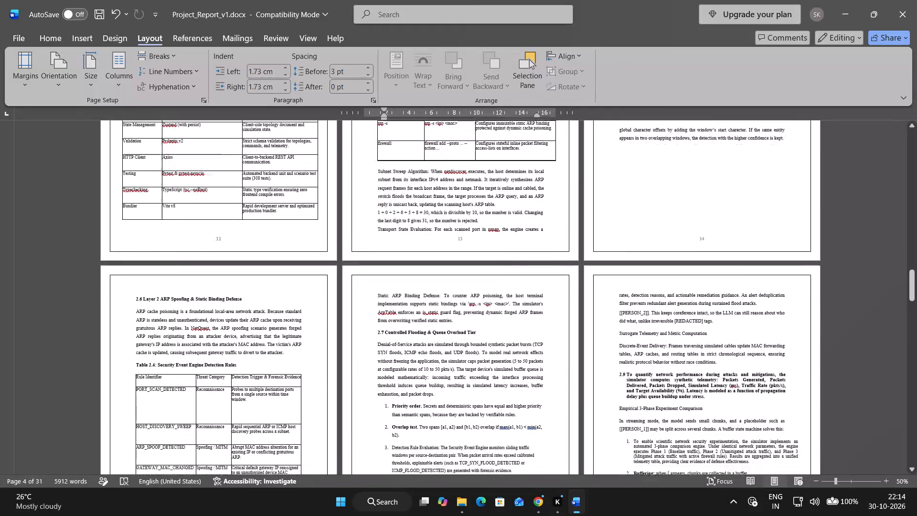
{"action": "scroll", "coordinate": [682, 331], "scroll_direction": "down", "scroll_amount": 13}
{"action": "scroll", "coordinate": [681, 337], "scroll_direction": "down", "scroll_amount": 8}
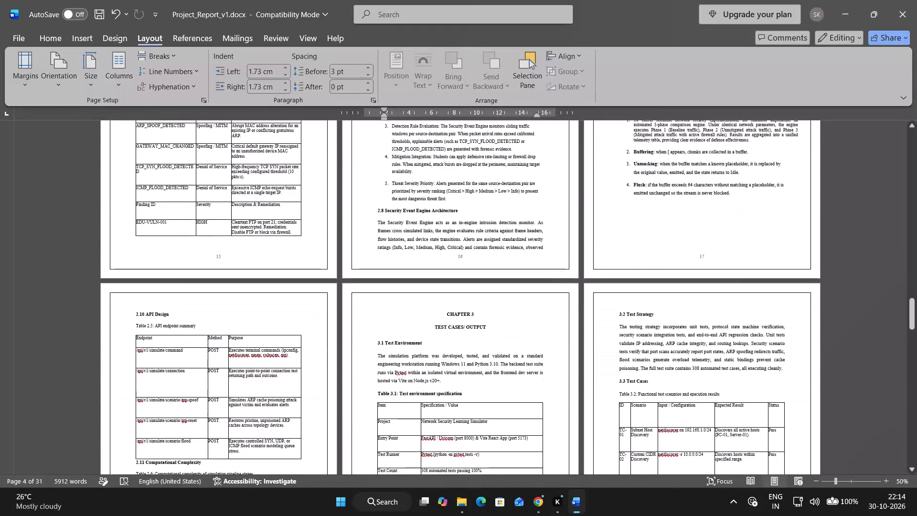
{"action": "scroll", "coordinate": [681, 337], "scroll_direction": "down", "scroll_amount": 8}
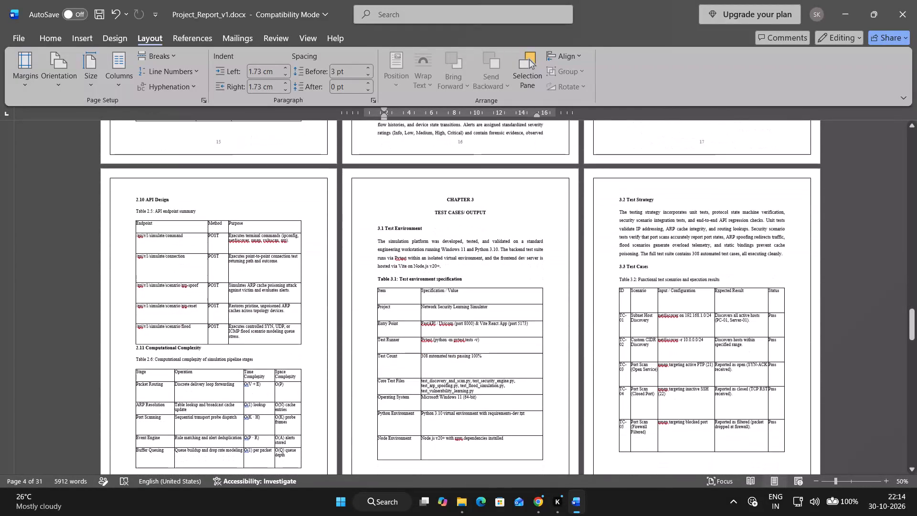
{"action": "scroll", "coordinate": [418, 343], "scroll_direction": "down", "scroll_amount": 8}
{"action": "scroll", "coordinate": [419, 348], "scroll_direction": "down", "scroll_amount": 18}
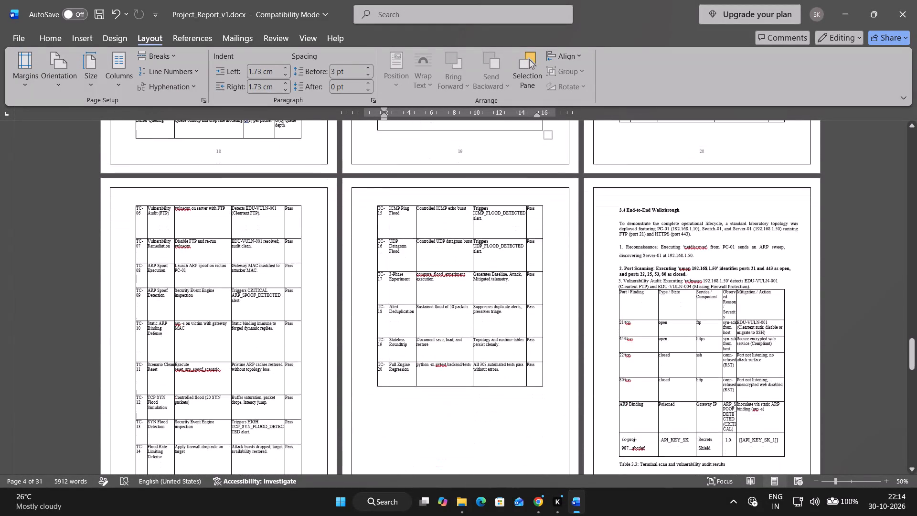
{"action": "scroll", "coordinate": [418, 350], "scroll_direction": "down", "scroll_amount": 17}
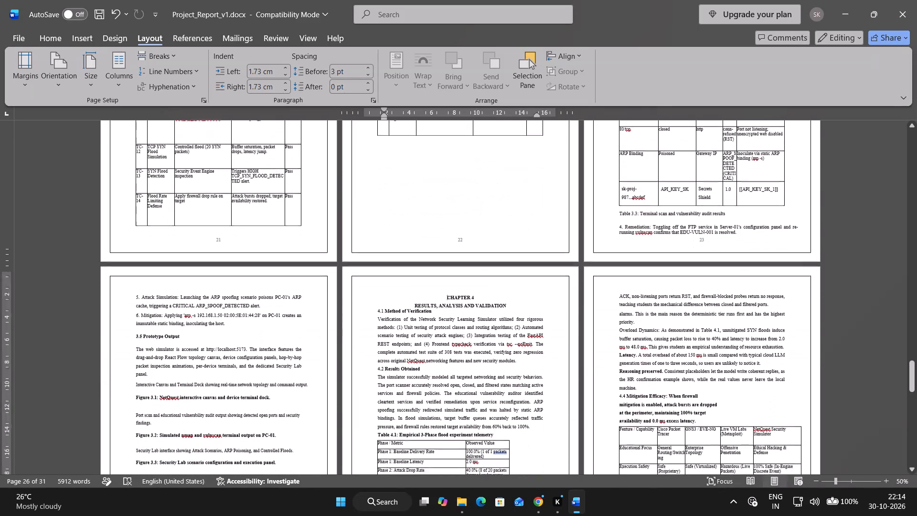
{"action": "scroll", "coordinate": [418, 353], "scroll_direction": "down", "scroll_amount": 4}
Search the document for "archi" and go back through the matches to the heading "2.3 System Architecture and Technology Stack".
{"action": "key", "text": "ctrl+f"}
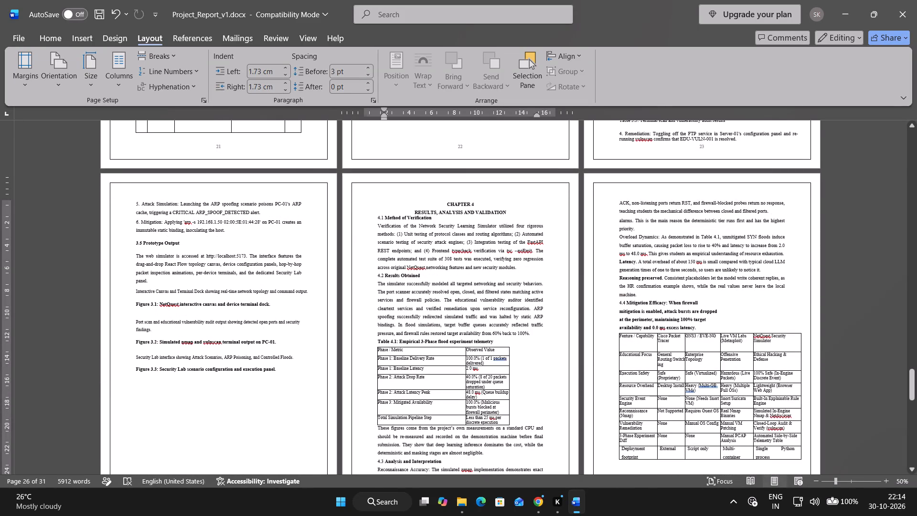
{"action": "left_click", "coordinate": [421, 321]}
{"action": "key", "text": "a"}
{"action": "type", "text": "rch"}
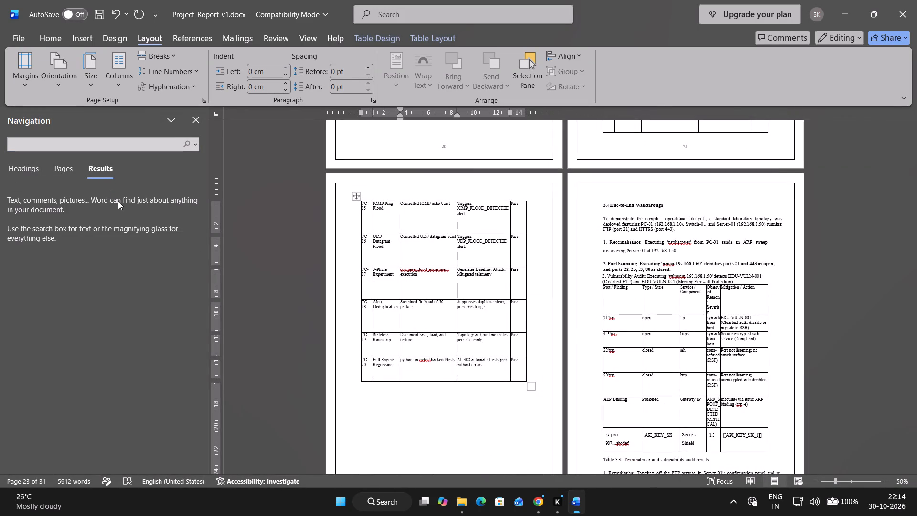
{"action": "key", "text": "ctrl+z"}
{"action": "left_click", "coordinate": [39, 144]}
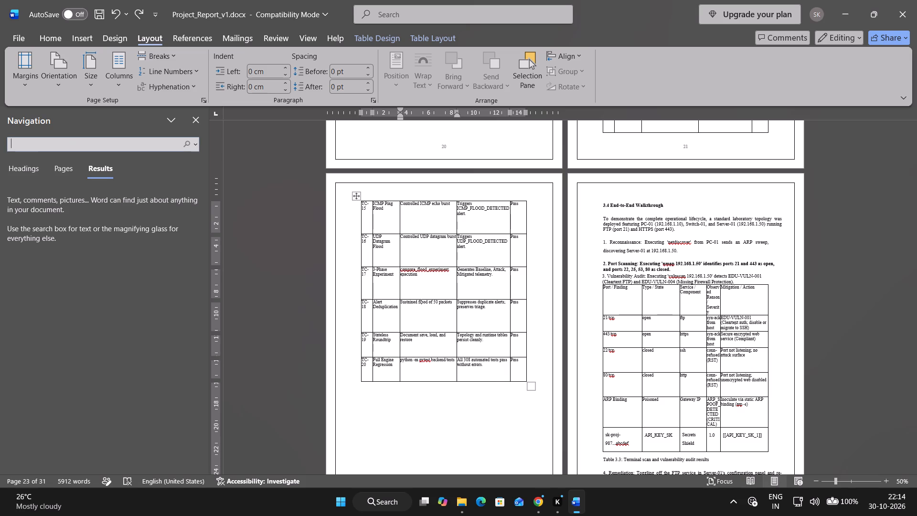
{"action": "type", "text": "archi"}
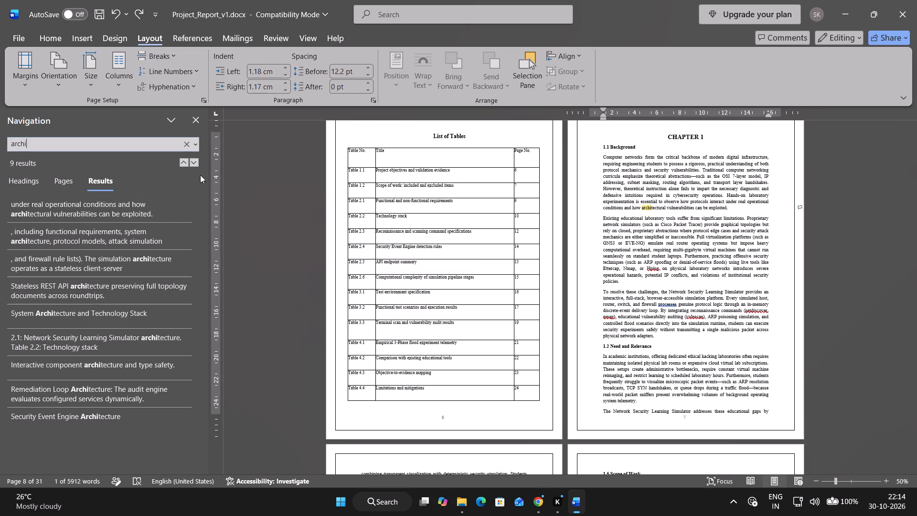
{"action": "left_click", "coordinate": [185, 163]}
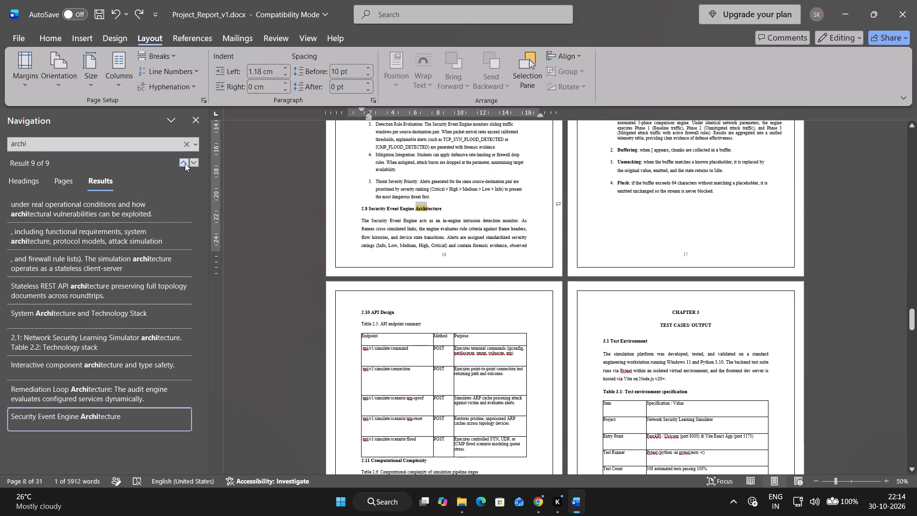
{"action": "left_click", "coordinate": [185, 163]}
{"action": "left_click", "coordinate": [185, 163]}
{"action": "left_click", "coordinate": [185, 163]}
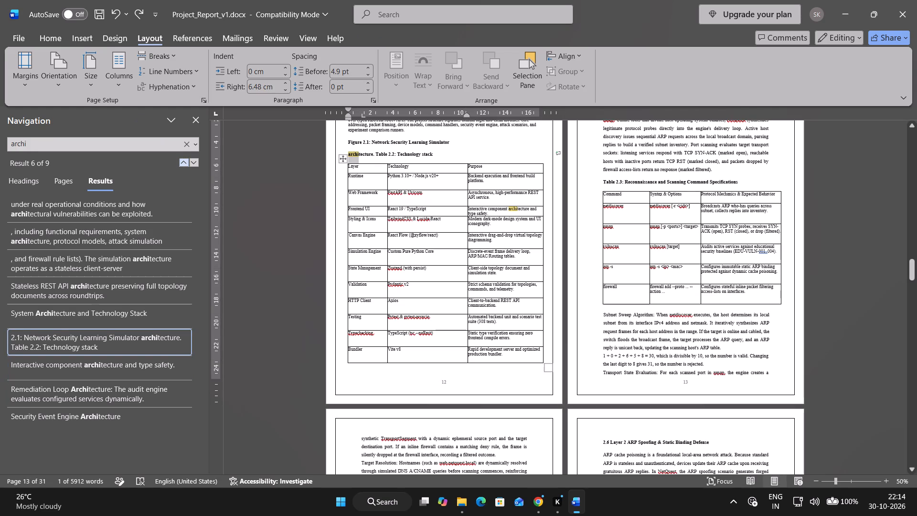
{"action": "left_click", "coordinate": [183, 161]}
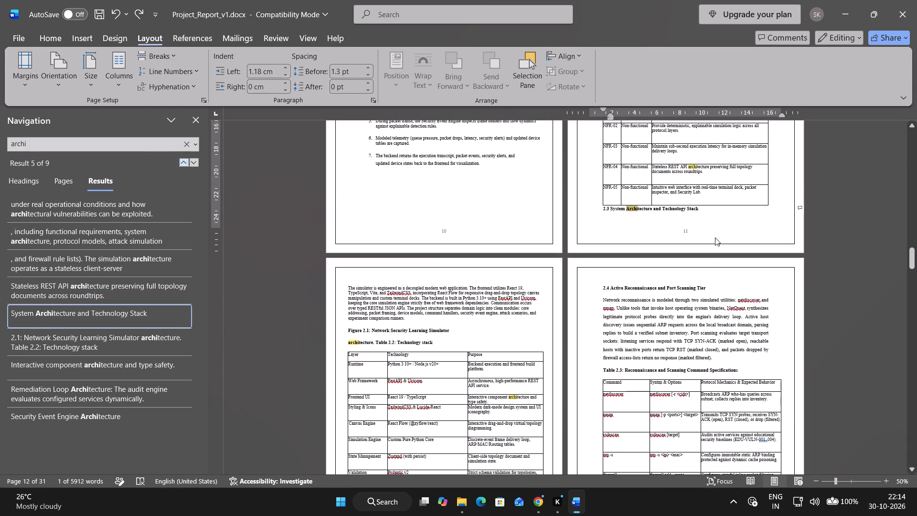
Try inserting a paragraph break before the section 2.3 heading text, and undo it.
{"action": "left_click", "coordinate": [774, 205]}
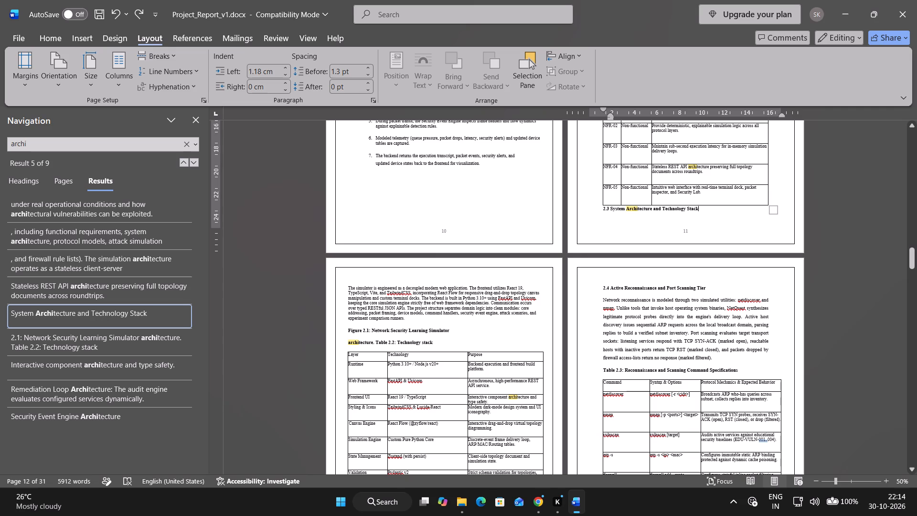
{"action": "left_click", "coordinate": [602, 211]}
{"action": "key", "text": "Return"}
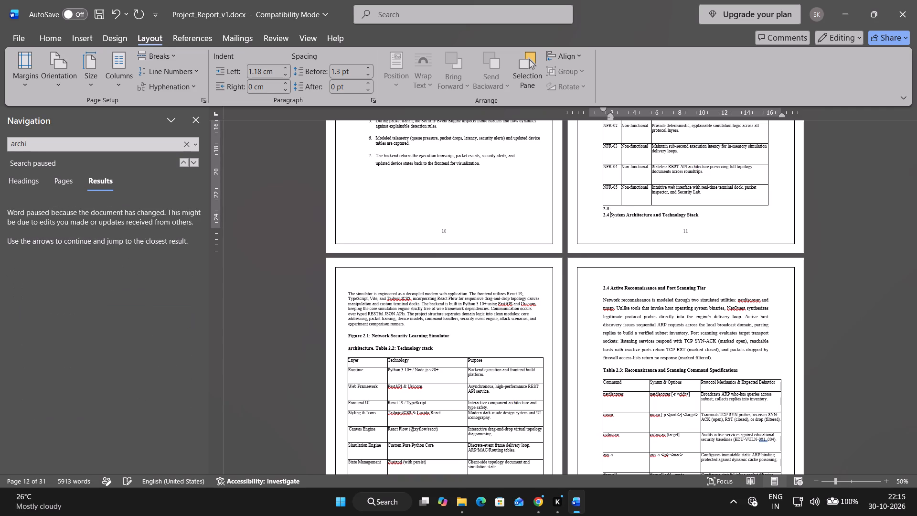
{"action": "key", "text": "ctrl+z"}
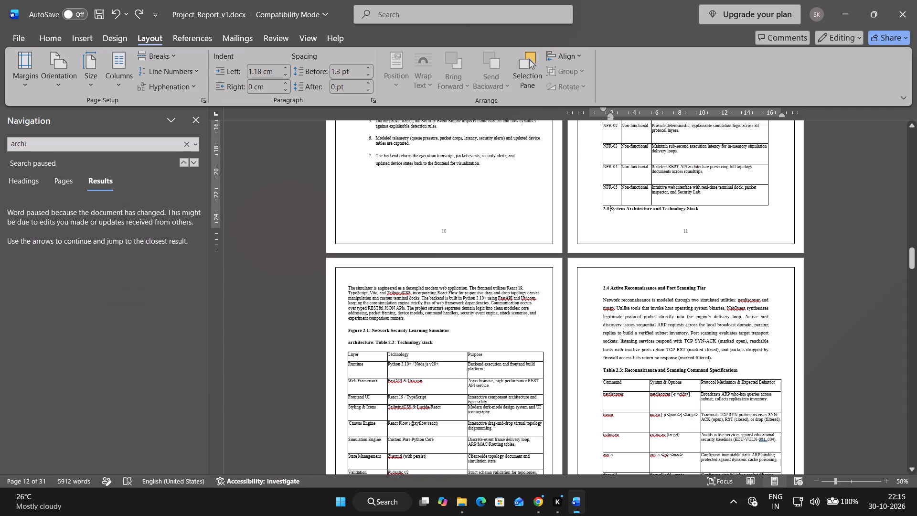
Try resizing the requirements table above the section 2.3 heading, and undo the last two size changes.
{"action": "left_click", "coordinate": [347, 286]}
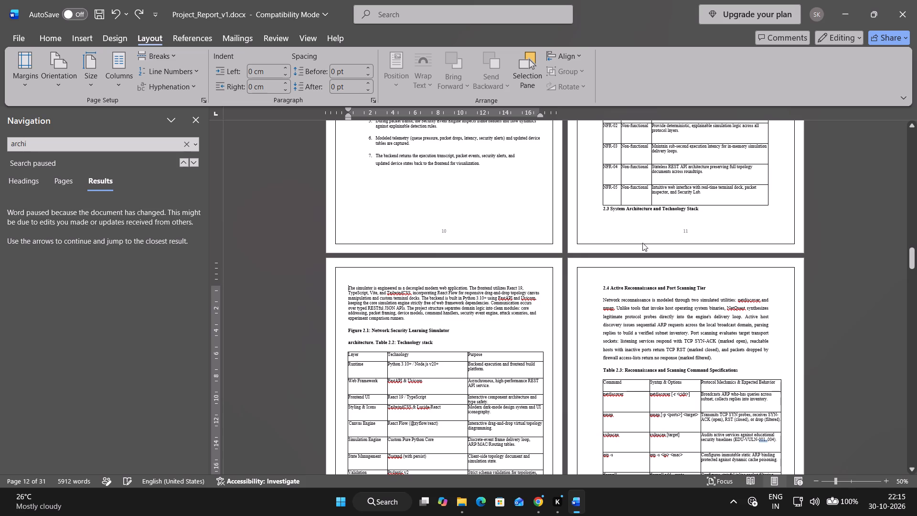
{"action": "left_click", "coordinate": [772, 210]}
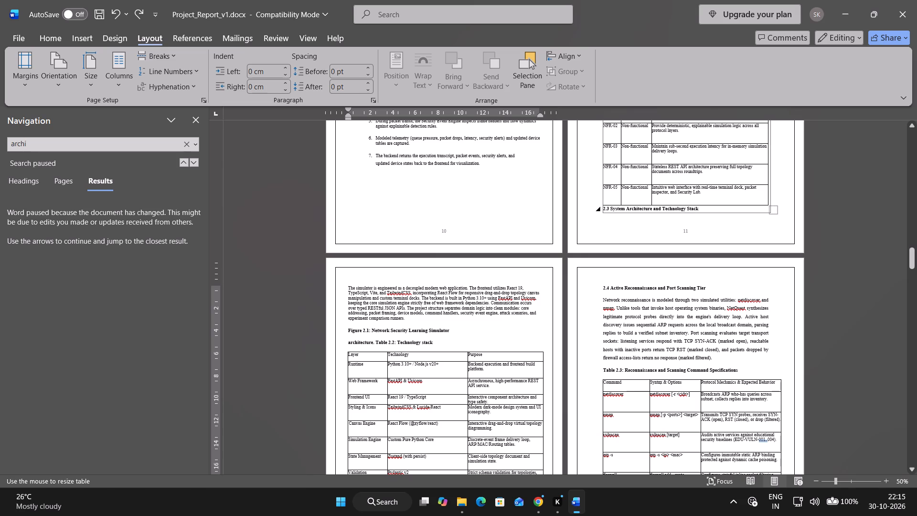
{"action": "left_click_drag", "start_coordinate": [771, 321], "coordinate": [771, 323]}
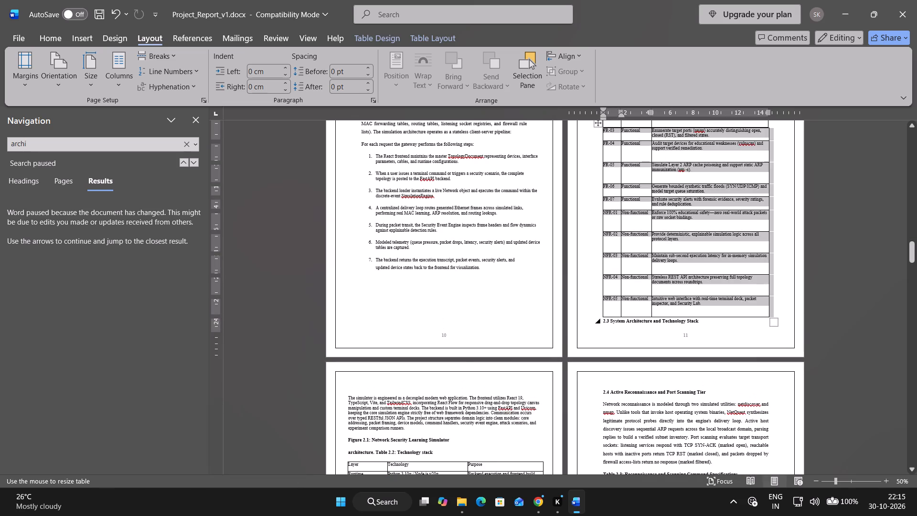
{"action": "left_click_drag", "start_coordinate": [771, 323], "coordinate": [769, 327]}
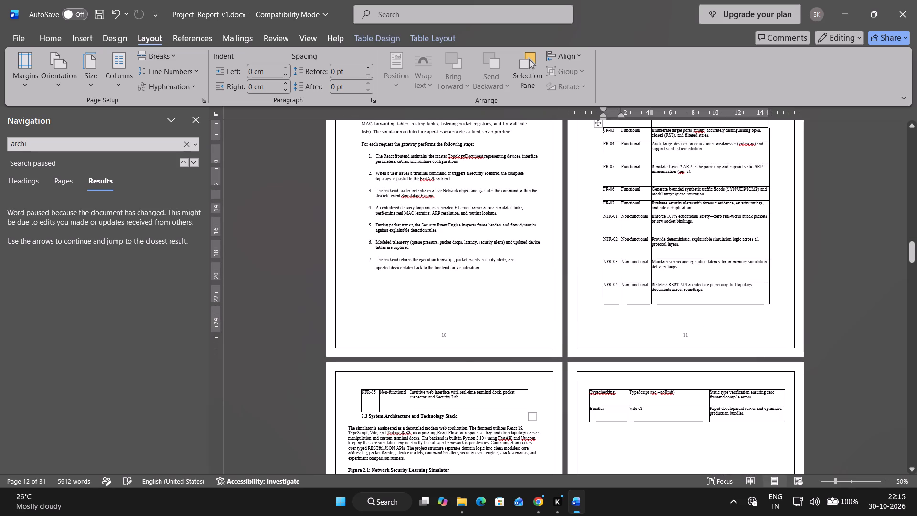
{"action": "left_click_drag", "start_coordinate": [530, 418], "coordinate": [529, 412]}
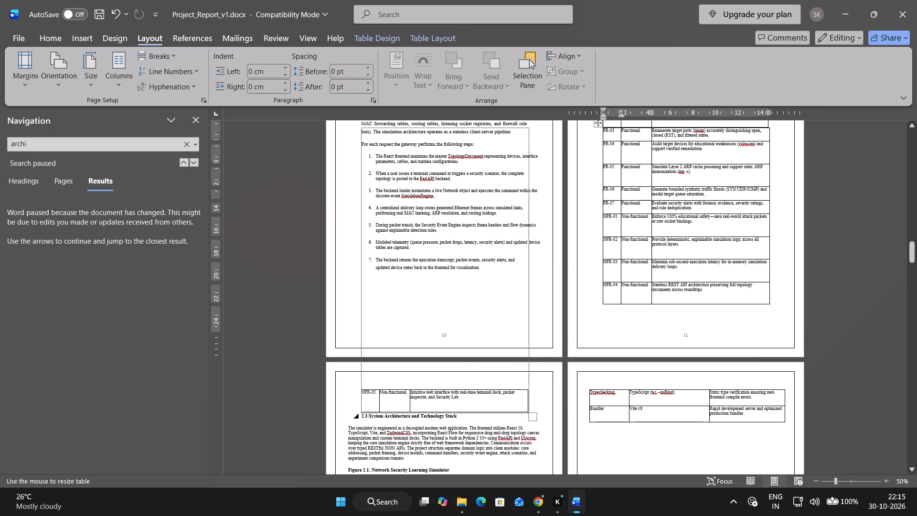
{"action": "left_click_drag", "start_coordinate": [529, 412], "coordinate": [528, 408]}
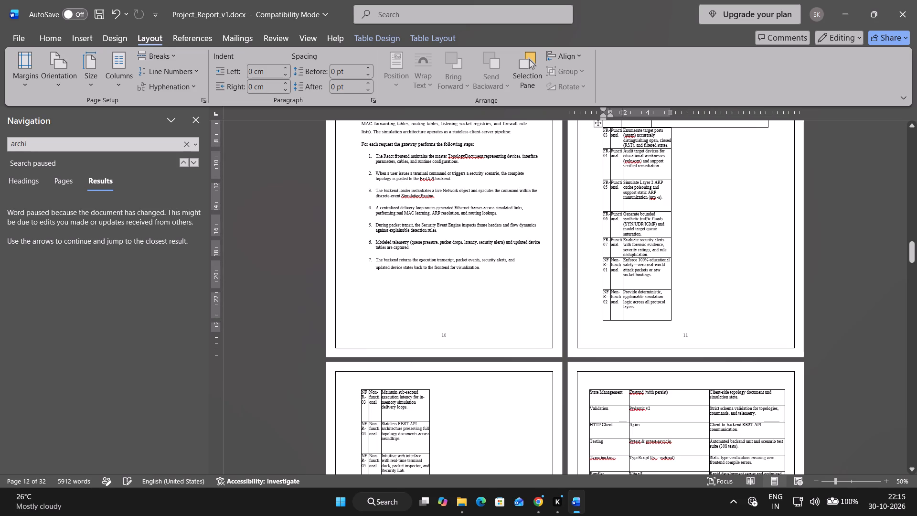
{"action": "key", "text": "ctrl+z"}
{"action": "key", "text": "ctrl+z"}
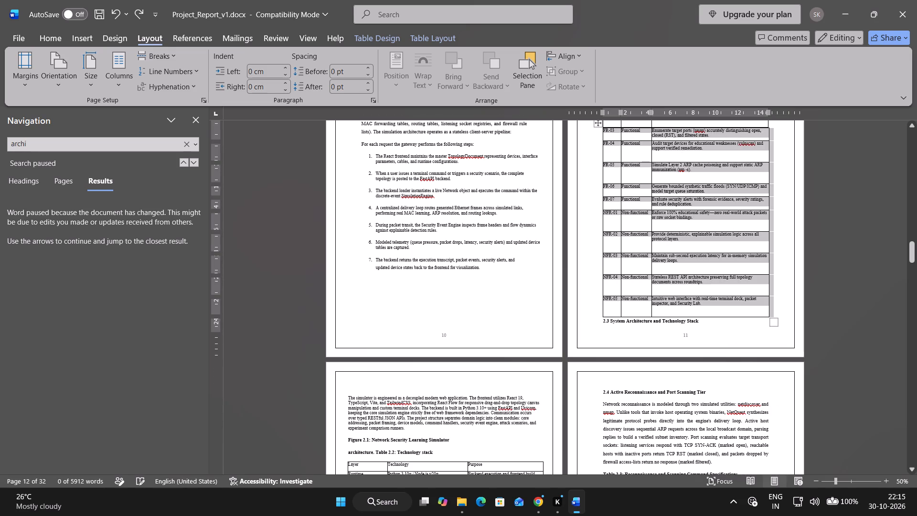
Enlarge the requirements table slightly so the section 2.3 heading moves to page 12, above its body text.
{"action": "left_click_drag", "start_coordinate": [773, 325], "coordinate": [770, 320]}
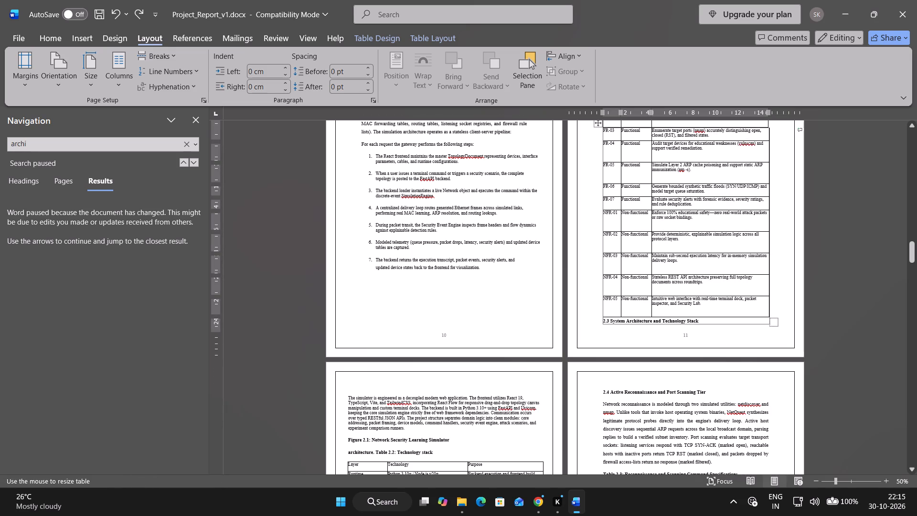
{"action": "left_click_drag", "start_coordinate": [770, 320], "coordinate": [770, 321]}
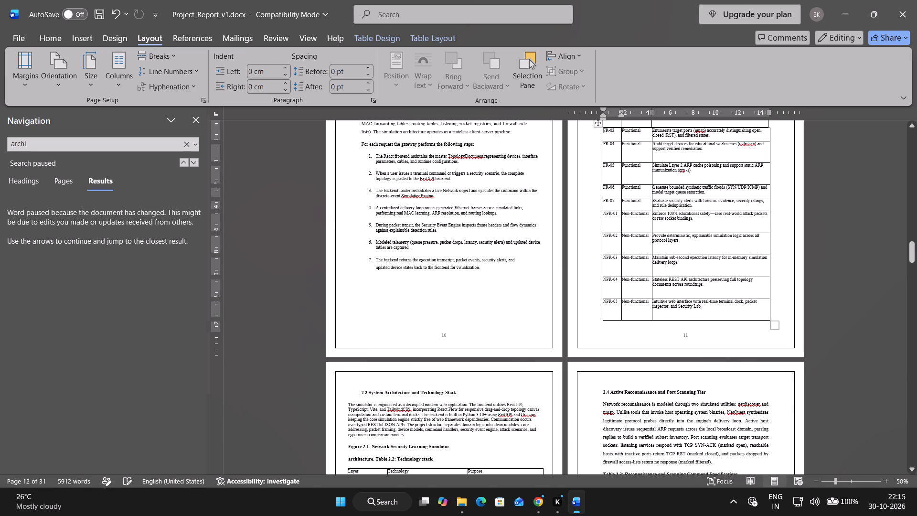
{"action": "scroll", "coordinate": [434, 365], "scroll_direction": "down", "scroll_amount": 15}
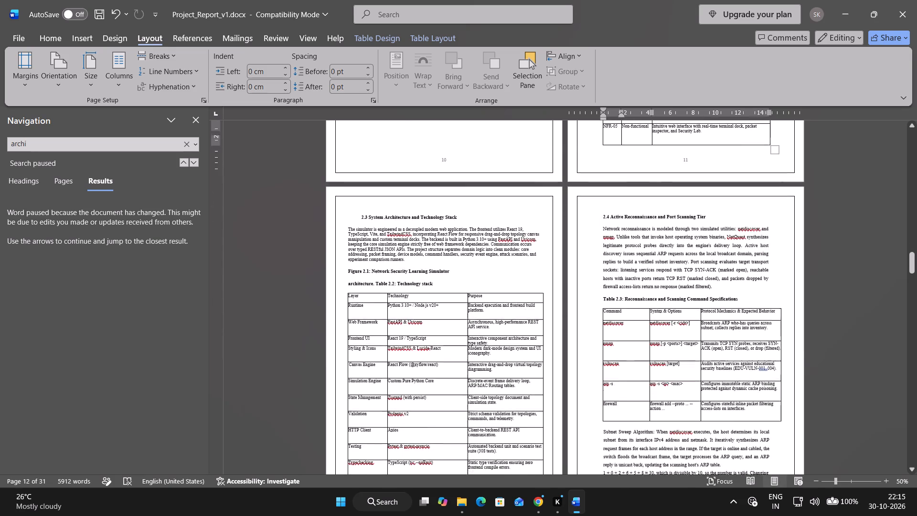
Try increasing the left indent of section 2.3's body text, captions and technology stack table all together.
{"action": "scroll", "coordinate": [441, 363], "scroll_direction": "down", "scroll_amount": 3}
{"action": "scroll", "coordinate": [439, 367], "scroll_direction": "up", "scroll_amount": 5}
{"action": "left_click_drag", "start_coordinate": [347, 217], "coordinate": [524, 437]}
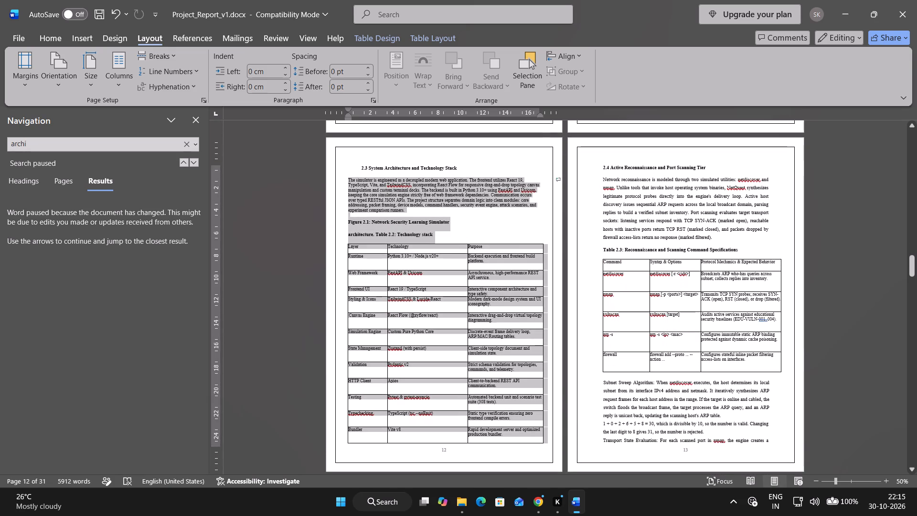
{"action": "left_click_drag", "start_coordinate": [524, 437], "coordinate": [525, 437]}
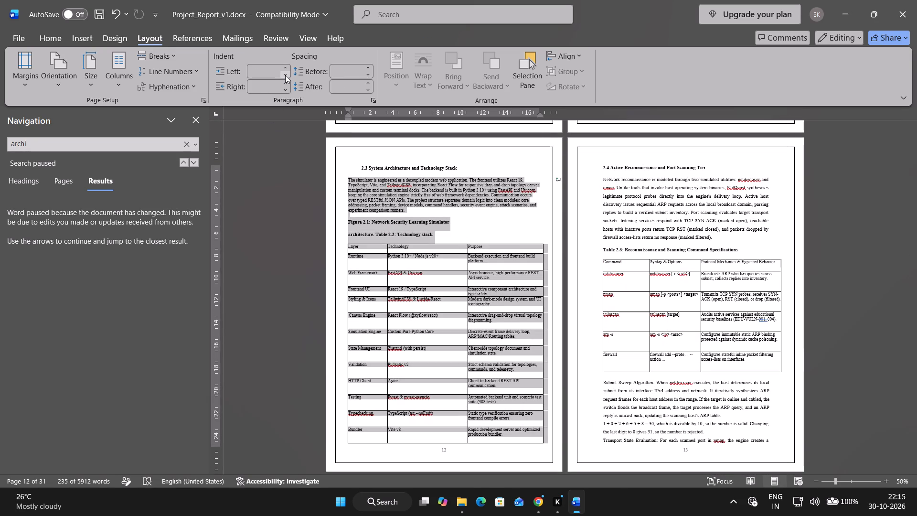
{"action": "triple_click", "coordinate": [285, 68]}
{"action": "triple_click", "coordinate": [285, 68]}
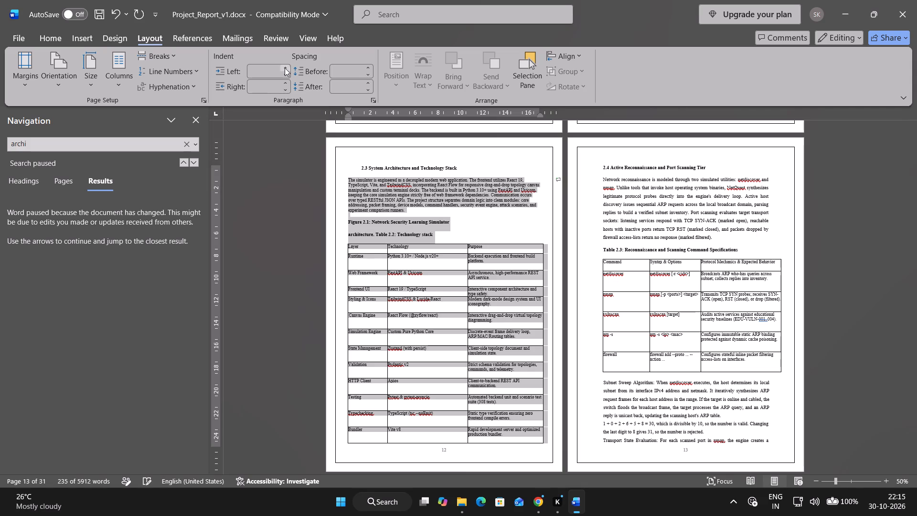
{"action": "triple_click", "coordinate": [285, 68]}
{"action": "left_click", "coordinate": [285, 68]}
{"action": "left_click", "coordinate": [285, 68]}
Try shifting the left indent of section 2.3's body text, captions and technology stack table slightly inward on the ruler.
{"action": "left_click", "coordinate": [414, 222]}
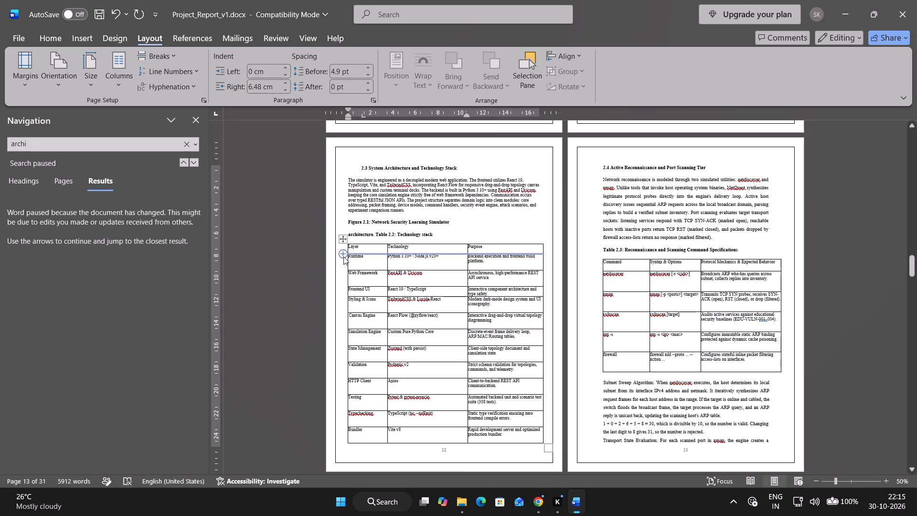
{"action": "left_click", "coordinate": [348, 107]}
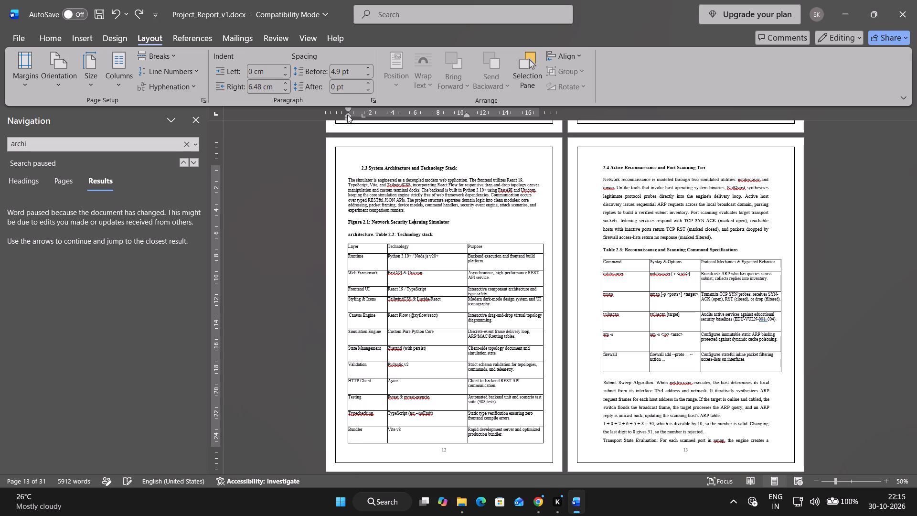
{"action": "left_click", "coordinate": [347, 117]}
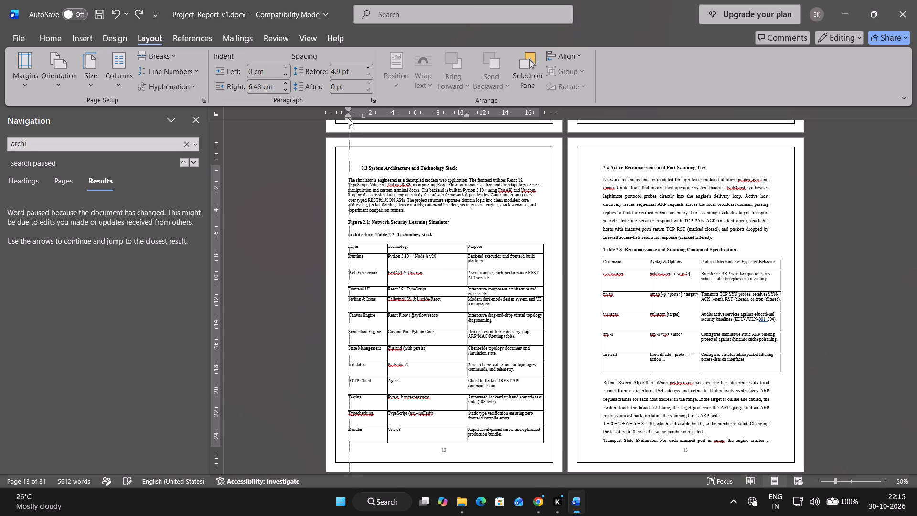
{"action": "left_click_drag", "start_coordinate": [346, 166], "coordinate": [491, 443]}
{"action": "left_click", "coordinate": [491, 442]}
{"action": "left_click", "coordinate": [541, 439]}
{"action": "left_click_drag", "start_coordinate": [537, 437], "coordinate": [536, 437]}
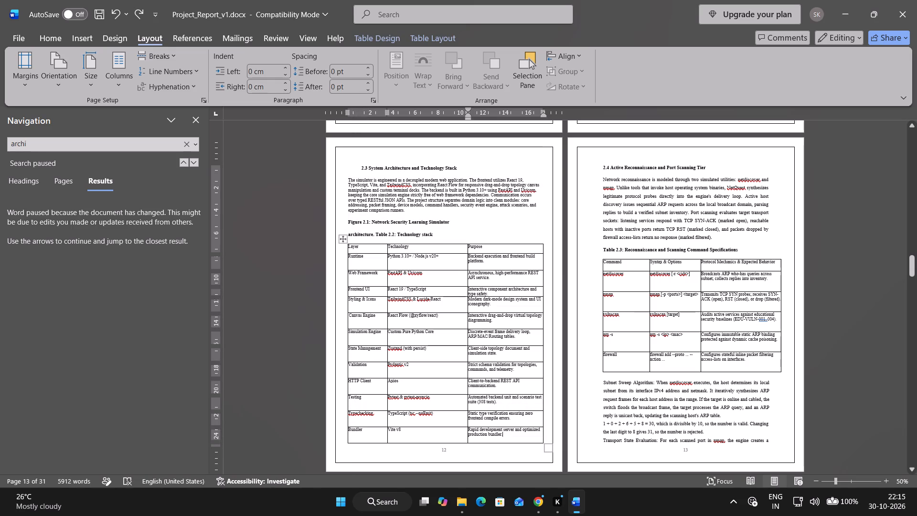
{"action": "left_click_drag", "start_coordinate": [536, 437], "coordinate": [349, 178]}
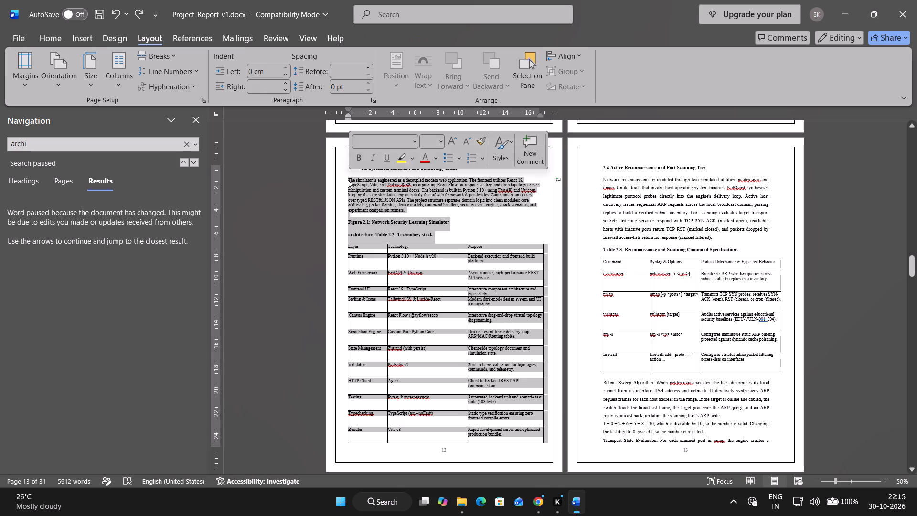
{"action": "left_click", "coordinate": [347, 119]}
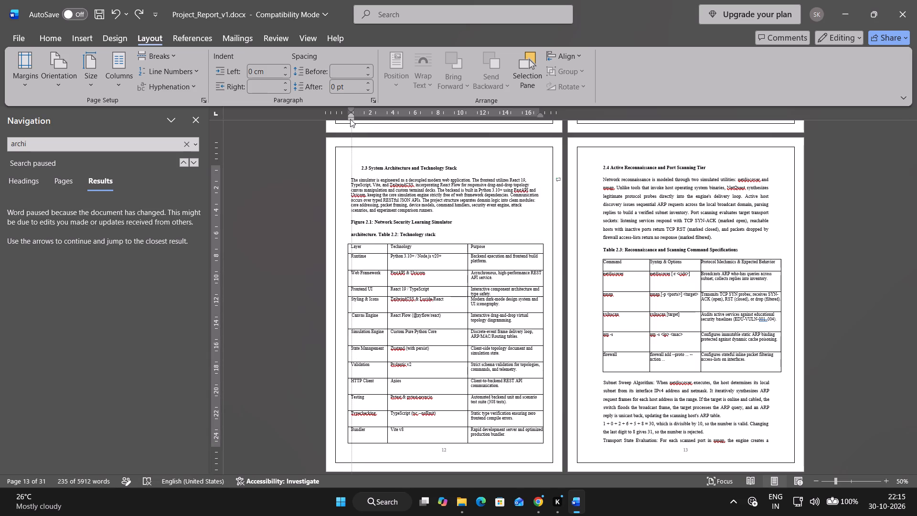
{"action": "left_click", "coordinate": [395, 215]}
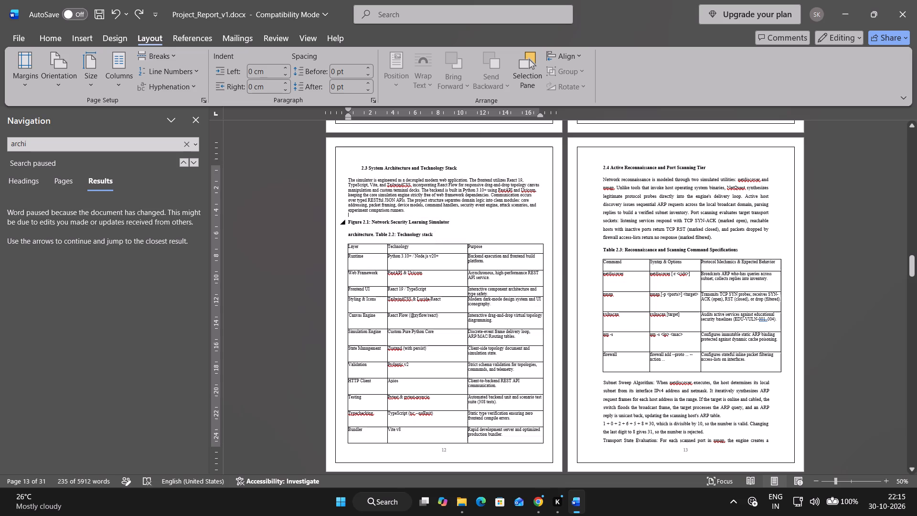
Indent section 2.3's body paragraph and the Figure 2.1 and Table 2.2 caption lines 1 cm from the left.
{"action": "left_click_drag", "start_coordinate": [434, 236], "coordinate": [339, 180]}
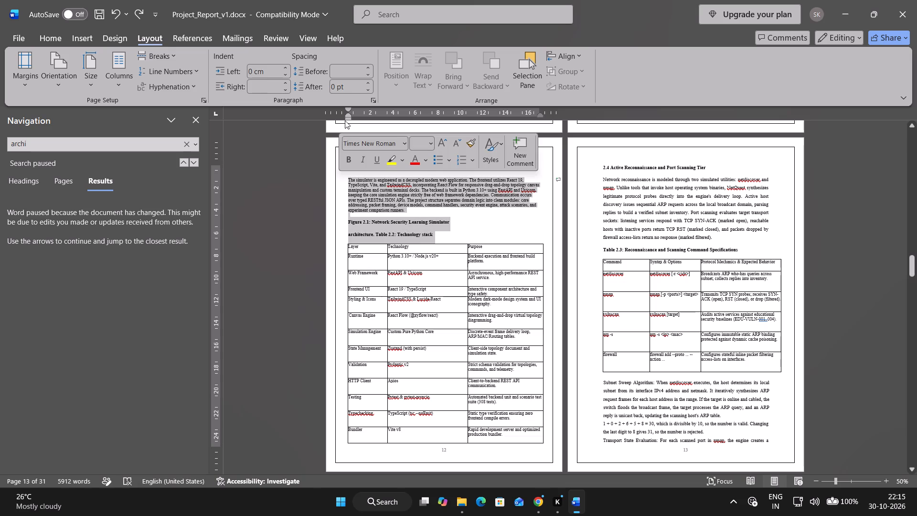
{"action": "left_click_drag", "start_coordinate": [347, 119], "coordinate": [358, 120]}
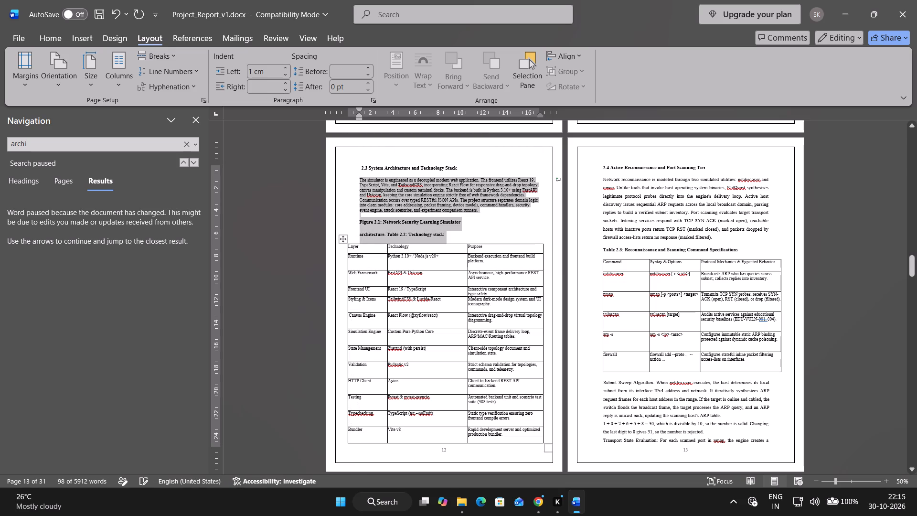
Shift the Table 2.2 technology stack table inward from the left and narrow it to stay inside the page border.
{"action": "left_click", "coordinate": [340, 306]}
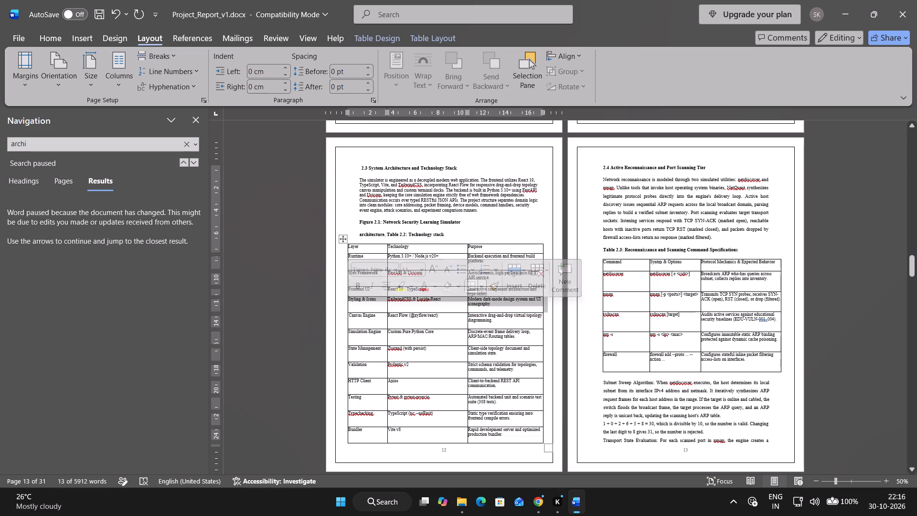
{"action": "left_click", "coordinate": [360, 339]}
{"action": "left_click", "coordinate": [348, 109]}
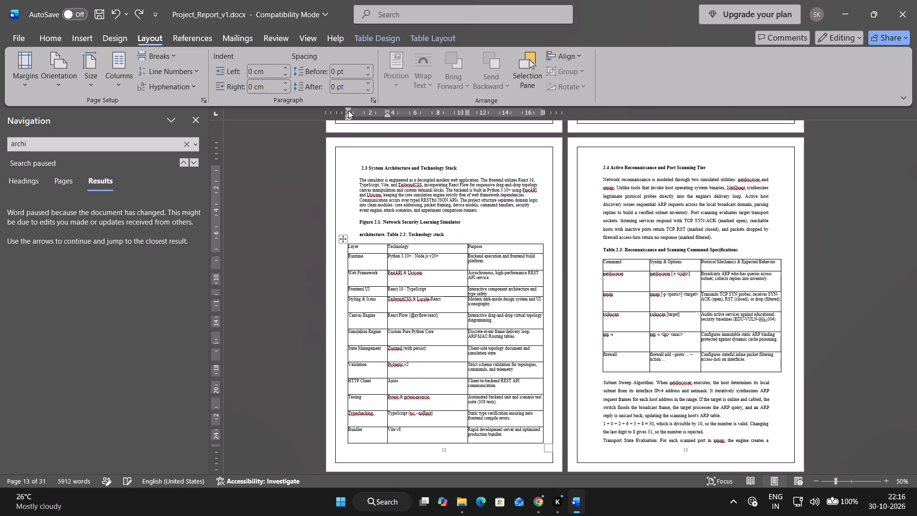
{"action": "left_click", "coordinate": [347, 118]}
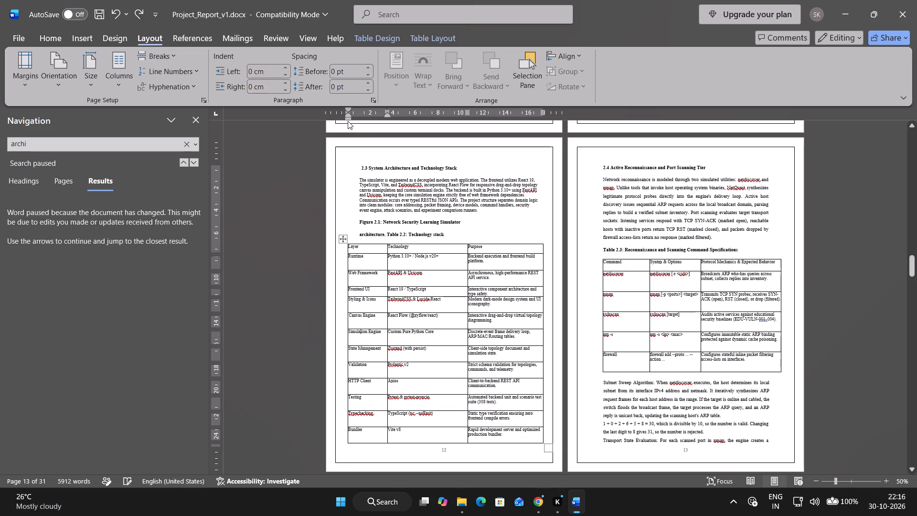
{"action": "left_click", "coordinate": [344, 240]}
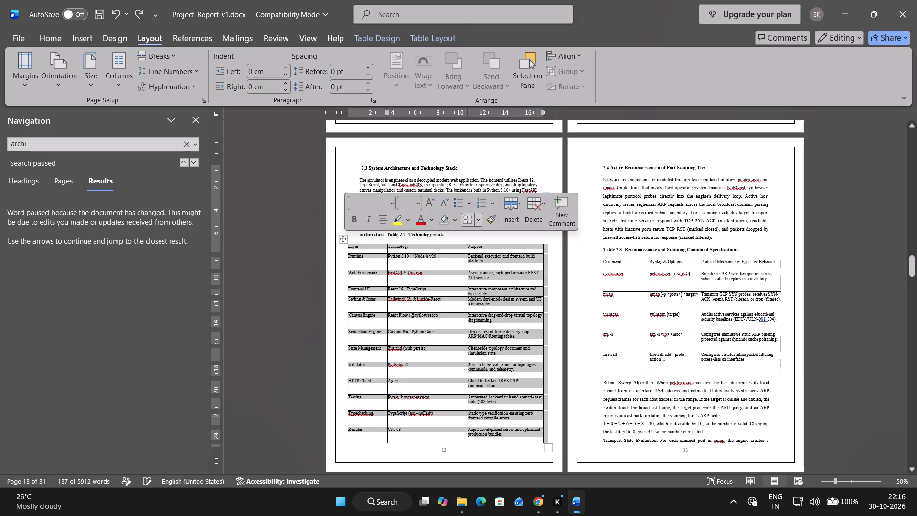
{"action": "left_click_drag", "start_coordinate": [347, 112], "coordinate": [360, 114]}
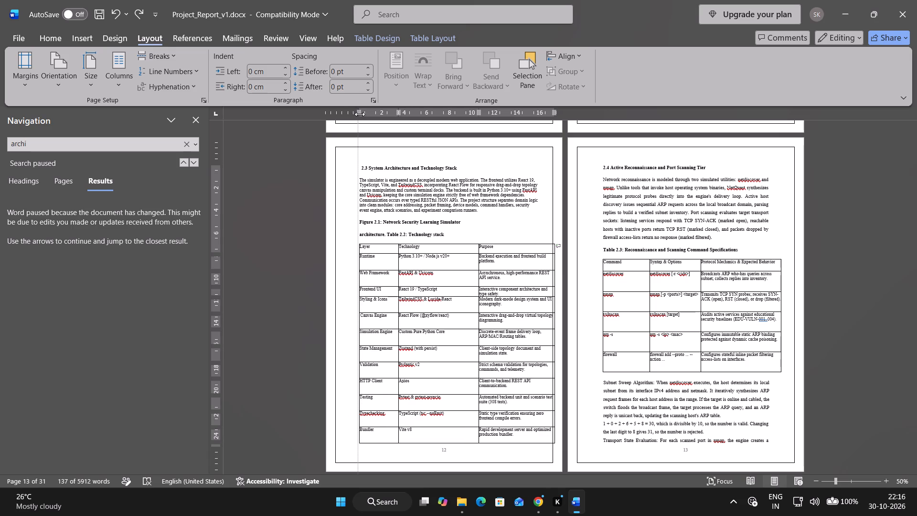
{"action": "left_click_drag", "start_coordinate": [360, 114], "coordinate": [356, 114]}
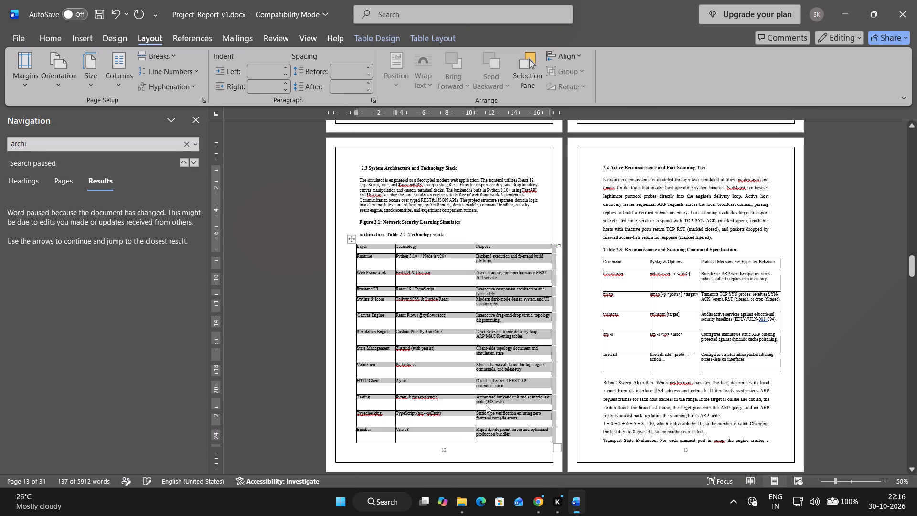
{"action": "left_click_drag", "start_coordinate": [557, 447], "coordinate": [544, 440]}
{"action": "left_click", "coordinate": [821, 250]}
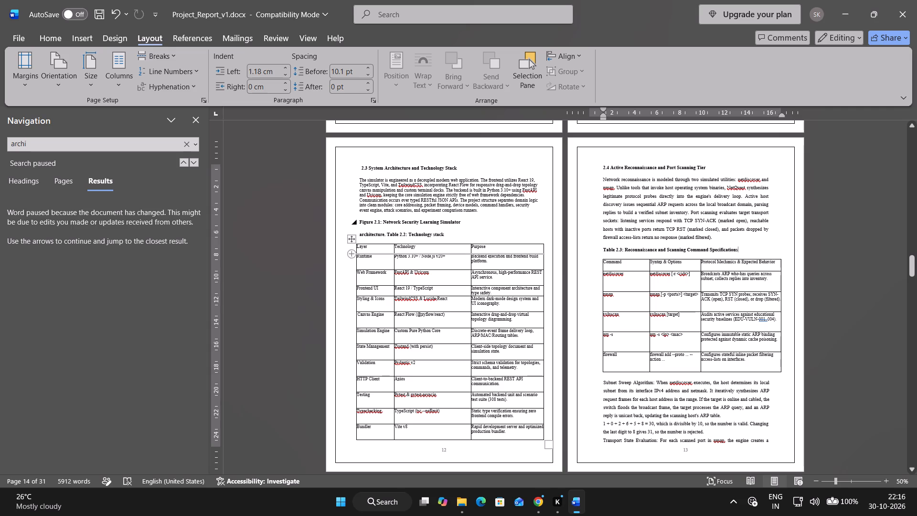
Align the technology stack table's left edge with its indented caption and narrow the table slightly to the right text margin.
{"action": "left_click", "coordinate": [351, 236]}
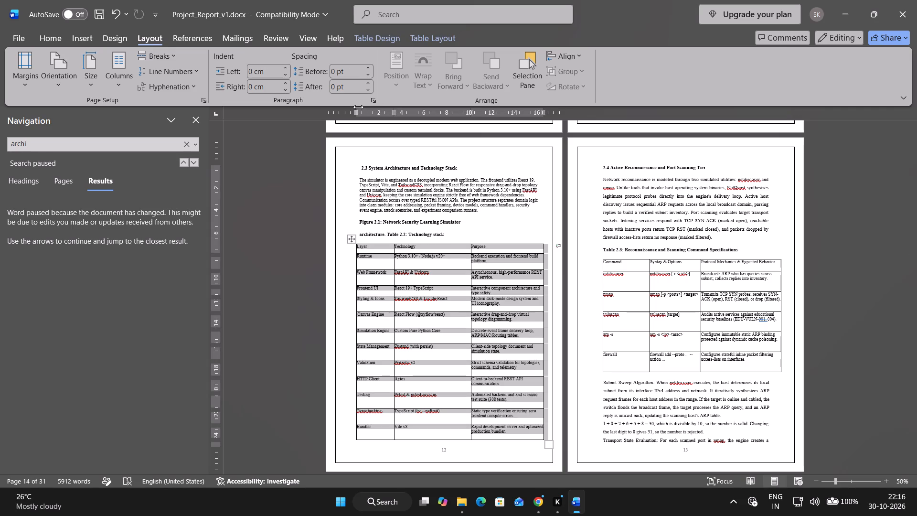
{"action": "left_click_drag", "start_coordinate": [354, 111], "coordinate": [360, 112]}
{"action": "left_click_drag", "start_coordinate": [552, 443], "coordinate": [544, 443]}
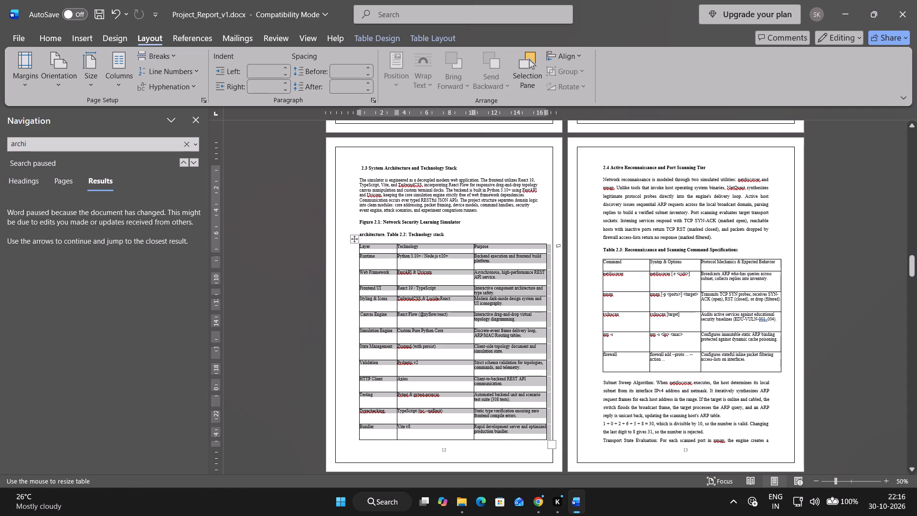
{"action": "left_click_drag", "start_coordinate": [544, 443], "coordinate": [541, 440]}
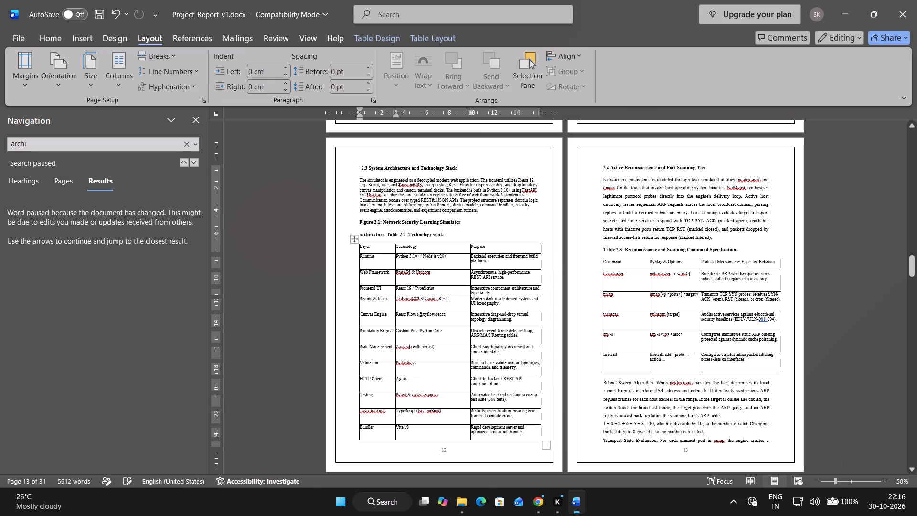
{"action": "left_click", "coordinate": [841, 342]}
Compare the adjusted section 2.3 page with the surrounding pages from section 1.3 to section 2.4 for consistent alignment.
{"action": "scroll", "coordinate": [719, 254], "scroll_direction": "down", "scroll_amount": 7}
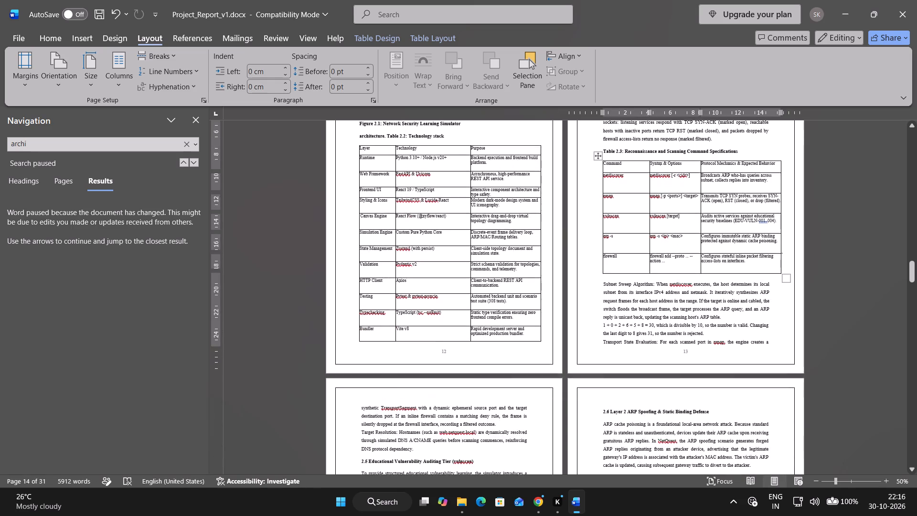
{"action": "scroll", "coordinate": [725, 273], "scroll_direction": "down", "scroll_amount": 13}
{"action": "scroll", "coordinate": [733, 294], "scroll_direction": "up", "scroll_amount": 20}
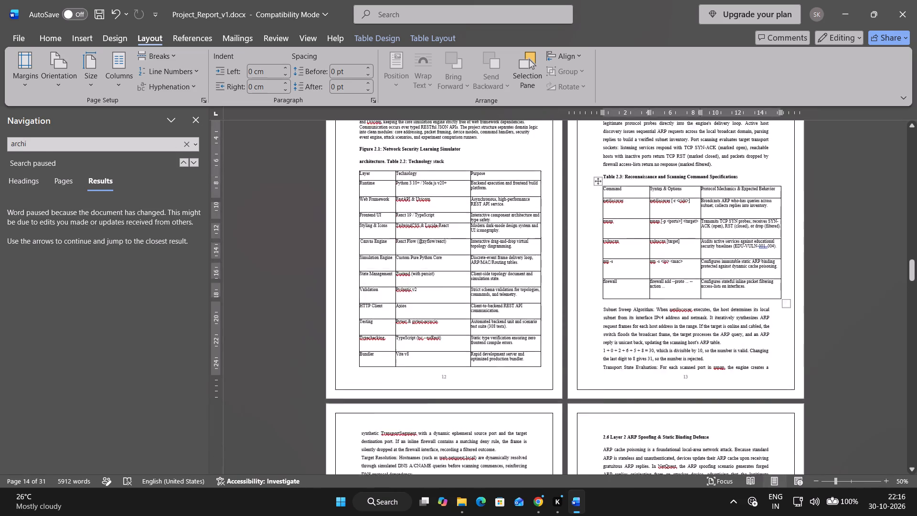
{"action": "scroll", "coordinate": [733, 294], "scroll_direction": "up", "scroll_amount": 11}
{"action": "scroll", "coordinate": [733, 294], "scroll_direction": "up", "scroll_amount": 20}
{"action": "scroll", "coordinate": [733, 294], "scroll_direction": "up", "scroll_amount": 1}
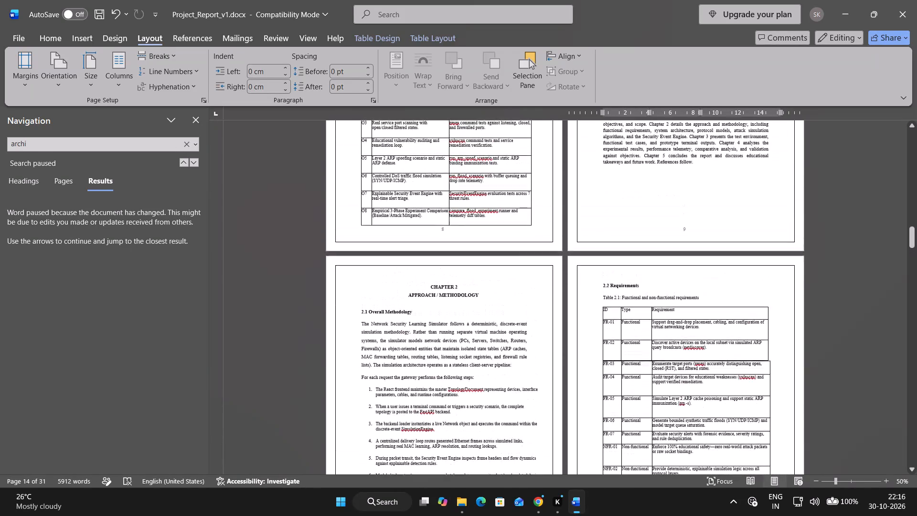
{"action": "scroll", "coordinate": [733, 294], "scroll_direction": "up", "scroll_amount": 13}
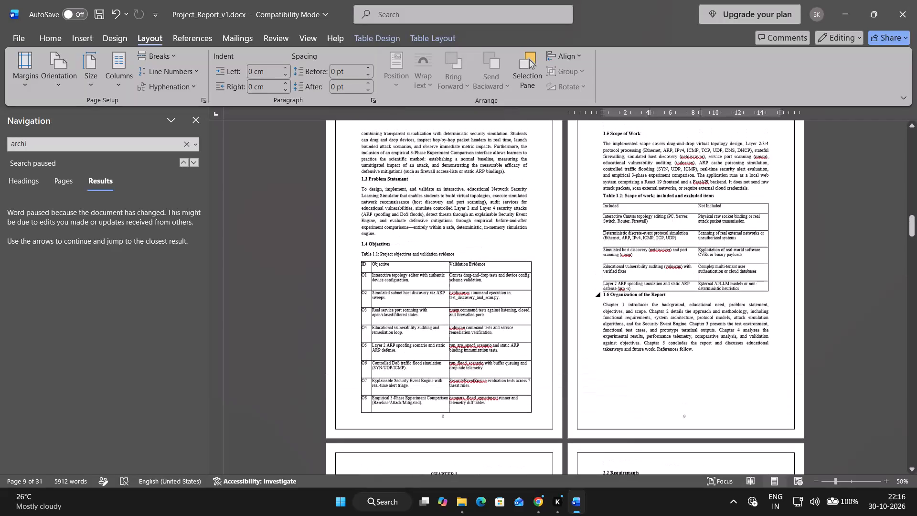
{"action": "scroll", "coordinate": [733, 294], "scroll_direction": "down", "scroll_amount": 16}
{"action": "scroll", "coordinate": [731, 295], "scroll_direction": "down", "scroll_amount": 13}
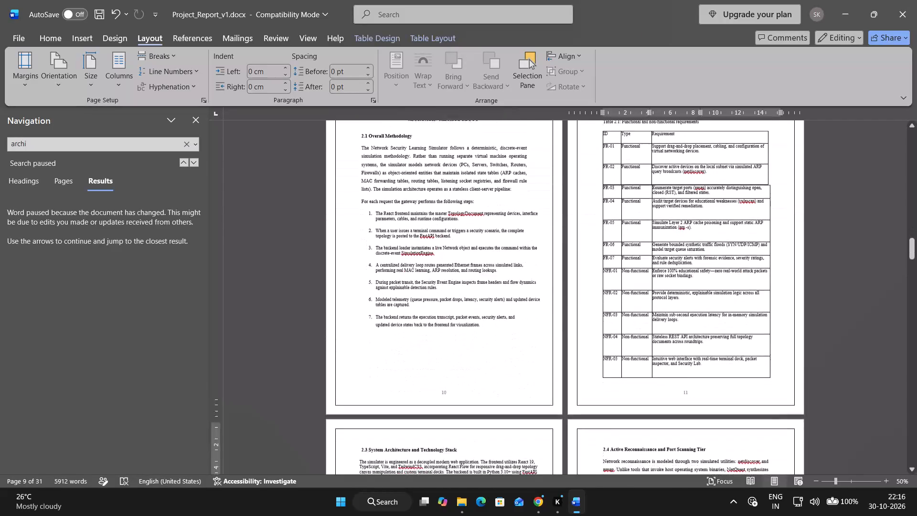
{"action": "scroll", "coordinate": [729, 295], "scroll_direction": "down", "scroll_amount": 20}
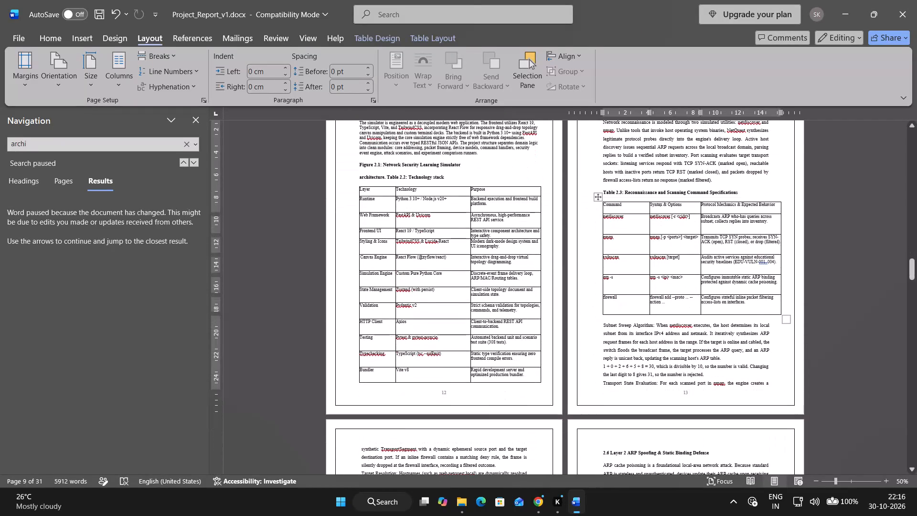
Review the layout of sections 2.4 to 2.10 on pages 13 to 18, checking headings, tables and page gaps.
{"action": "scroll", "coordinate": [728, 298], "scroll_direction": "down", "scroll_amount": 12}
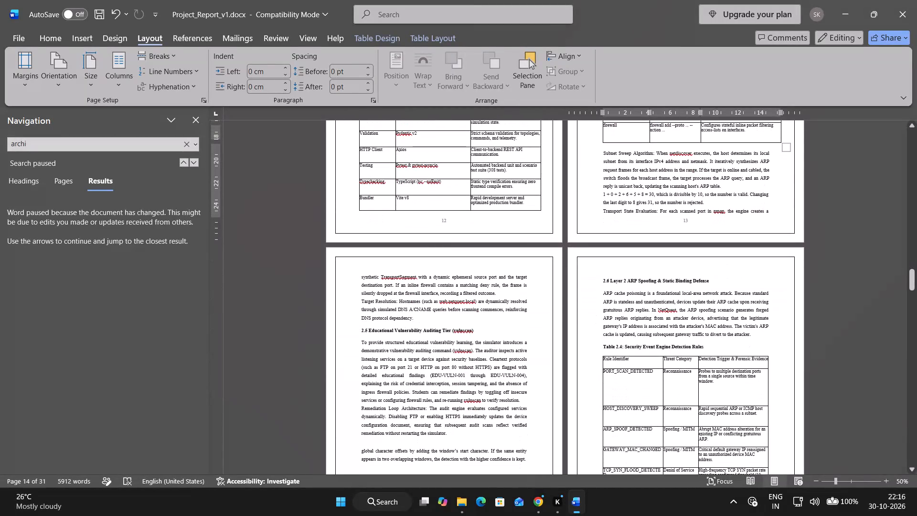
{"action": "scroll", "coordinate": [728, 298], "scroll_direction": "down", "scroll_amount": 2}
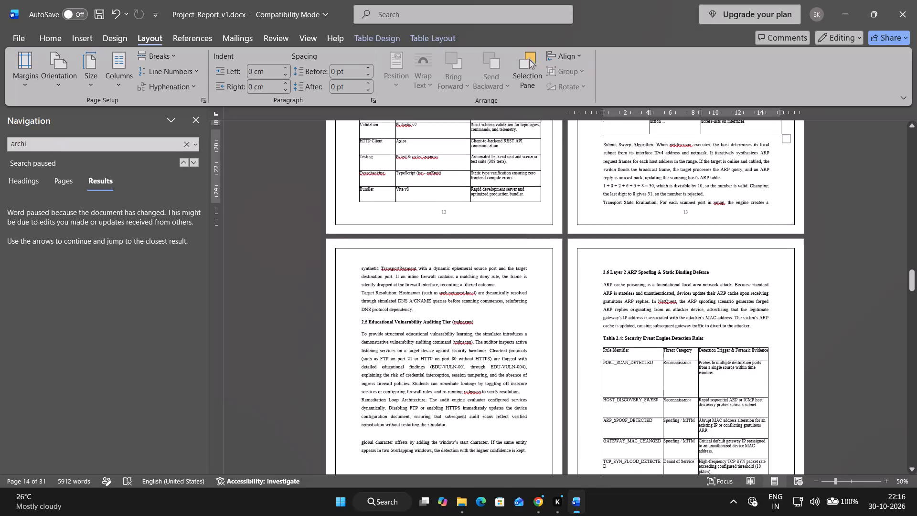
{"action": "scroll", "coordinate": [728, 298], "scroll_direction": "down", "scroll_amount": 6}
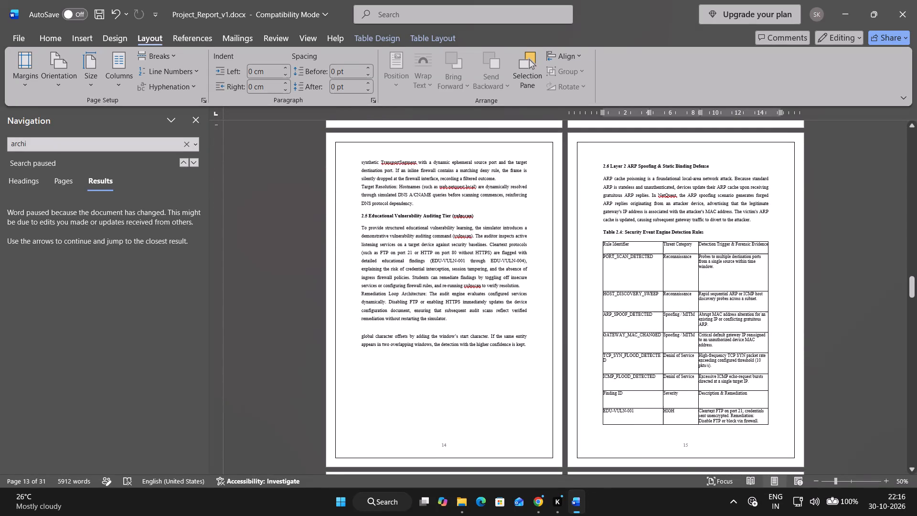
{"action": "scroll", "coordinate": [728, 300], "scroll_direction": "down", "scroll_amount": 18}
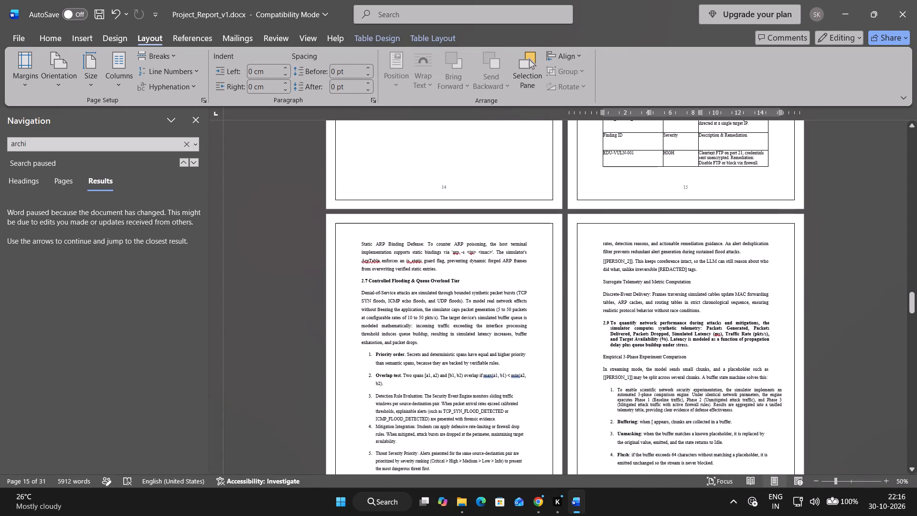
{"action": "scroll", "coordinate": [733, 310], "scroll_direction": "up", "scroll_amount": 16}
{"action": "scroll", "coordinate": [734, 310], "scroll_direction": "down", "scroll_amount": 12}
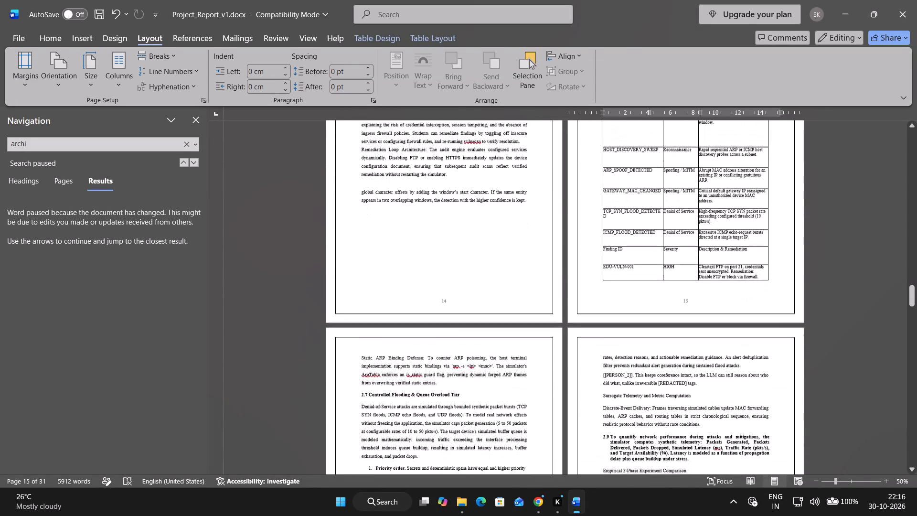
{"action": "scroll", "coordinate": [734, 310], "scroll_direction": "down", "scroll_amount": 15}
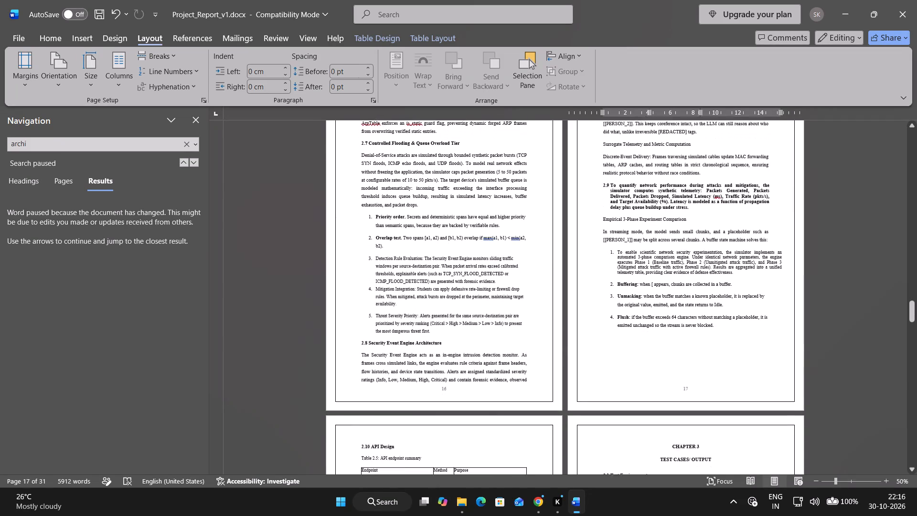
Split the long section 2.9 heading after "synthetic telemetry:" so the text from "Packets Generated" forms its own unnumbered paragraph.
{"action": "scroll", "coordinate": [733, 310], "scroll_direction": "down", "scroll_amount": 9}
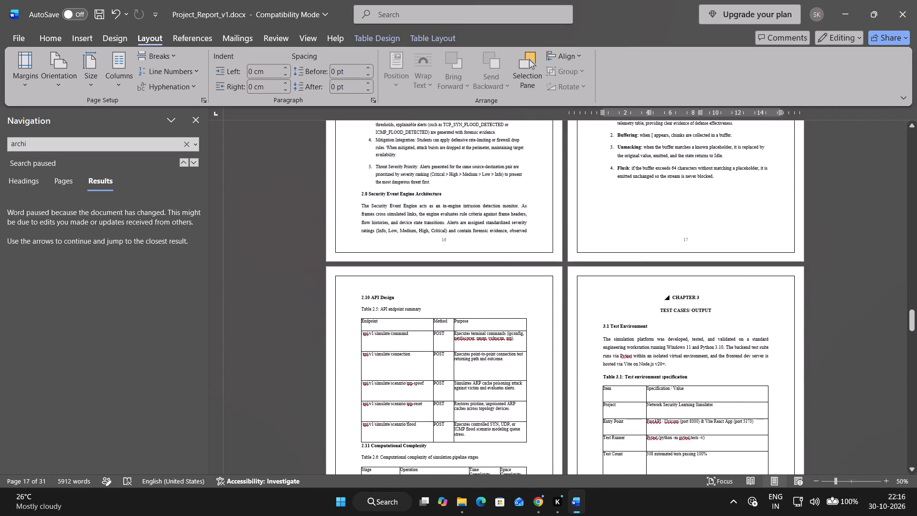
{"action": "scroll", "coordinate": [733, 310], "scroll_direction": "down", "scroll_amount": 6}
{"action": "scroll", "coordinate": [733, 310], "scroll_direction": "up", "scroll_amount": 20}
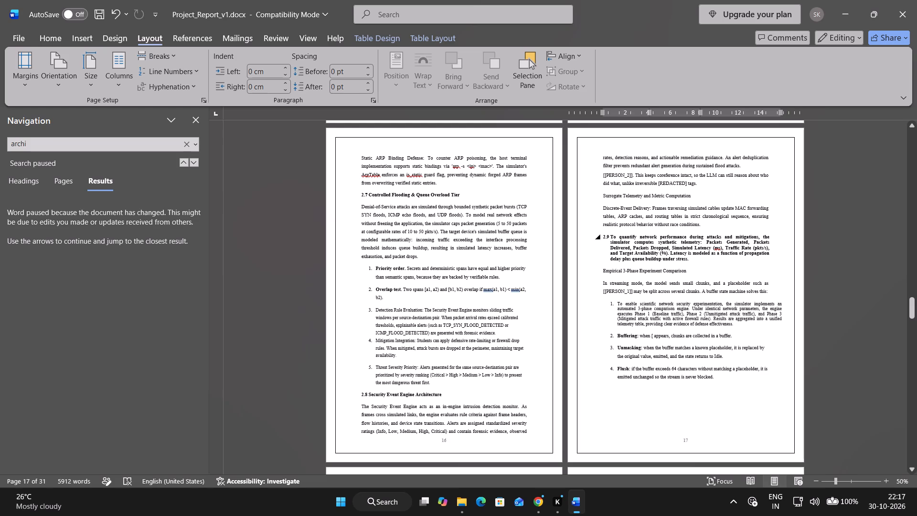
{"action": "left_click", "coordinate": [706, 239]}
{"action": "key", "text": "Return"}
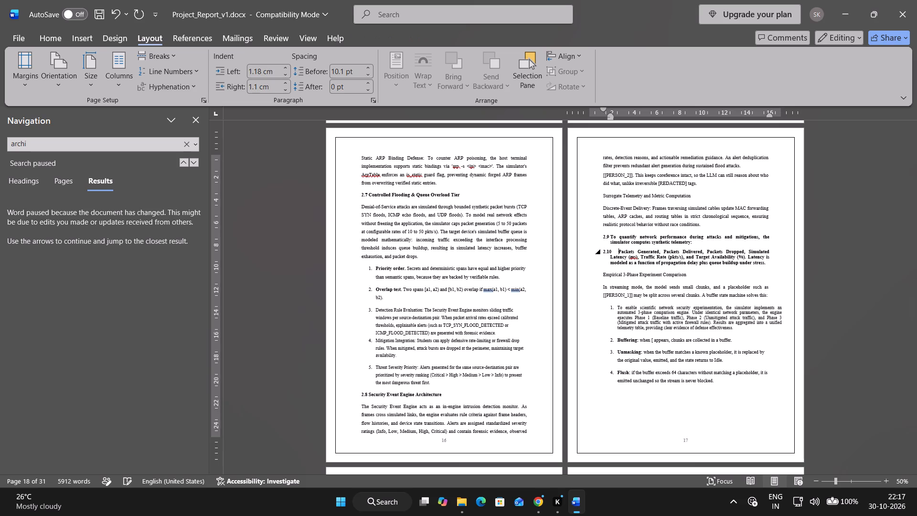
{"action": "key", "text": "BackSpace"}
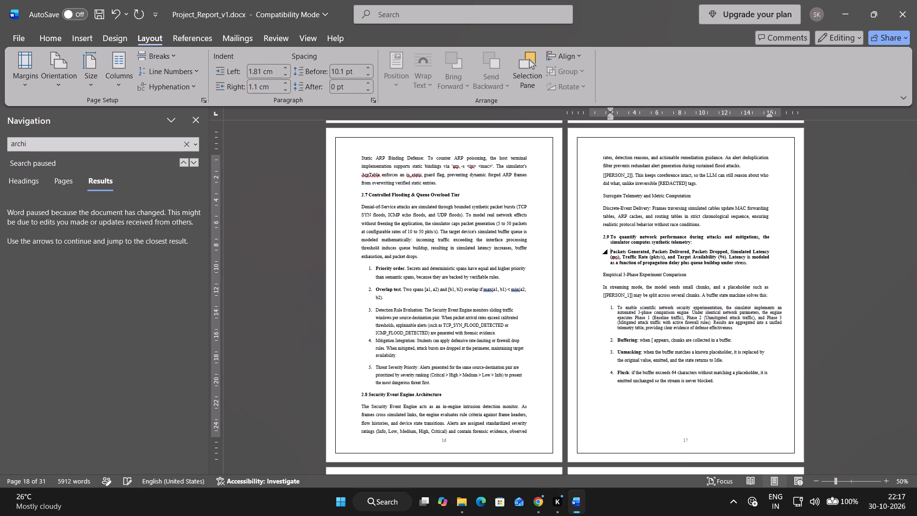
{"action": "key", "text": "BackSpace"}
Remove the bold formatting from the "Packets Generated, Packets Delivered" paragraph below the 2.9 heading.
{"action": "left_click_drag", "start_coordinate": [745, 264], "coordinate": [578, 250]}
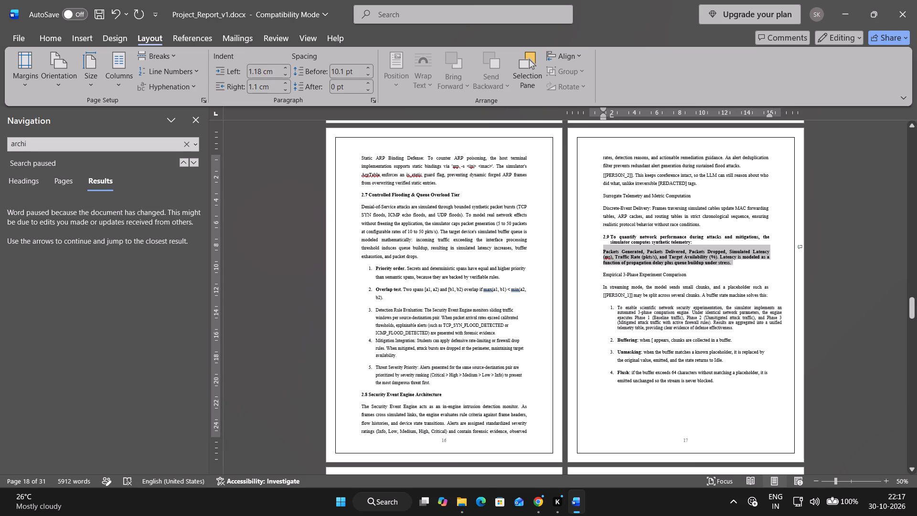
{"action": "left_click_drag", "start_coordinate": [578, 250], "coordinate": [575, 253]}
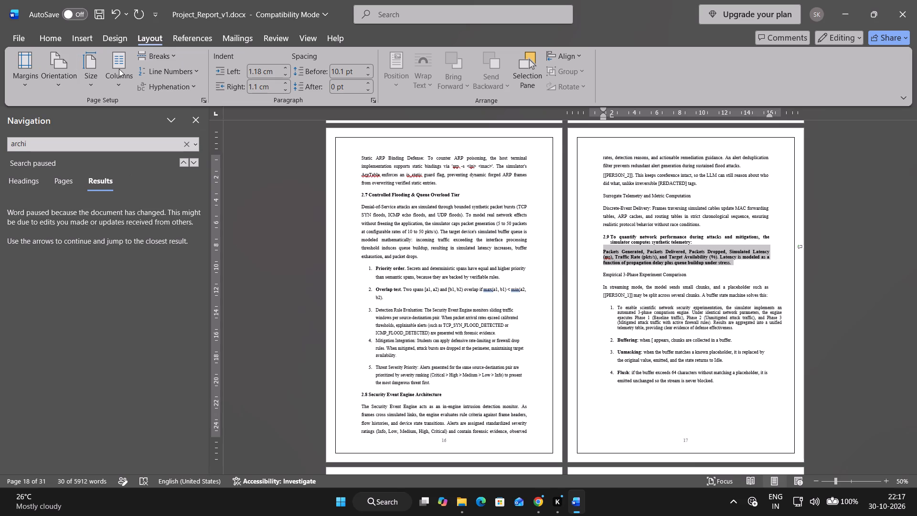
{"action": "key", "text": "ctrl+b"}
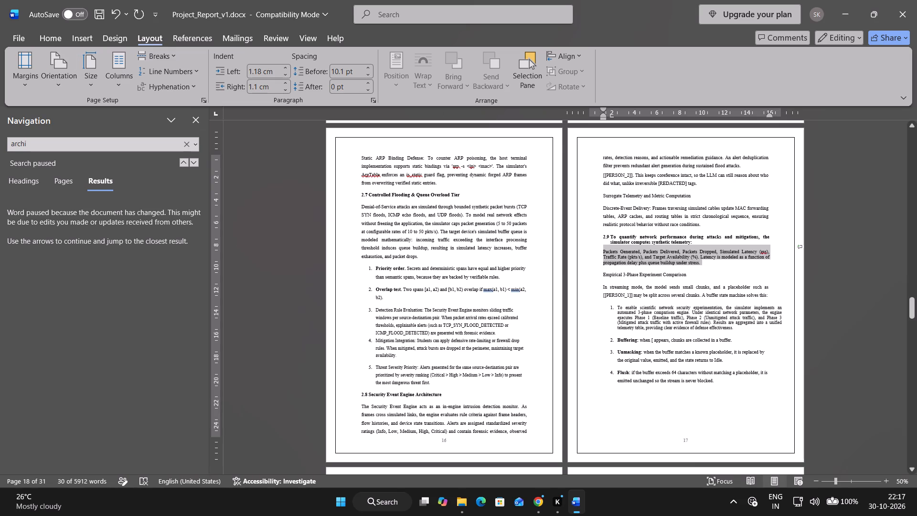
{"action": "left_click", "coordinate": [832, 240]}
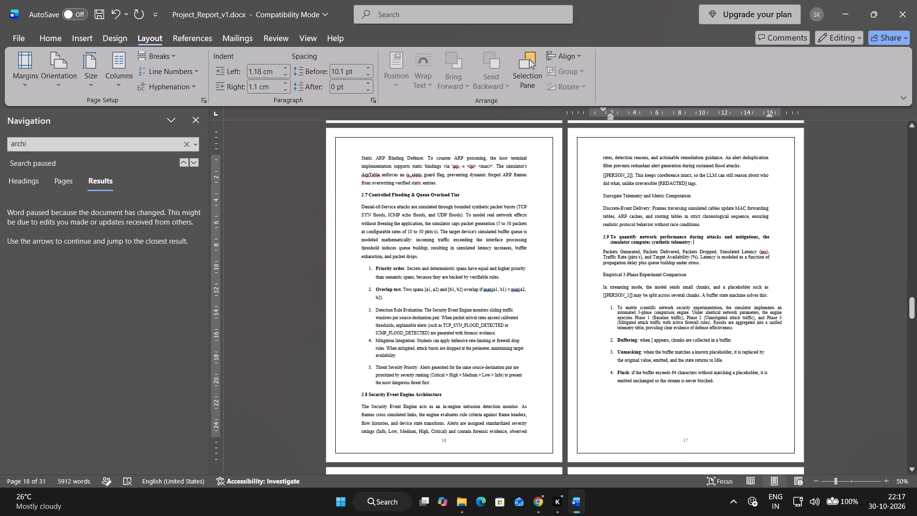
Increase the right indent of numbered item 1 under Empirical 3-Phase Experiment Comparison to about 1 cm, matching the surrounding text edge.
{"action": "left_click_drag", "start_coordinate": [702, 328], "coordinate": [661, 316]}
{"action": "left_click_drag", "start_coordinate": [743, 331], "coordinate": [616, 308]}
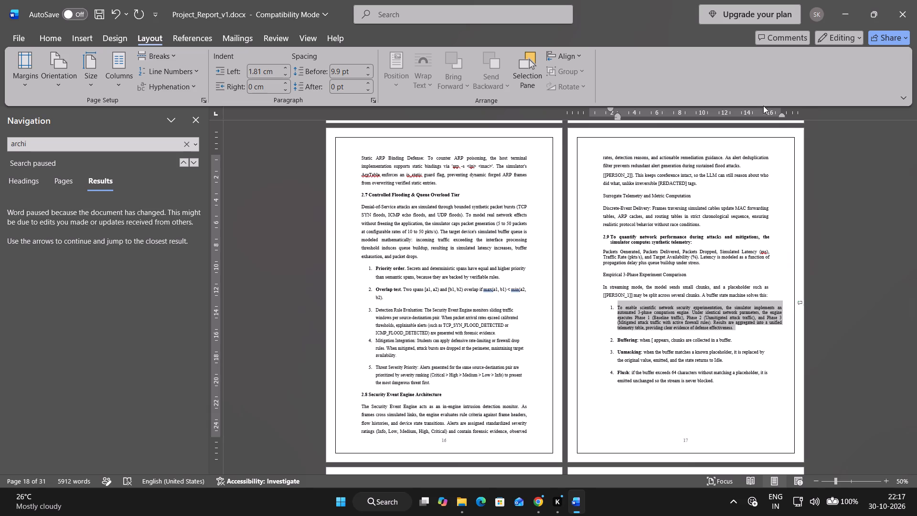
{"action": "left_click_drag", "start_coordinate": [781, 116], "coordinate": [769, 117]}
{"action": "left_click", "coordinate": [887, 292]}
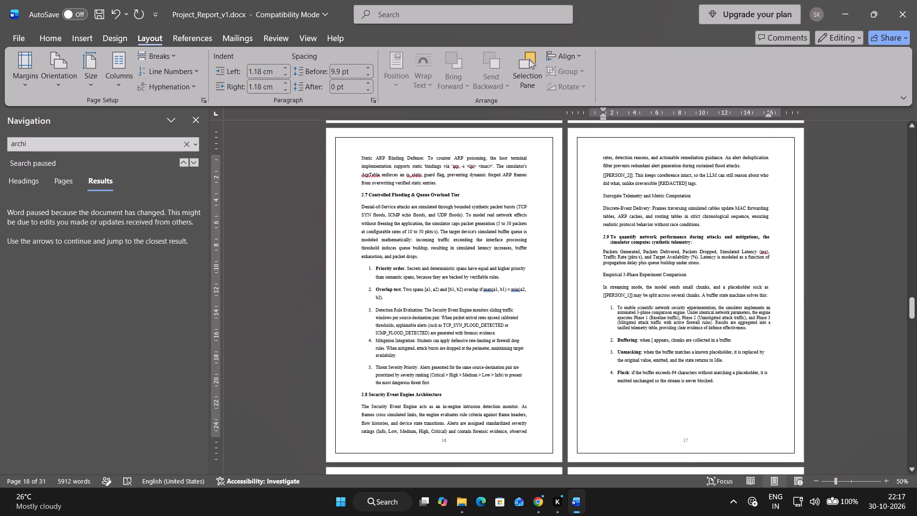
{"action": "left_click", "coordinate": [651, 325]}
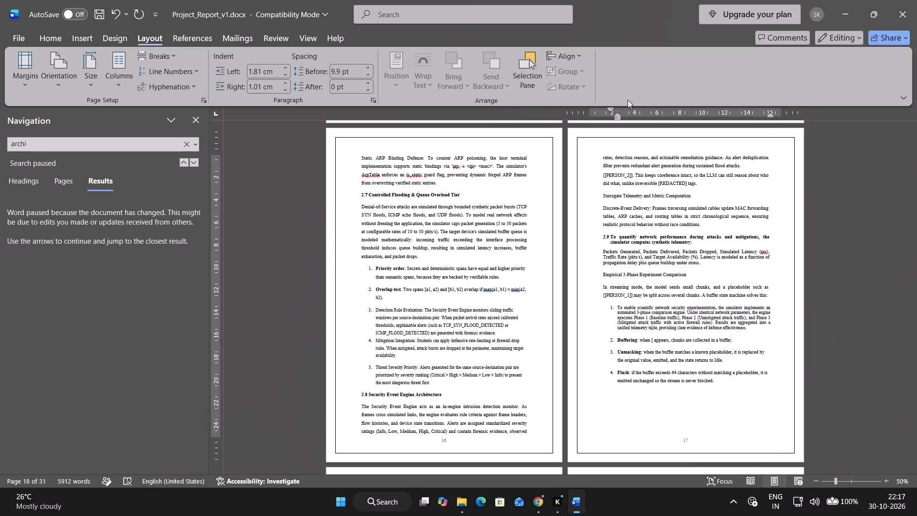
Review pages 18 to 25, from section 2.10 into Chapter 4, checking tables, captions, figure placeholders in Prototype Output and page gaps.
{"action": "scroll", "coordinate": [793, 381], "scroll_direction": "down", "scroll_amount": 13}
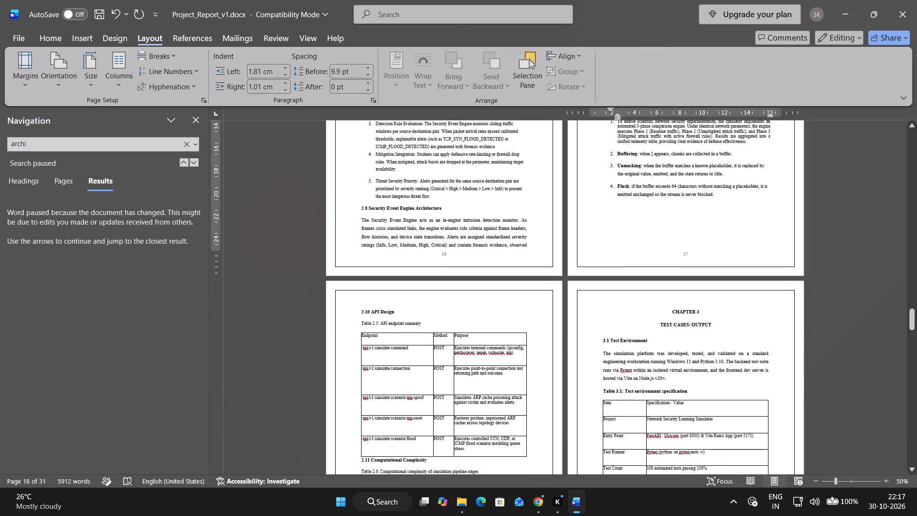
{"action": "scroll", "coordinate": [796, 390], "scroll_direction": "down", "scroll_amount": 8}
{"action": "scroll", "coordinate": [791, 392], "scroll_direction": "down", "scroll_amount": 20}
{"action": "scroll", "coordinate": [791, 392], "scroll_direction": "down", "scroll_amount": 1}
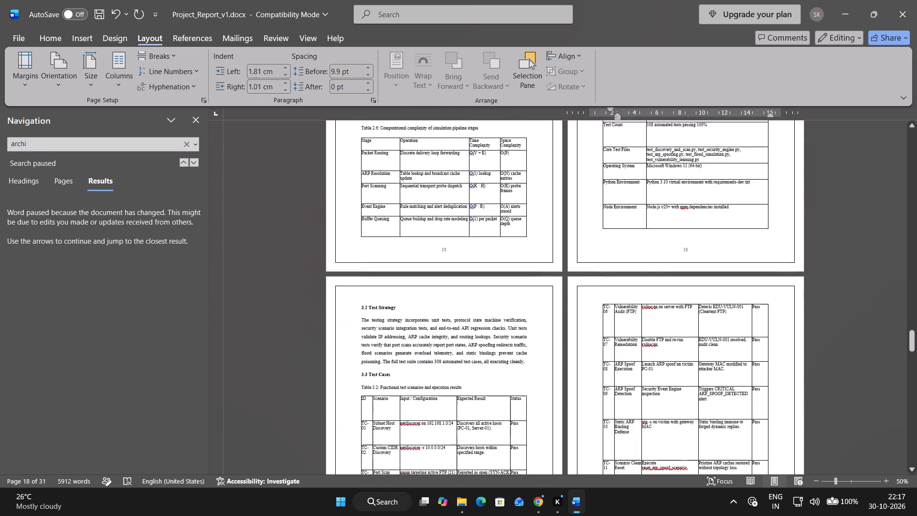
{"action": "scroll", "coordinate": [791, 392], "scroll_direction": "down", "scroll_amount": 10}
{"action": "scroll", "coordinate": [791, 392], "scroll_direction": "down", "scroll_amount": 20}
{"action": "scroll", "coordinate": [791, 392], "scroll_direction": "down", "scroll_amount": 6}
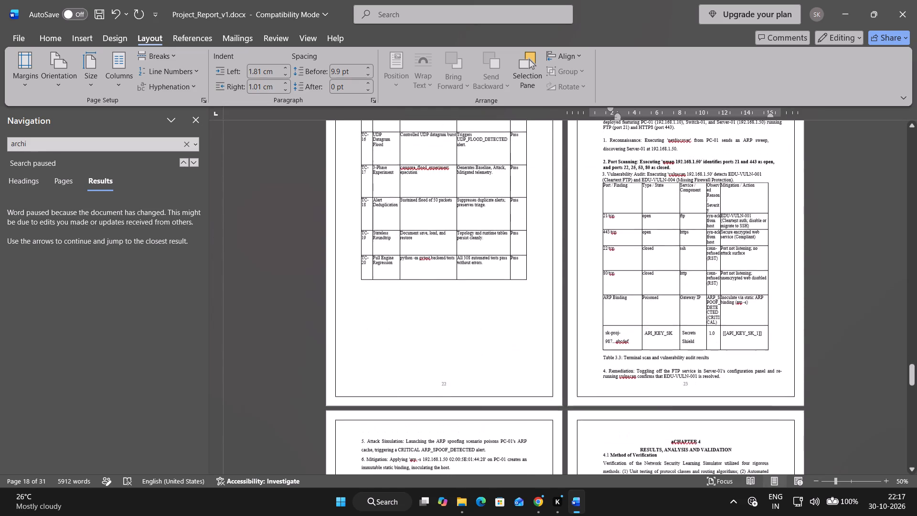
{"action": "scroll", "coordinate": [792, 398], "scroll_direction": "down", "scroll_amount": 20}
{"action": "scroll", "coordinate": [792, 398], "scroll_direction": "down", "scroll_amount": 1}
{"action": "scroll", "coordinate": [790, 398], "scroll_direction": "up", "scroll_amount": 8}
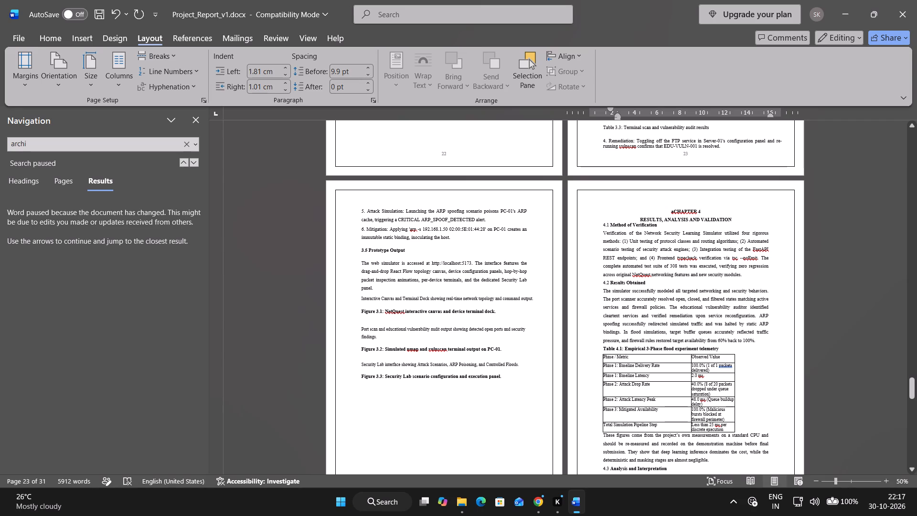
{"action": "scroll", "coordinate": [507, 357], "scroll_direction": "down", "scroll_amount": 6}
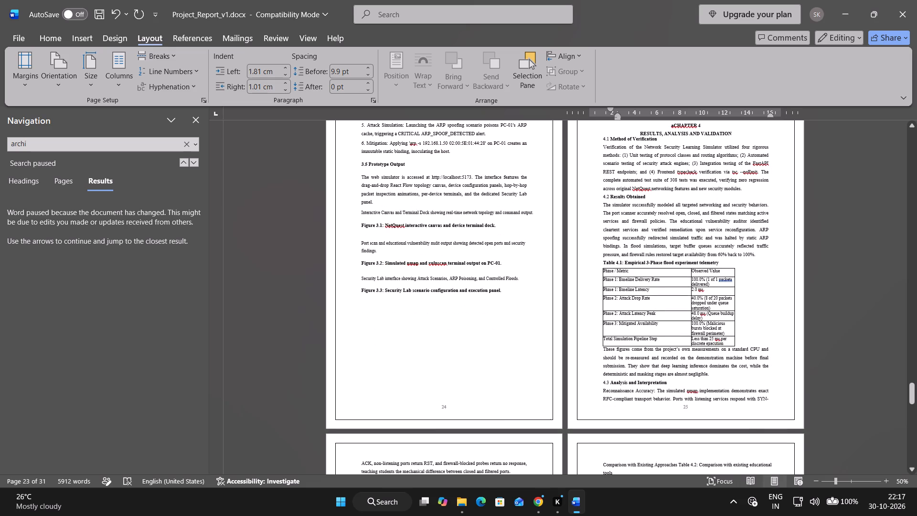
{"action": "scroll", "coordinate": [542, 397], "scroll_direction": "up", "scroll_amount": 4}
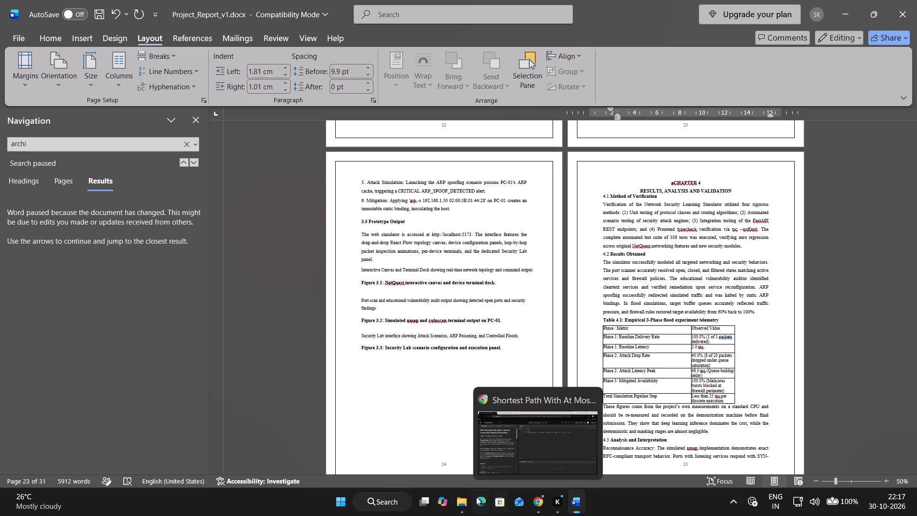
Switch to File Explorer and go from the docs folder to its parent folder, NetQuest-main.
{"action": "left_click", "coordinate": [461, 506]}
{"action": "left_click", "coordinate": [262, 280]}
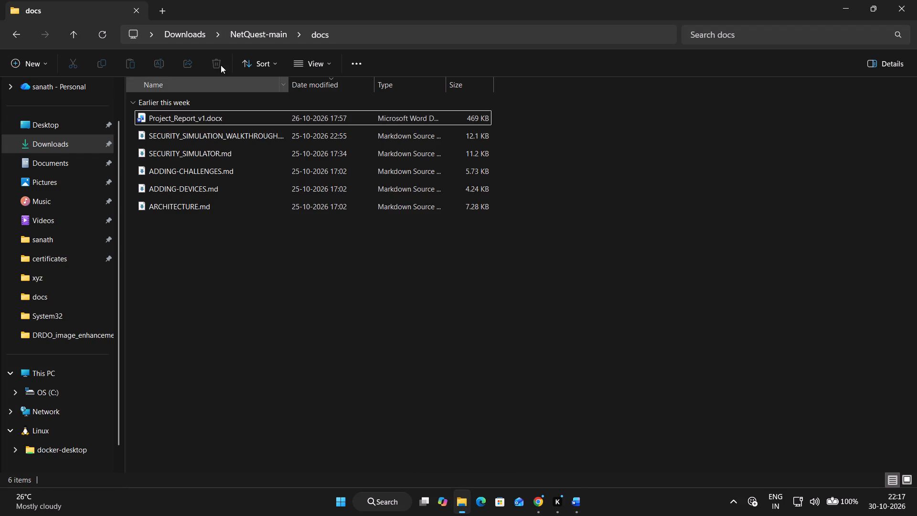
{"action": "left_click", "coordinate": [265, 32]}
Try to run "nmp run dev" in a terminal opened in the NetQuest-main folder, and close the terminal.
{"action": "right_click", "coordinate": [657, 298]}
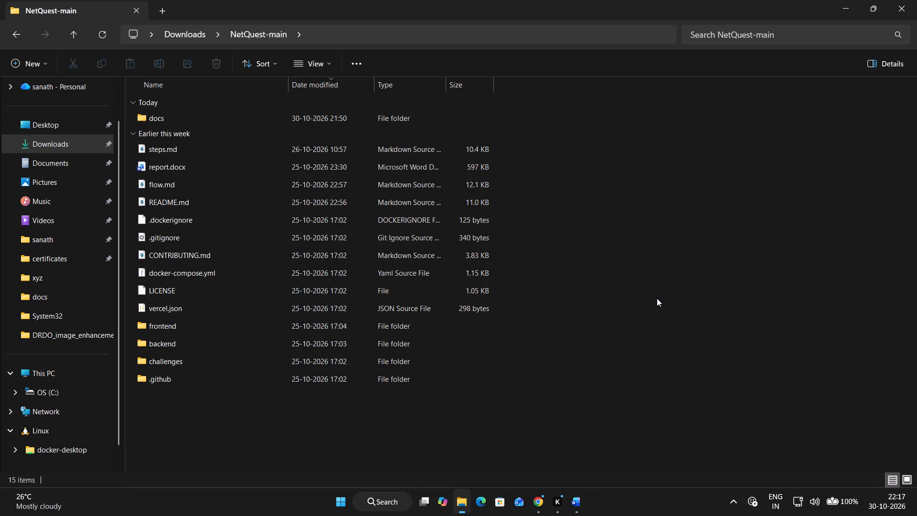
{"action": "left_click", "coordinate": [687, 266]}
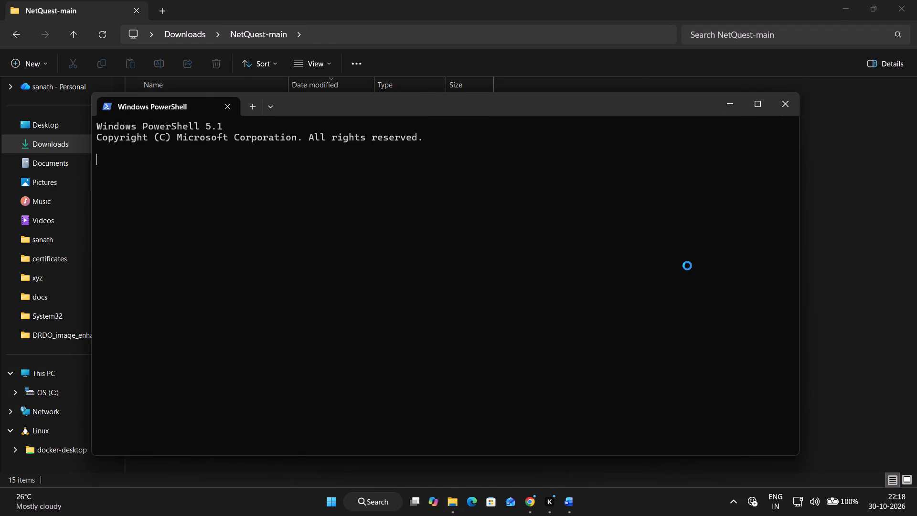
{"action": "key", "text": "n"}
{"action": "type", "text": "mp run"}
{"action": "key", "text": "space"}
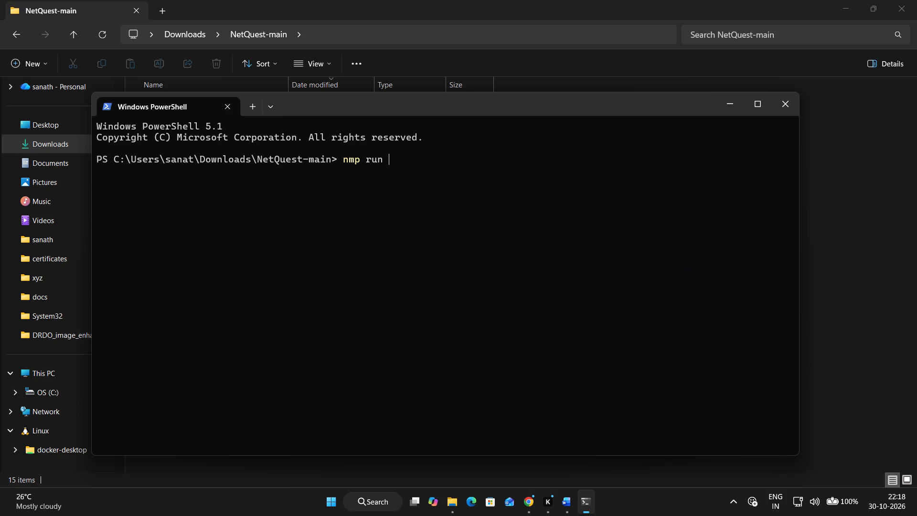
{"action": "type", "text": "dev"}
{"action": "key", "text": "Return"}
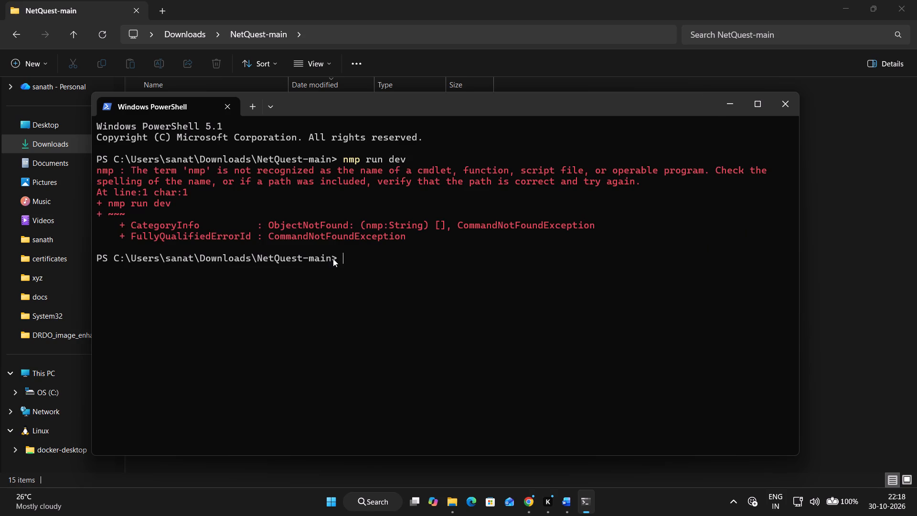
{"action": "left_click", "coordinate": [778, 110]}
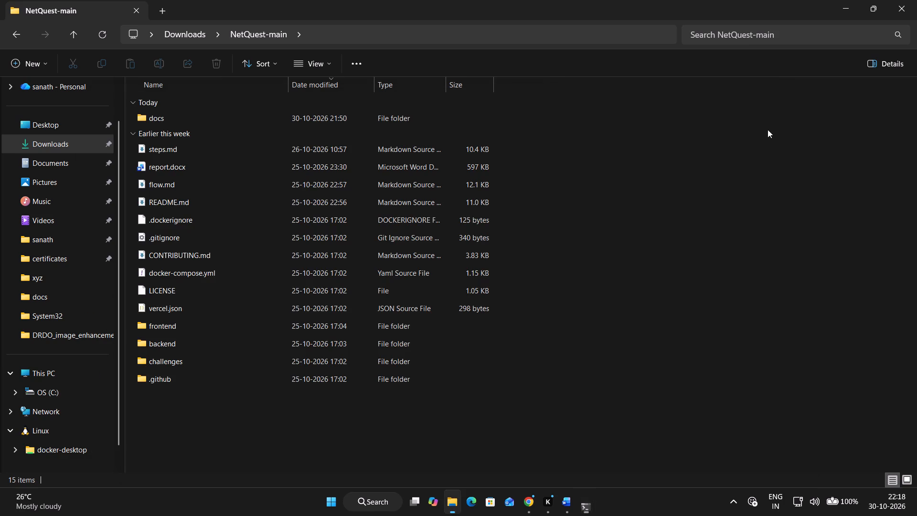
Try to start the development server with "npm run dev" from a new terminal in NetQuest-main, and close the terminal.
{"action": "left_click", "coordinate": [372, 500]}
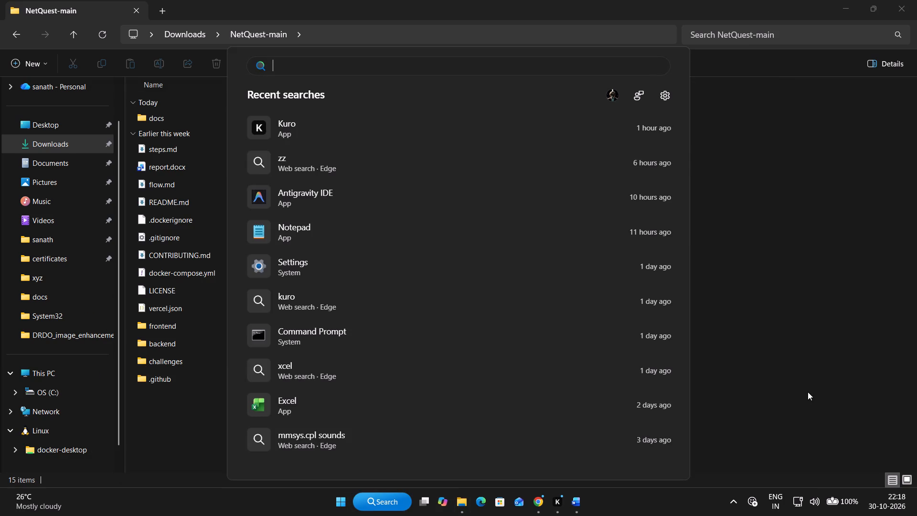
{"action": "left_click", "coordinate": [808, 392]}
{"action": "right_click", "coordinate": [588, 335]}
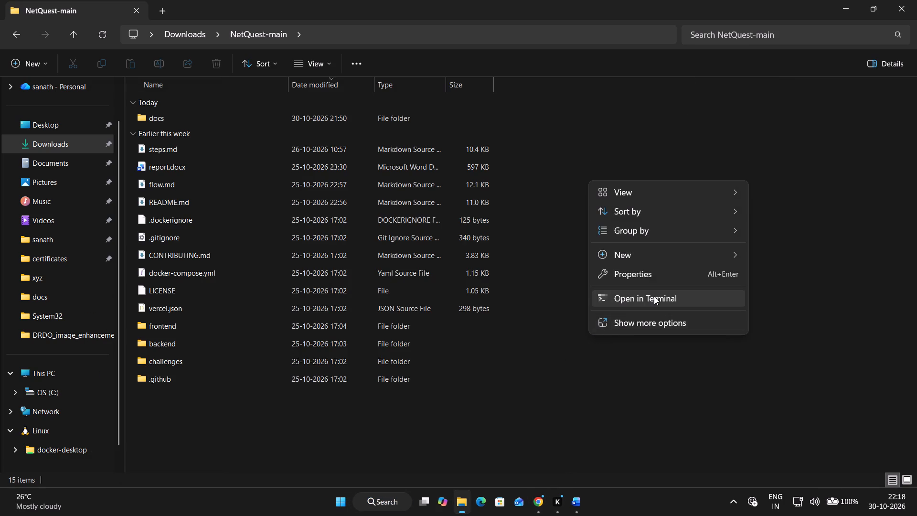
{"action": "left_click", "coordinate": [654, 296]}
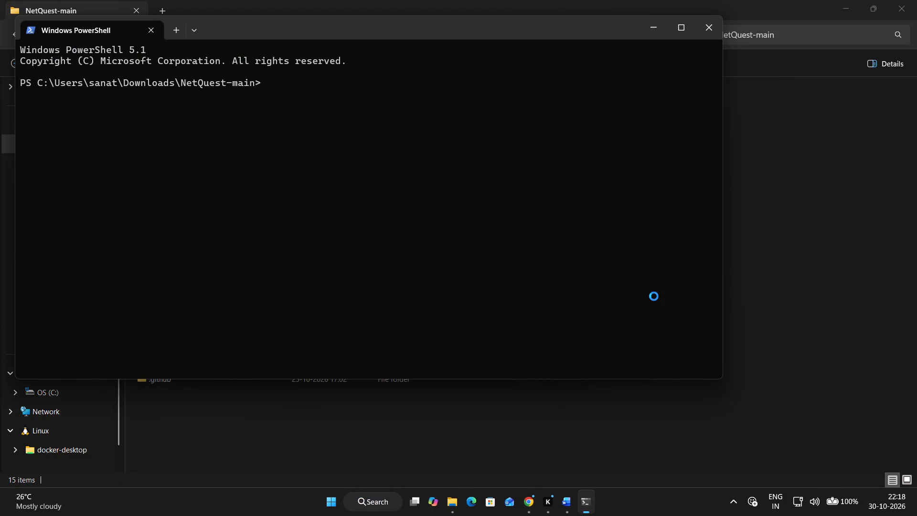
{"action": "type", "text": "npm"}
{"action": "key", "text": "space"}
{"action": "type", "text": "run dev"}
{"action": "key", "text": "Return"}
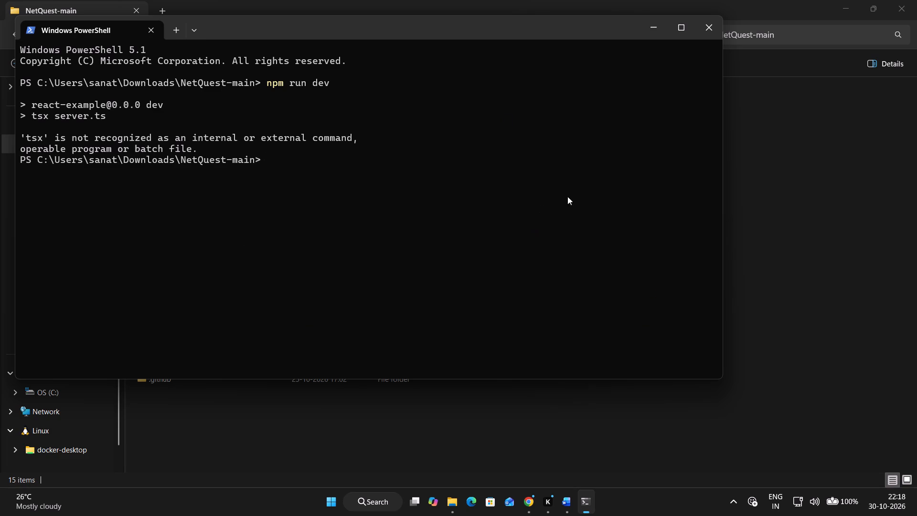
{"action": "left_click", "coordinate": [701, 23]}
Search Windows for "antigravity" and launch the matching app.
{"action": "left_click", "coordinate": [363, 508]}
{"action": "type", "text": "antigravui"}
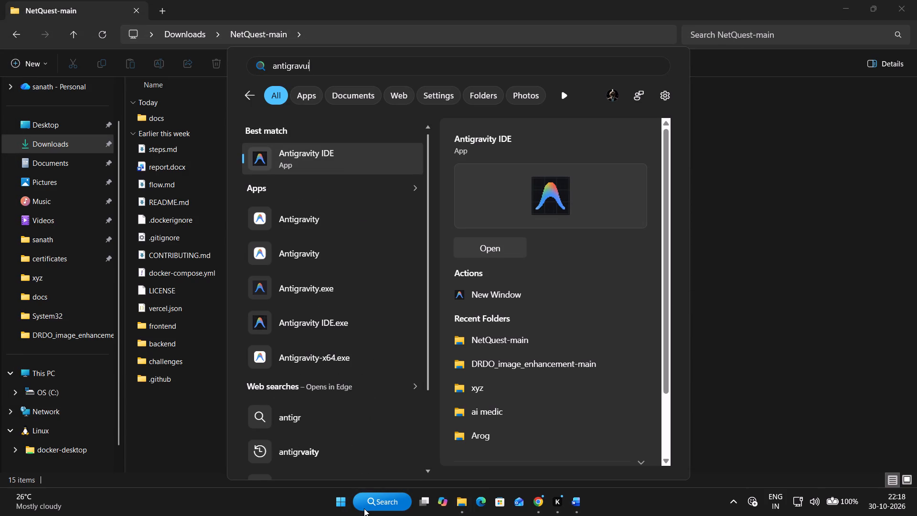
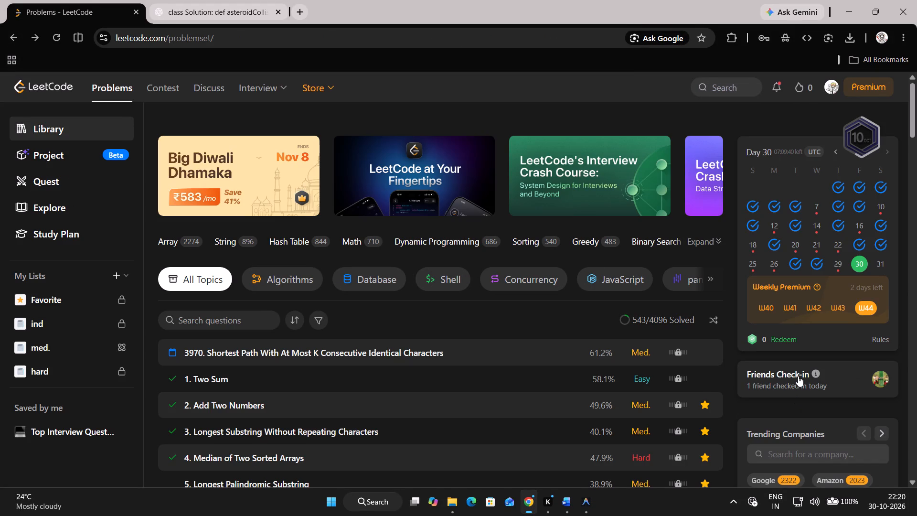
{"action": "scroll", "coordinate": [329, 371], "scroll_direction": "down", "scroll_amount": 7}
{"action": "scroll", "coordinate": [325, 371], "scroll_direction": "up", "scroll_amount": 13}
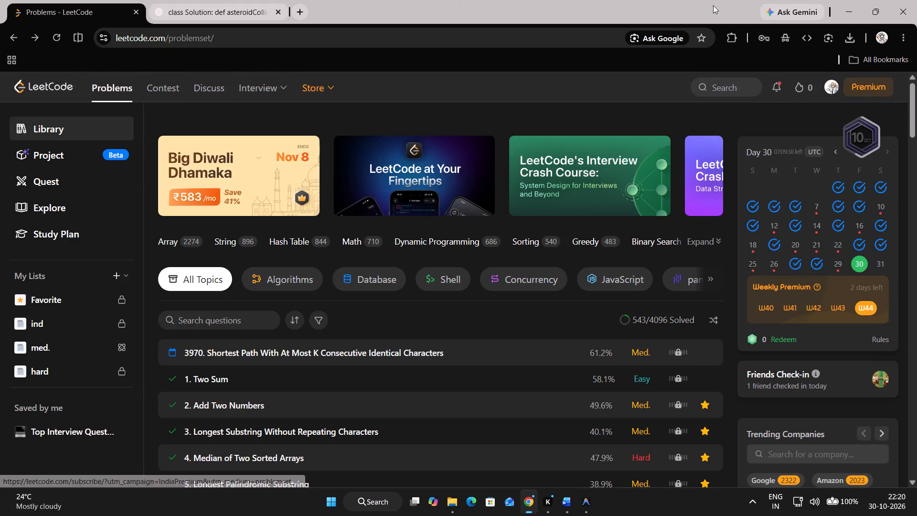
Examine the browsing history of the second of the other Chrome profiles, going back through earlier days, and close that profile's window.
{"action": "left_click", "coordinate": [885, 34]}
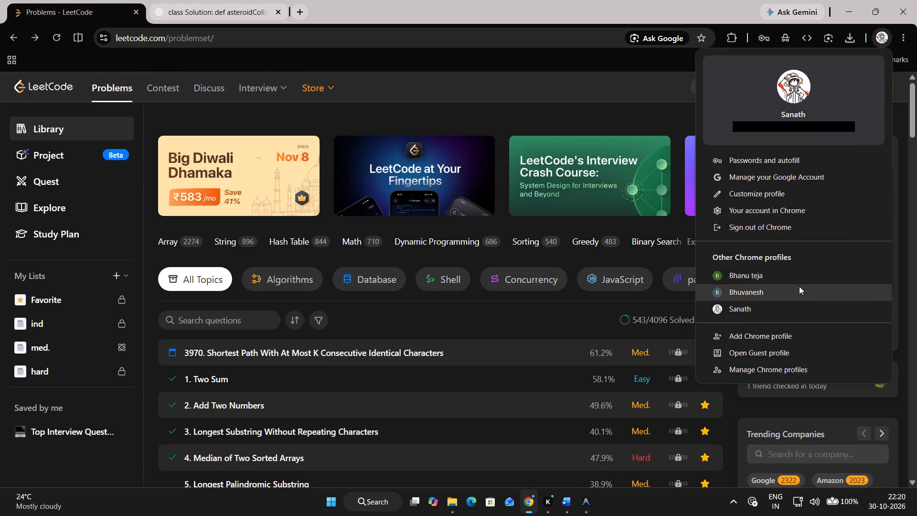
{"action": "left_click", "coordinate": [799, 286]}
{"action": "left_click", "coordinate": [905, 38]}
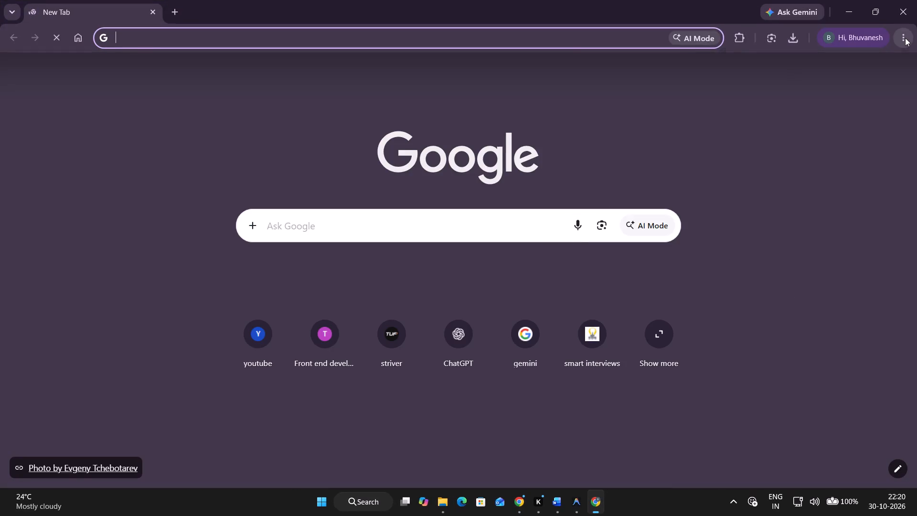
{"action": "left_click", "coordinate": [752, 169]}
{"action": "left_click", "coordinate": [612, 170]}
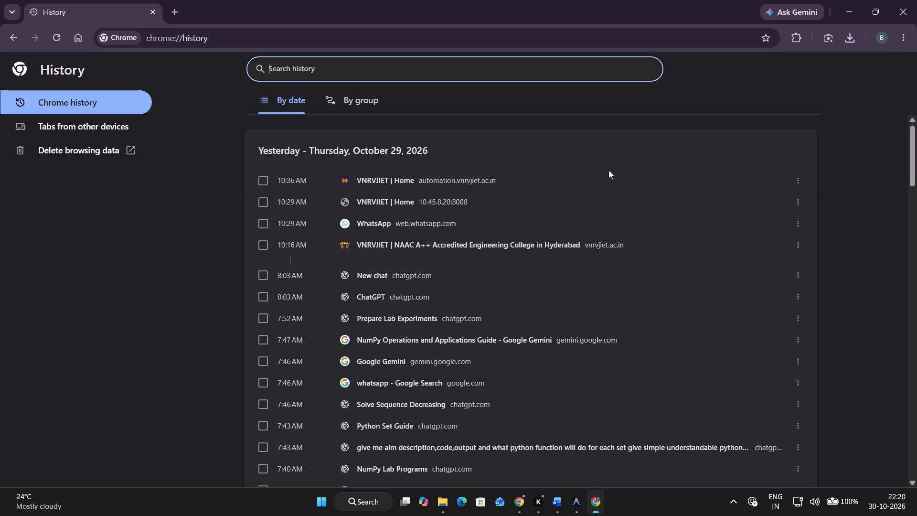
{"action": "scroll", "coordinate": [607, 172], "scroll_direction": "down", "scroll_amount": 2}
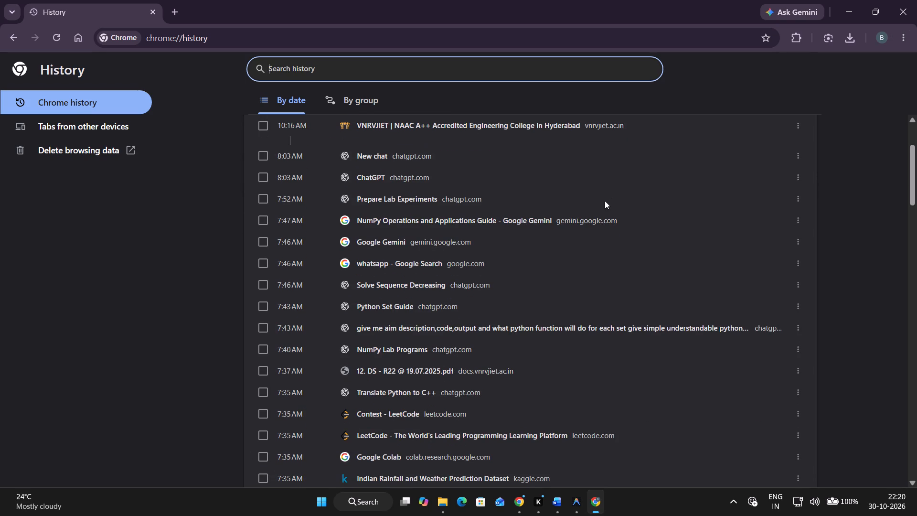
{"action": "scroll", "coordinate": [602, 204], "scroll_direction": "down", "scroll_amount": 1}
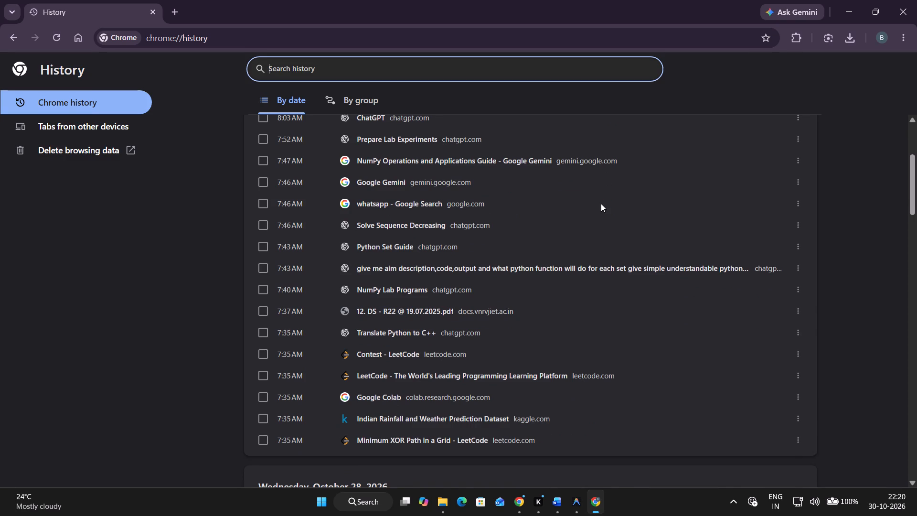
{"action": "scroll", "coordinate": [601, 204], "scroll_direction": "down", "scroll_amount": 7}
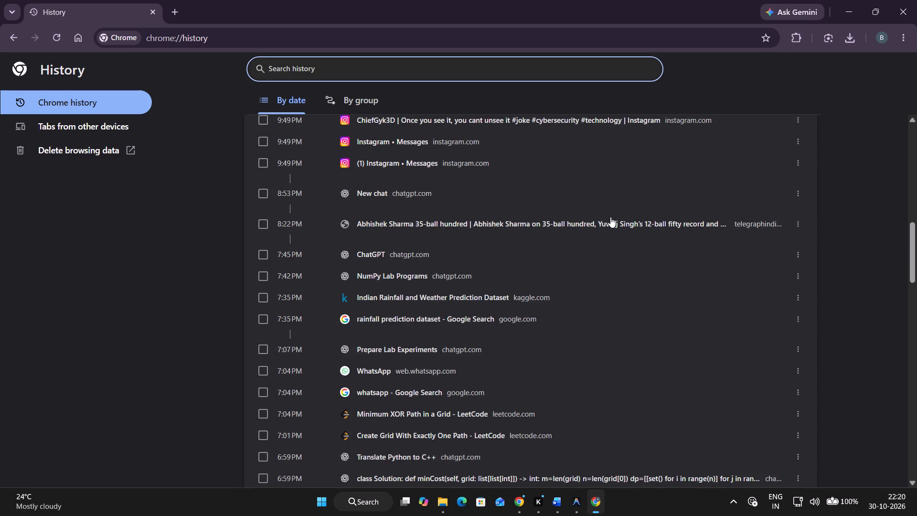
{"action": "scroll", "coordinate": [608, 220], "scroll_direction": "down", "scroll_amount": 8}
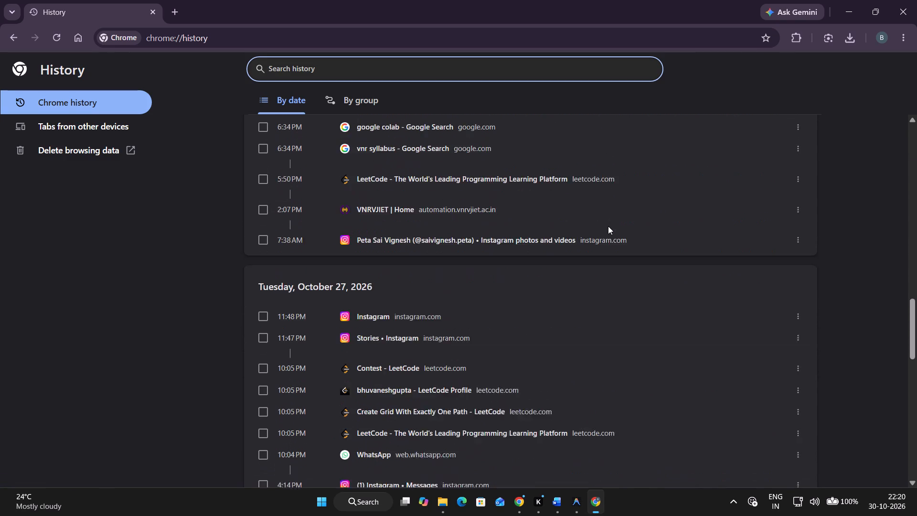
{"action": "scroll", "coordinate": [608, 226], "scroll_direction": "down", "scroll_amount": 8}
{"action": "left_click", "coordinate": [916, 0]}
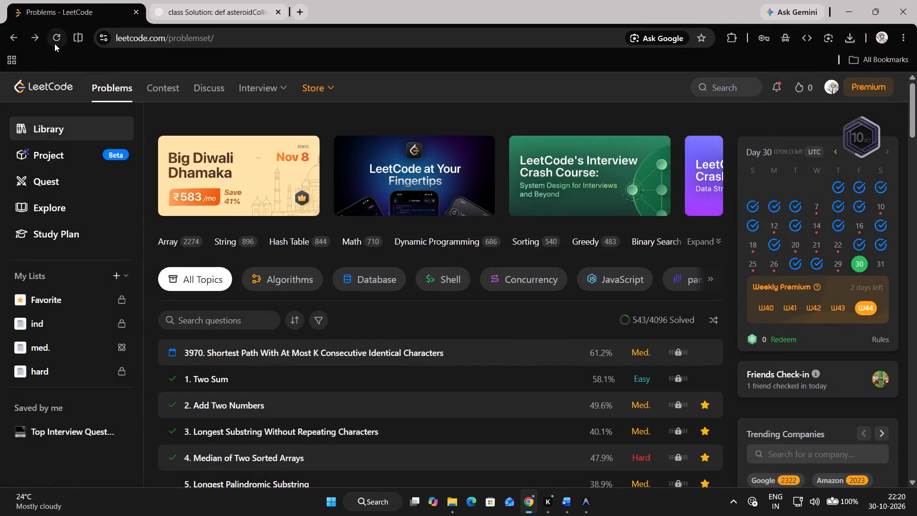
Reopen the same second Chrome profile, check the most recent entries on its full history page, and close its window.
{"action": "left_click", "coordinate": [54, 43]}
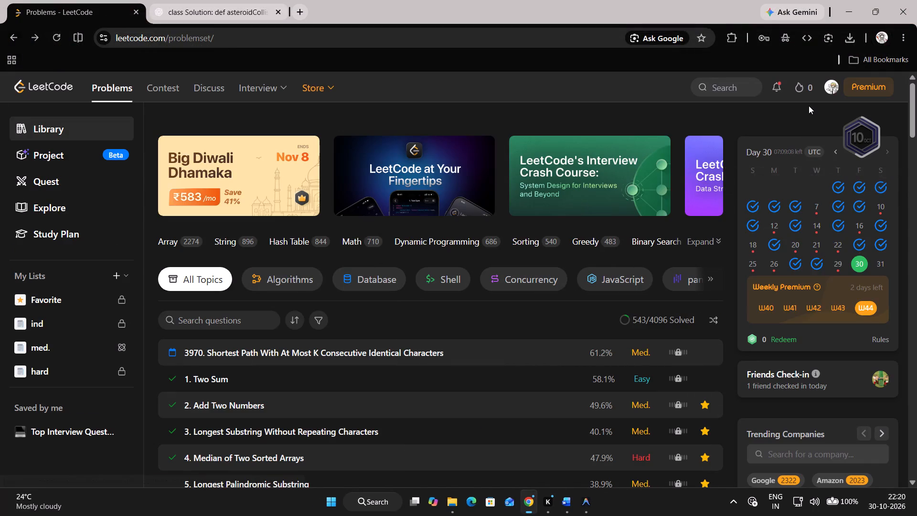
{"action": "left_click", "coordinate": [882, 42]}
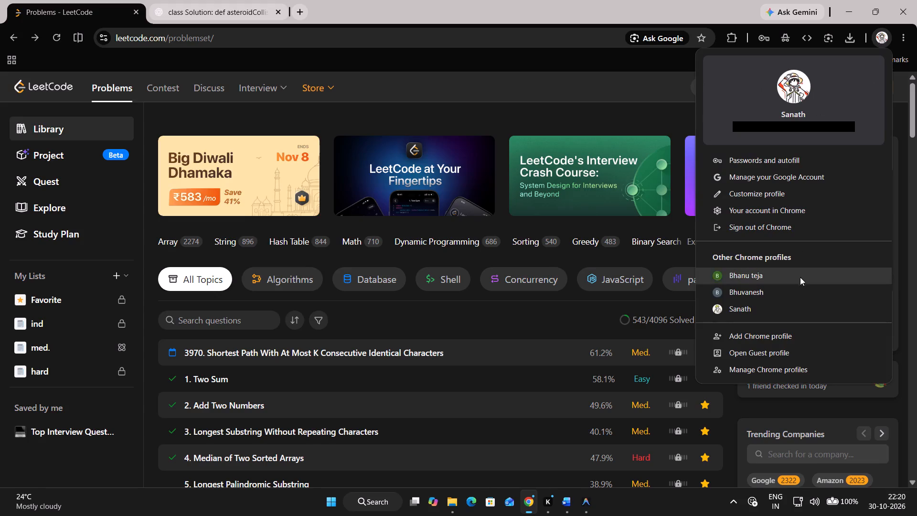
{"action": "left_click", "coordinate": [801, 290]}
{"action": "left_click", "coordinate": [862, 42]}
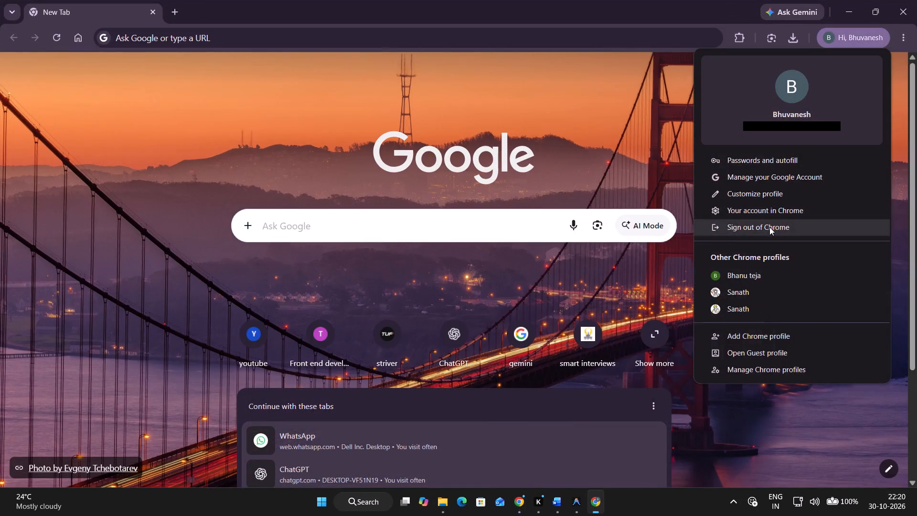
{"action": "left_click", "coordinate": [890, 167]}
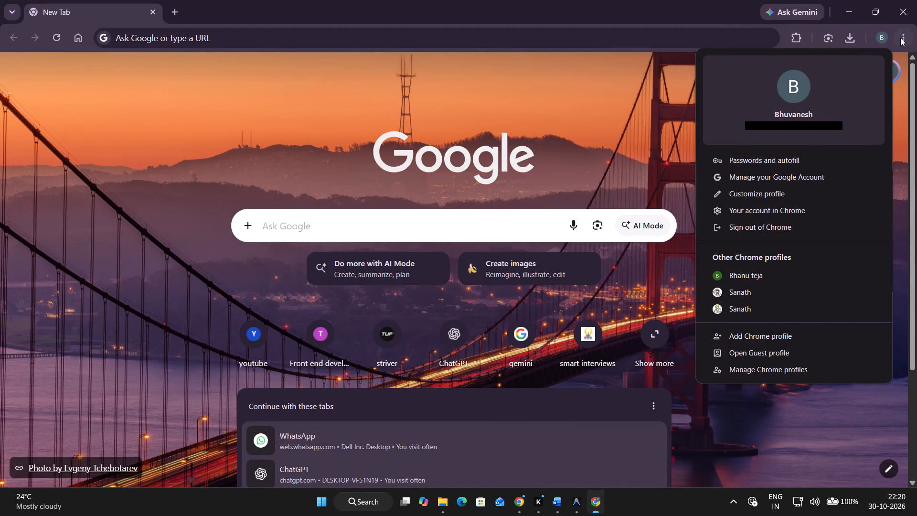
{"action": "left_click", "coordinate": [899, 44]}
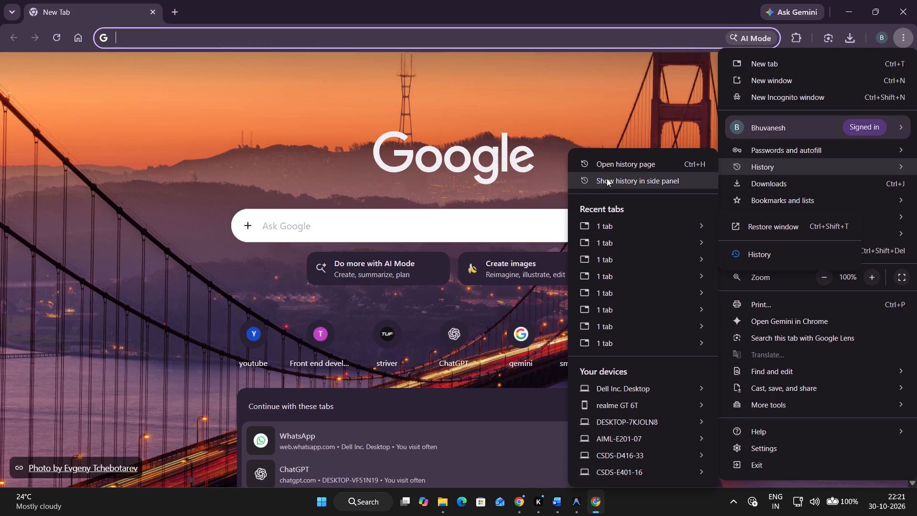
{"action": "left_click", "coordinate": [615, 160]}
{"action": "scroll", "coordinate": [330, 188], "scroll_direction": "up", "scroll_amount": 7}
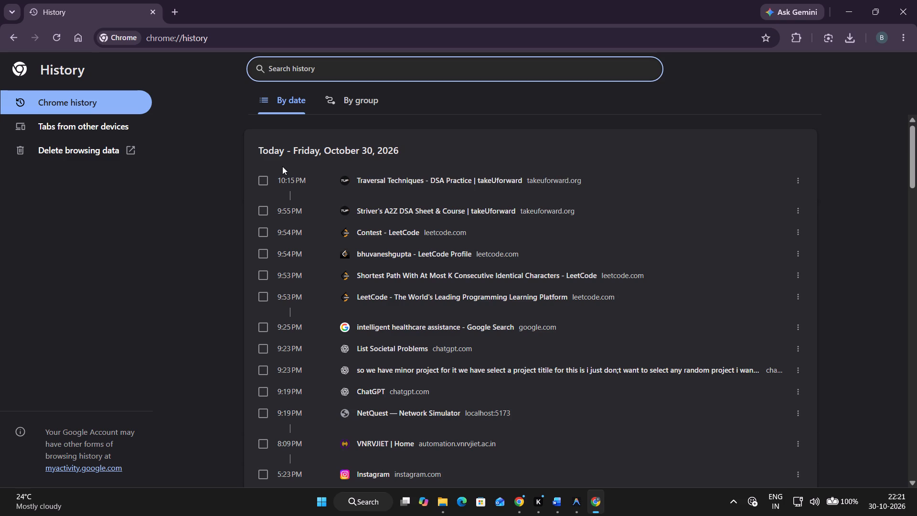
{"action": "left_click", "coordinate": [916, 0]}
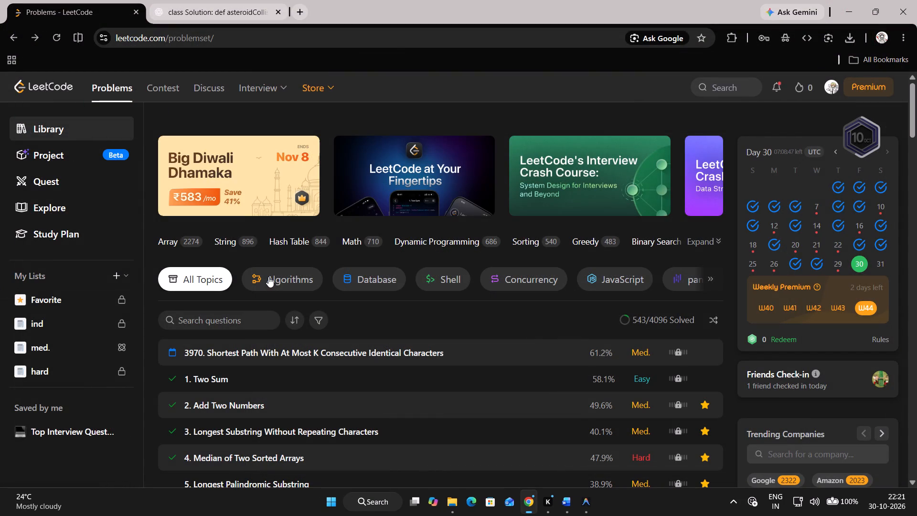
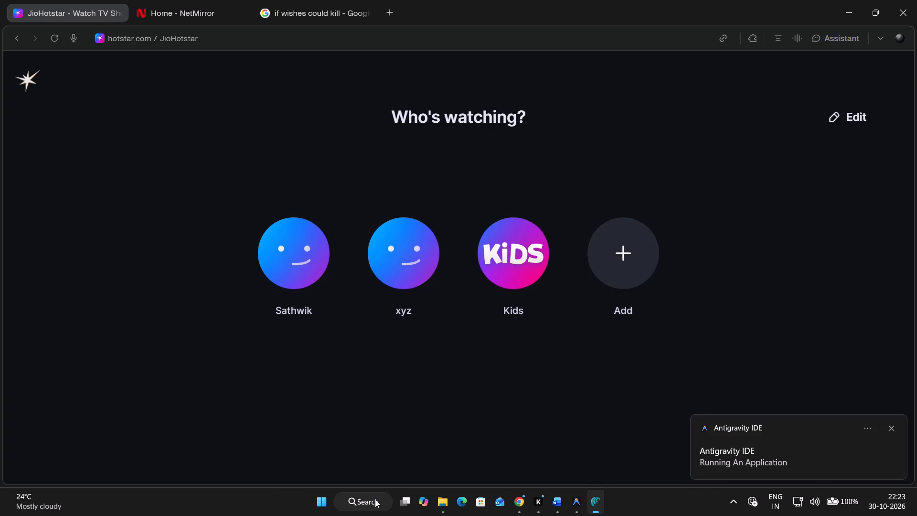
{"action": "left_click", "coordinate": [373, 246]}
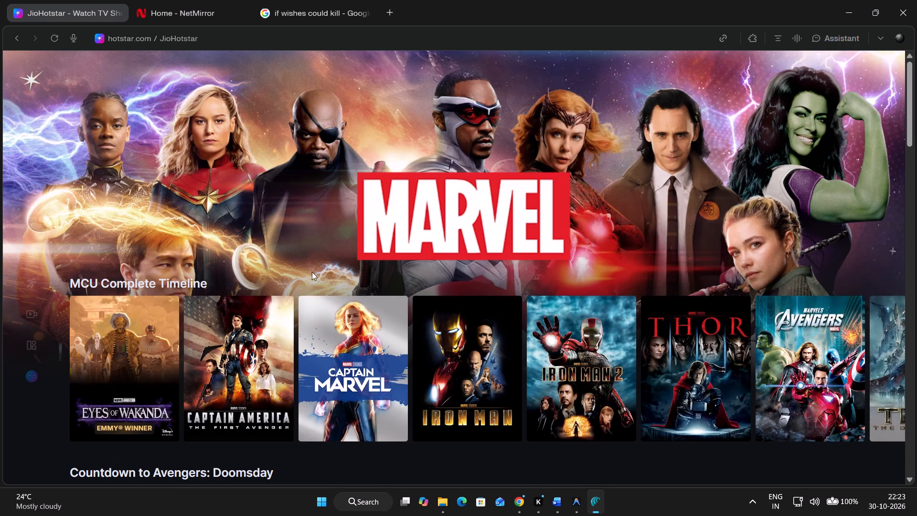
{"action": "scroll", "coordinate": [109, 306], "scroll_direction": "up", "scroll_amount": 8}
{"action": "scroll", "coordinate": [114, 307], "scroll_direction": "down", "scroll_amount": 8}
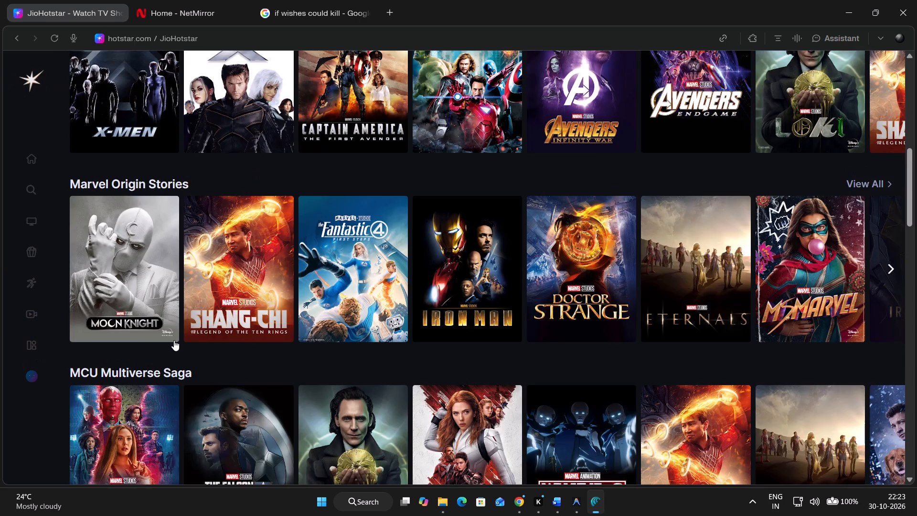
{"action": "scroll", "coordinate": [218, 355], "scroll_direction": "up", "scroll_amount": 8}
{"action": "left_click", "coordinate": [35, 163]}
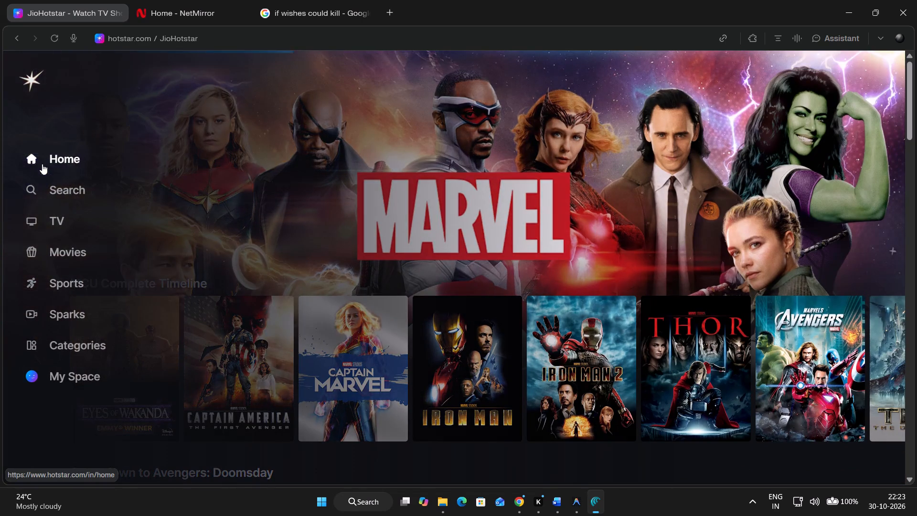
Examine the New on JioHotstar titles and the remaining rows of the home page down to its footer.
{"action": "scroll", "coordinate": [450, 382], "scroll_direction": "down", "scroll_amount": 8}
{"action": "scroll", "coordinate": [453, 382], "scroll_direction": "up", "scroll_amount": 4}
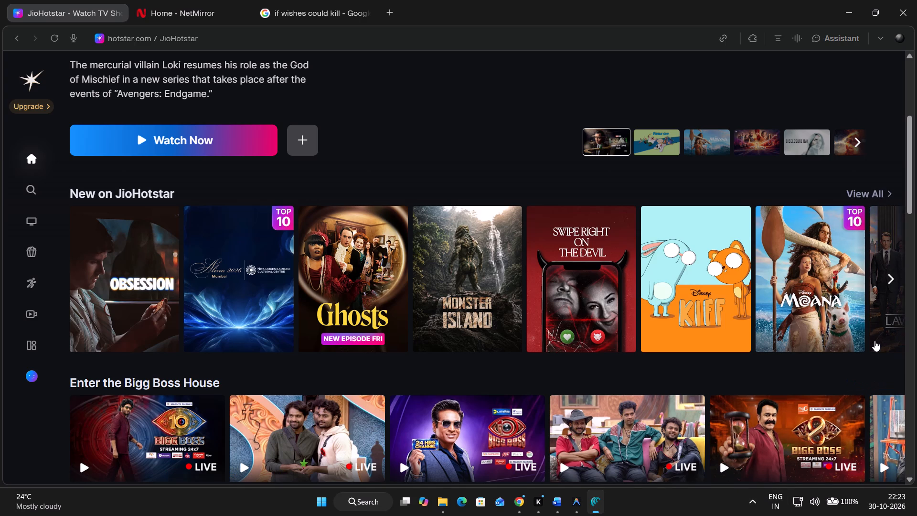
{"action": "left_click", "coordinate": [890, 282]}
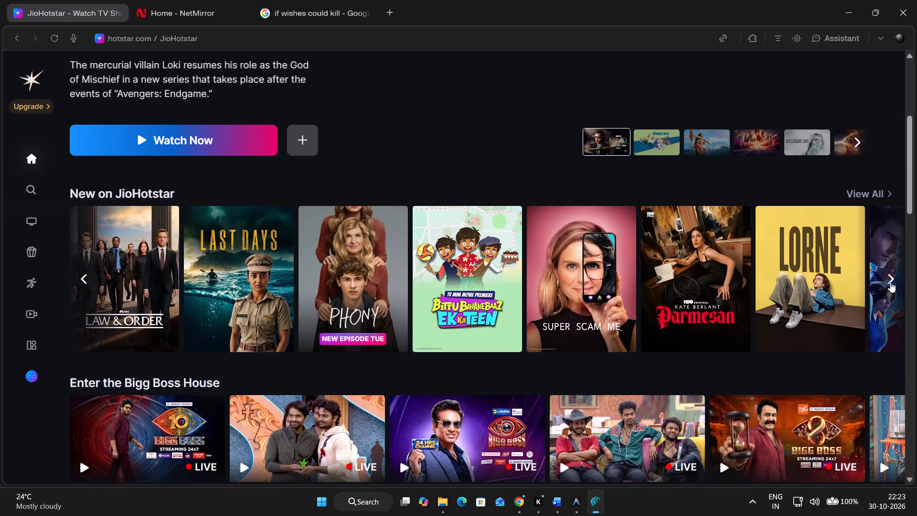
{"action": "left_click", "coordinate": [890, 282]}
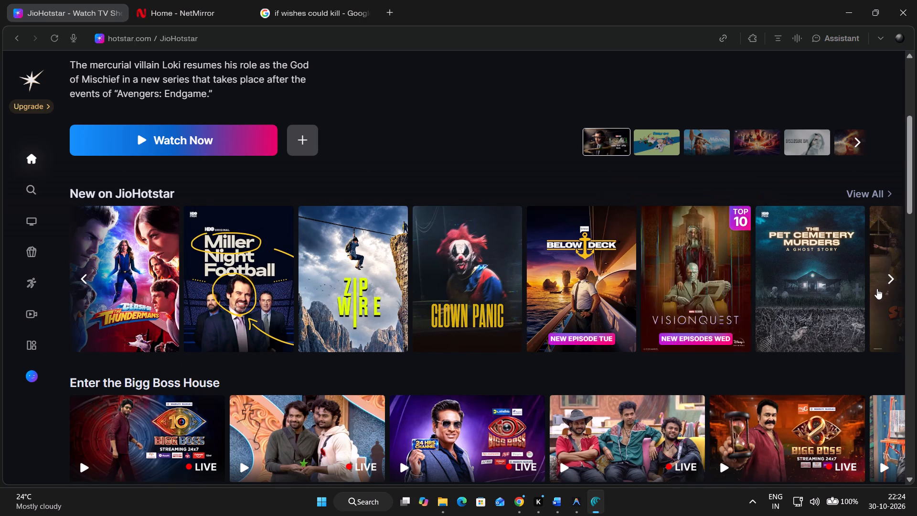
{"action": "left_click", "coordinate": [888, 279]}
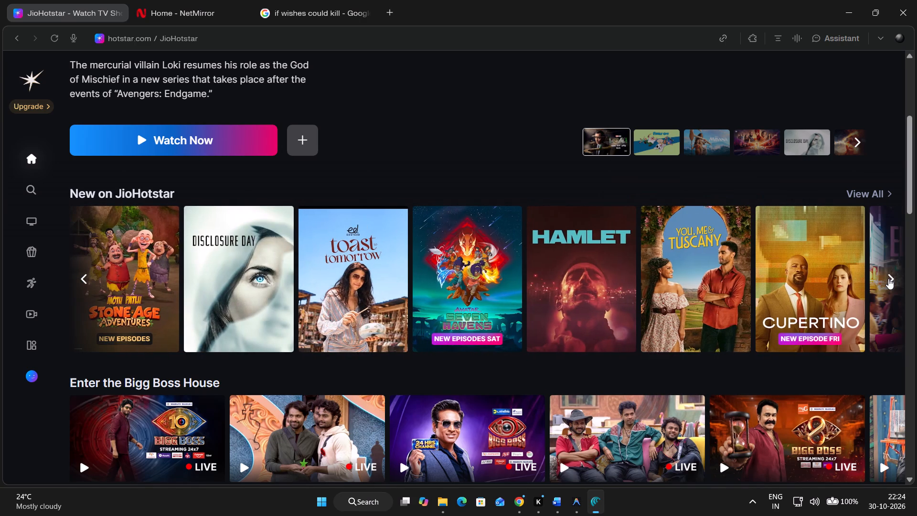
{"action": "left_click", "coordinate": [888, 280]}
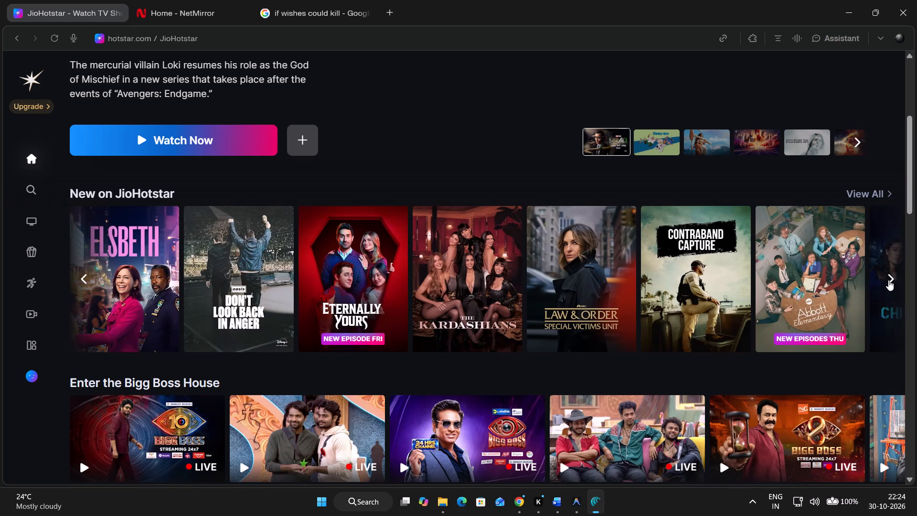
{"action": "left_click", "coordinate": [890, 281]}
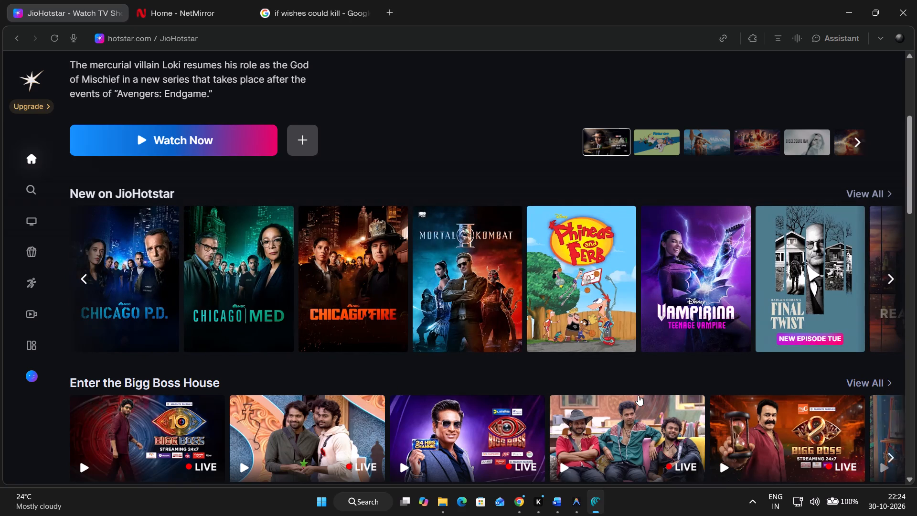
{"action": "scroll", "coordinate": [636, 405], "scroll_direction": "down", "scroll_amount": 8}
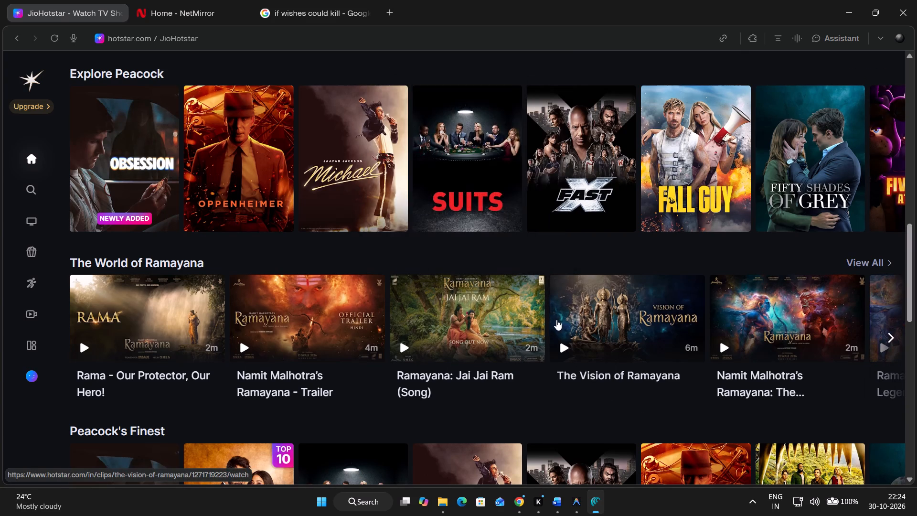
{"action": "scroll", "coordinate": [556, 320], "scroll_direction": "down", "scroll_amount": 7}
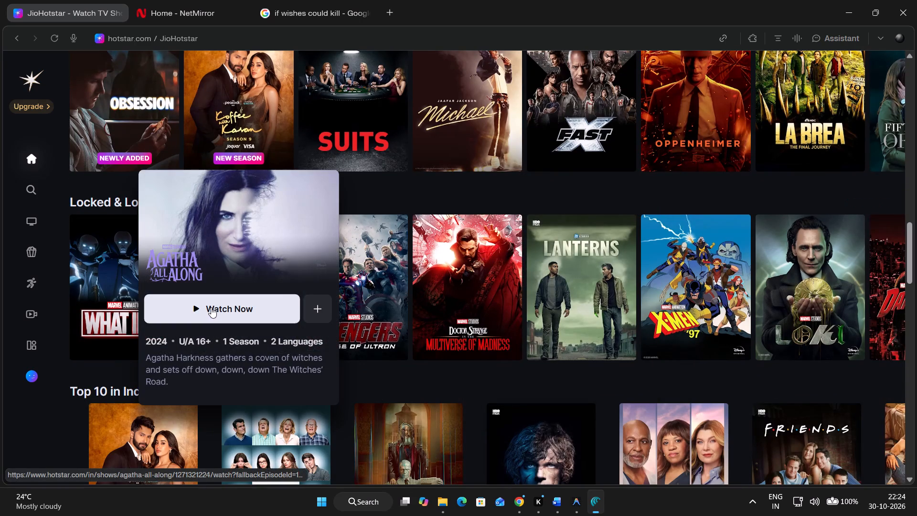
{"action": "scroll", "coordinate": [229, 372], "scroll_direction": "down", "scroll_amount": 7}
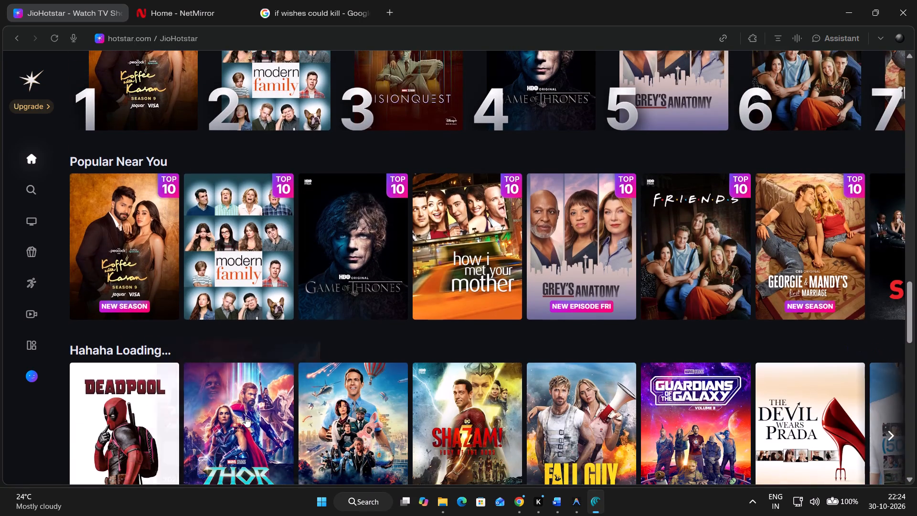
{"action": "scroll", "coordinate": [246, 417], "scroll_direction": "down", "scroll_amount": 17}
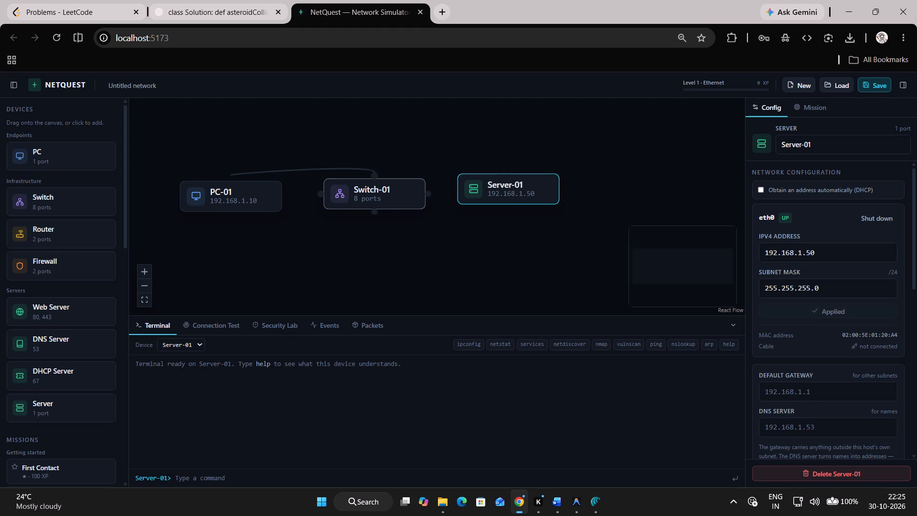
{"action": "left_click_drag", "start_coordinate": [427, 193], "coordinate": [454, 192]}
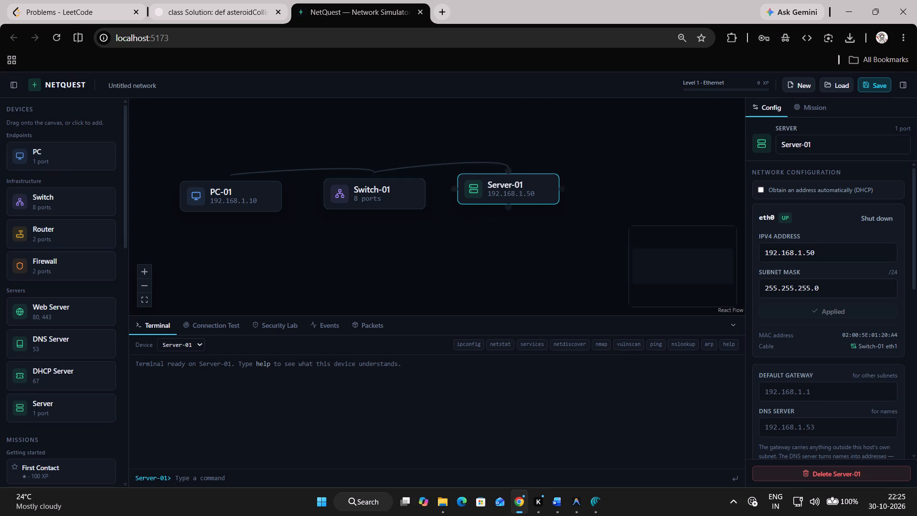
{"action": "left_click_drag", "start_coordinate": [340, 193], "coordinate": [342, 214]}
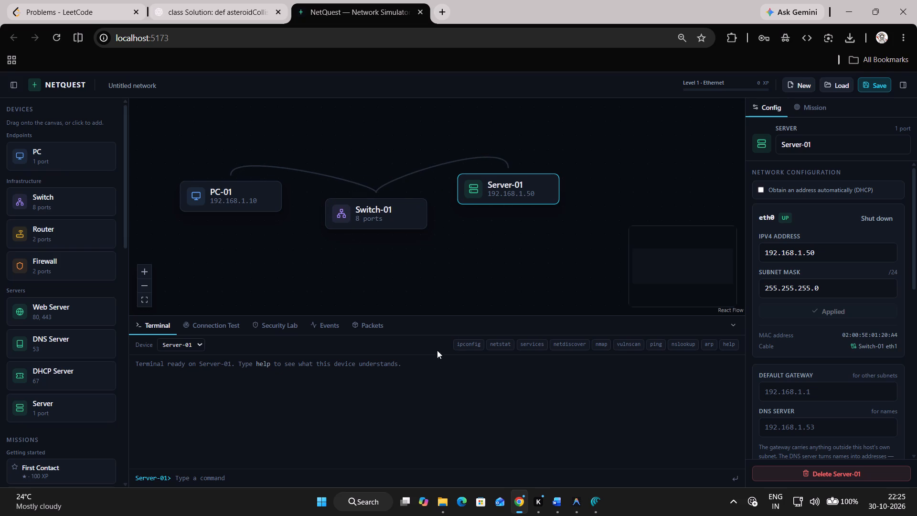
Run ipconfig in PC-01's terminal.
{"action": "left_click", "coordinate": [462, 347]}
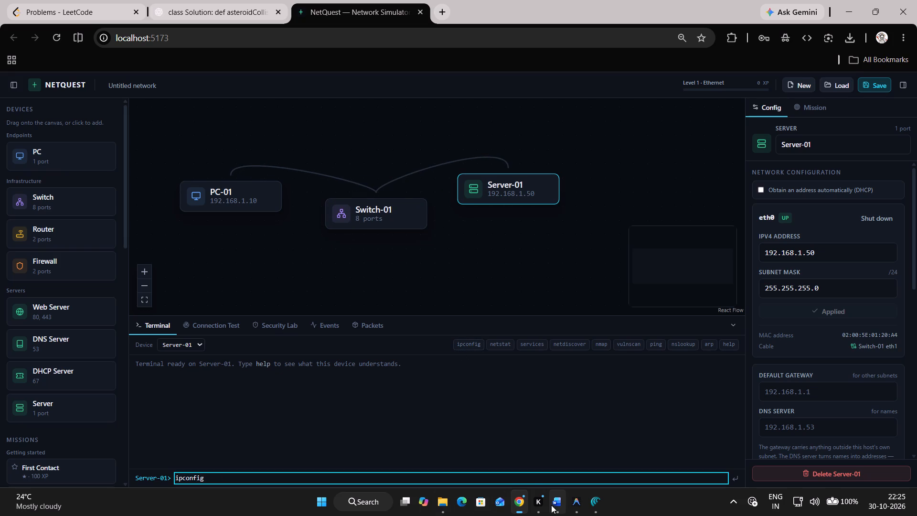
{"action": "left_click", "coordinate": [269, 203]}
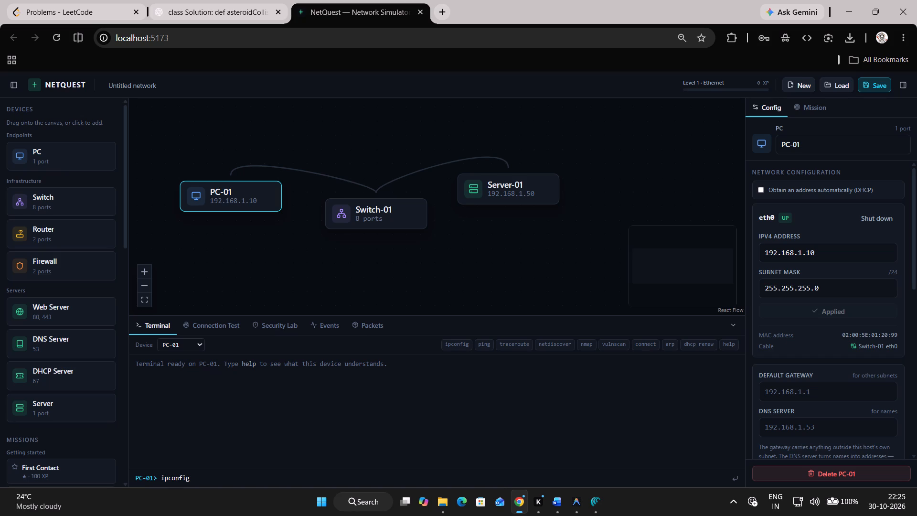
{"action": "left_click", "coordinate": [354, 481]}
{"action": "key", "text": "Return"}
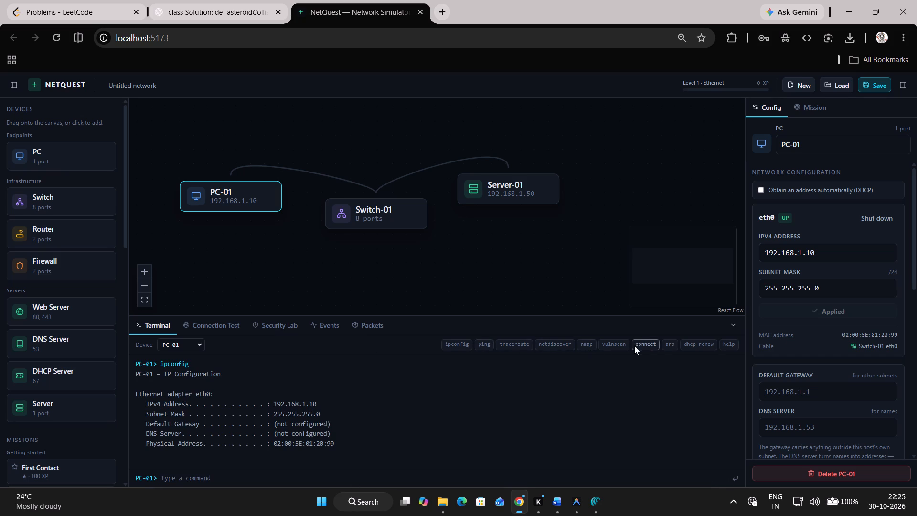
Run an nmap scan of 192.168.1.10 from PC-01's terminal and play the packet animation at 4× speed.
{"action": "left_click", "coordinate": [586, 345]}
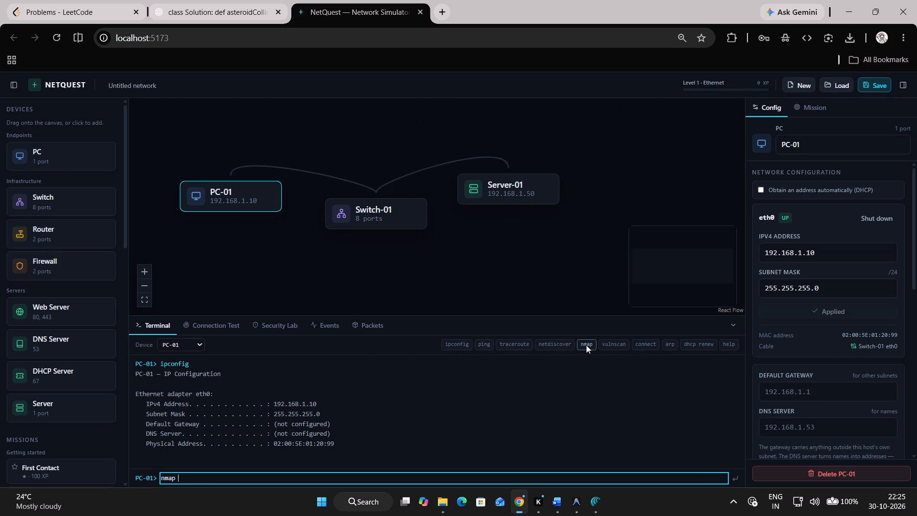
{"action": "key", "text": "ctrl+v"}
{"action": "key", "text": "Return"}
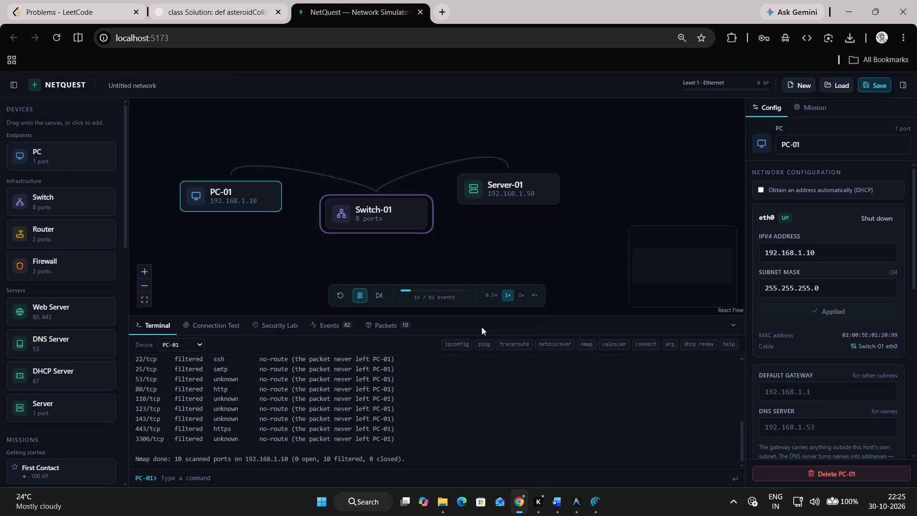
{"action": "left_click", "coordinate": [536, 298]}
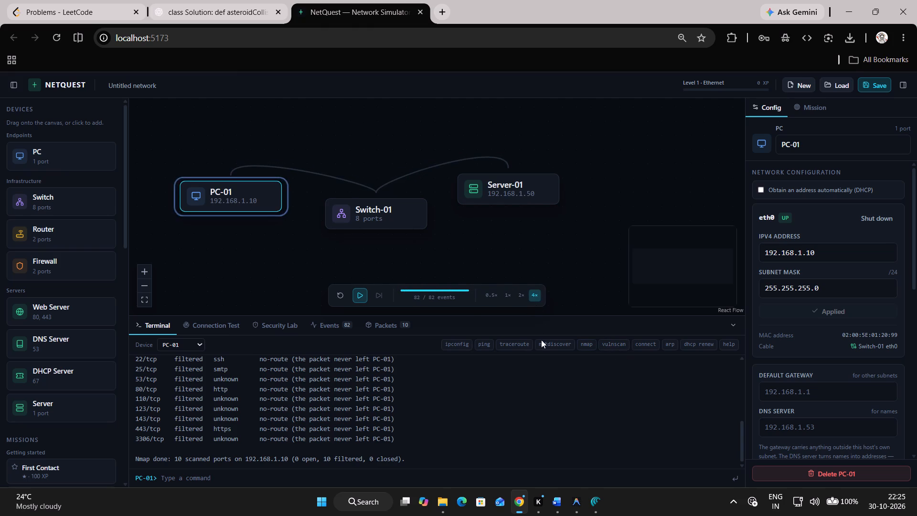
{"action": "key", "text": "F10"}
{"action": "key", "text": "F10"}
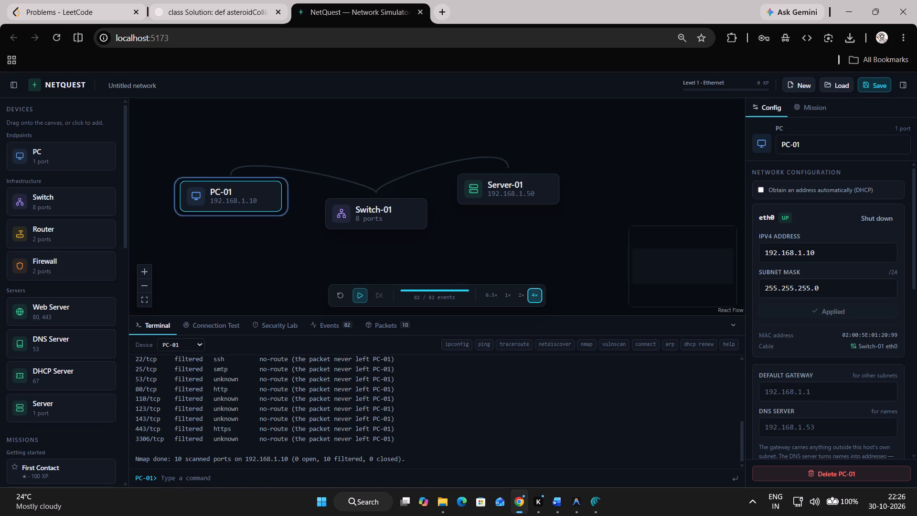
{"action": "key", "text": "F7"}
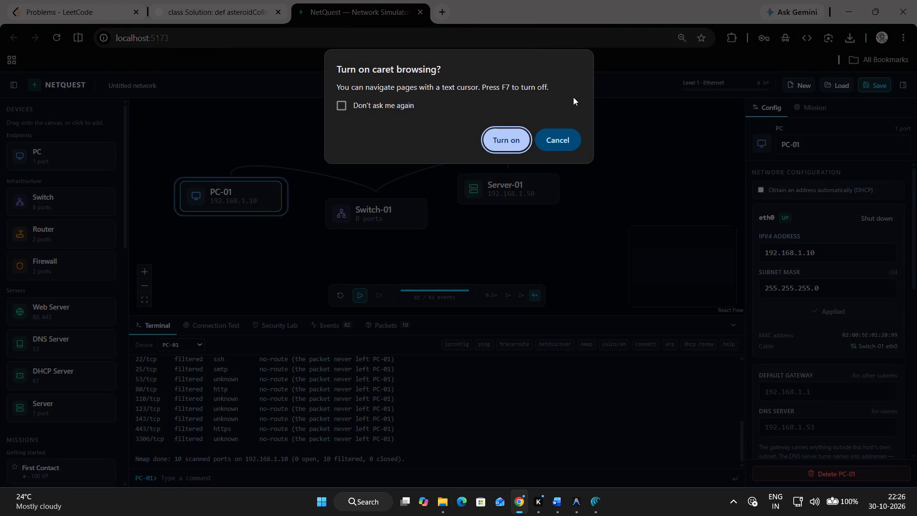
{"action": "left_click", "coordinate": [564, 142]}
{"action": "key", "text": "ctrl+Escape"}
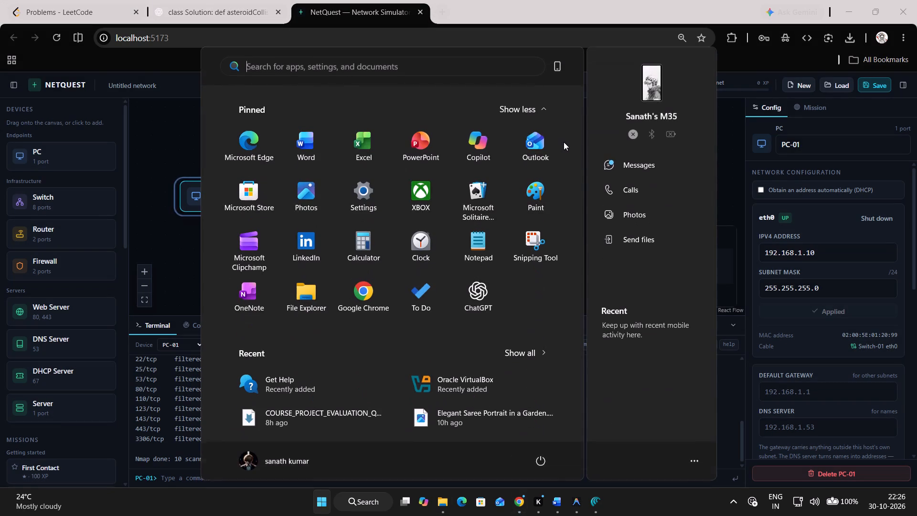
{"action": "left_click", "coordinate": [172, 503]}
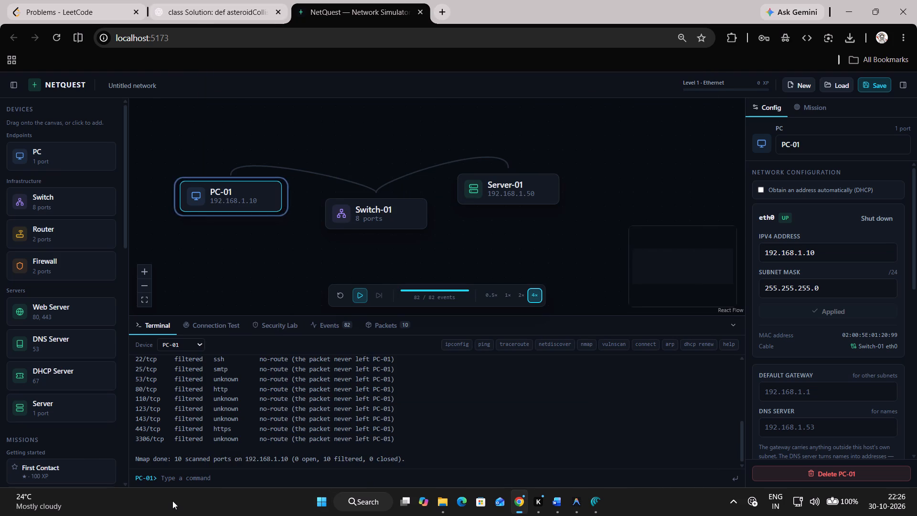
Capture a screenshot of the full NetQuest page area, leaving out the browser bars and the taskbar.
{"action": "key", "text": "Print"}
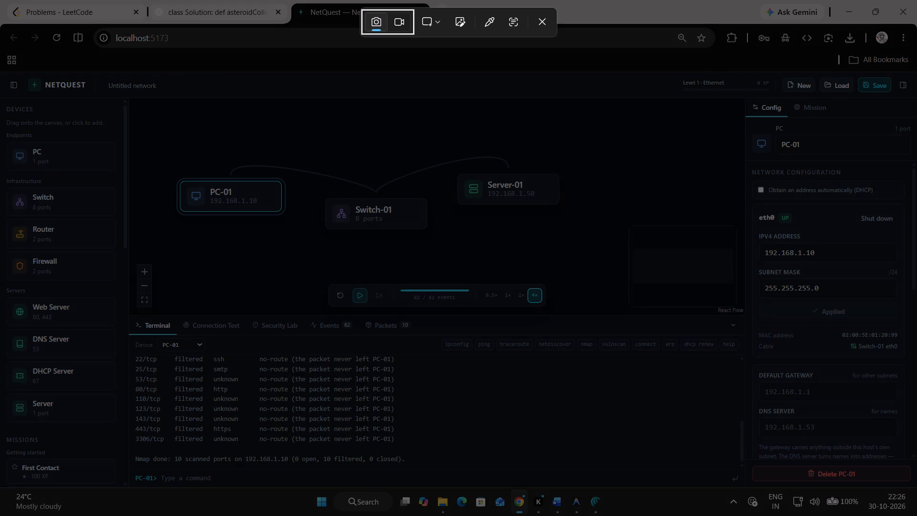
{"action": "left_click_drag", "start_coordinate": [0, 75], "coordinate": [916, 480]}
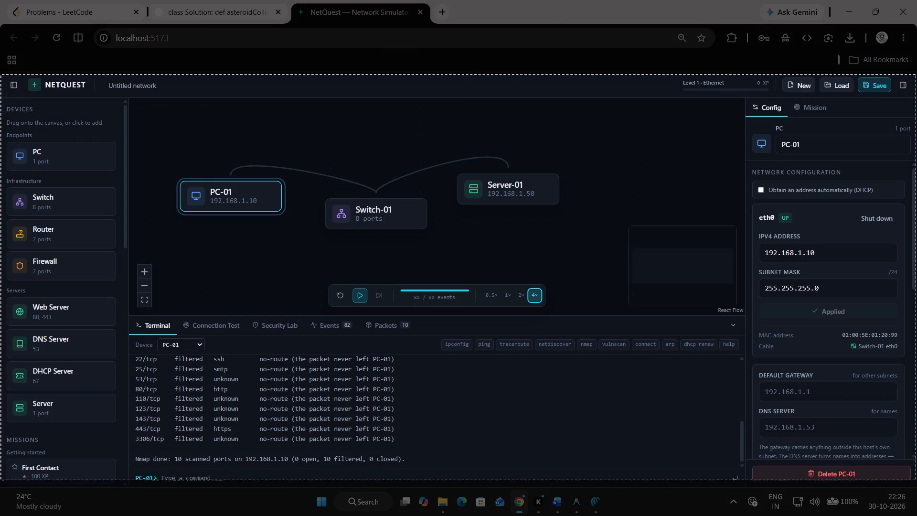
{"action": "left_click_drag", "start_coordinate": [916, 480], "coordinate": [916, 485]}
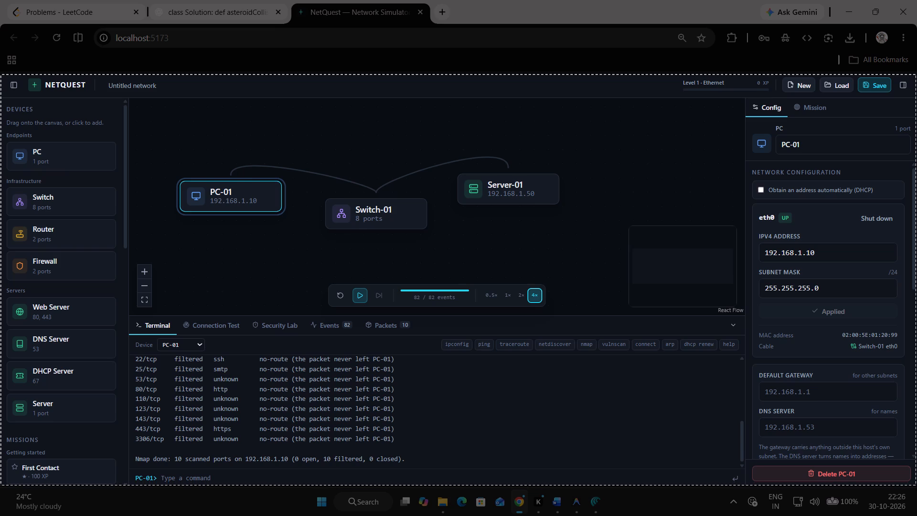
{"action": "left_click_drag", "start_coordinate": [916, 485], "coordinate": [916, 487]}
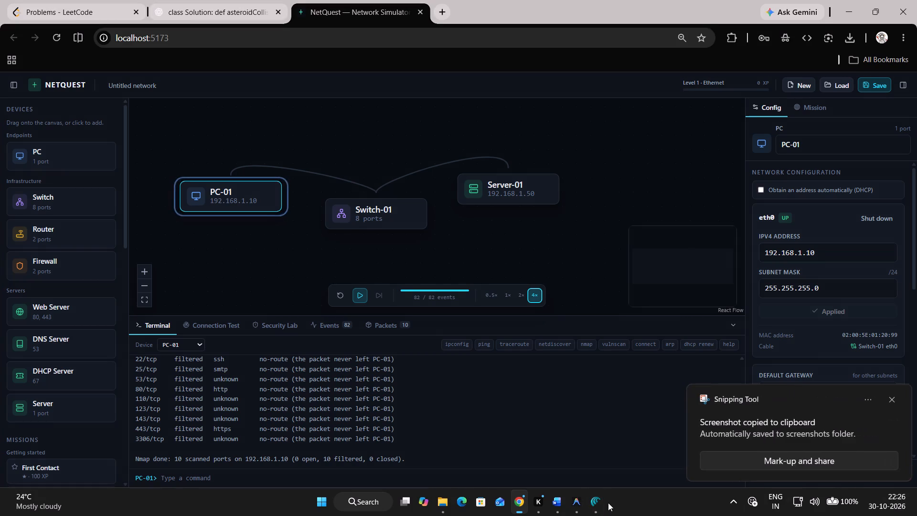
Switch to the Word report and paste the screenshot above the Figure 3.1 caption in section 3.5 Prototype Output.
{"action": "left_click", "coordinate": [558, 507]}
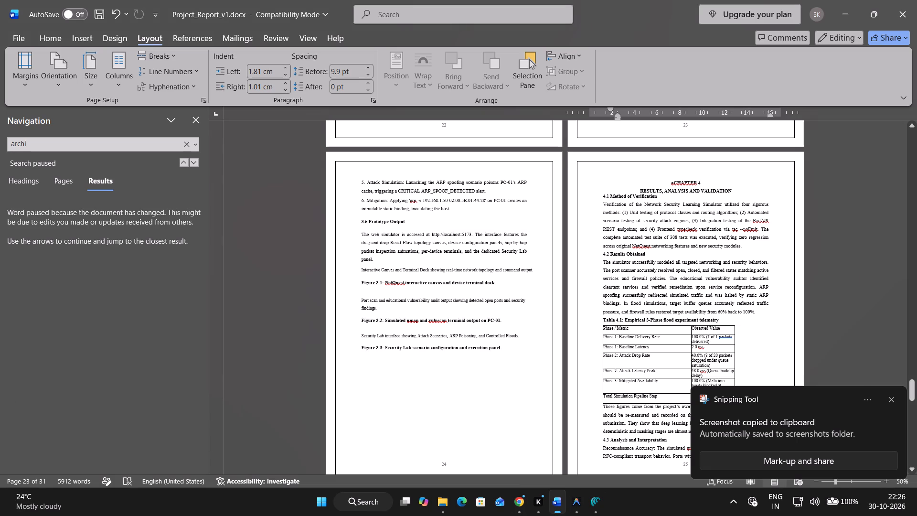
{"action": "scroll", "coordinate": [515, 387], "scroll_direction": "up", "scroll_amount": 5}
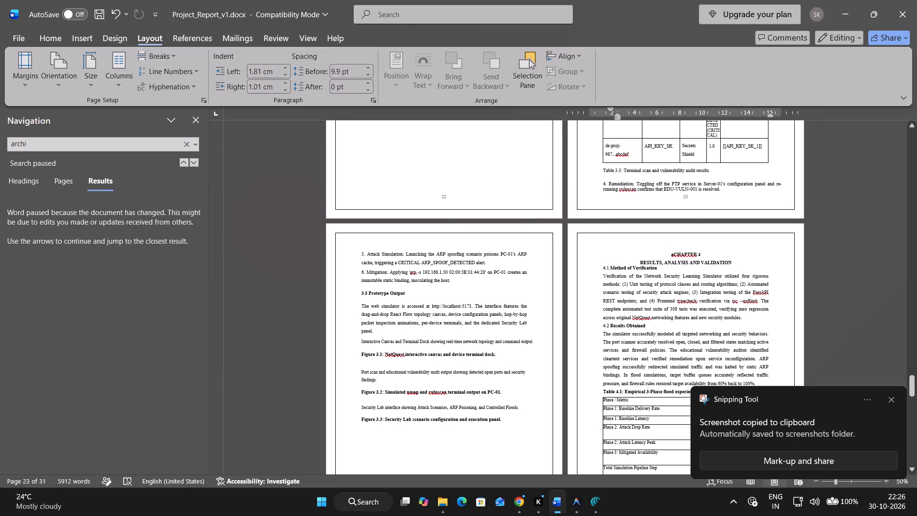
{"action": "left_click", "coordinate": [539, 344]}
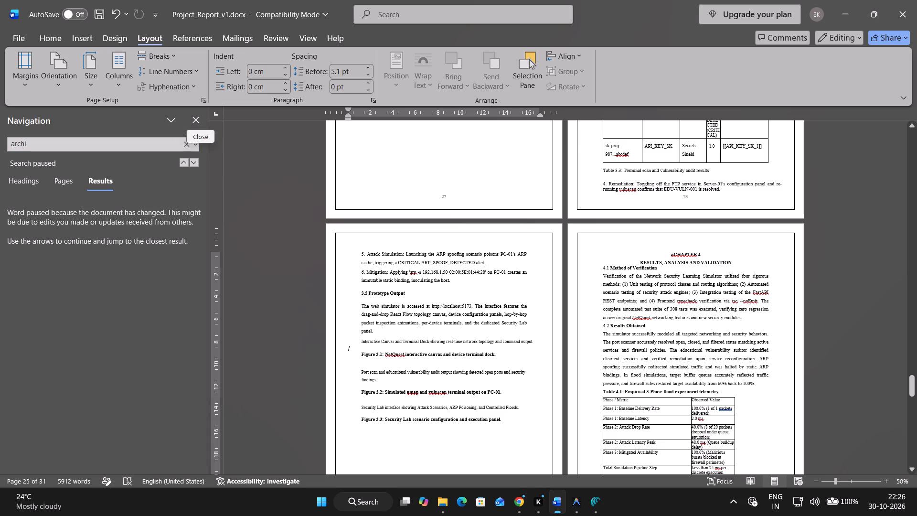
{"action": "key", "text": "ctrl+v"}
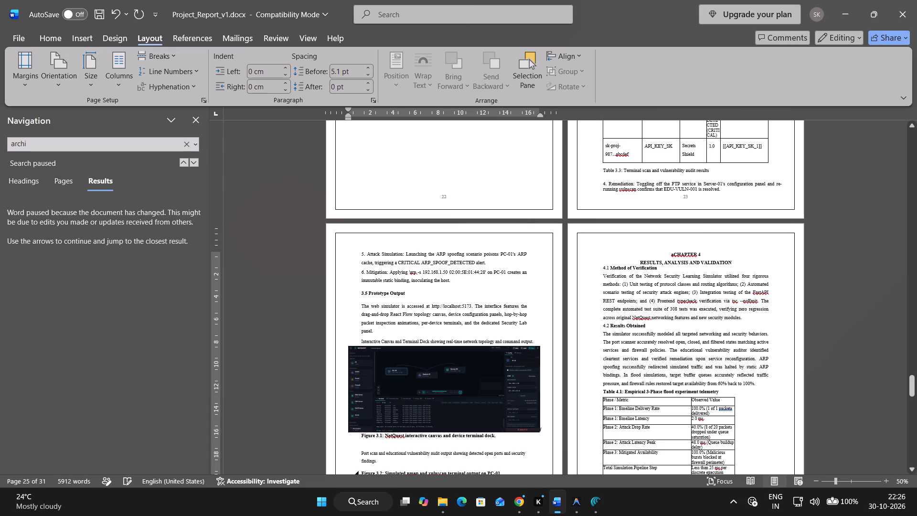
Shrink the pasted Figure 3.1 screenshot proportionally to about 12 cm wide and centre it on the page.
{"action": "left_click", "coordinate": [438, 398]}
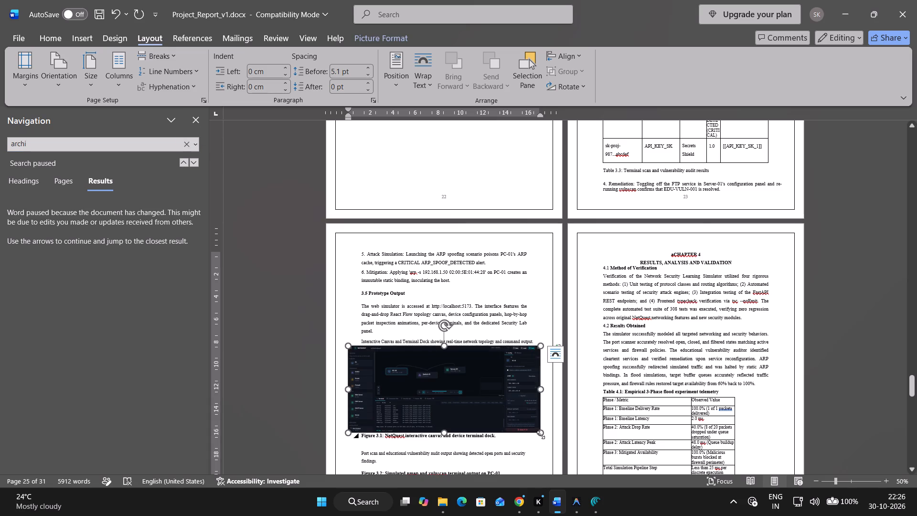
{"action": "left_click_drag", "start_coordinate": [541, 435], "coordinate": [487, 397]}
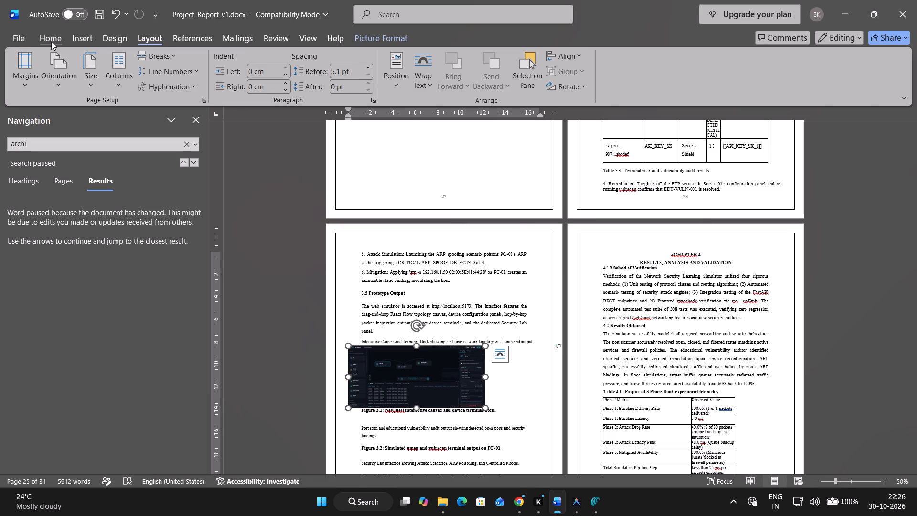
{"action": "left_click", "coordinate": [51, 42]}
{"action": "left_click", "coordinate": [320, 82]}
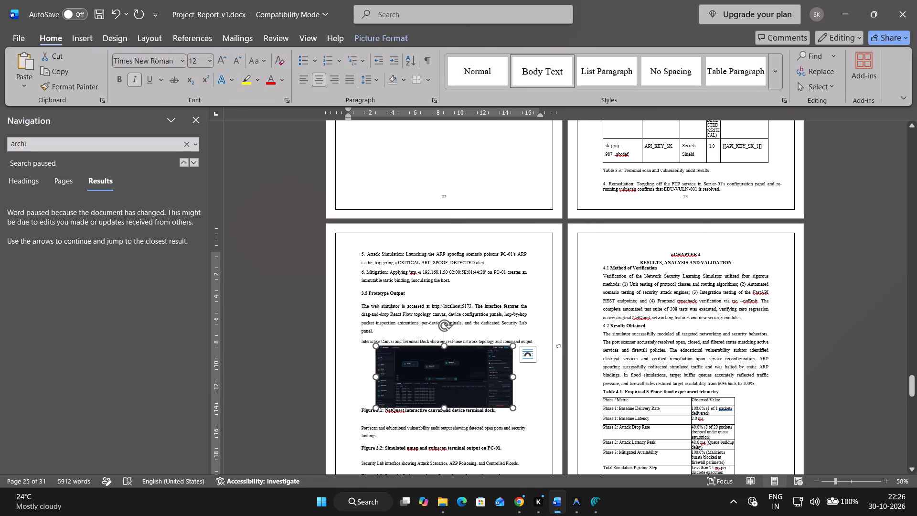
{"action": "left_click", "coordinate": [817, 342]}
Examine the placement of the Figure 3.1 screenshot and the remaining figure captions in section 3.5 Prototype Output.
{"action": "scroll", "coordinate": [493, 418], "scroll_direction": "up", "scroll_amount": 7}
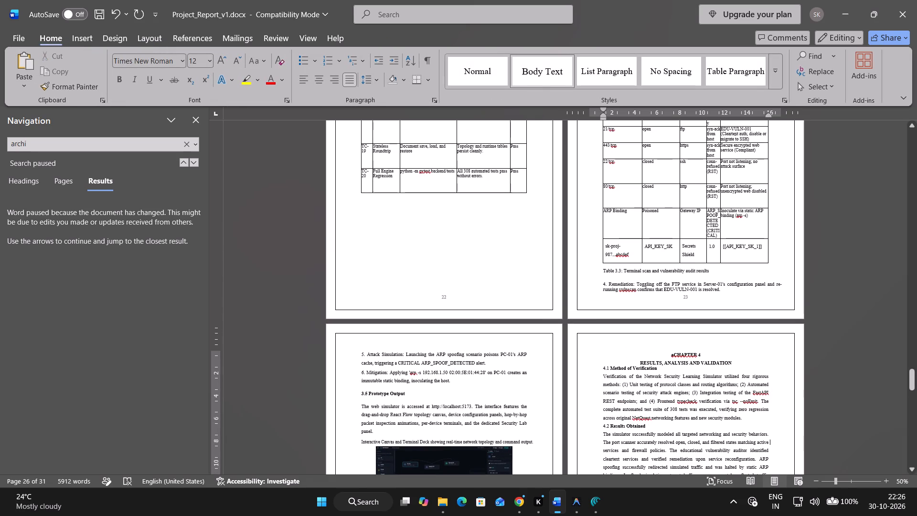
{"action": "scroll", "coordinate": [893, 328], "scroll_direction": "up", "scroll_amount": 5}
{"action": "scroll", "coordinate": [704, 386], "scroll_direction": "down", "scroll_amount": 8, "text": "ctrl"}
{"action": "scroll", "coordinate": [721, 400], "scroll_direction": "up", "scroll_amount": 16, "text": "ctrl"}
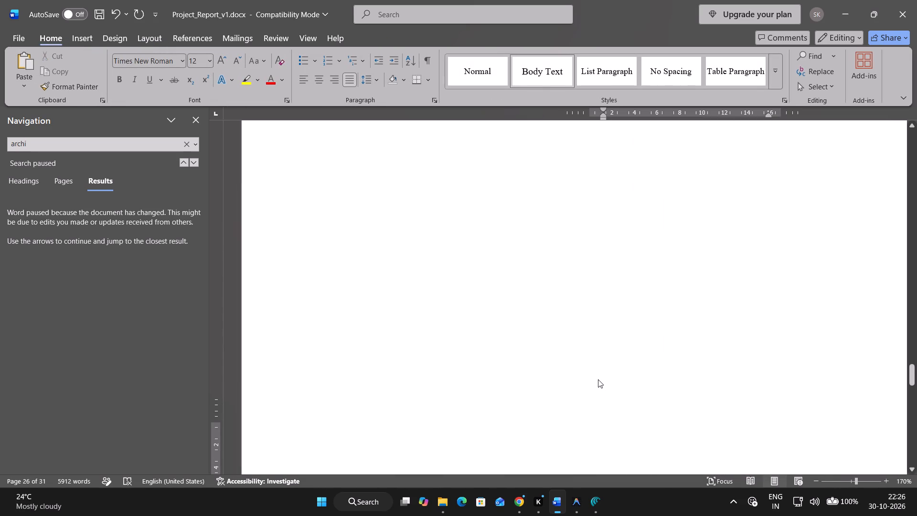
{"action": "scroll", "coordinate": [609, 341], "scroll_direction": "down", "scroll_amount": 7}
{"action": "scroll", "coordinate": [601, 344], "scroll_direction": "down", "scroll_amount": 8, "text": "ctrl"}
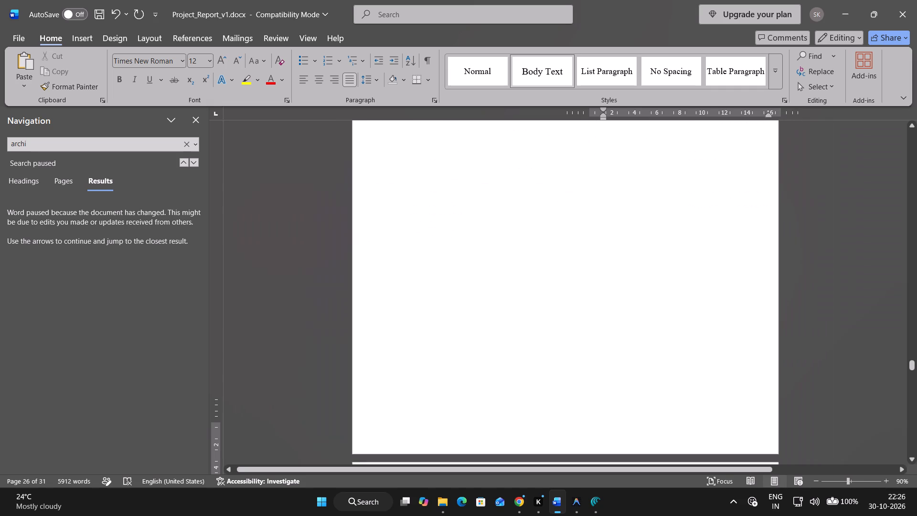
{"action": "scroll", "coordinate": [604, 344], "scroll_direction": "down", "scroll_amount": 20}
{"action": "scroll", "coordinate": [604, 344], "scroll_direction": "down", "scroll_amount": 14}
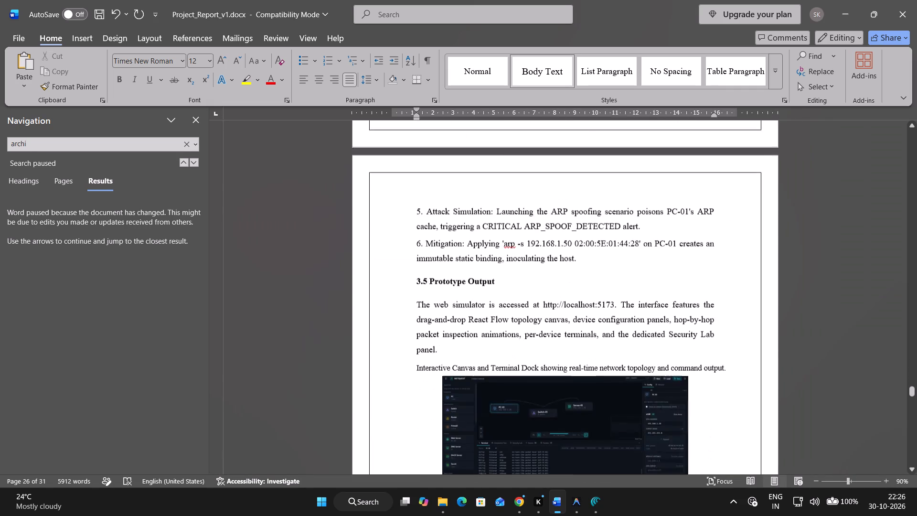
{"action": "scroll", "coordinate": [600, 375], "scroll_direction": "down", "scroll_amount": 7}
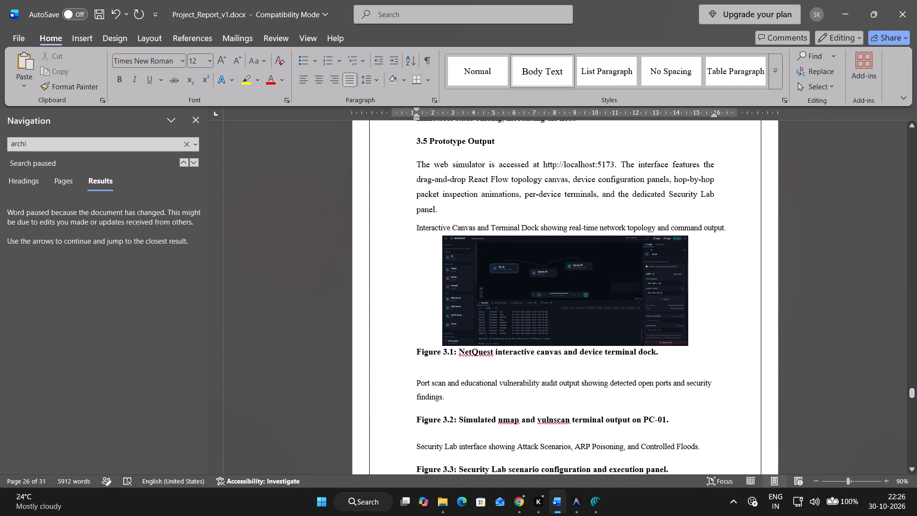
{"action": "scroll", "coordinate": [659, 333], "scroll_direction": "up", "scroll_amount": 2}
{"action": "scroll", "coordinate": [659, 332], "scroll_direction": "up", "scroll_amount": 3, "text": "ctrl"}
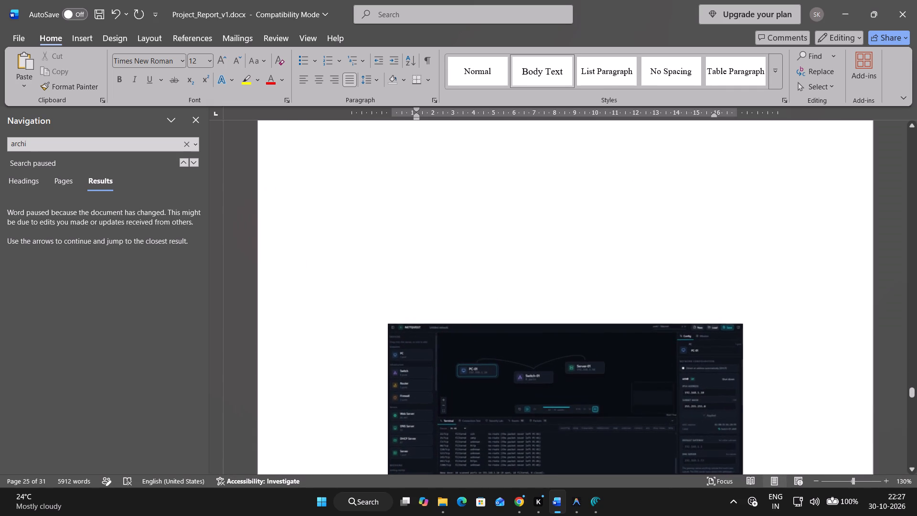
{"action": "scroll", "coordinate": [659, 332], "scroll_direction": "down", "scroll_amount": 3, "text": "ctrl"}
{"action": "scroll", "coordinate": [693, 388], "scroll_direction": "down", "scroll_amount": 2}
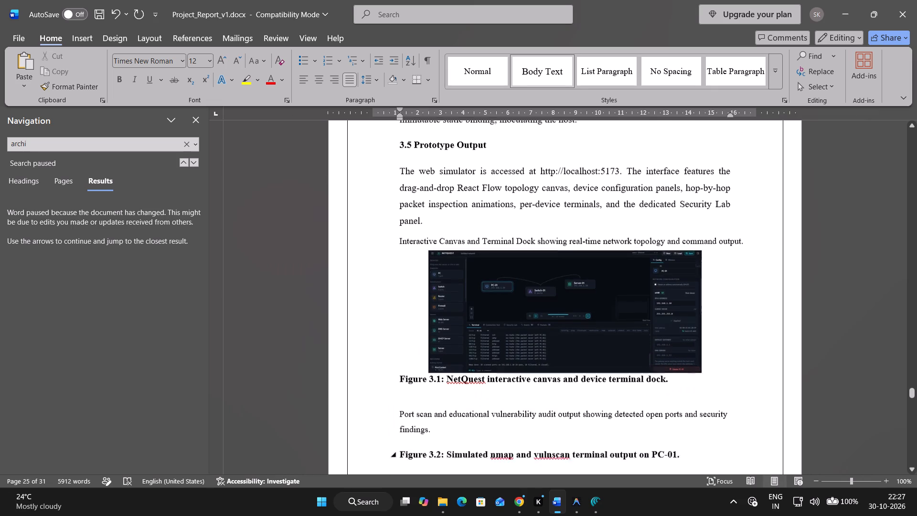
Examine the descriptions and captions of Figures 3.1 to 3.3 in section 3.5 to see which screenshots are needed.
{"action": "scroll", "coordinate": [693, 388], "scroll_direction": "down", "scroll_amount": 12}
{"action": "scroll", "coordinate": [693, 399], "scroll_direction": "up", "scroll_amount": 7}
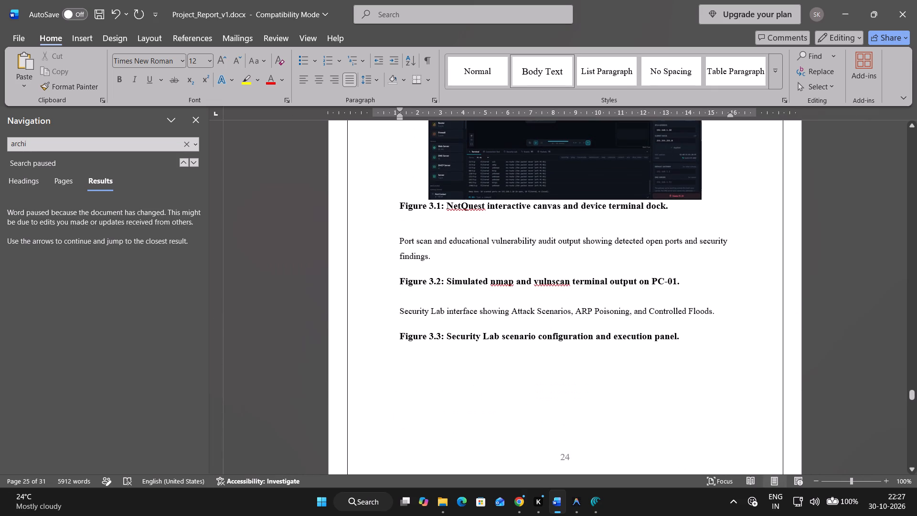
{"action": "scroll", "coordinate": [536, 355], "scroll_direction": "up", "scroll_amount": 6}
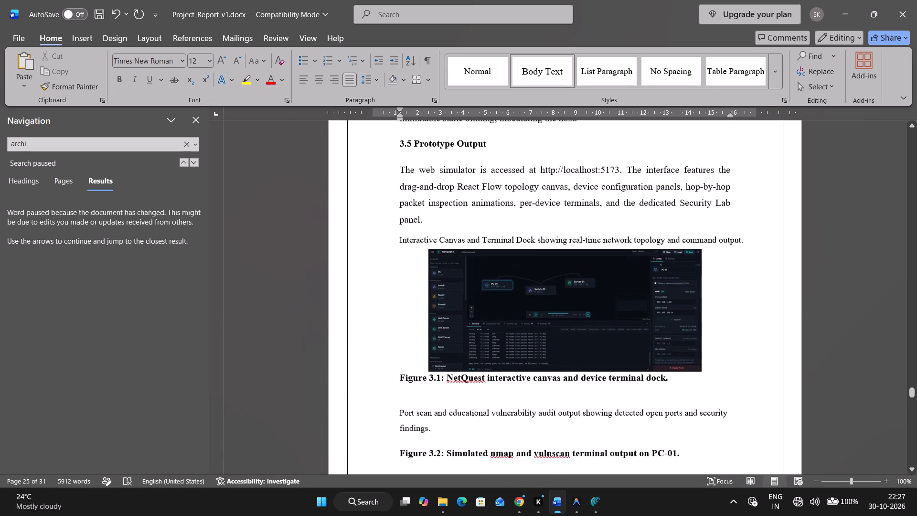
{"action": "scroll", "coordinate": [536, 355], "scroll_direction": "down", "scroll_amount": 1}
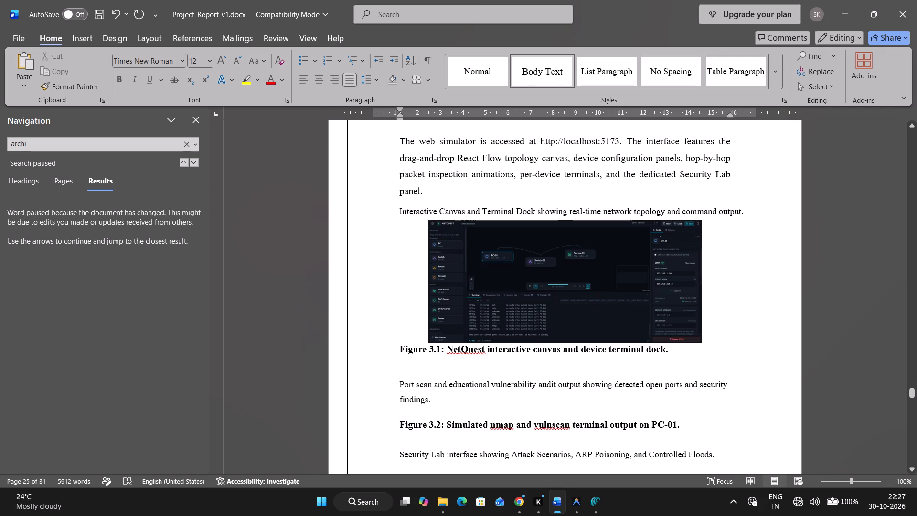
{"action": "scroll", "coordinate": [380, 401], "scroll_direction": "down", "scroll_amount": 6}
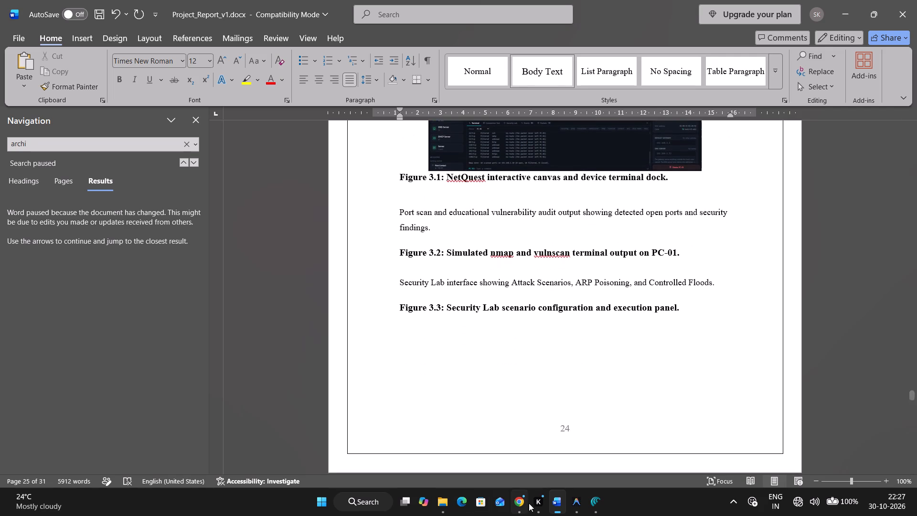
Switch from the Word report to the browser window running the NetQuest simulator.
{"action": "left_click", "coordinate": [578, 504]}
{"action": "left_click", "coordinate": [592, 507]}
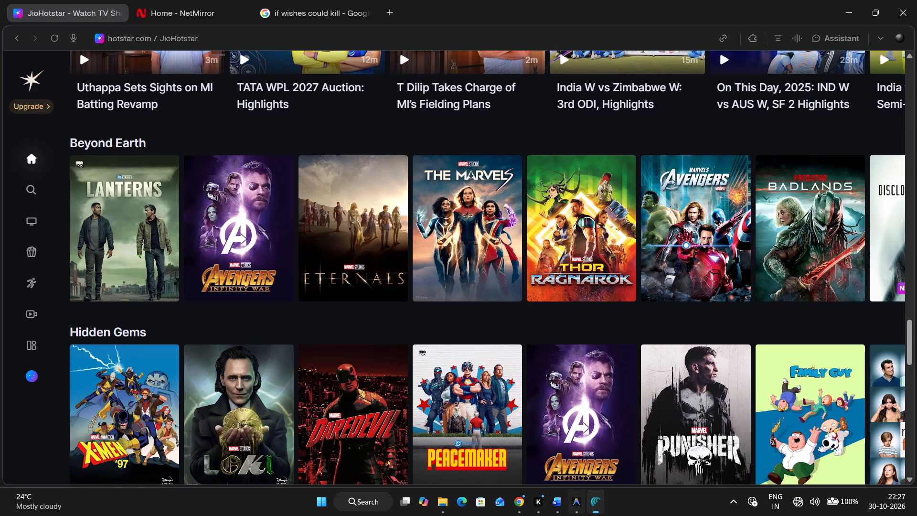
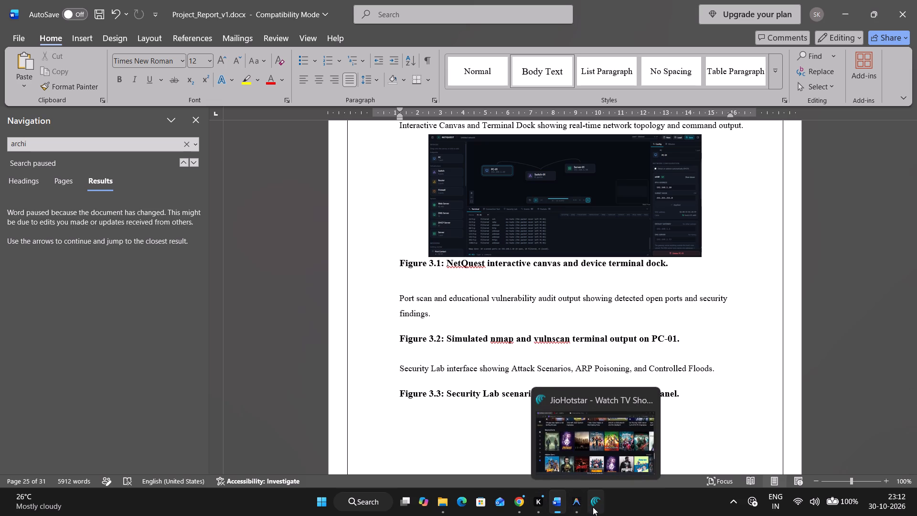
{"action": "scroll", "coordinate": [663, 237], "scroll_direction": "down", "scroll_amount": 6}
{"action": "scroll", "coordinate": [670, 308], "scroll_direction": "up", "scroll_amount": 4}
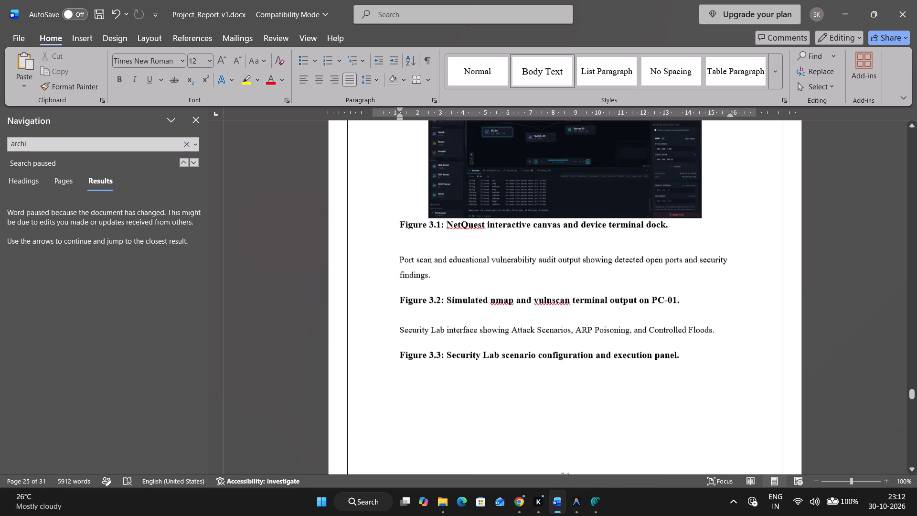
{"action": "scroll", "coordinate": [670, 308], "scroll_direction": "up", "scroll_amount": 16}
{"action": "scroll", "coordinate": [670, 308], "scroll_direction": "down", "scroll_amount": 20}
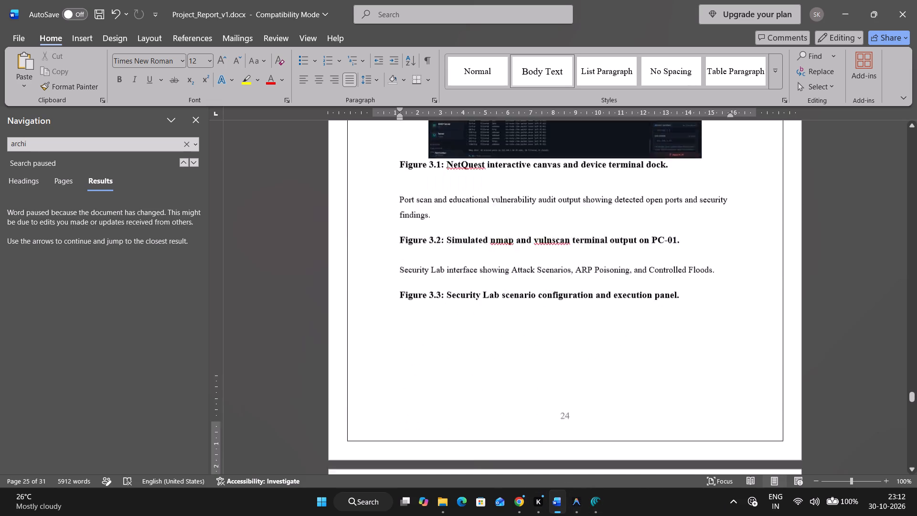
{"action": "scroll", "coordinate": [646, 341], "scroll_direction": "down", "scroll_amount": 11}
{"action": "scroll", "coordinate": [653, 354], "scroll_direction": "up", "scroll_amount": 7}
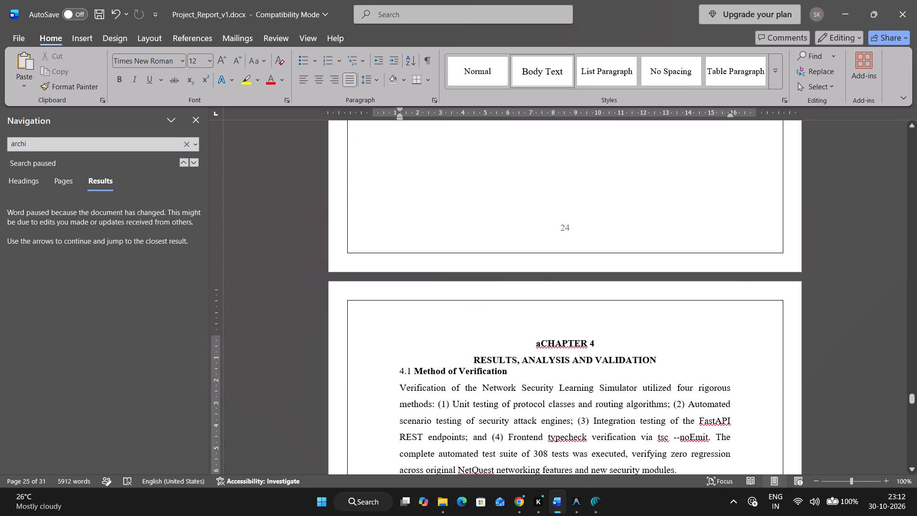
{"action": "scroll", "coordinate": [684, 301], "scroll_direction": "up", "scroll_amount": 5}
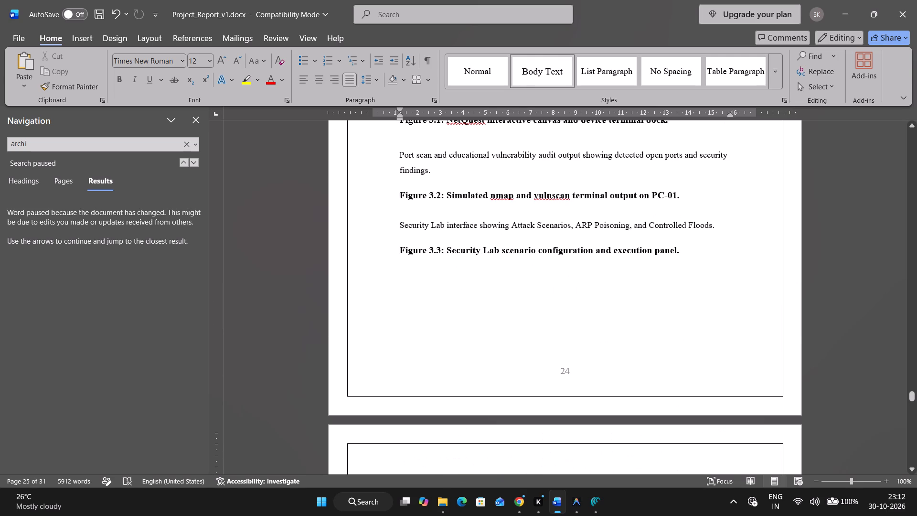
{"action": "scroll", "coordinate": [684, 301], "scroll_direction": "down", "scroll_amount": 16}
{"action": "scroll", "coordinate": [680, 312], "scroll_direction": "up", "scroll_amount": 19}
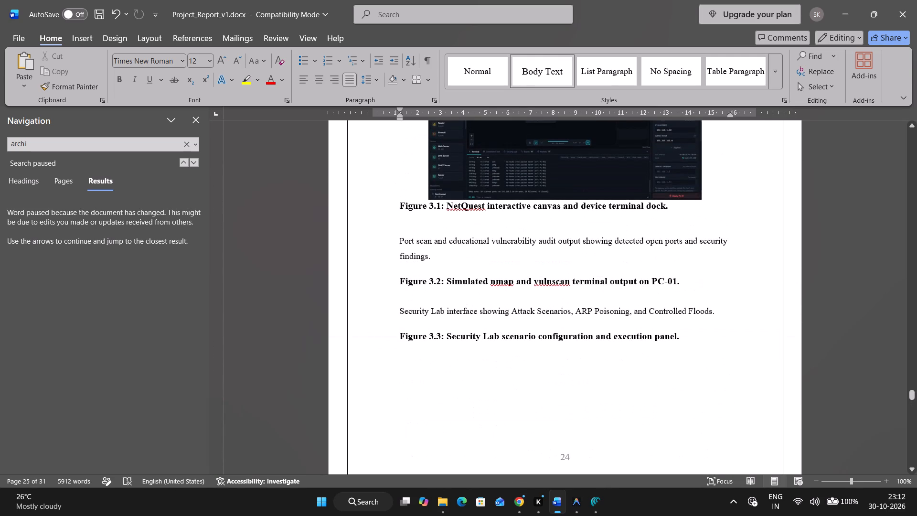
Review the remaining report pages, from the Chapter 4 results and tables through the Chapter 5 conclusion and the references.
{"action": "scroll", "coordinate": [680, 312], "scroll_direction": "down", "scroll_amount": 11}
{"action": "scroll", "coordinate": [680, 312], "scroll_direction": "down", "scroll_amount": 16}
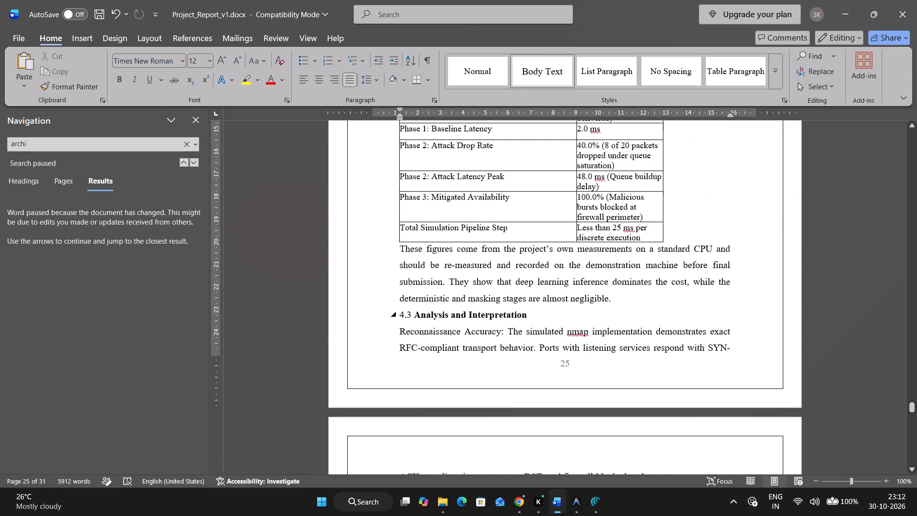
{"action": "scroll", "coordinate": [680, 313], "scroll_direction": "down", "scroll_amount": 20}
{"action": "scroll", "coordinate": [680, 313], "scroll_direction": "down", "scroll_amount": 4}
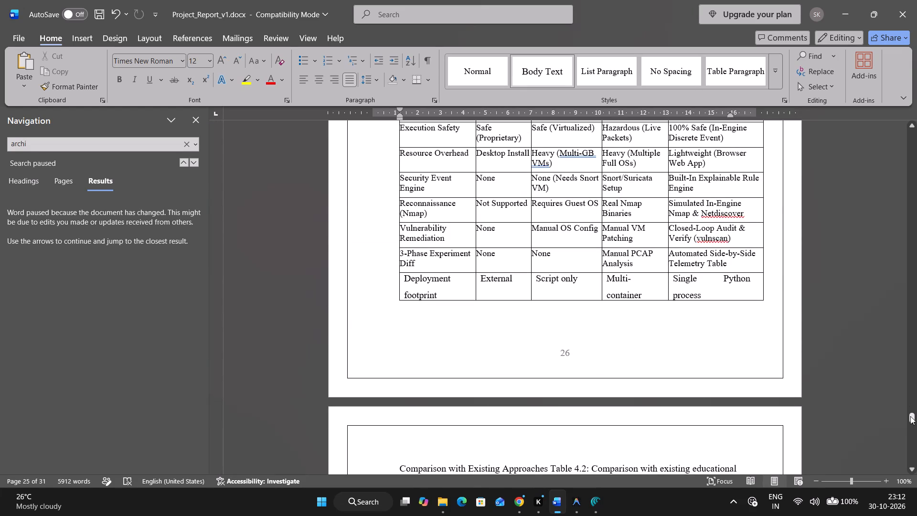
{"action": "left_click_drag", "start_coordinate": [910, 416], "coordinate": [909, 475]}
{"action": "scroll", "coordinate": [595, 303], "scroll_direction": "up", "scroll_amount": 20}
{"action": "scroll", "coordinate": [595, 303], "scroll_direction": "up", "scroll_amount": 2}
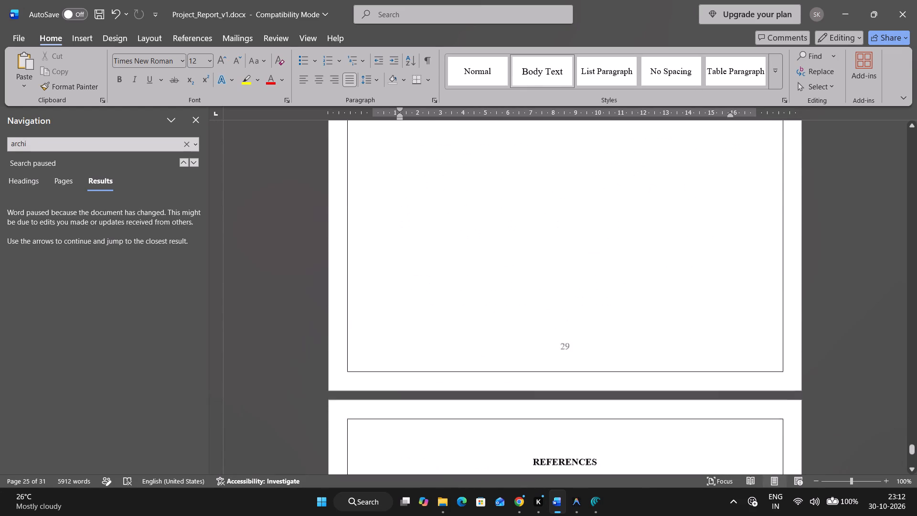
{"action": "scroll", "coordinate": [595, 303], "scroll_direction": "up", "scroll_amount": 20}
{"action": "scroll", "coordinate": [595, 303], "scroll_direction": "up", "scroll_amount": 20}
{"action": "scroll", "coordinate": [595, 303], "scroll_direction": "up", "scroll_amount": 6}
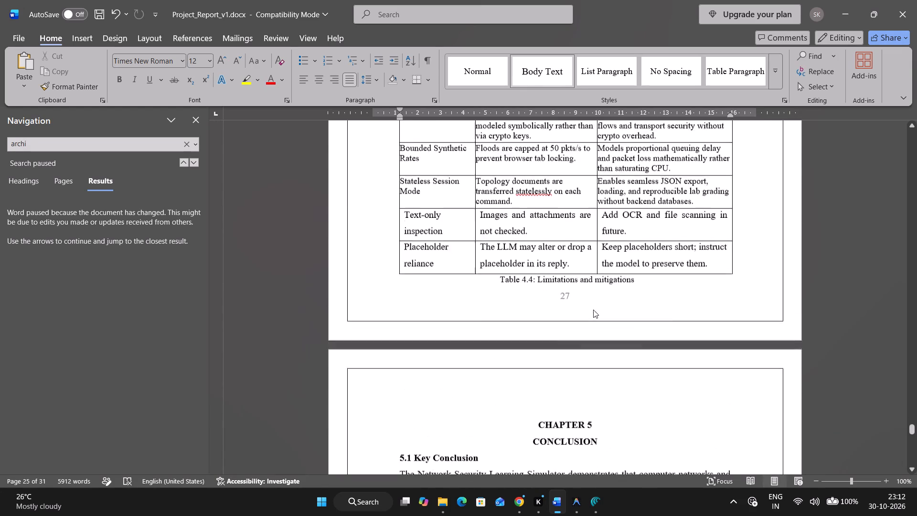
{"action": "scroll", "coordinate": [593, 310], "scroll_direction": "up", "scroll_amount": 20}
{"action": "scroll", "coordinate": [593, 310], "scroll_direction": "up", "scroll_amount": 9}
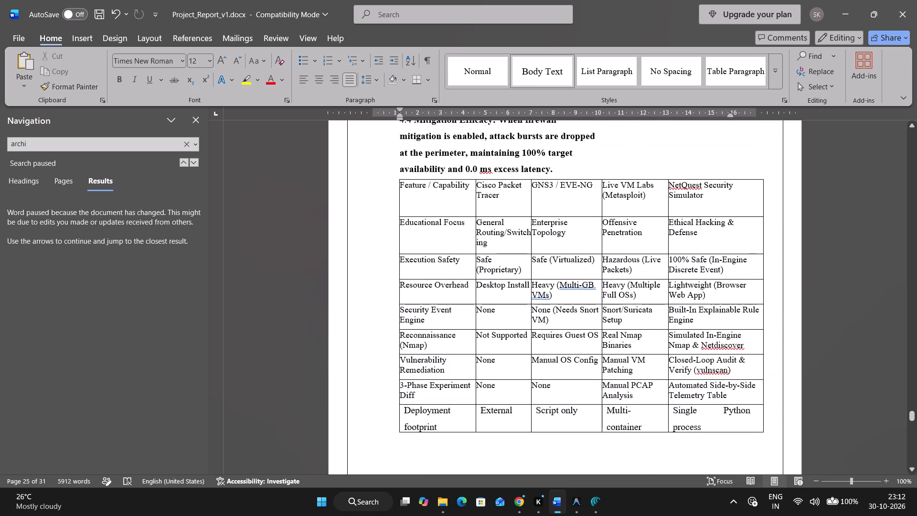
{"action": "scroll", "coordinate": [594, 308], "scroll_direction": "up", "scroll_amount": 14}
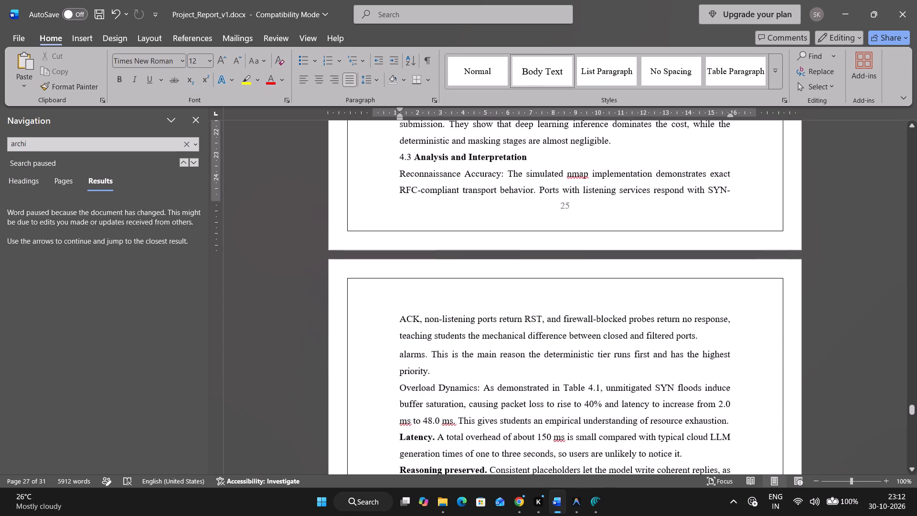
{"action": "scroll", "coordinate": [594, 307], "scroll_direction": "up", "scroll_amount": 15}
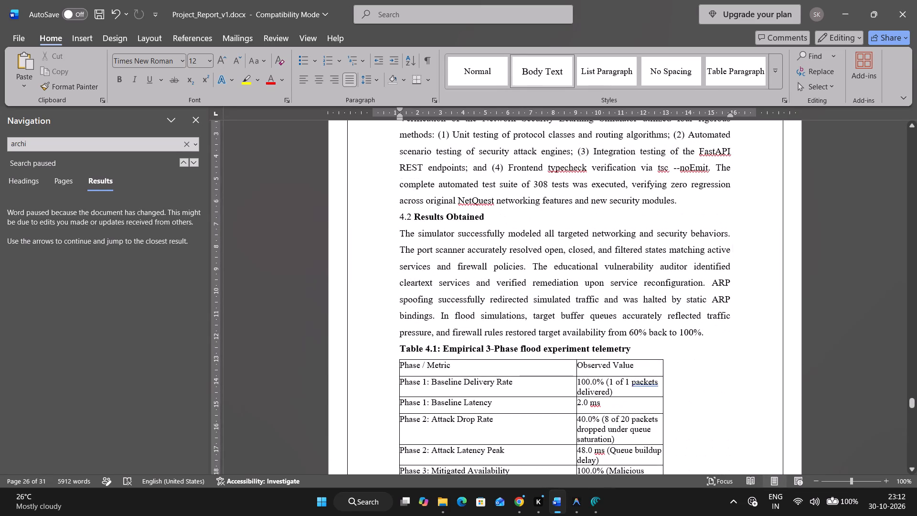
Delete the stray letter "a" in front of the CHAPTER 4 heading.
{"action": "scroll", "coordinate": [597, 307], "scroll_direction": "up", "scroll_amount": 8}
{"action": "scroll", "coordinate": [597, 307], "scroll_direction": "down", "scroll_amount": 2}
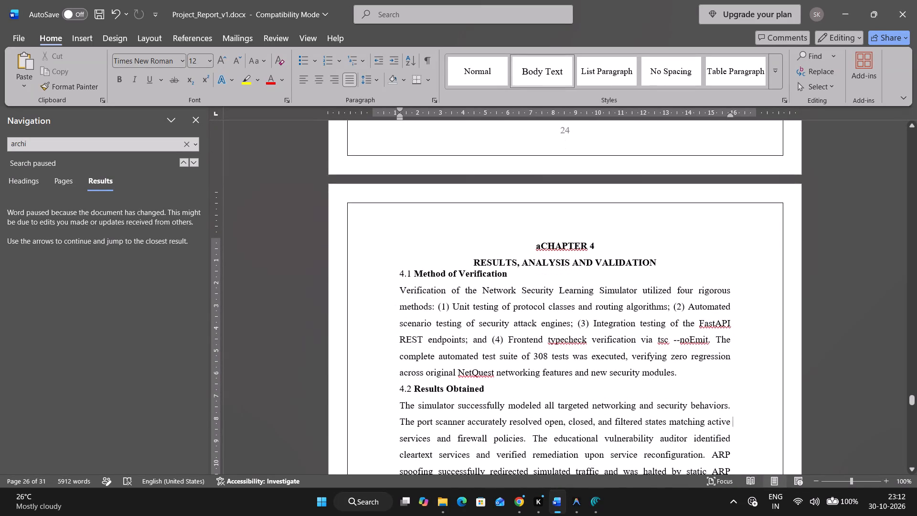
{"action": "left_click", "coordinate": [541, 247]}
{"action": "key", "text": "BackSpace"}
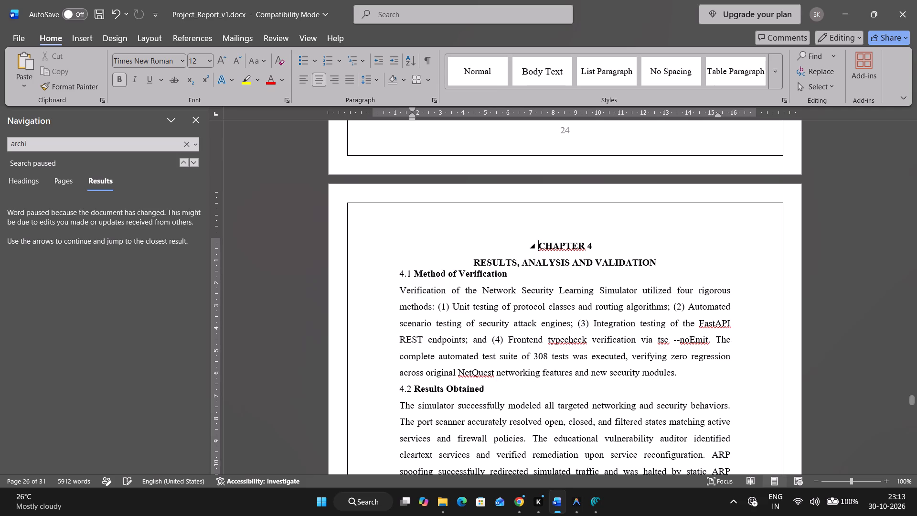
Delete the "Interactive Canvas and Terminal Dock…" description line above the Figure 3.1 screenshot in section 3.5.
{"action": "scroll", "coordinate": [554, 280], "scroll_direction": "up", "scroll_amount": 15}
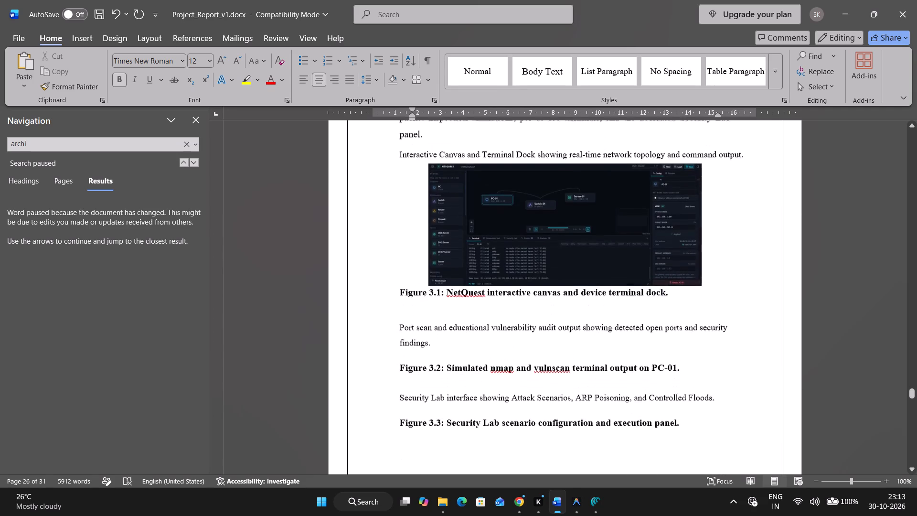
{"action": "scroll", "coordinate": [557, 290], "scroll_direction": "up", "scroll_amount": 6}
{"action": "scroll", "coordinate": [557, 290], "scroll_direction": "down", "scroll_amount": 8}
{"action": "scroll", "coordinate": [531, 299], "scroll_direction": "up", "scroll_amount": 5}
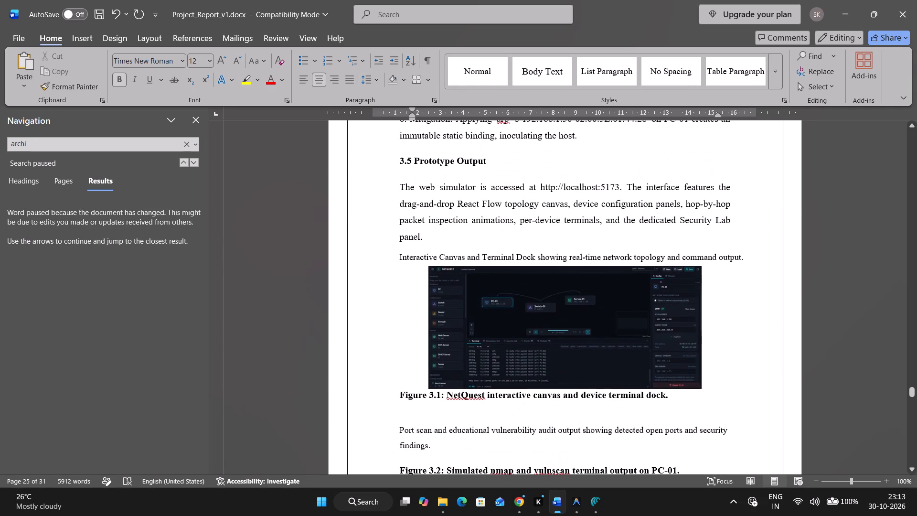
{"action": "left_click_drag", "start_coordinate": [761, 256], "coordinate": [404, 256]}
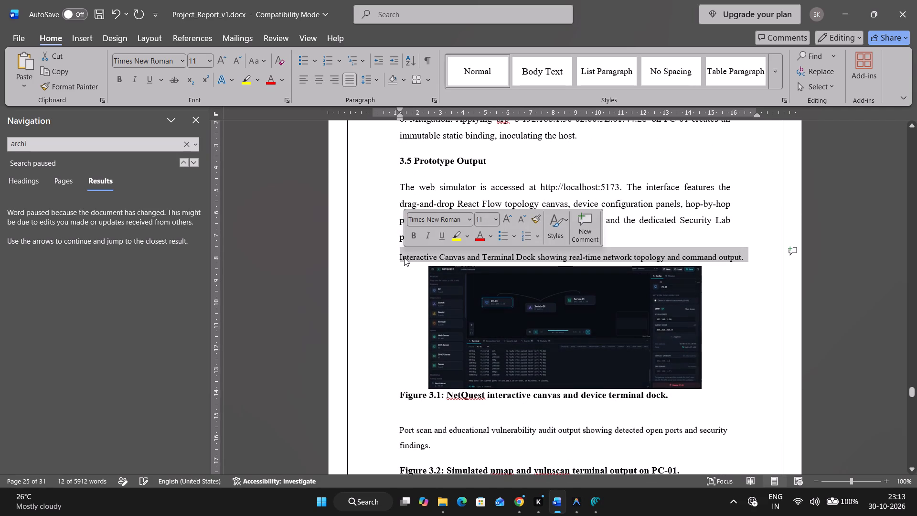
{"action": "key", "text": "BackSpace"}
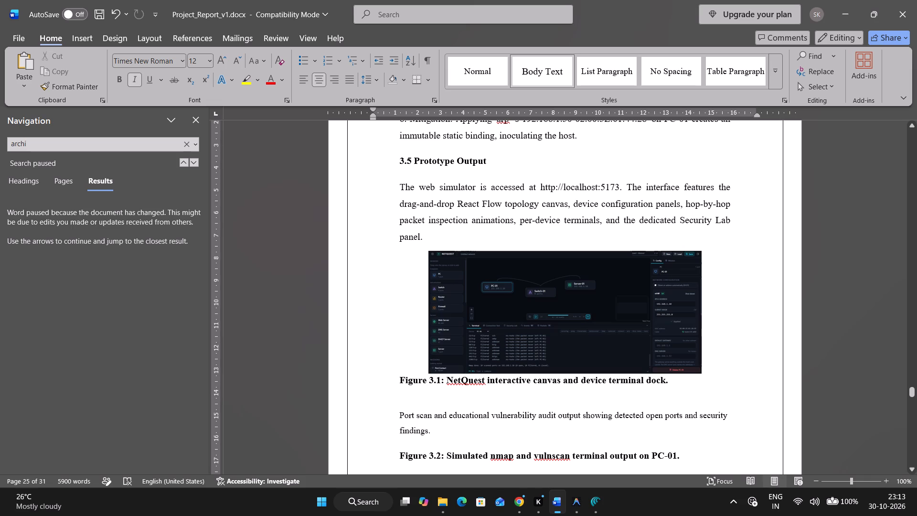
Switch to NetQuest in Chrome and arrange PC-01, Switch-01 and Server-01 side by side in one row on the canvas.
{"action": "left_click", "coordinate": [517, 496]}
{"action": "scroll", "coordinate": [365, 387], "scroll_direction": "up", "scroll_amount": 7}
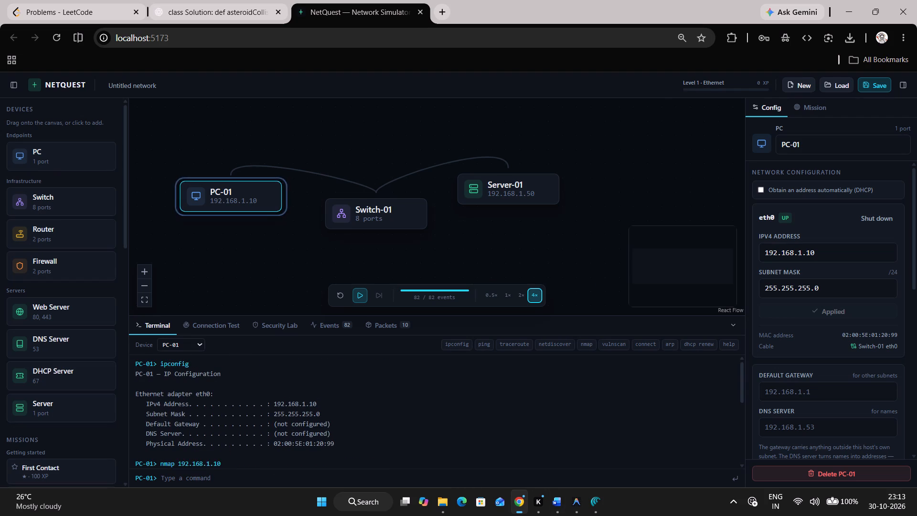
{"action": "scroll", "coordinate": [367, 384], "scroll_direction": "down", "scroll_amount": 8}
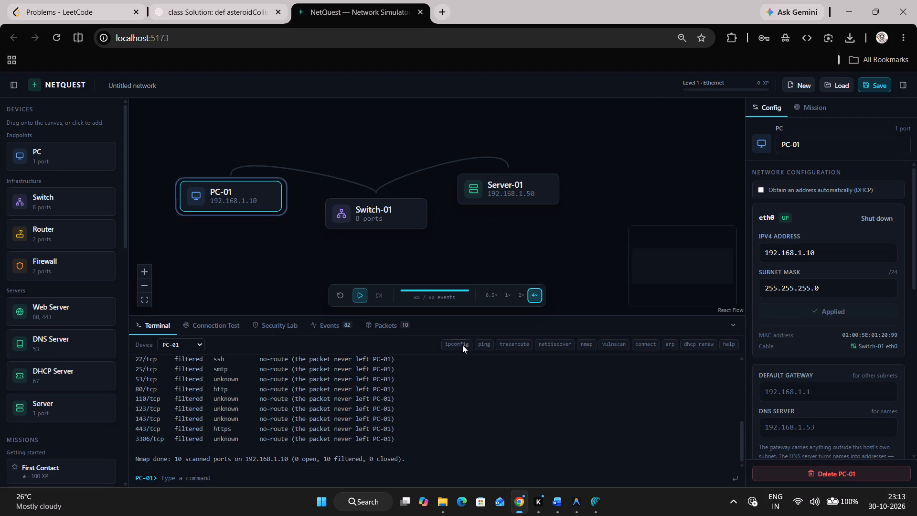
{"action": "left_click", "coordinate": [239, 196]}
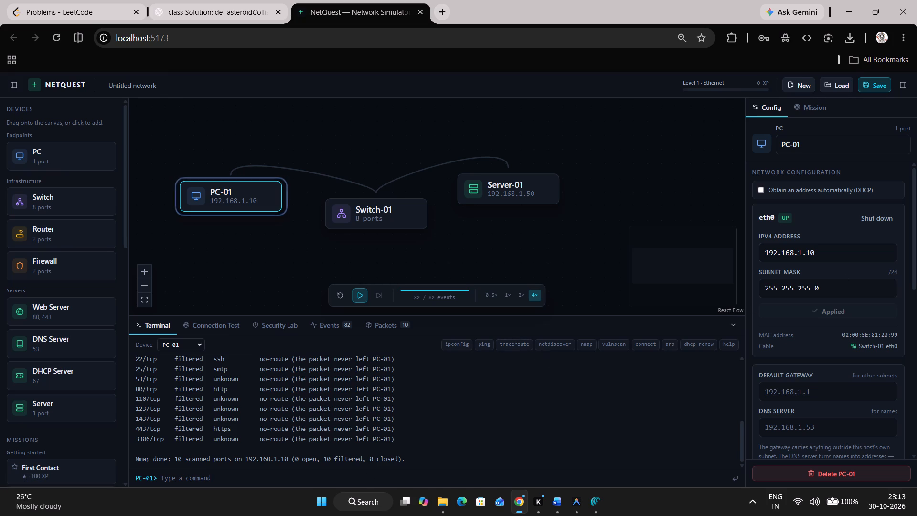
{"action": "left_click_drag", "start_coordinate": [380, 237], "coordinate": [505, 197]}
{"action": "left_click_drag", "start_coordinate": [505, 177], "coordinate": [430, 231]}
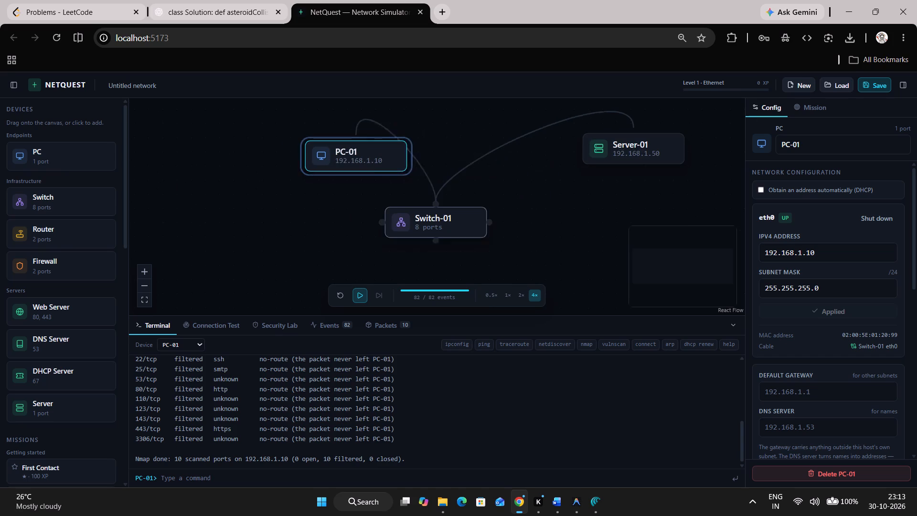
{"action": "left_click_drag", "start_coordinate": [430, 231], "coordinate": [361, 236]}
{"action": "left_click_drag", "start_coordinate": [366, 232], "coordinate": [513, 136]}
{"action": "left_click_drag", "start_coordinate": [373, 162], "coordinate": [290, 176]}
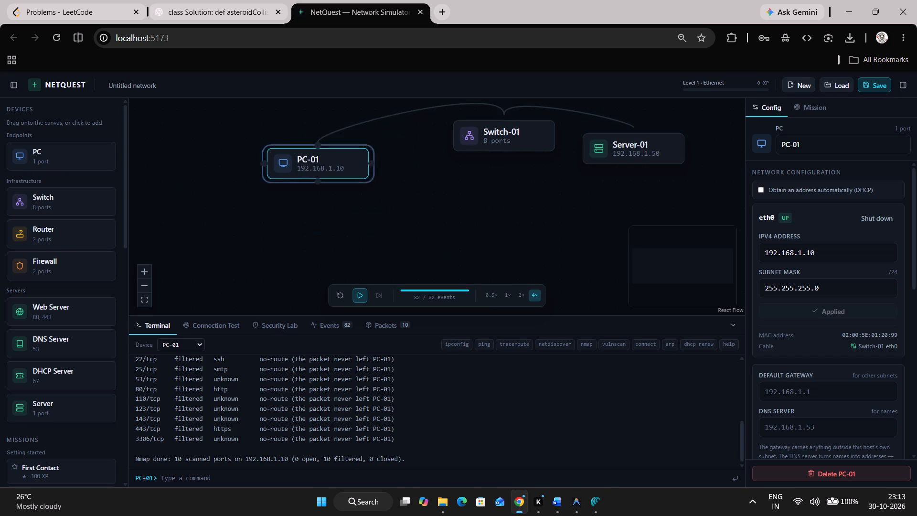
{"action": "left_click_drag", "start_coordinate": [290, 176], "coordinate": [246, 195]}
{"action": "left_click_drag", "start_coordinate": [501, 149], "coordinate": [353, 211]}
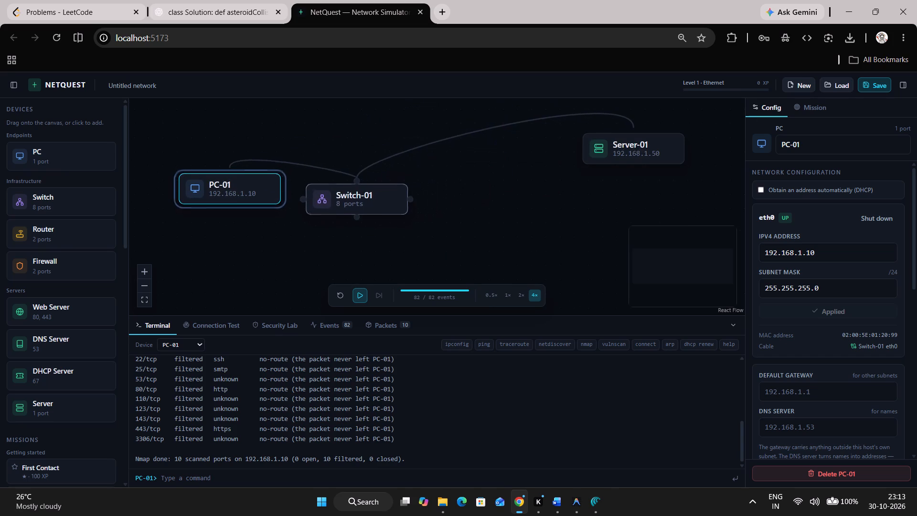
{"action": "left_click_drag", "start_coordinate": [353, 211], "coordinate": [330, 203]}
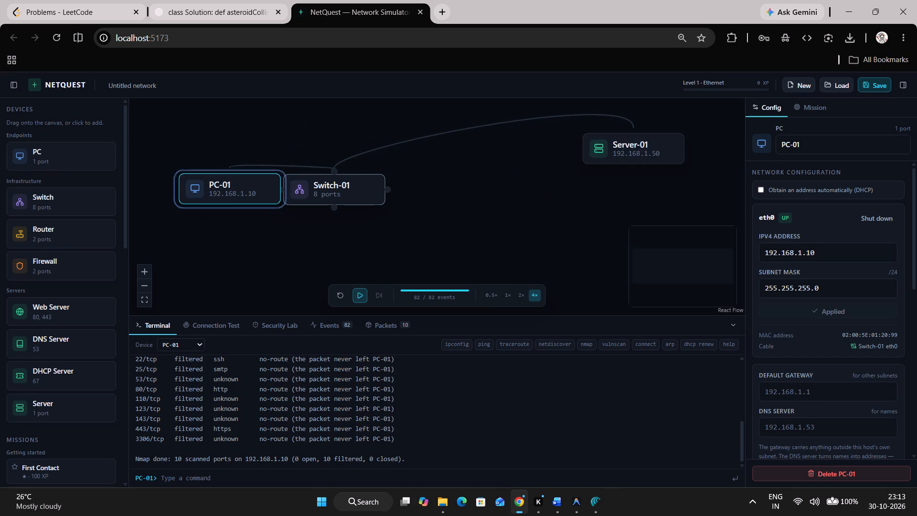
{"action": "left_click_drag", "start_coordinate": [618, 158], "coordinate": [443, 195]}
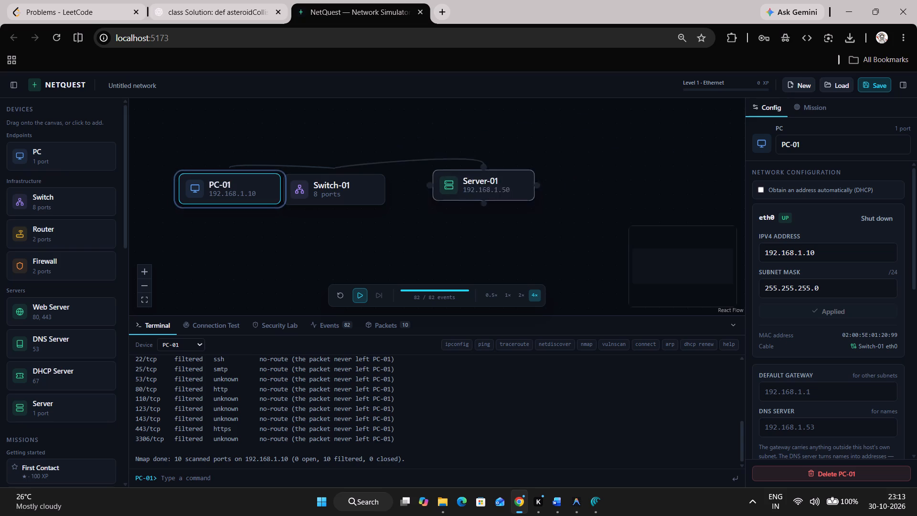
{"action": "left_click_drag", "start_coordinate": [443, 195], "coordinate": [425, 196]}
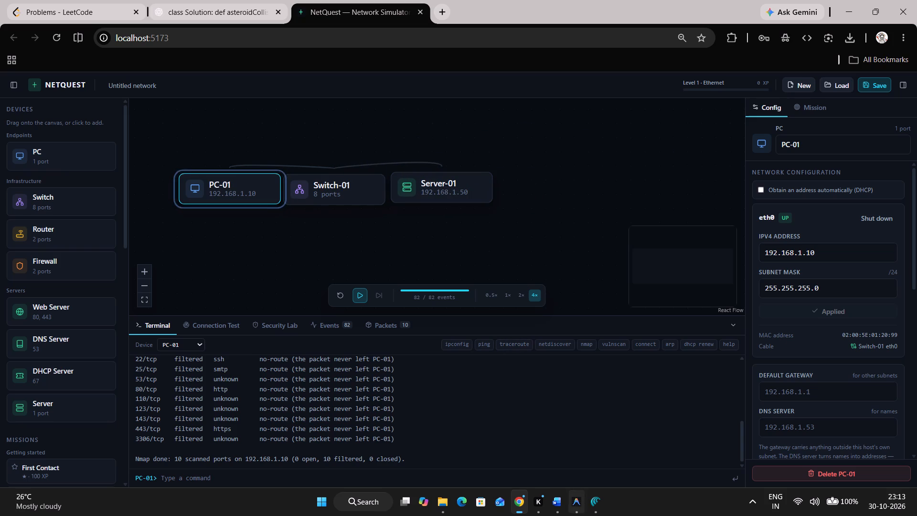
Run vulnscan against 192.168.1.50 in the PC-01 terminal.
{"action": "left_click", "coordinate": [611, 341]}
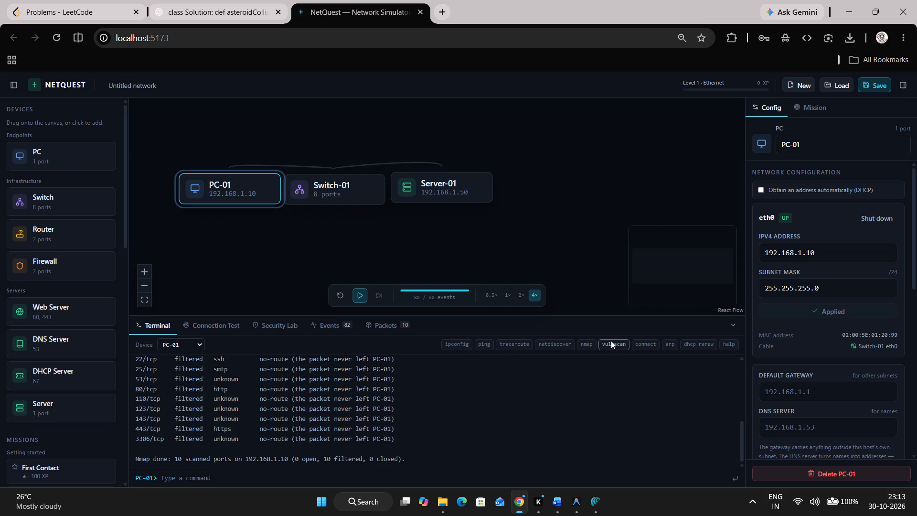
{"action": "scroll", "coordinate": [320, 414], "scroll_direction": "down", "scroll_amount": 7}
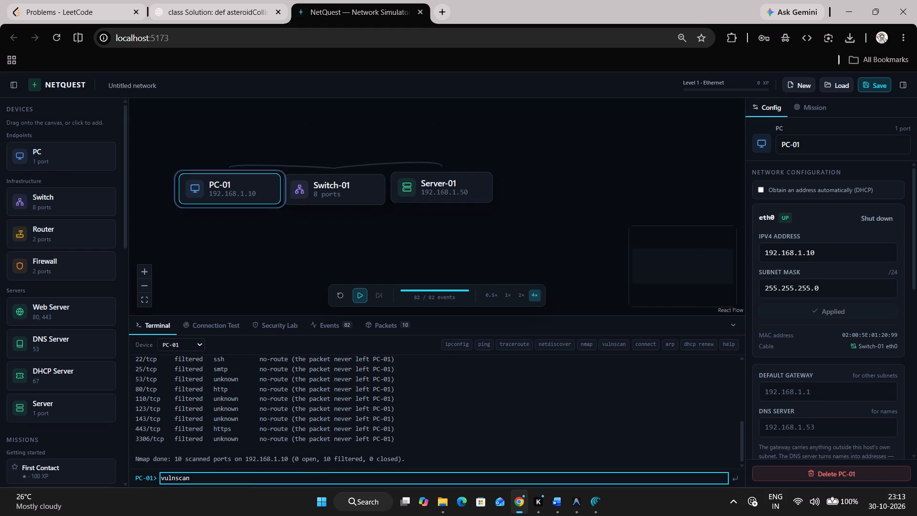
{"action": "key", "text": "ctrl+v"}
{"action": "key", "text": "ctrl+v"}
{"action": "key", "text": "super+v"}
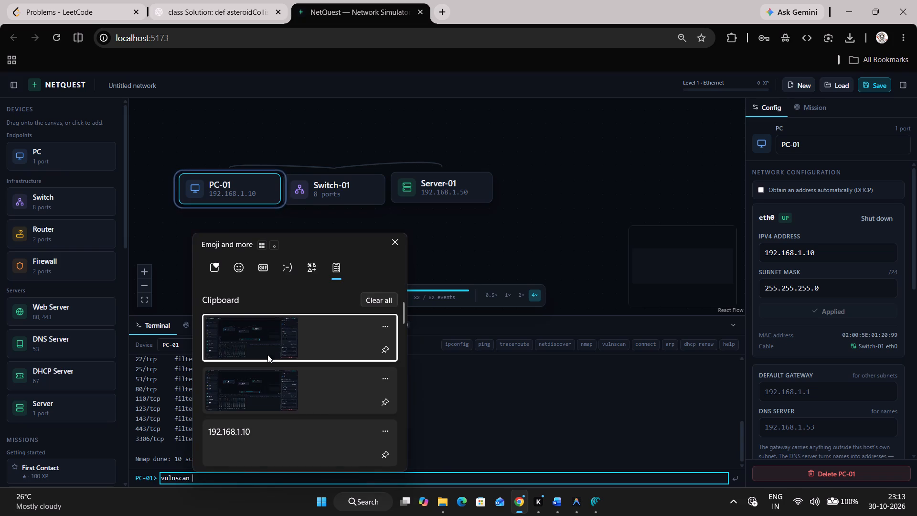
{"action": "left_click", "coordinate": [253, 438]}
{"action": "key", "text": "ctrl+v"}
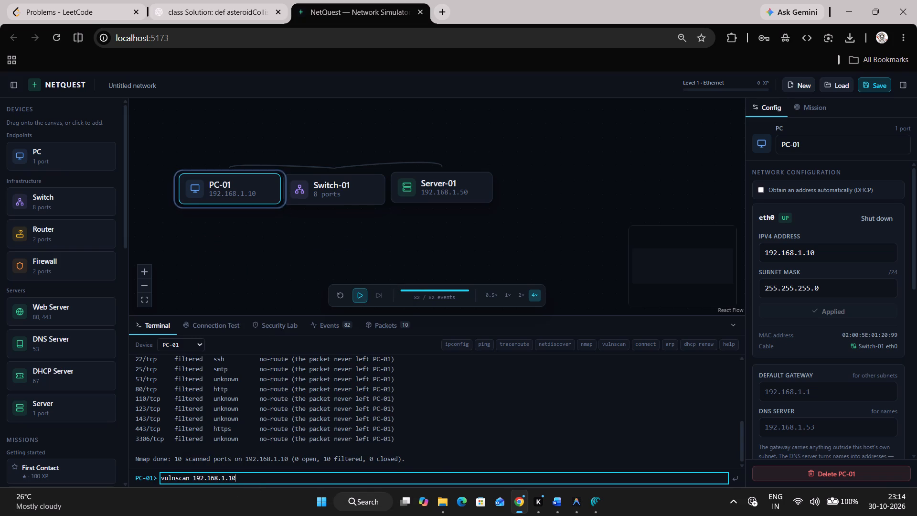
{"action": "key", "text": "BackSpace"}
{"action": "key", "text": "BackSpace"}
{"action": "type", "text": "50"}
{"action": "key", "text": "Return"}
Enable the FTP (21/tcp) and HTTP (80/tcp) services on PC-01.
{"action": "scroll", "coordinate": [265, 421], "scroll_direction": "down", "scroll_amount": 7}
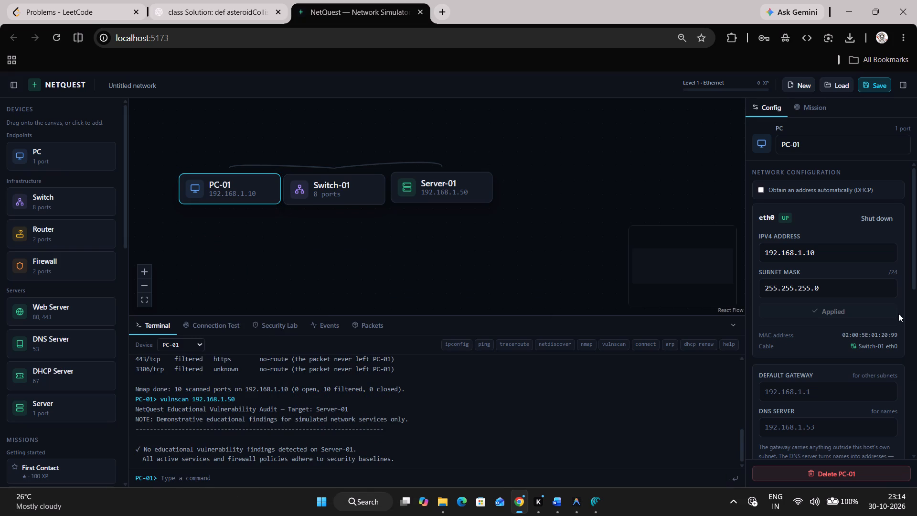
{"action": "scroll", "coordinate": [864, 287], "scroll_direction": "down", "scroll_amount": 7}
{"action": "scroll", "coordinate": [844, 339], "scroll_direction": "down", "scroll_amount": 7}
{"action": "scroll", "coordinate": [844, 342], "scroll_direction": "up", "scroll_amount": 6}
{"action": "scroll", "coordinate": [827, 350], "scroll_direction": "down", "scroll_amount": 6}
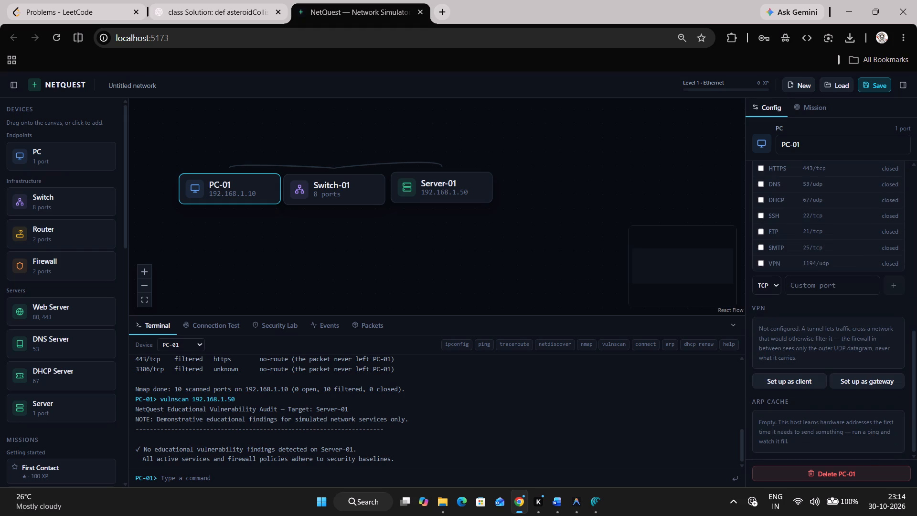
{"action": "left_click", "coordinate": [759, 232]}
{"action": "scroll", "coordinate": [773, 244], "scroll_direction": "up", "scroll_amount": 3}
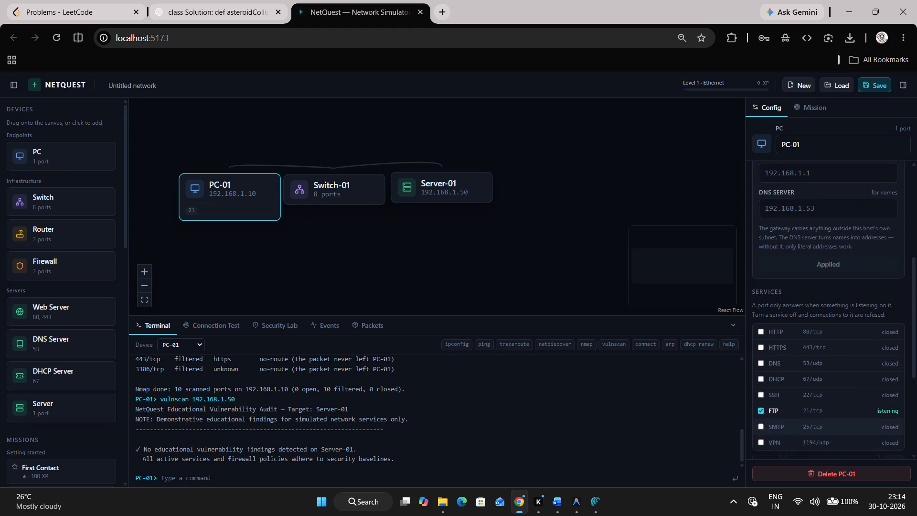
{"action": "scroll", "coordinate": [768, 282], "scroll_direction": "down", "scroll_amount": 2}
{"action": "left_click", "coordinate": [761, 214]}
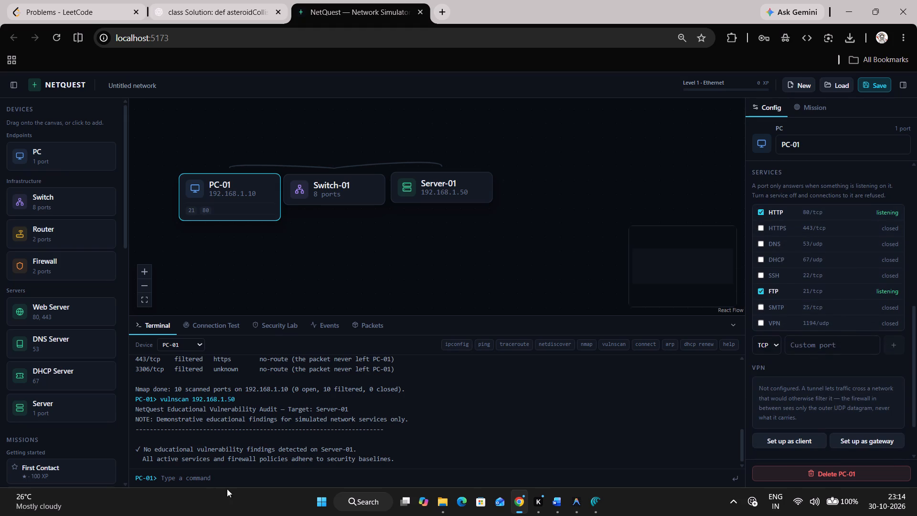
Rerun vulnscan against 192.168.1.50 in the PC-01 terminal.
{"action": "left_click", "coordinate": [229, 479]}
{"action": "key", "text": "Up"}
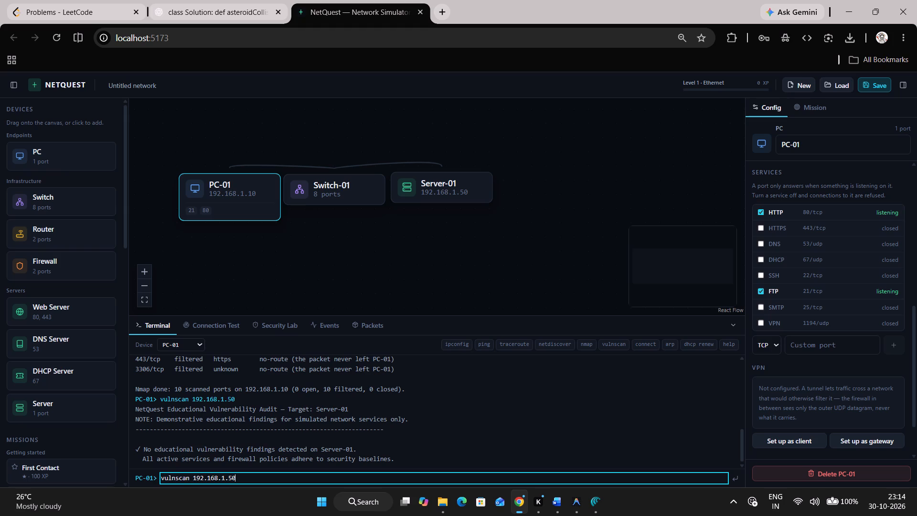
{"action": "key", "text": "Return"}
Examine the PC-01 terminal output of the repeated vulnscan against 192.168.1.50.
{"action": "scroll", "coordinate": [217, 377], "scroll_direction": "up", "scroll_amount": 1}
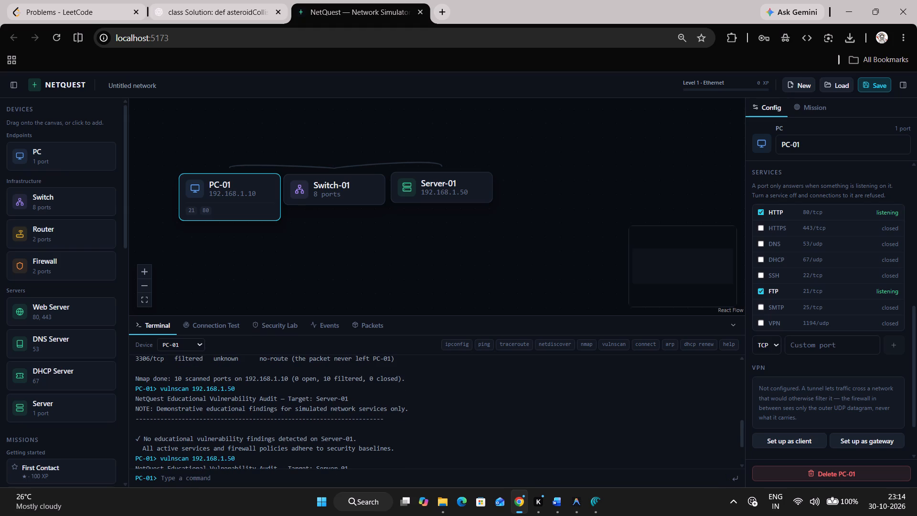
{"action": "scroll", "coordinate": [418, 377], "scroll_direction": "down", "scroll_amount": 1}
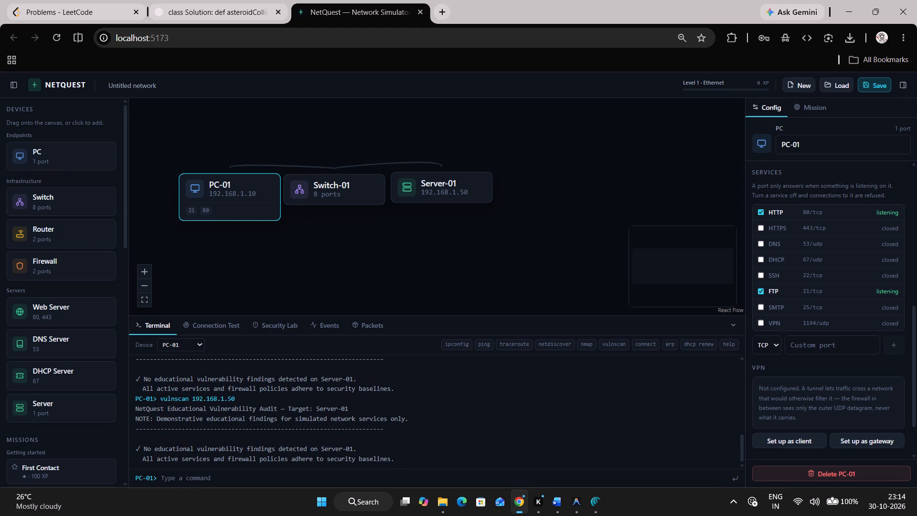
{"action": "scroll", "coordinate": [418, 377], "scroll_direction": "down", "scroll_amount": 6}
{"action": "scroll", "coordinate": [416, 378], "scroll_direction": "up", "scroll_amount": 1}
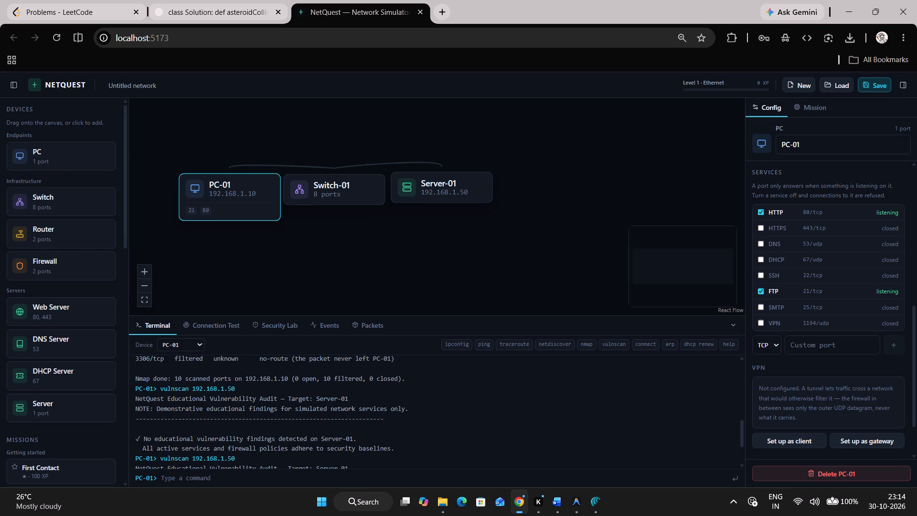
{"action": "scroll", "coordinate": [410, 379], "scroll_direction": "down", "scroll_amount": 7}
{"action": "scroll", "coordinate": [410, 379], "scroll_direction": "up", "scroll_amount": 1}
{"action": "scroll", "coordinate": [410, 379], "scroll_direction": "down", "scroll_amount": 1}
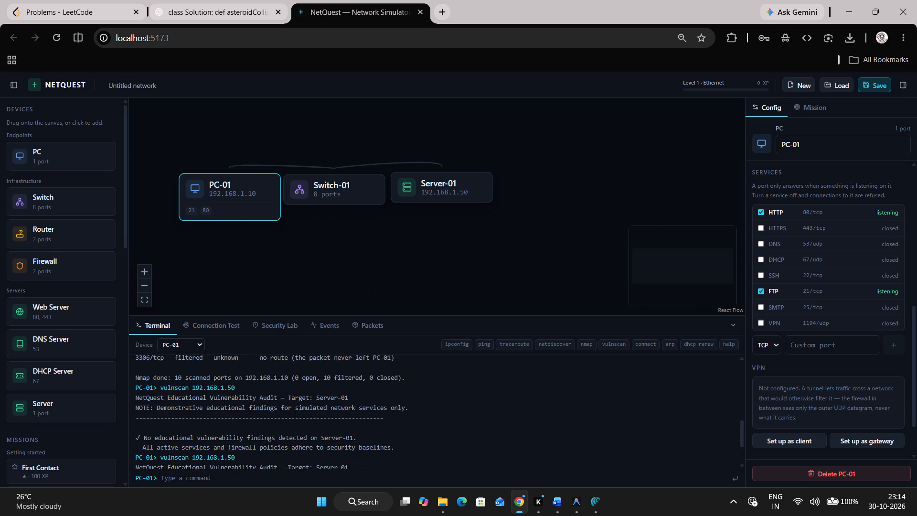
{"action": "scroll", "coordinate": [410, 379], "scroll_direction": "down", "scroll_amount": 1}
{"action": "scroll", "coordinate": [410, 380], "scroll_direction": "up", "scroll_amount": 2}
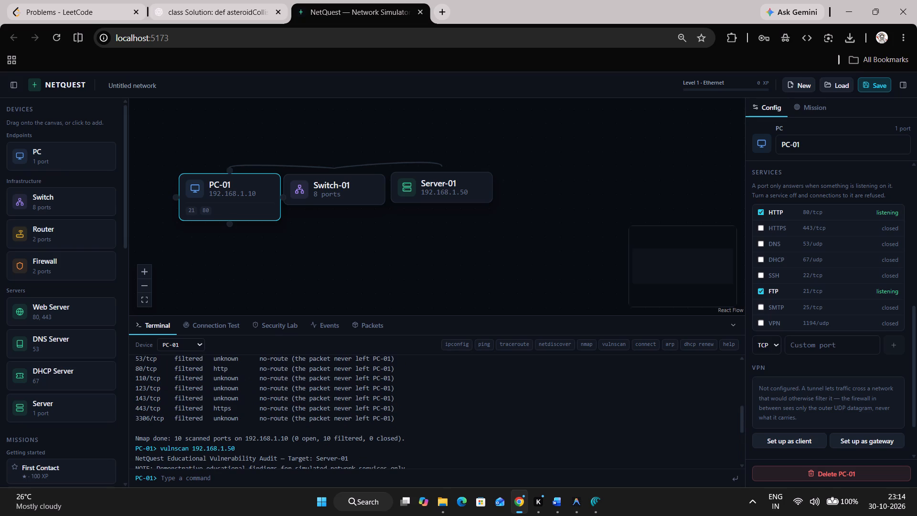
{"action": "left_click", "coordinate": [230, 213]}
{"action": "scroll", "coordinate": [223, 372], "scroll_direction": "down", "scroll_amount": 1}
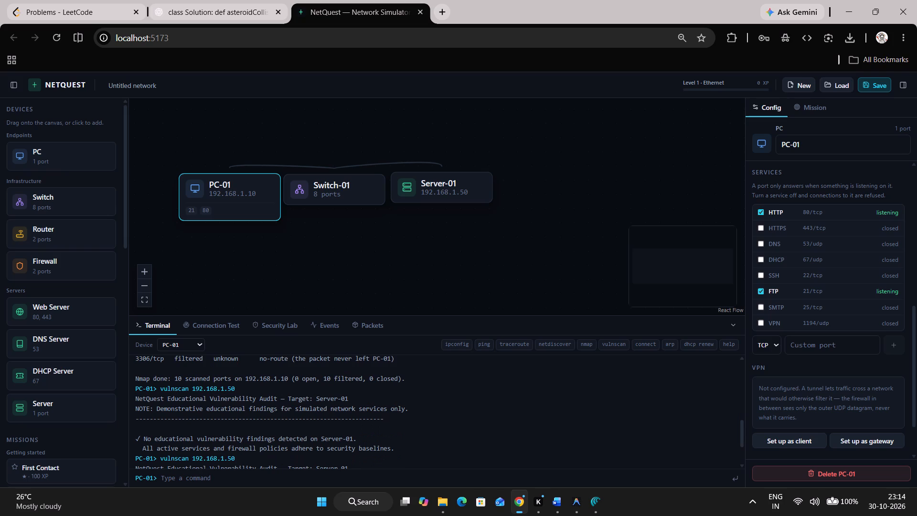
{"action": "scroll", "coordinate": [223, 372], "scroll_direction": "down", "scroll_amount": 1}
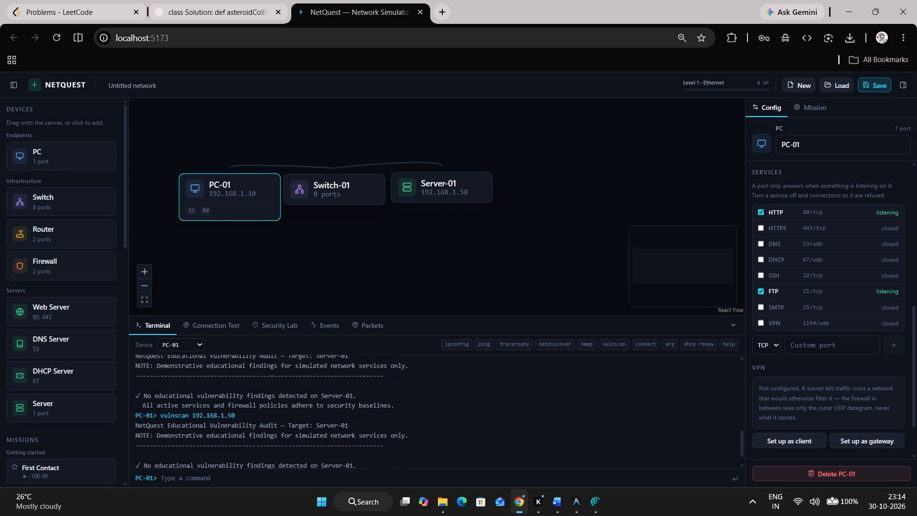
{"action": "scroll", "coordinate": [223, 373], "scroll_direction": "down", "scroll_amount": 6}
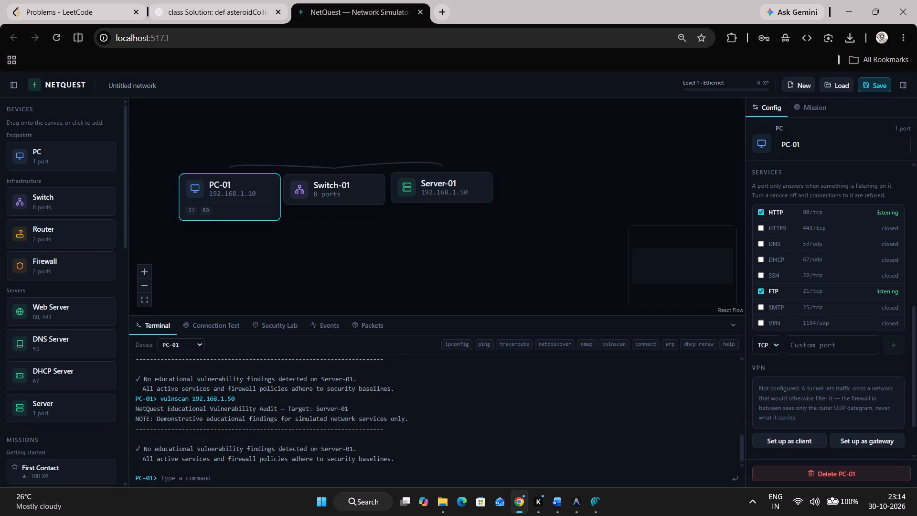
Run vulnscan against 192.168.1.10 in the PC-01 terminal.
{"action": "left_click", "coordinate": [235, 480]}
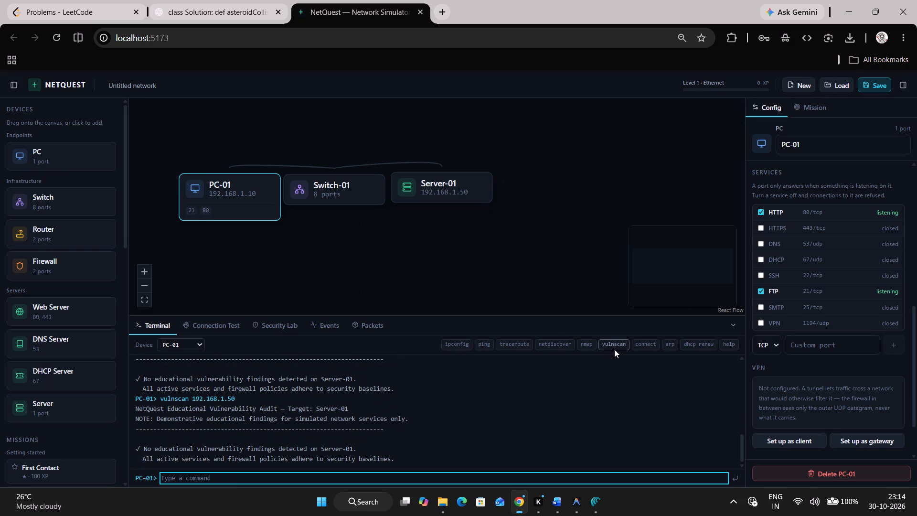
{"action": "left_click", "coordinate": [614, 349]}
{"action": "key", "text": "super+v"}
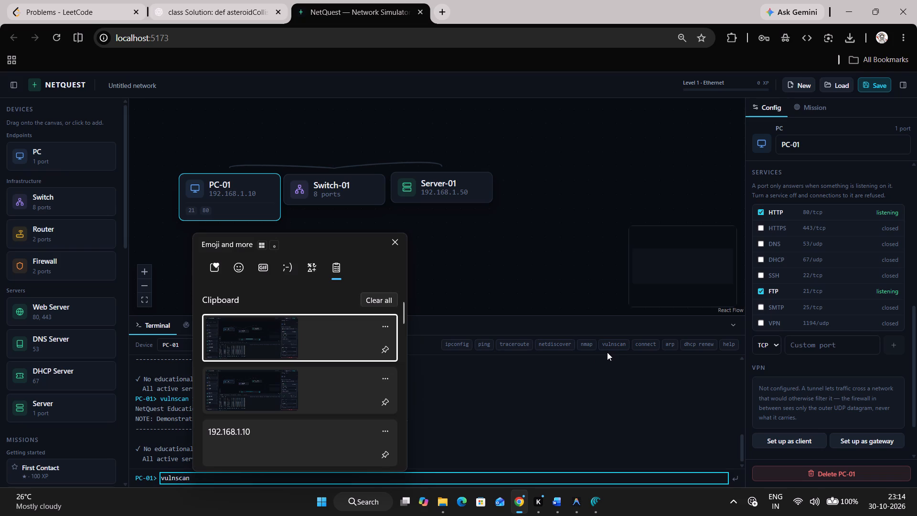
{"action": "left_click", "coordinate": [304, 431]}
{"action": "key", "text": "ctrl+v"}
{"action": "key", "text": "Return"}
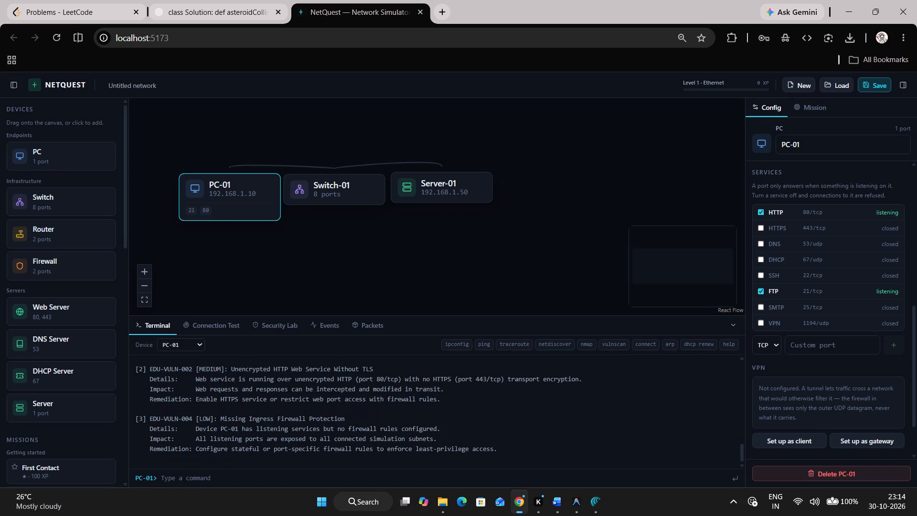
Capture a screenshot of the whole terminal dock framed on the EDU-VULN-001 and EDU-VULN-002 findings.
{"action": "scroll", "coordinate": [302, 441], "scroll_direction": "up", "scroll_amount": 2}
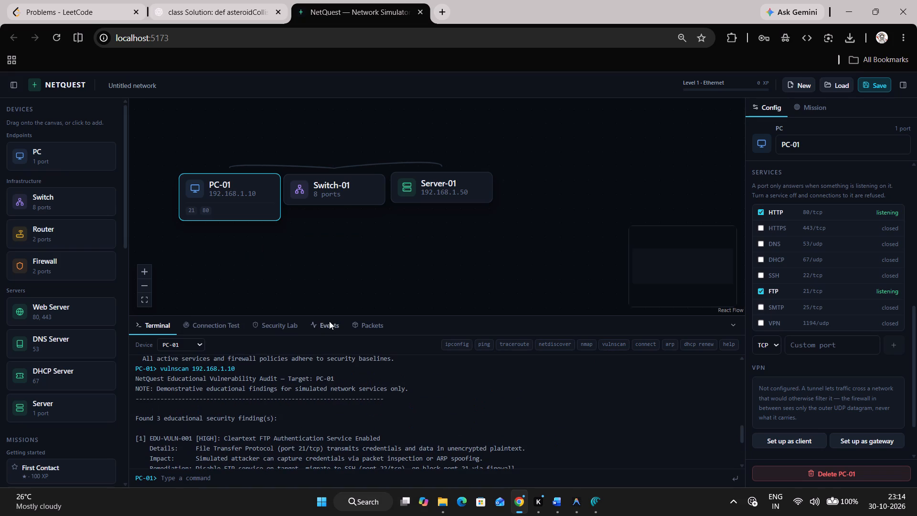
{"action": "scroll", "coordinate": [339, 394], "scroll_direction": "down", "scroll_amount": 5}
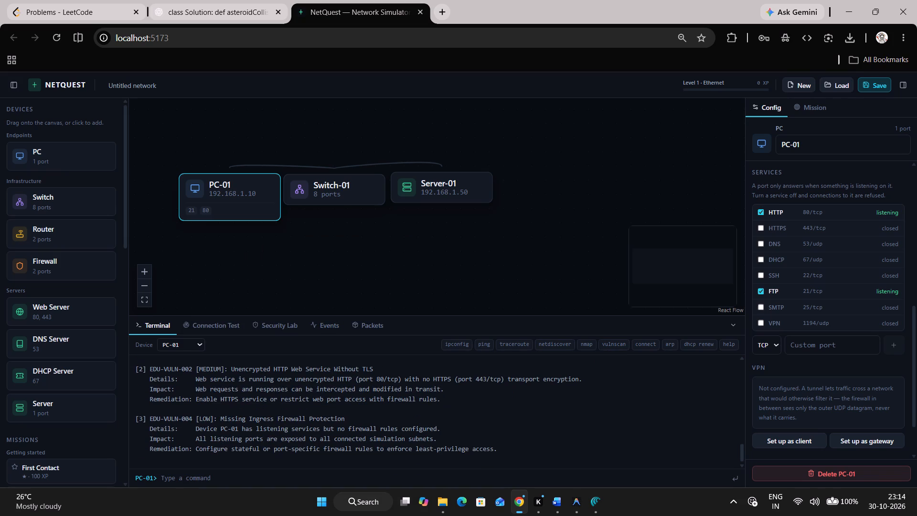
{"action": "scroll", "coordinate": [358, 388], "scroll_direction": "up", "scroll_amount": 2}
{"action": "scroll", "coordinate": [358, 389], "scroll_direction": "down", "scroll_amount": 1}
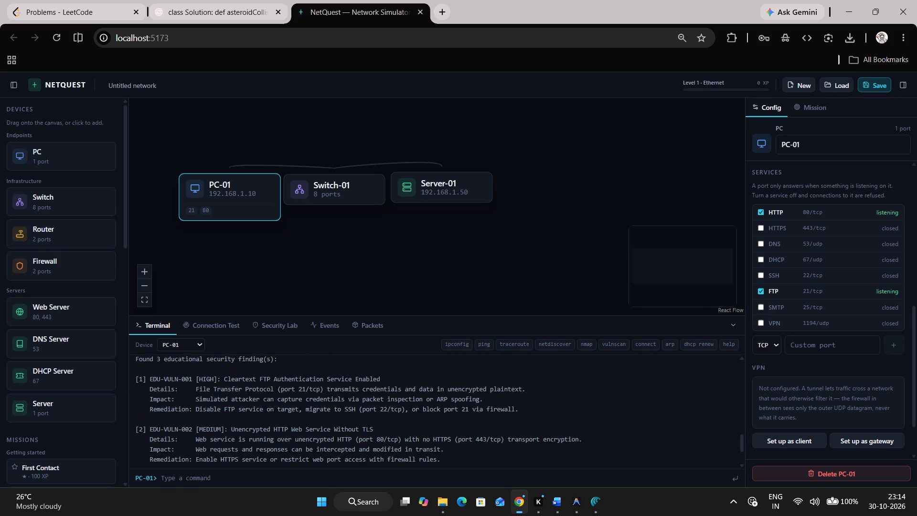
{"action": "key", "text": "Print"}
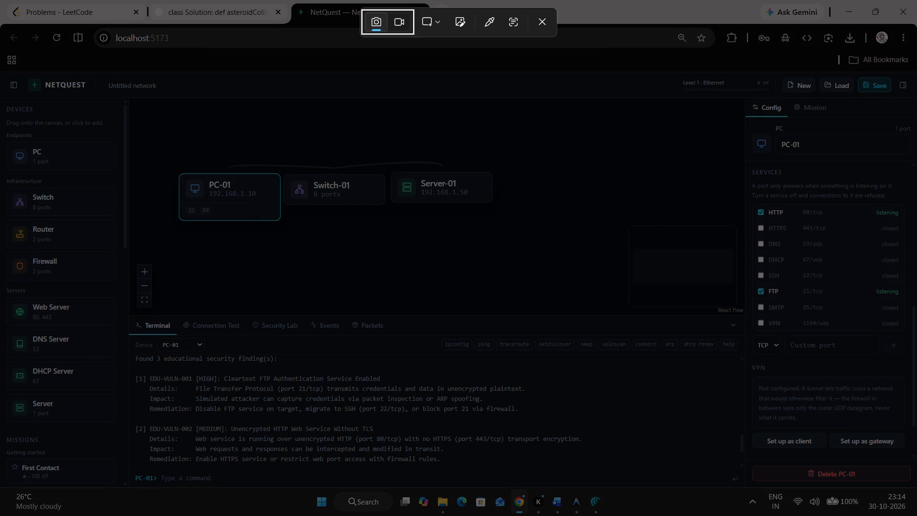
{"action": "left_click_drag", "start_coordinate": [131, 316], "coordinate": [746, 475]}
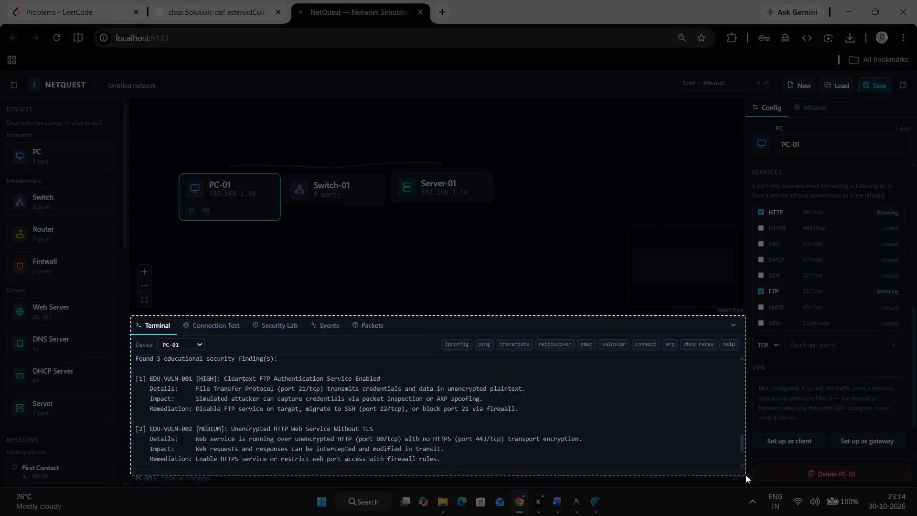
{"action": "left_click_drag", "start_coordinate": [746, 475], "coordinate": [741, 487]}
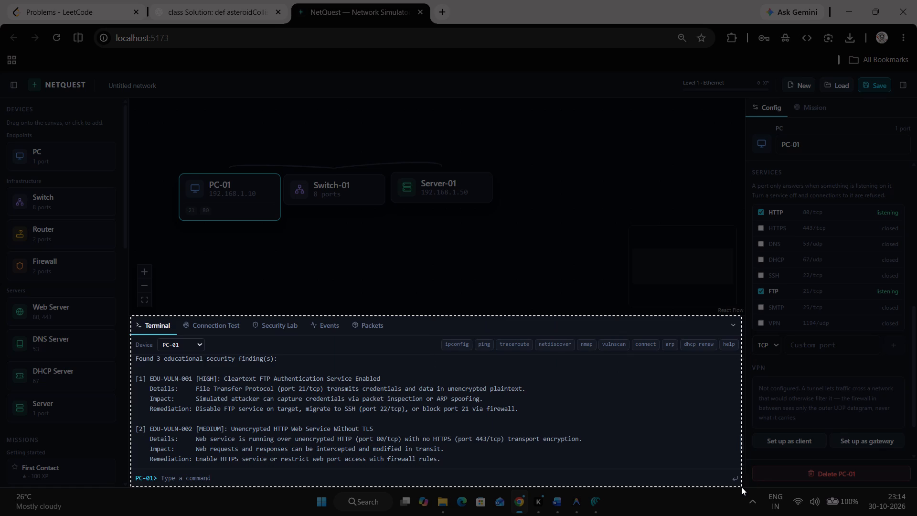
{"action": "left_click_drag", "start_coordinate": [741, 487], "coordinate": [742, 486]}
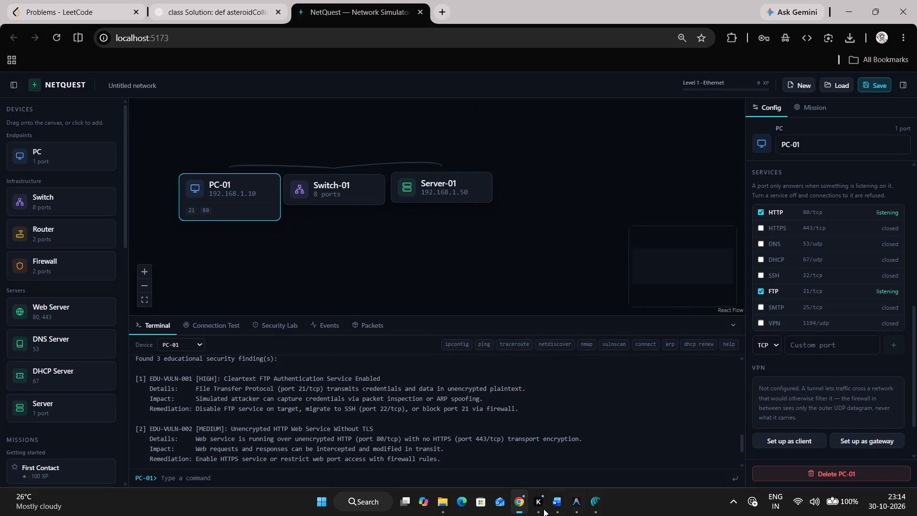
Switch to the report in Word and delete the "Port scan and educational vulnerability audit output…" description above the Figure 3.2 caption.
{"action": "left_click", "coordinate": [557, 506]}
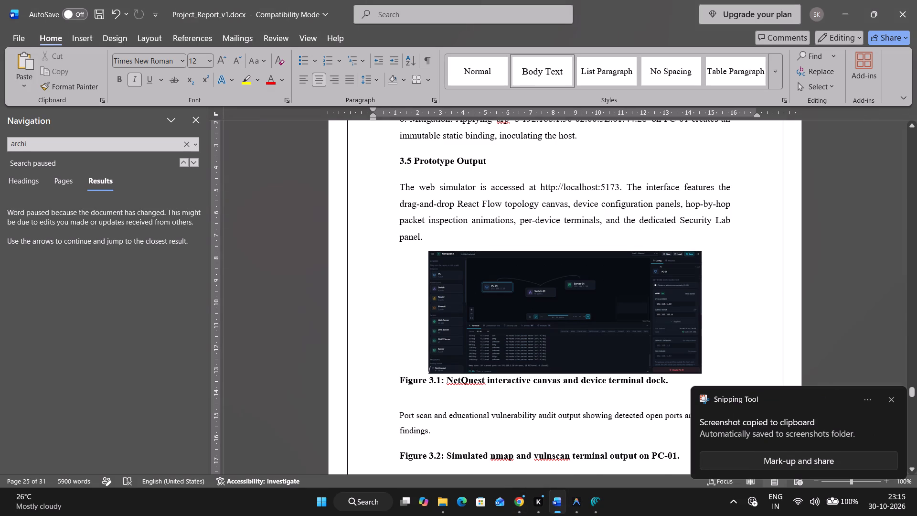
{"action": "scroll", "coordinate": [541, 299], "scroll_direction": "down", "scroll_amount": 2}
{"action": "left_click_drag", "start_coordinate": [448, 381], "coordinate": [397, 349]}
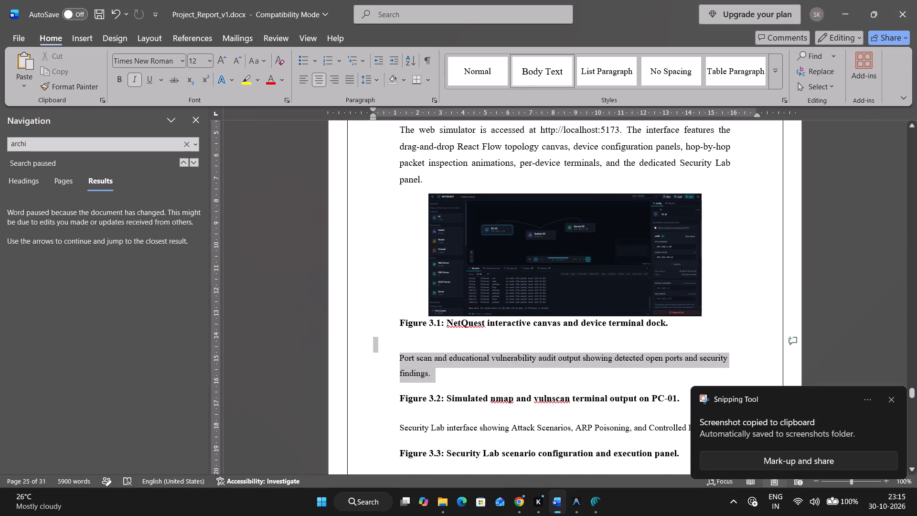
{"action": "left_click_drag", "start_coordinate": [397, 349], "coordinate": [408, 357]}
{"action": "left_click_drag", "start_coordinate": [408, 357], "coordinate": [407, 357]}
{"action": "key", "text": "BackSpace"}
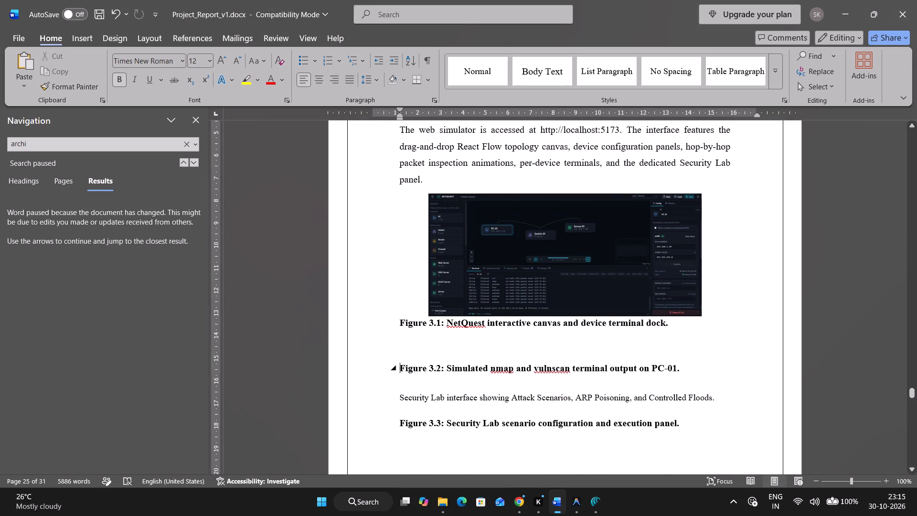
Paste the captured terminal screenshot into the empty line above the Figure 3.2 caption.
{"action": "key", "text": "Up"}
{"action": "key", "text": "ctrl+v"}
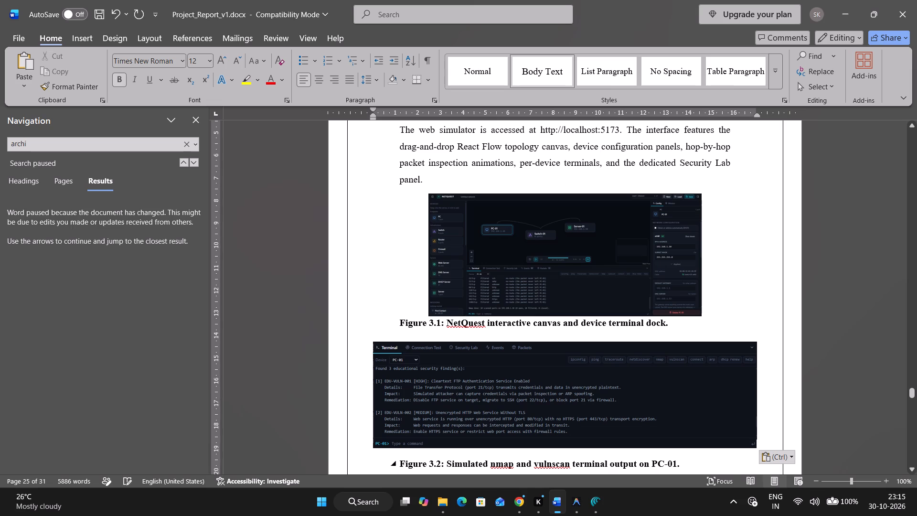
Centre the pasted terminal screenshot and shrink it proportionally to slightly wider than the Figure 3.1 image.
{"action": "left_click", "coordinate": [558, 399]}
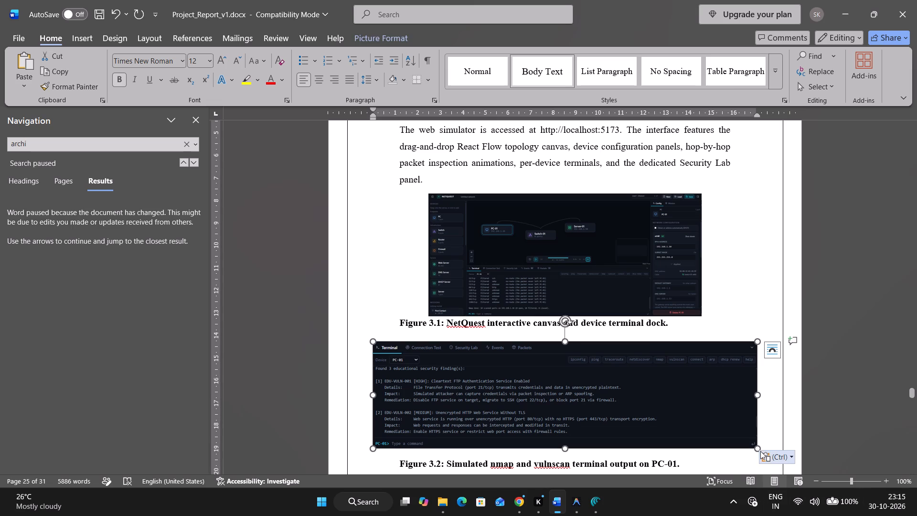
{"action": "left_click_drag", "start_coordinate": [758, 447], "coordinate": [679, 402]}
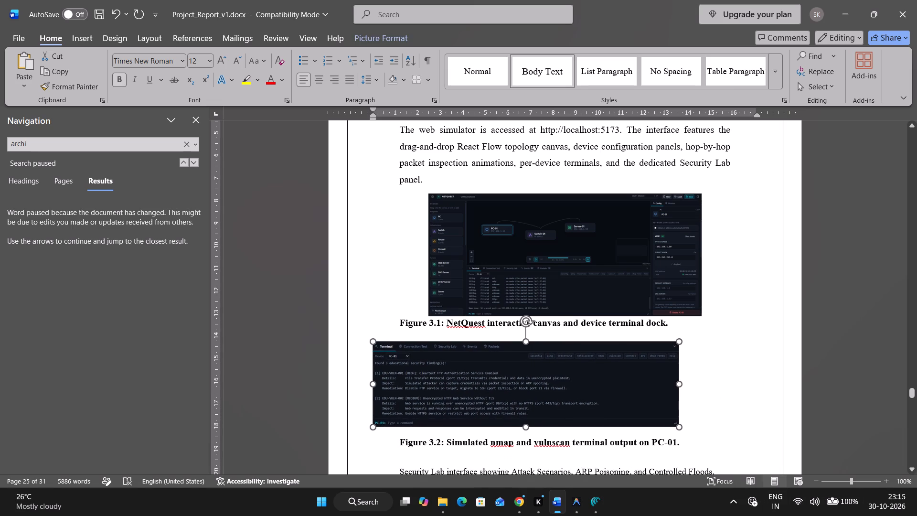
{"action": "left_click_drag", "start_coordinate": [679, 402], "coordinate": [677, 401]}
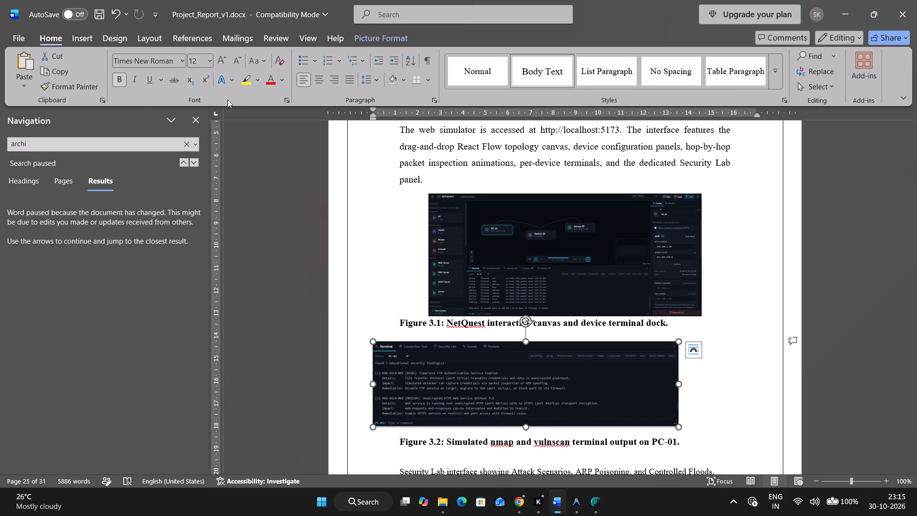
{"action": "left_click", "coordinate": [319, 80]}
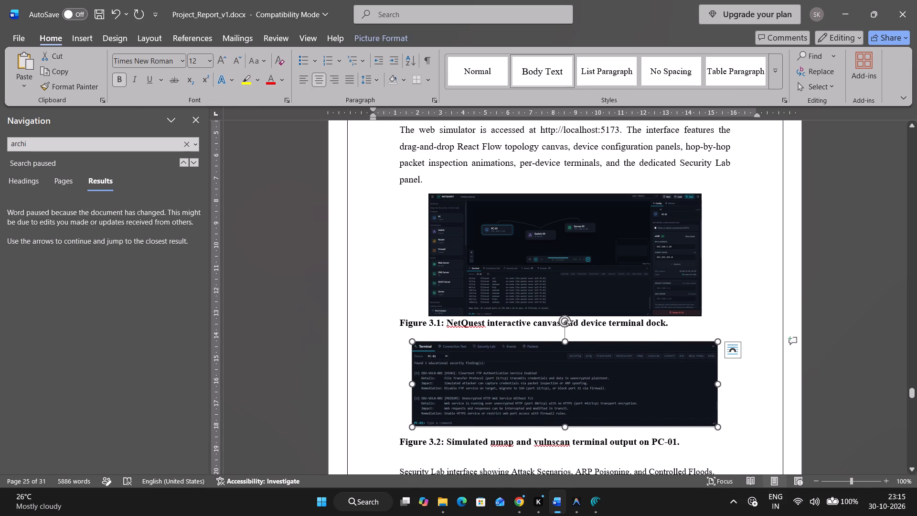
{"action": "left_click_drag", "start_coordinate": [715, 424], "coordinate": [701, 397]}
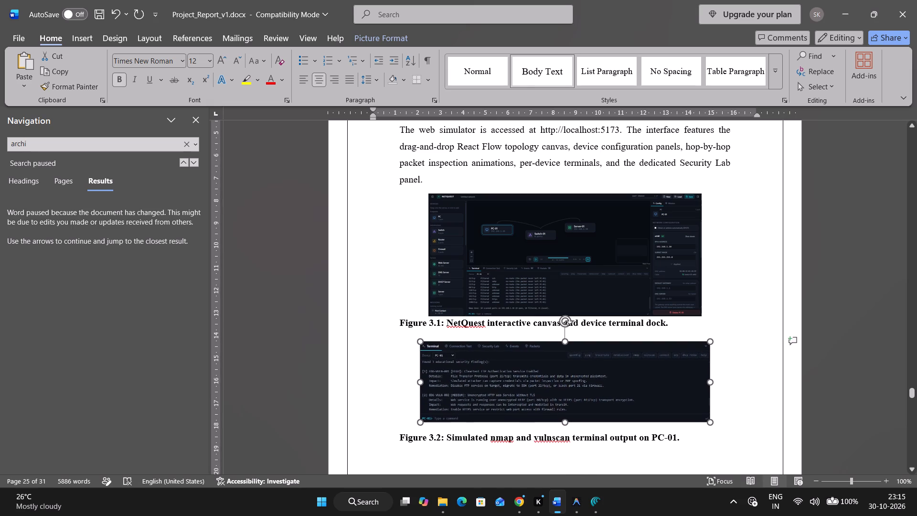
{"action": "left_click_drag", "start_coordinate": [701, 397], "coordinate": [699, 395]}
{"action": "left_click", "coordinate": [854, 362]}
{"action": "scroll", "coordinate": [833, 366], "scroll_direction": "down", "scroll_amount": 8}
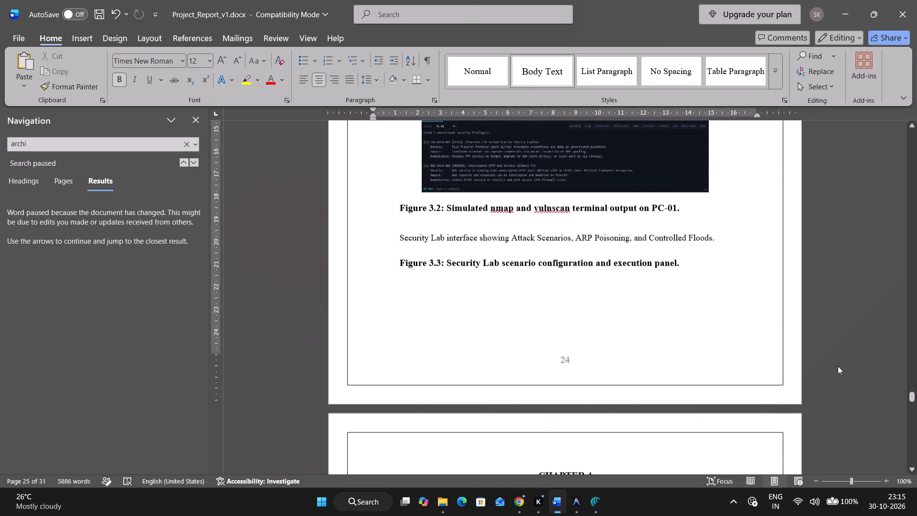
Delete the "Security Lab interface showing Attack Scenarios…" description above the Figure 3.3 caption.
{"action": "scroll", "coordinate": [837, 366], "scroll_direction": "down", "scroll_amount": 14}
{"action": "scroll", "coordinate": [837, 366], "scroll_direction": "up", "scroll_amount": 8}
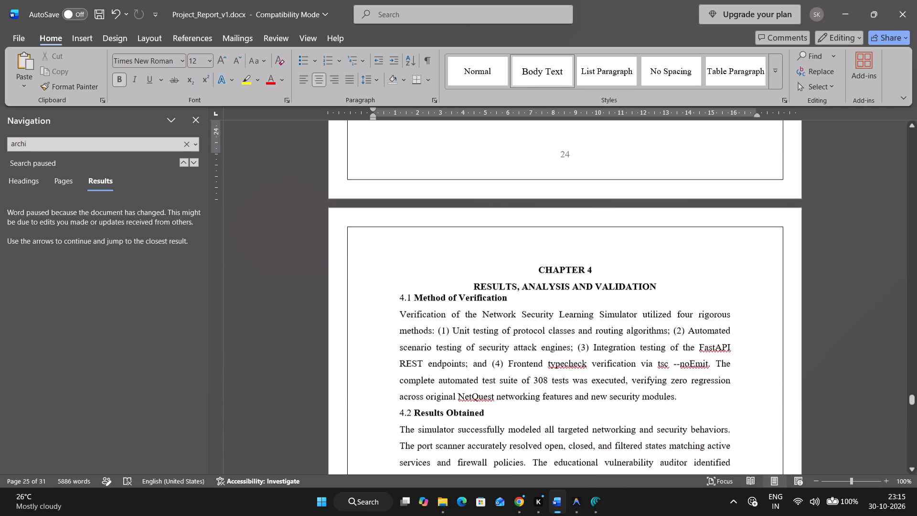
{"action": "scroll", "coordinate": [837, 366], "scroll_direction": "up", "scroll_amount": 12}
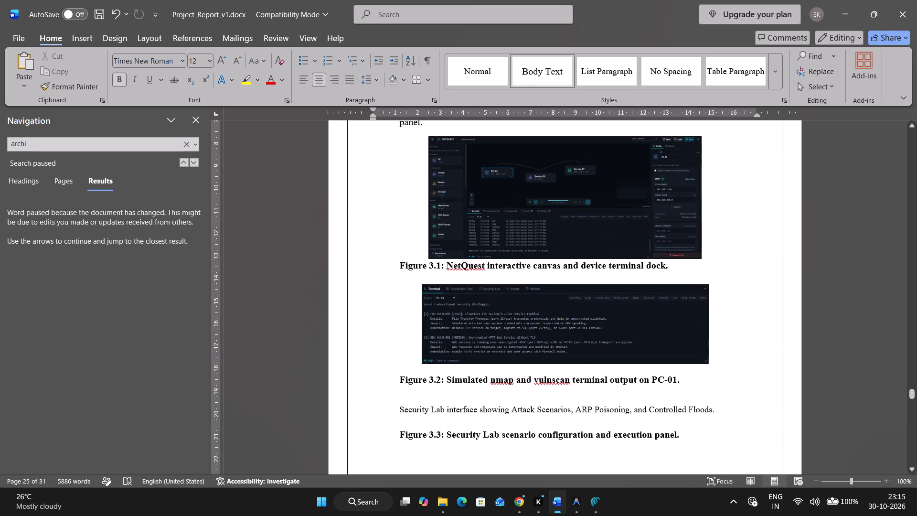
{"action": "left_click_drag", "start_coordinate": [732, 403], "coordinate": [364, 401]}
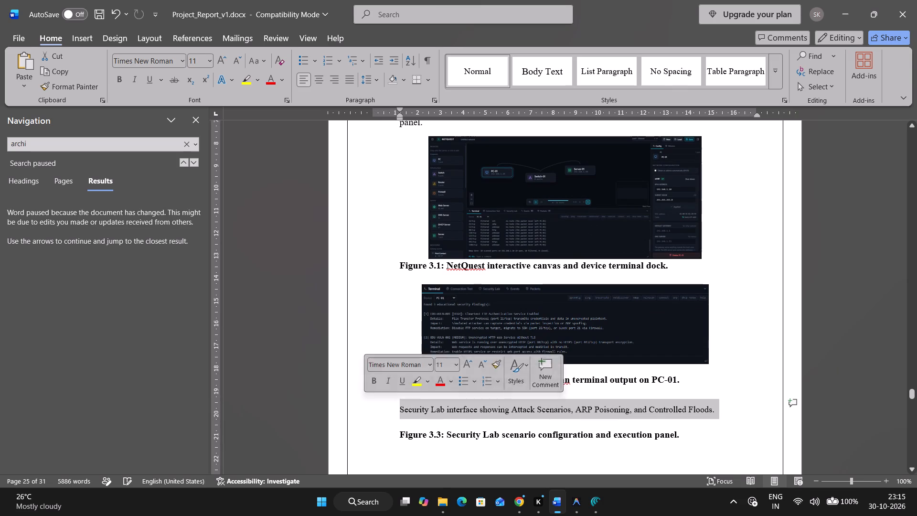
{"action": "key", "text": "BackSpace"}
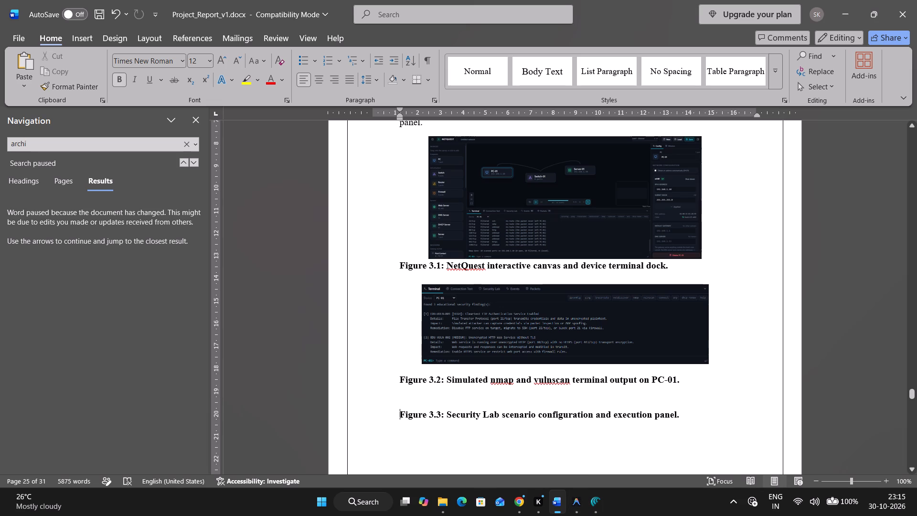
{"action": "left_click", "coordinate": [834, 357]}
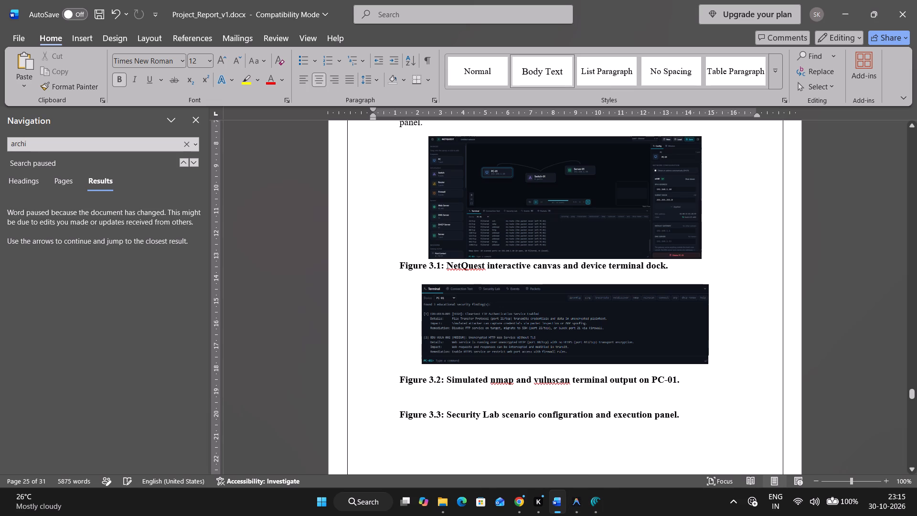
Switch to NetQuest in Chrome and run nmap 192.168.1.50 in the PC-01 terminal.
{"action": "scroll", "coordinate": [605, 358], "scroll_direction": "down", "scroll_amount": 5}
{"action": "scroll", "coordinate": [605, 359], "scroll_direction": "up", "scroll_amount": 4}
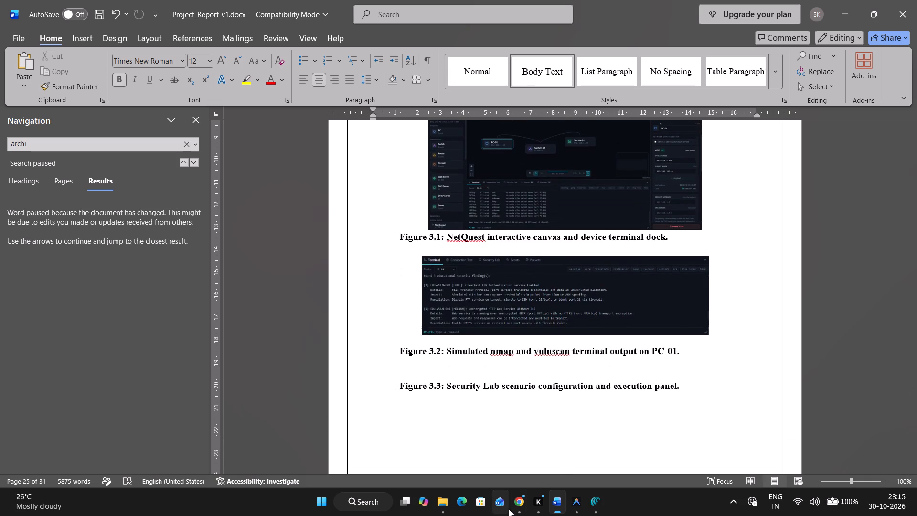
{"action": "left_click", "coordinate": [509, 508]}
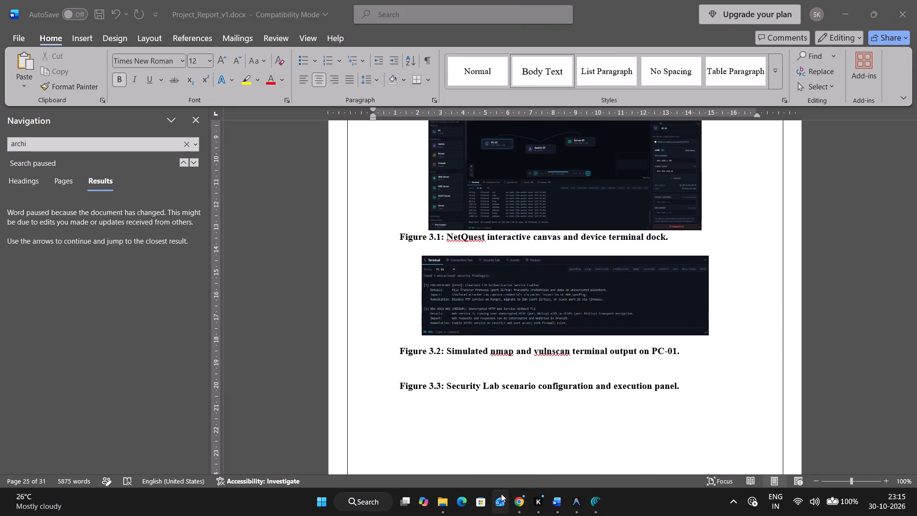
{"action": "left_click", "coordinate": [519, 511]}
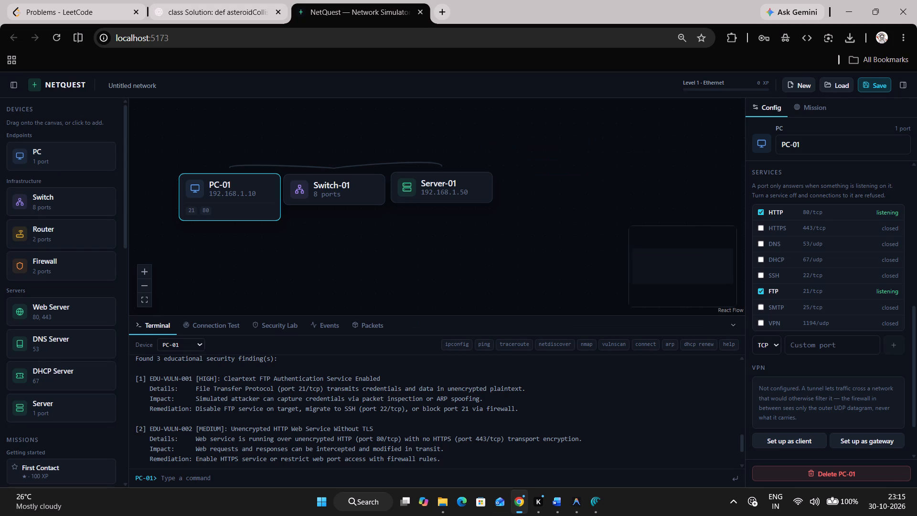
{"action": "left_click", "coordinate": [586, 343]}
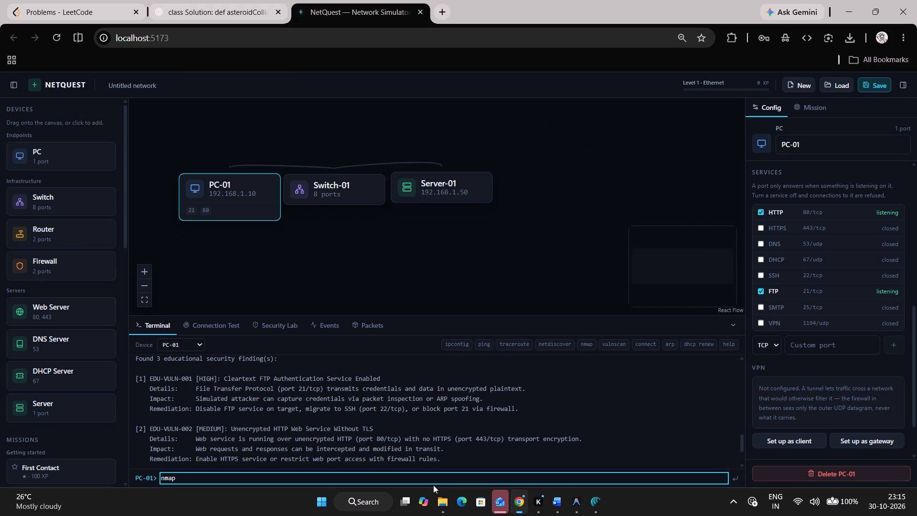
{"action": "key", "text": "ctrl+v"}
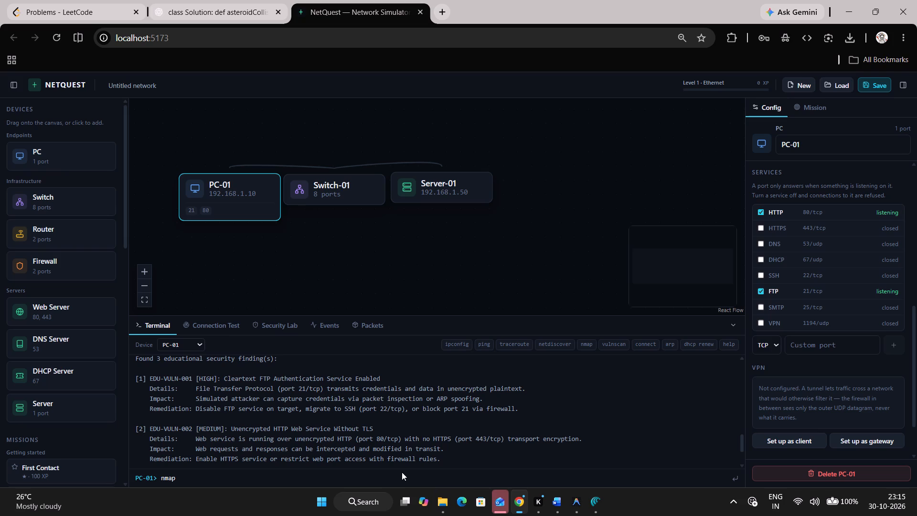
{"action": "left_click", "coordinate": [401, 473]}
{"action": "left_click", "coordinate": [403, 483]}
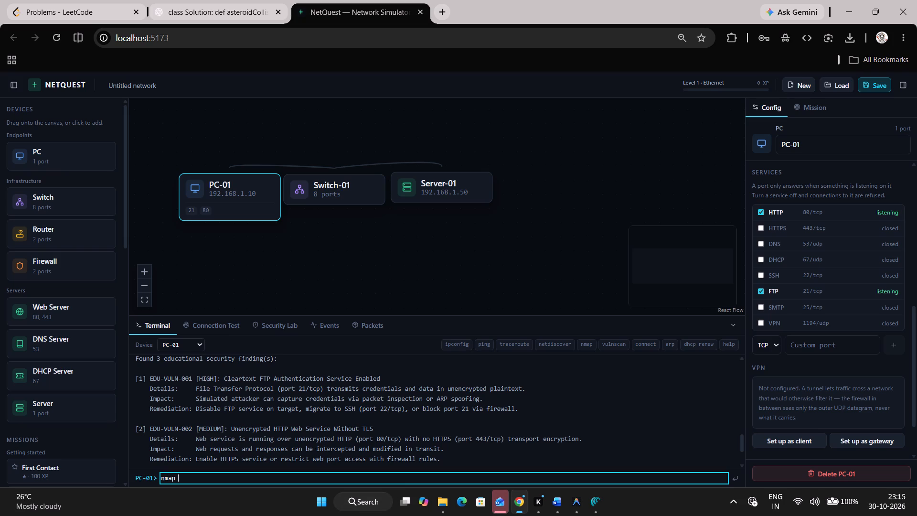
{"action": "key", "text": "super+v"}
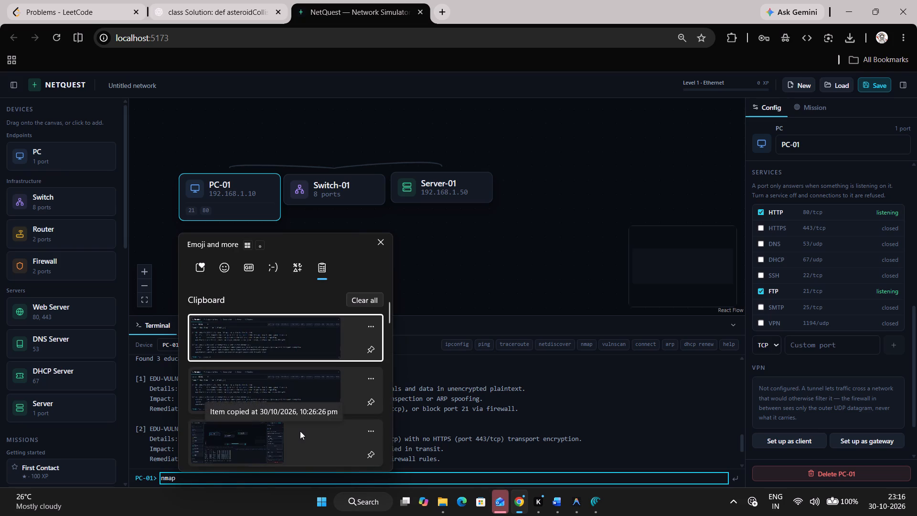
{"action": "scroll", "coordinate": [301, 430], "scroll_direction": "down", "scroll_amount": 4}
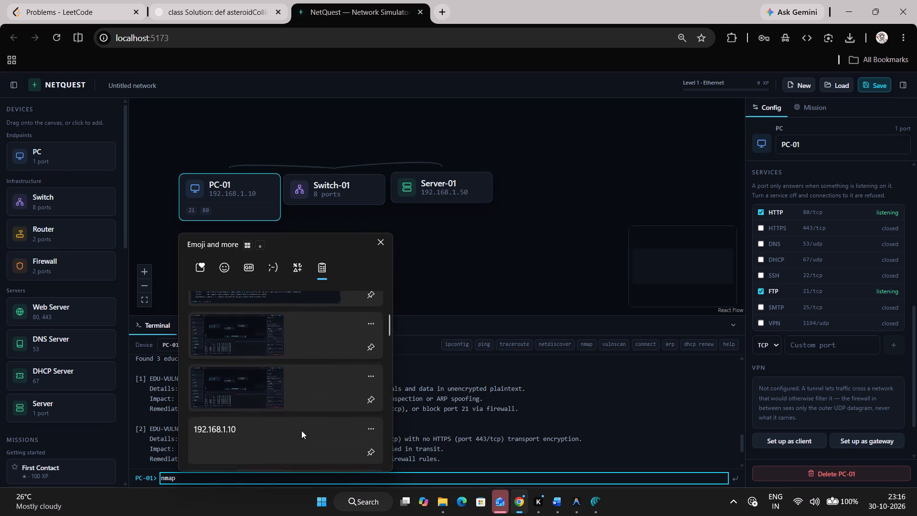
{"action": "left_click", "coordinate": [301, 430]}
{"action": "key", "text": "ctrl+v"}
{"action": "key", "text": "BackSpace"}
{"action": "key", "text": "BackSpace"}
{"action": "type", "text": "50"}
{"action": "key", "text": "Return"}
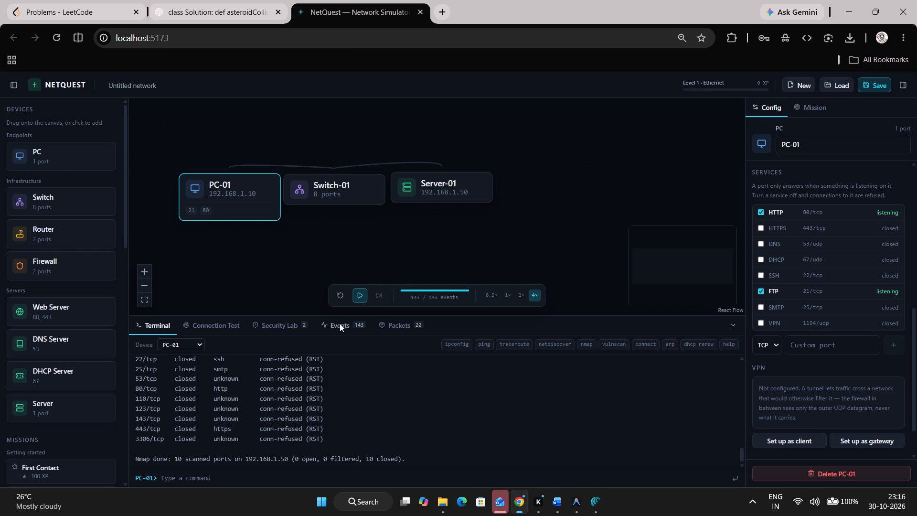
Capture a screenshot of the whole terminal dock framed on the start of the nmap 192.168.1.50 output.
{"action": "scroll", "coordinate": [333, 380], "scroll_direction": "up", "scroll_amount": 1}
{"action": "scroll", "coordinate": [333, 379], "scroll_direction": "down", "scroll_amount": 1}
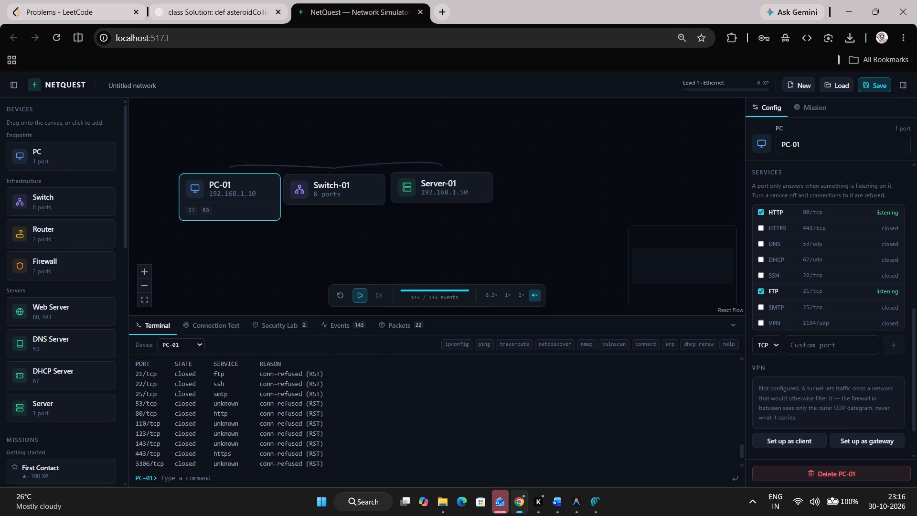
{"action": "scroll", "coordinate": [333, 379], "scroll_direction": "up", "scroll_amount": 1}
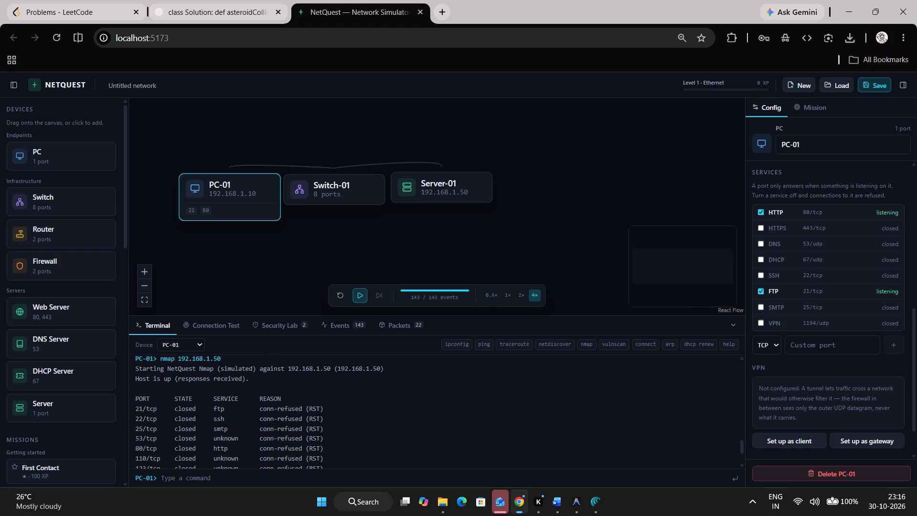
{"action": "key", "text": "Print"}
{"action": "left_click_drag", "start_coordinate": [126, 313], "coordinate": [142, 329]}
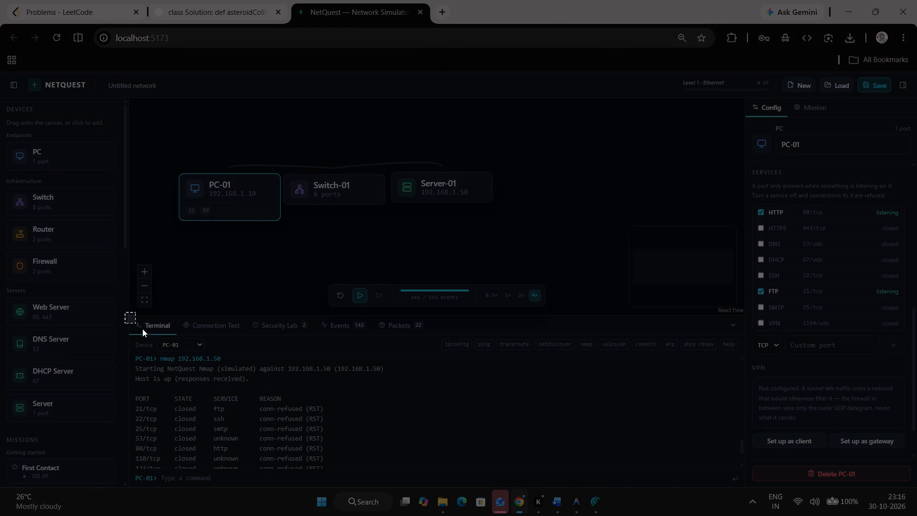
{"action": "left_click_drag", "start_coordinate": [142, 329], "coordinate": [723, 467]}
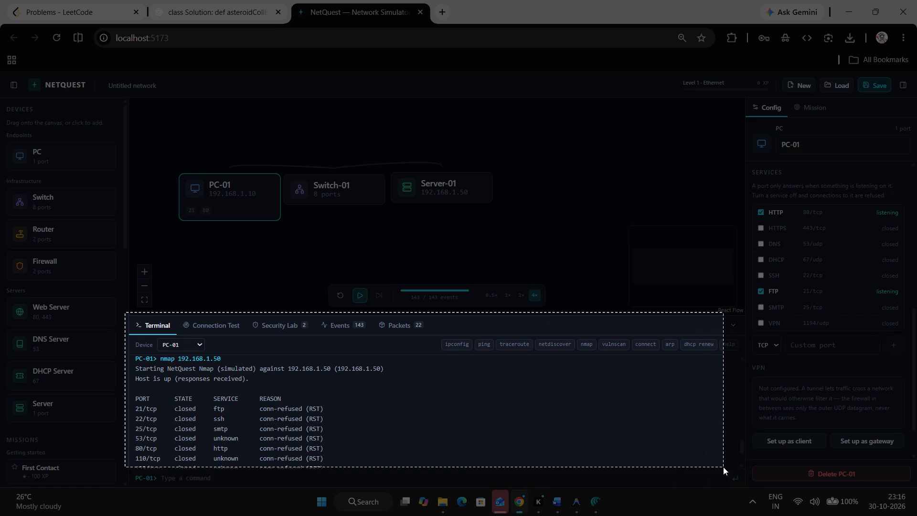
{"action": "left_click_drag", "start_coordinate": [723, 467], "coordinate": [746, 487]}
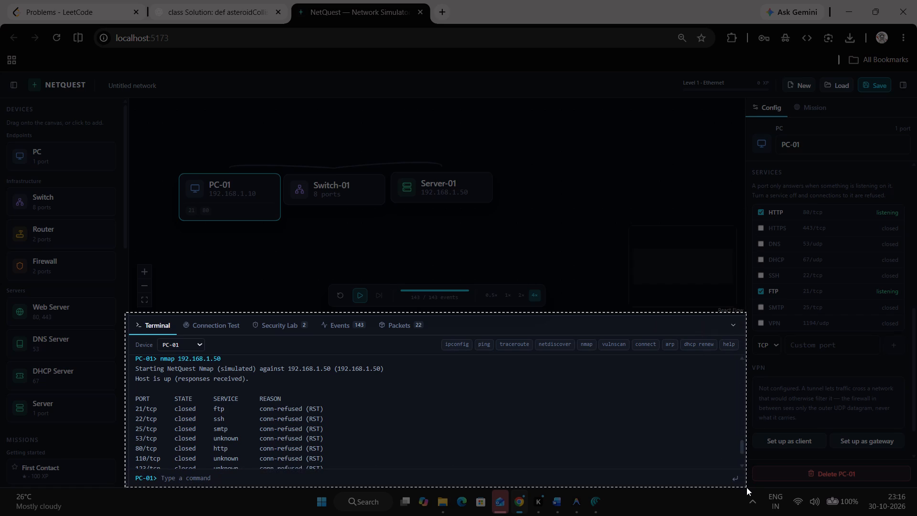
{"action": "left_click_drag", "start_coordinate": [746, 487], "coordinate": [750, 488]}
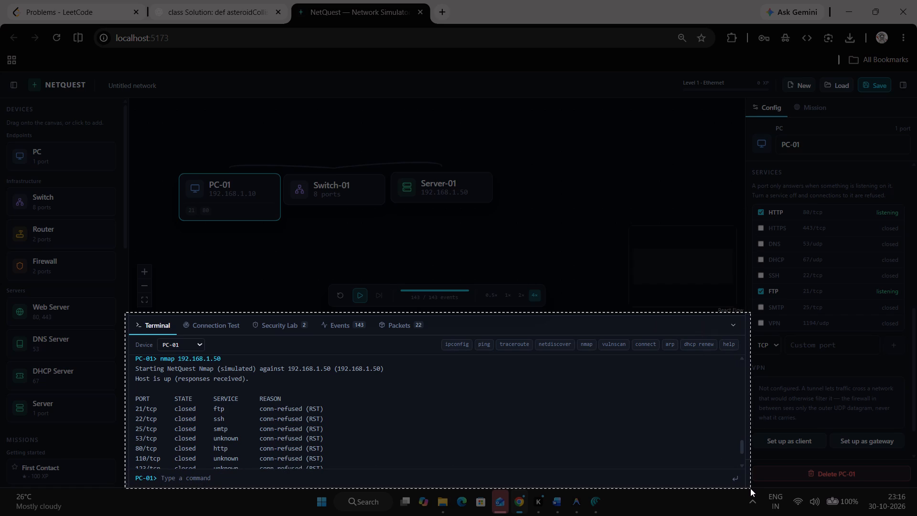
{"action": "left_click_drag", "start_coordinate": [750, 488], "coordinate": [747, 488]}
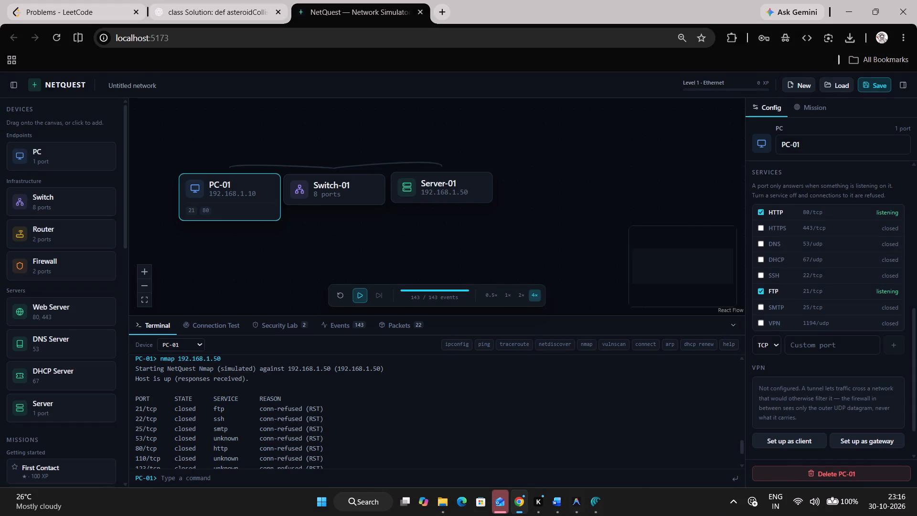
Switch to the report in Word and paste the nmap screenshot on a new line below the existing Figure 3.2 image.
{"action": "left_click", "coordinate": [559, 500]}
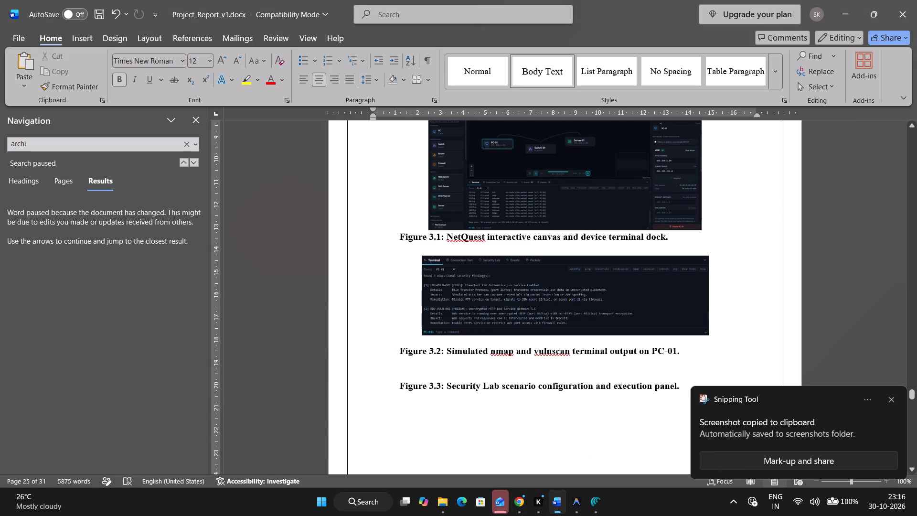
{"action": "left_click", "coordinate": [747, 335]}
{"action": "key", "text": "Return"}
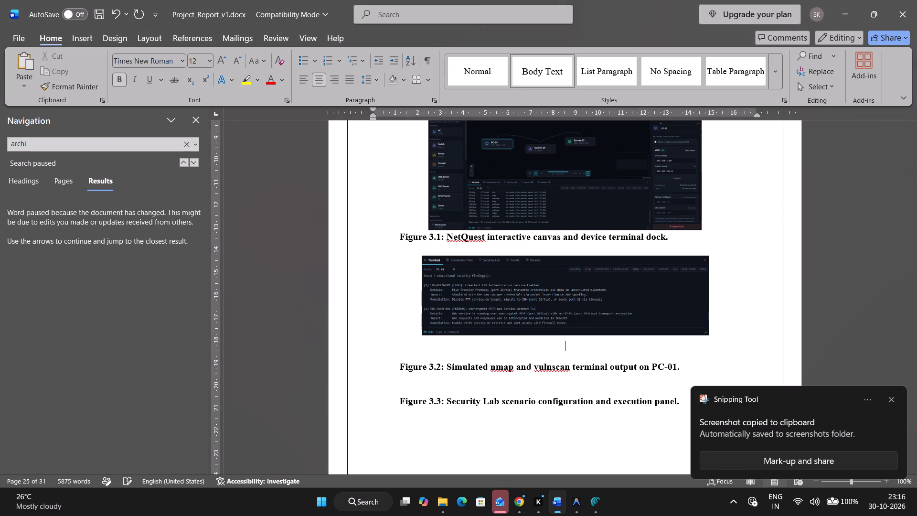
{"action": "key", "text": "ctrl+v"}
{"action": "left_click", "coordinate": [573, 366]}
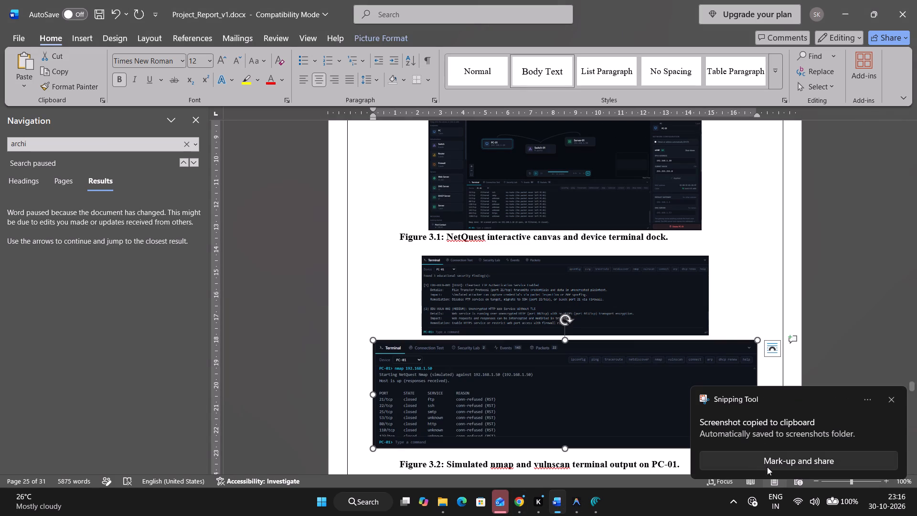
{"action": "left_click", "coordinate": [890, 402]}
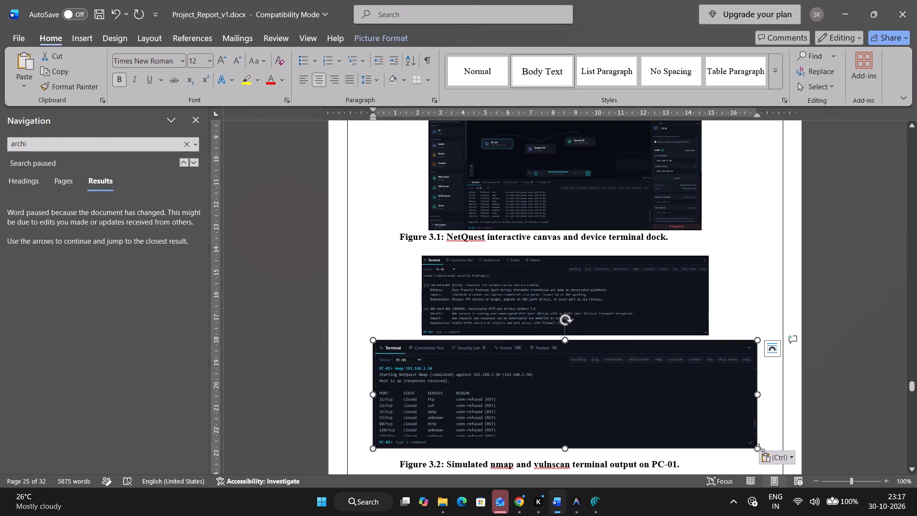
Shrink the pasted nmap screenshot proportionally to match the width of the vulnerability findings image above it.
{"action": "left_click_drag", "start_coordinate": [758, 446], "coordinate": [662, 369]}
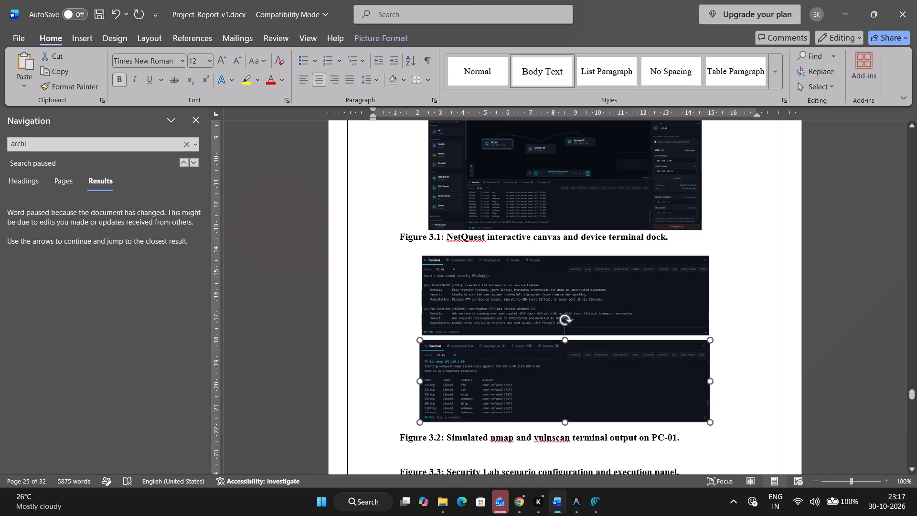
{"action": "left_click_drag", "start_coordinate": [662, 369], "coordinate": [664, 365]}
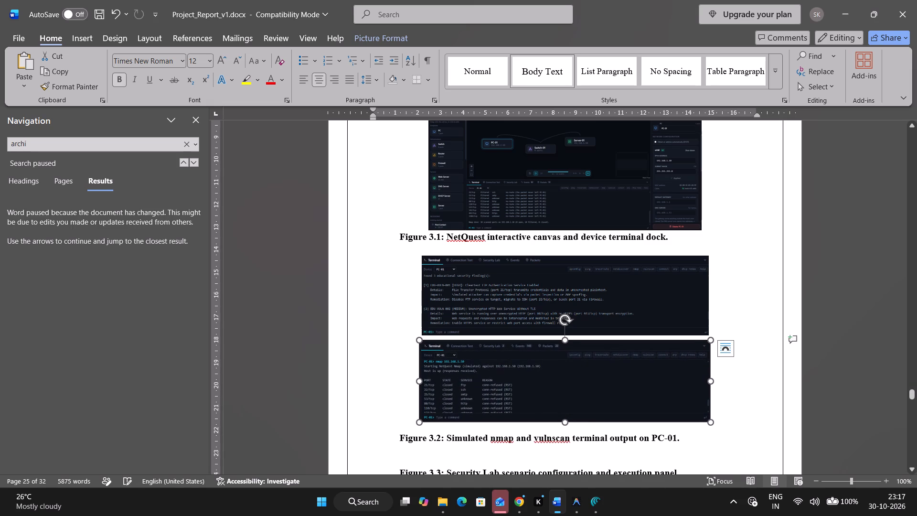
{"action": "left_click", "coordinate": [850, 301]}
{"action": "scroll", "coordinate": [508, 357], "scroll_direction": "down", "scroll_amount": 1}
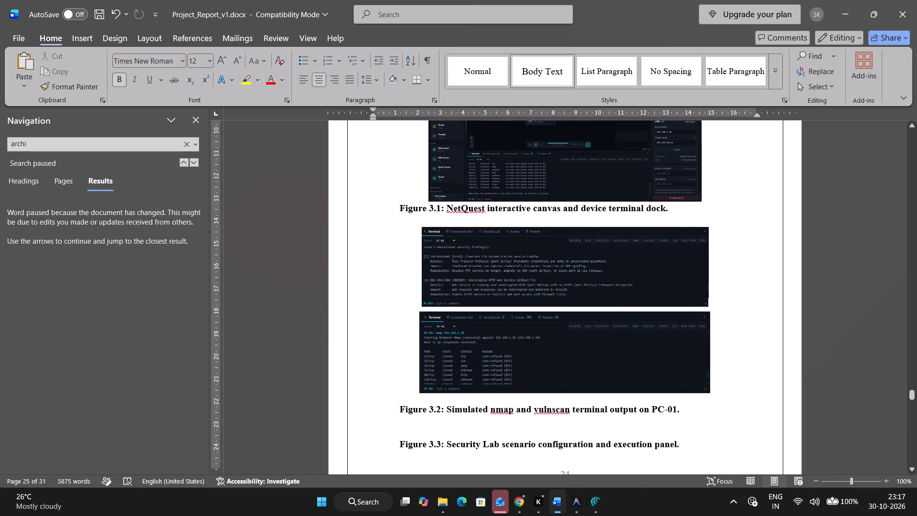
{"action": "left_click", "coordinate": [622, 364]}
{"action": "left_click_drag", "start_coordinate": [711, 394], "coordinate": [710, 391]}
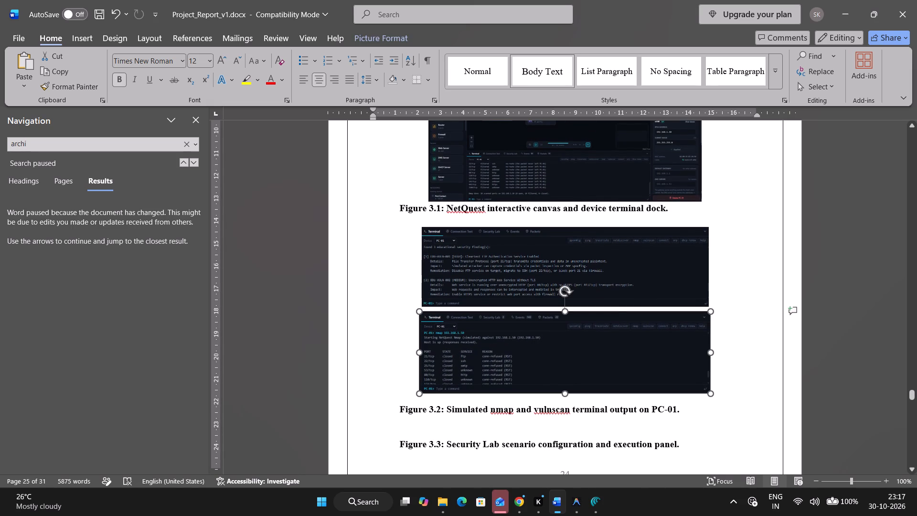
{"action": "left_click_drag", "start_coordinate": [710, 391], "coordinate": [705, 386]}
{"action": "left_click", "coordinate": [867, 329]}
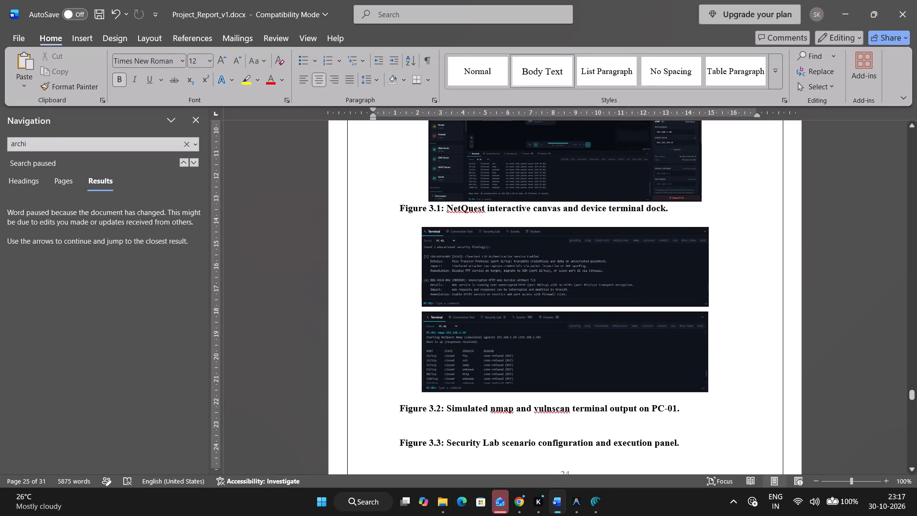
Insert two empty lines after the Figure 3.2 caption to push the Figure 3.3 caption onto the following page.
{"action": "scroll", "coordinate": [857, 332], "scroll_direction": "down", "scroll_amount": 8}
{"action": "left_click", "coordinate": [534, 199]}
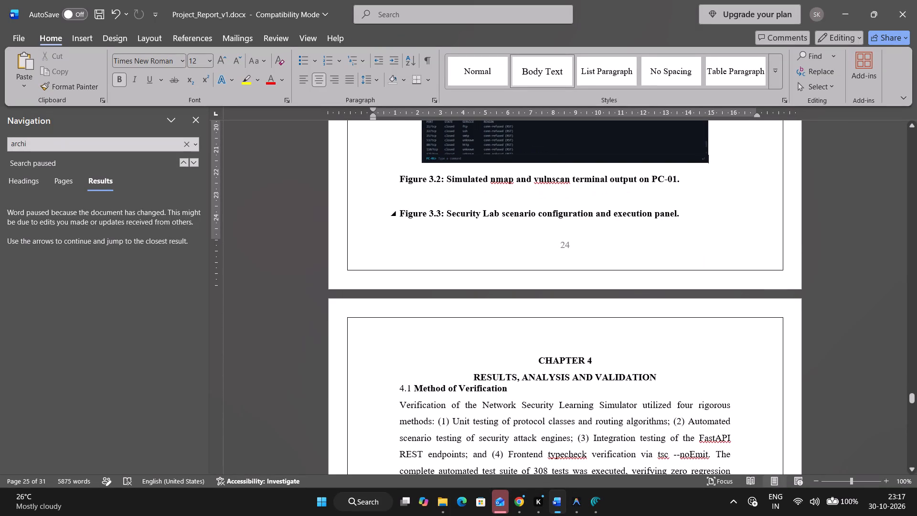
{"action": "left_click", "coordinate": [684, 186]}
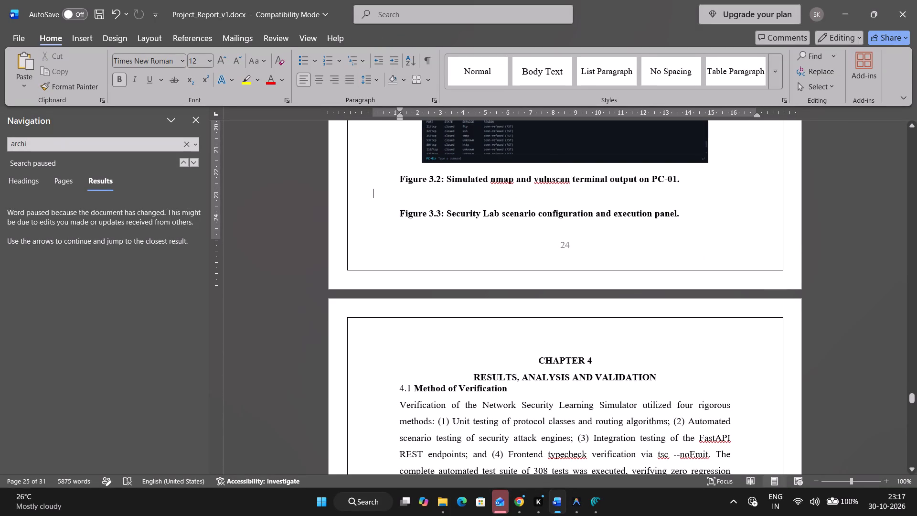
{"action": "left_click", "coordinate": [689, 178]}
{"action": "key", "text": "Return"}
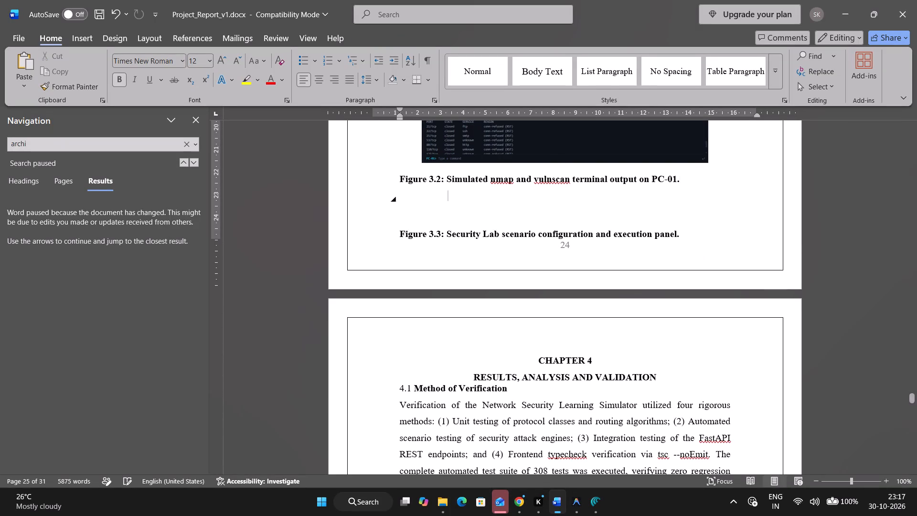
{"action": "key", "text": "Return"}
{"action": "scroll", "coordinate": [664, 204], "scroll_direction": "down", "scroll_amount": 8}
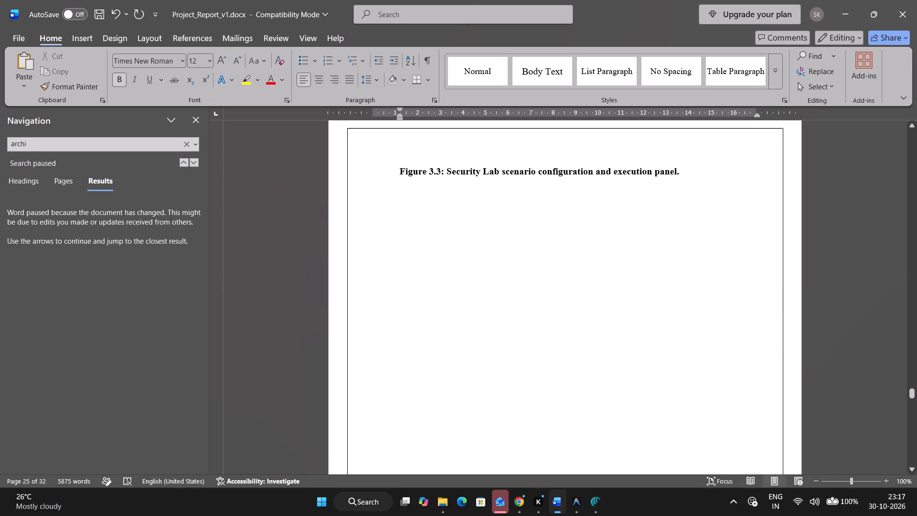
Switch to NetQuest in Chrome and launch the ARP spoof attack scenario in the Security Lab.
{"action": "scroll", "coordinate": [664, 204], "scroll_direction": "down", "scroll_amount": 8}
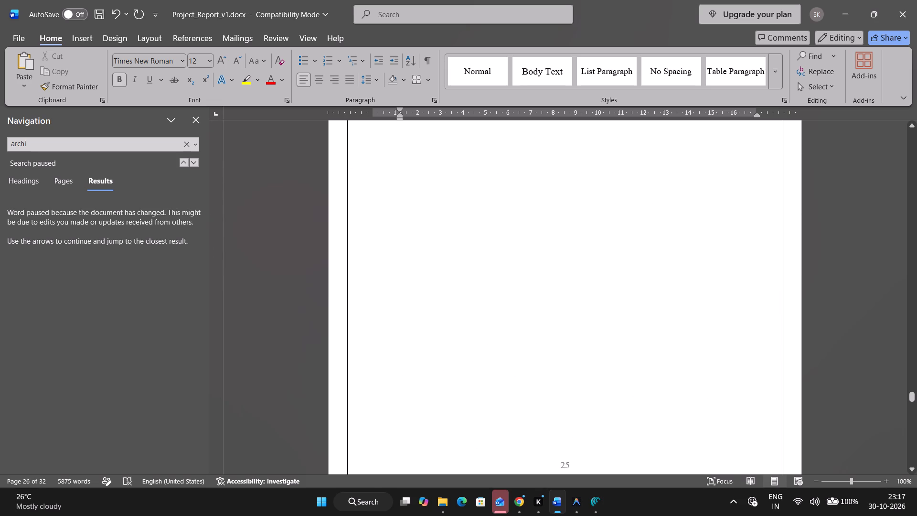
{"action": "left_click", "coordinate": [521, 502]}
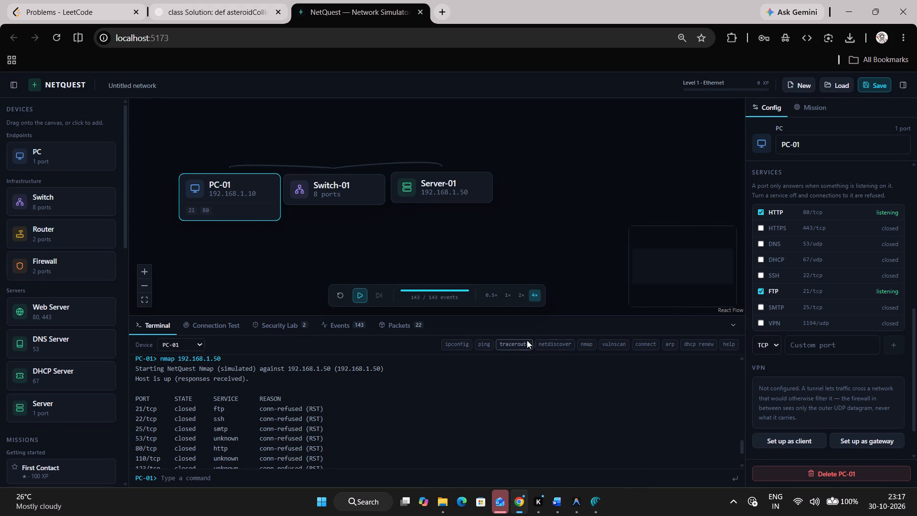
{"action": "left_click", "coordinate": [270, 327]}
{"action": "scroll", "coordinate": [219, 445], "scroll_direction": "down", "scroll_amount": 4}
{"action": "left_click", "coordinate": [223, 449]}
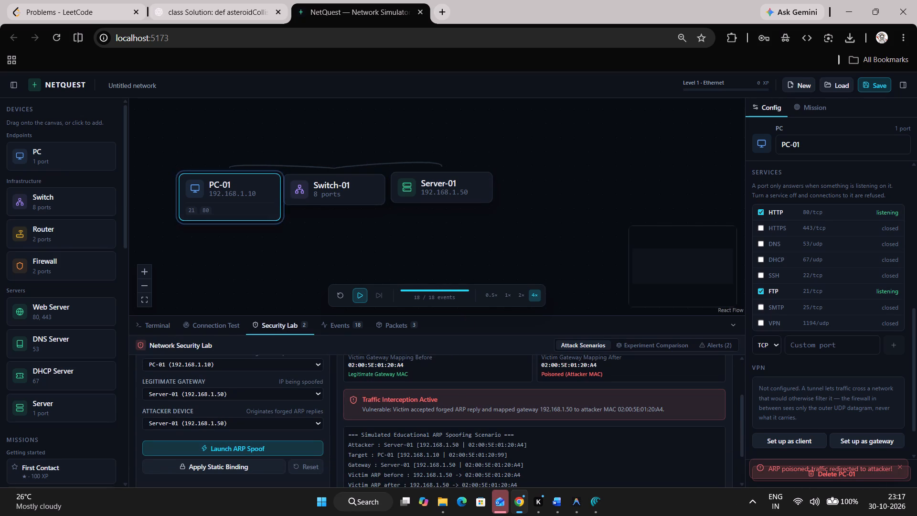
Capture a screenshot of the whole Security Lab dock framed on the scenario participants, launch control and Traffic Interception status.
{"action": "scroll", "coordinate": [457, 409], "scroll_direction": "up", "scroll_amount": 1}
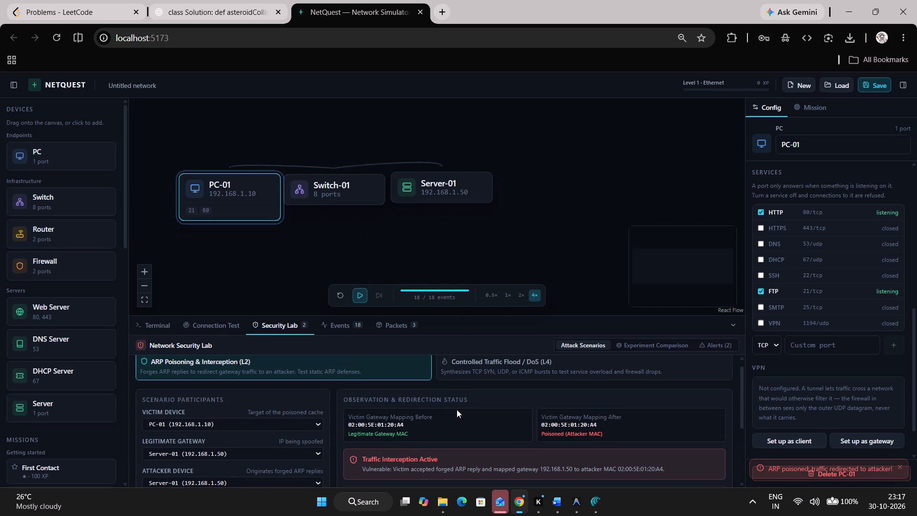
{"action": "scroll", "coordinate": [457, 409], "scroll_direction": "up", "scroll_amount": 2}
{"action": "scroll", "coordinate": [457, 409], "scroll_direction": "down", "scroll_amount": 1}
{"action": "scroll", "coordinate": [457, 409], "scroll_direction": "up", "scroll_amount": 1}
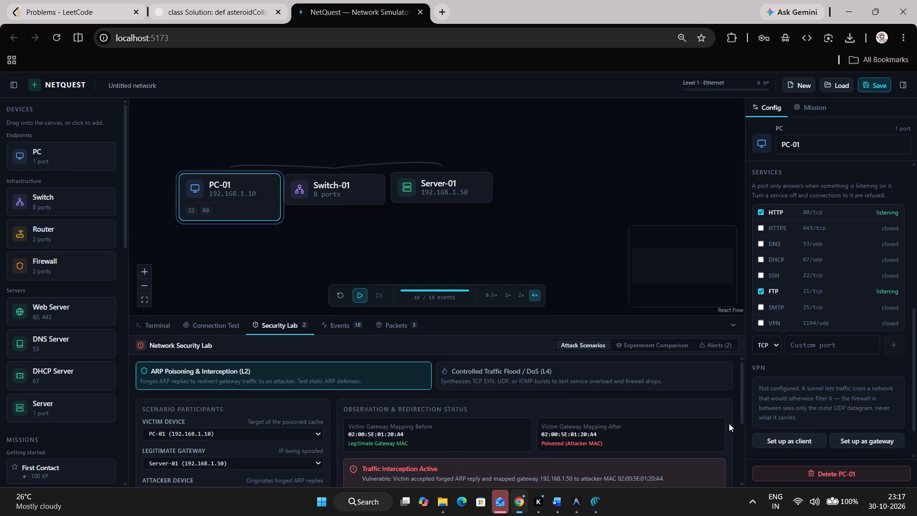
{"action": "left_click_drag", "start_coordinate": [742, 407], "coordinate": [746, 422]}
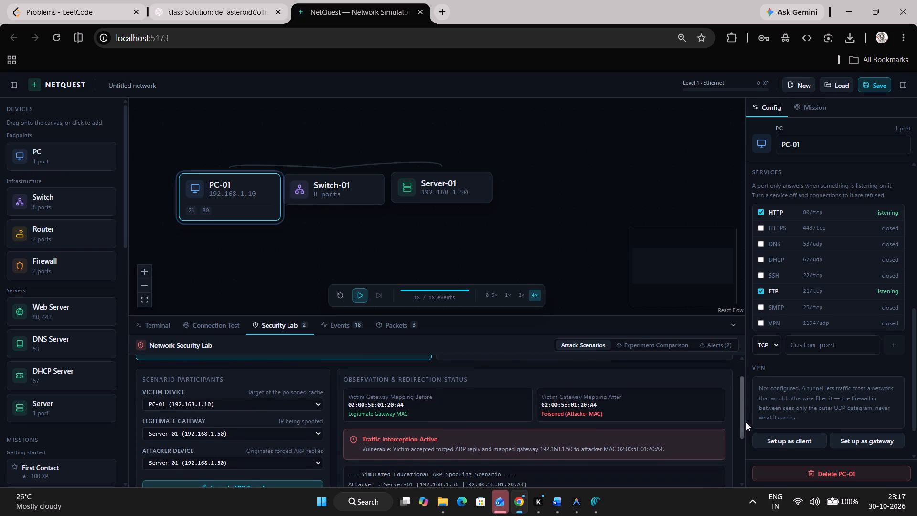
{"action": "left_click_drag", "start_coordinate": [746, 422], "coordinate": [747, 425]}
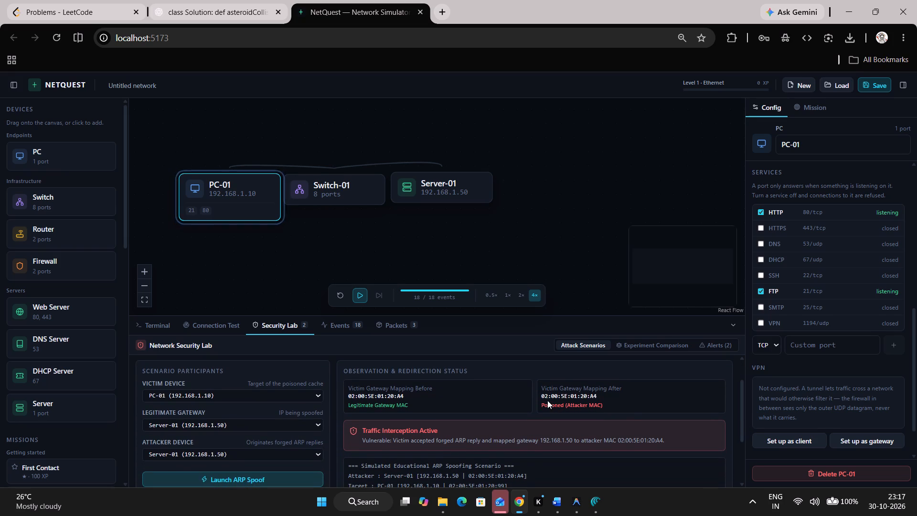
{"action": "scroll", "coordinate": [540, 397], "scroll_direction": "down", "scroll_amount": 2}
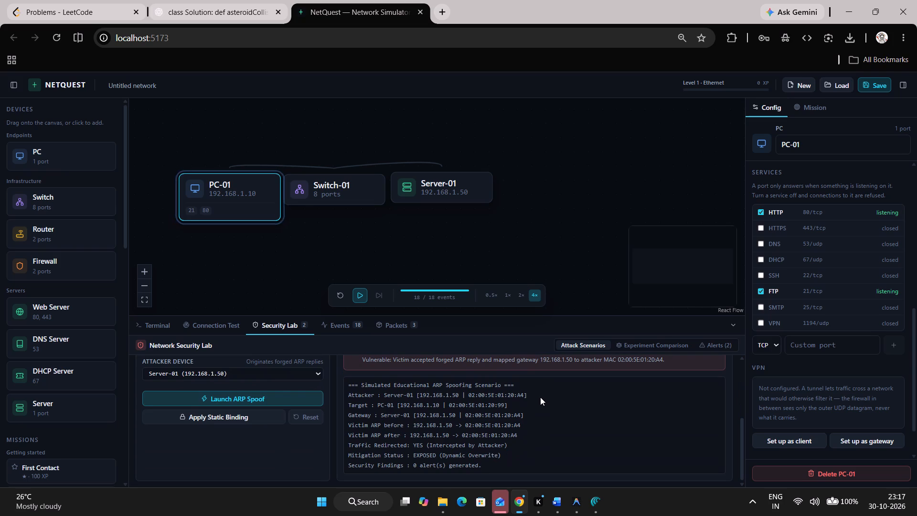
{"action": "scroll", "coordinate": [540, 397], "scroll_direction": "up", "scroll_amount": 3}
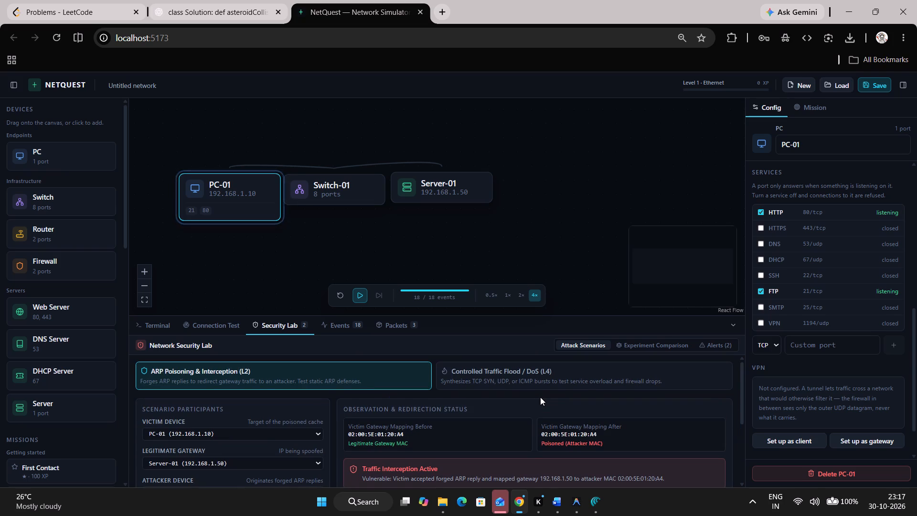
{"action": "scroll", "coordinate": [540, 397], "scroll_direction": "down", "scroll_amount": 1}
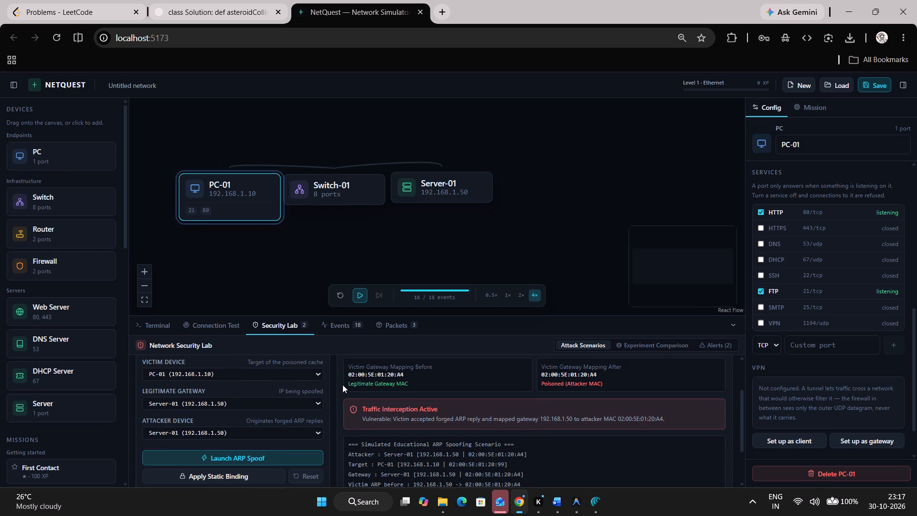
{"action": "scroll", "coordinate": [339, 386], "scroll_direction": "down", "scroll_amount": 1}
{"action": "scroll", "coordinate": [328, 378], "scroll_direction": "up", "scroll_amount": 1}
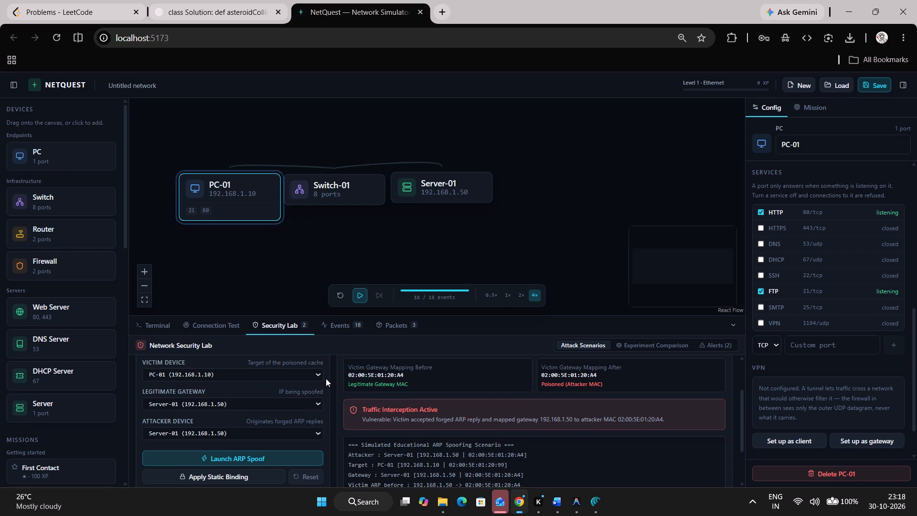
{"action": "key", "text": "Print"}
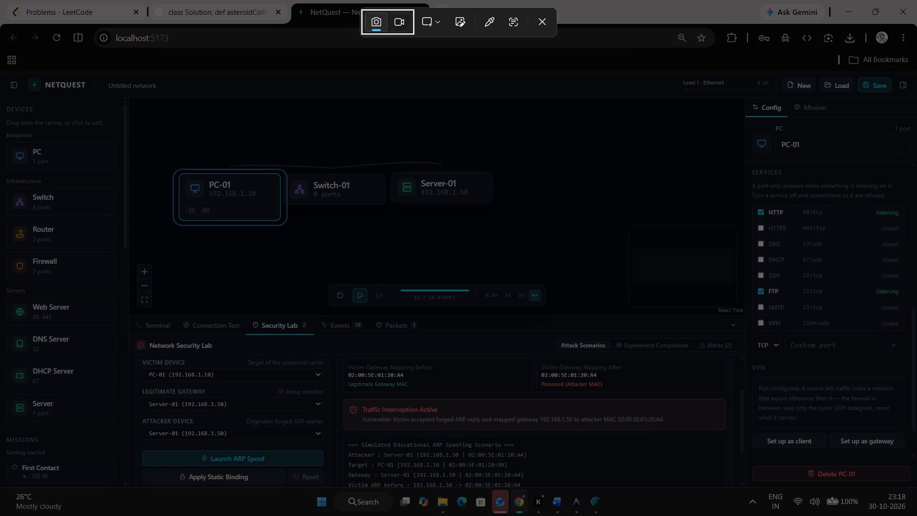
{"action": "left_click_drag", "start_coordinate": [132, 313], "coordinate": [746, 488]}
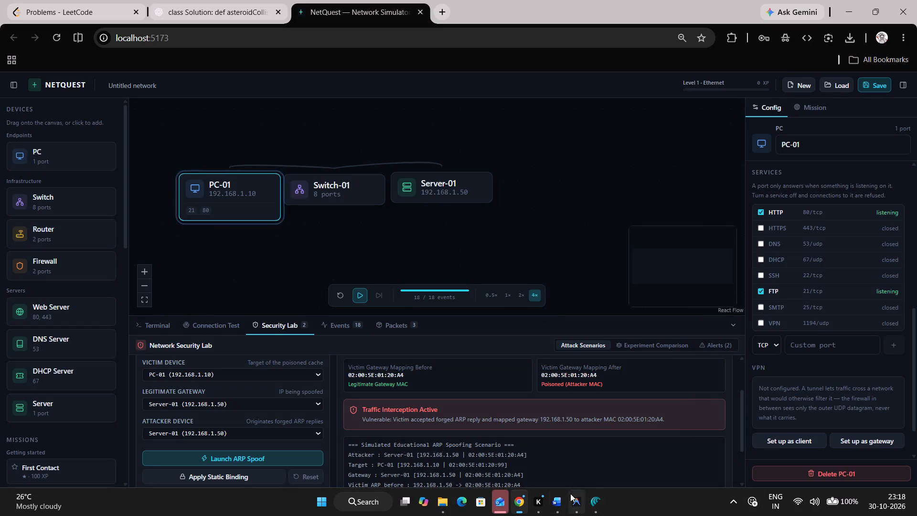
Switch to the report in Word and paste the Security Lab screenshot above the Figure 3.3 caption.
{"action": "left_click", "coordinate": [560, 505]}
{"action": "scroll", "coordinate": [456, 301], "scroll_direction": "up", "scroll_amount": 14}
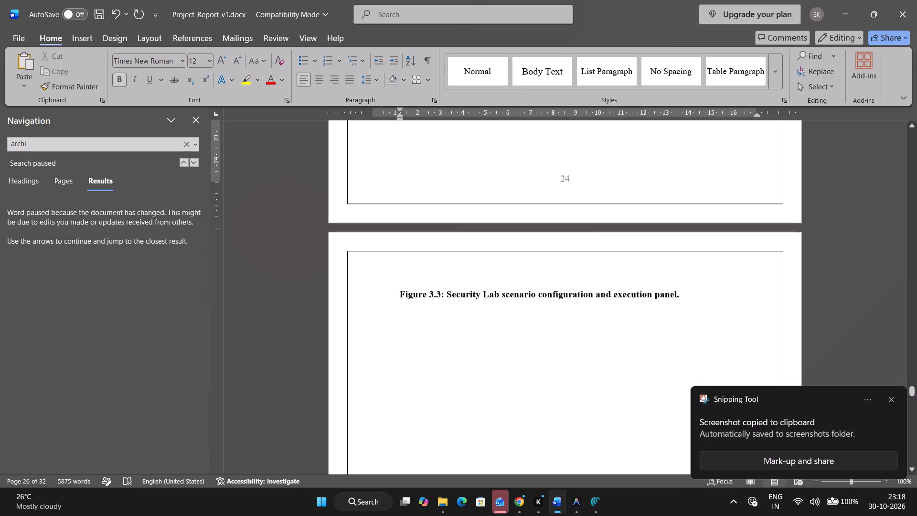
{"action": "key", "text": "ctrl+v"}
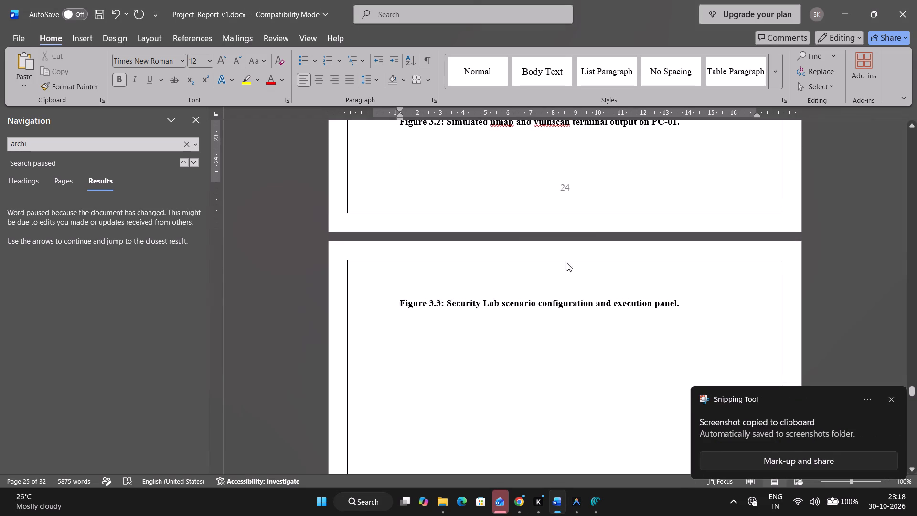
{"action": "left_click", "coordinate": [890, 402]}
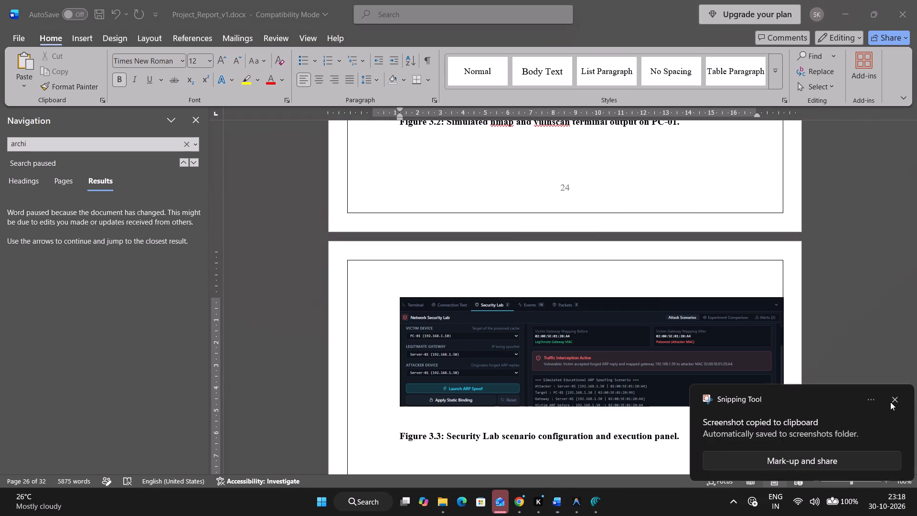
Shrink the pasted Security Lab screenshot proportionally to fit inside the page border and centre it horizontally.
{"action": "left_click", "coordinate": [567, 397]}
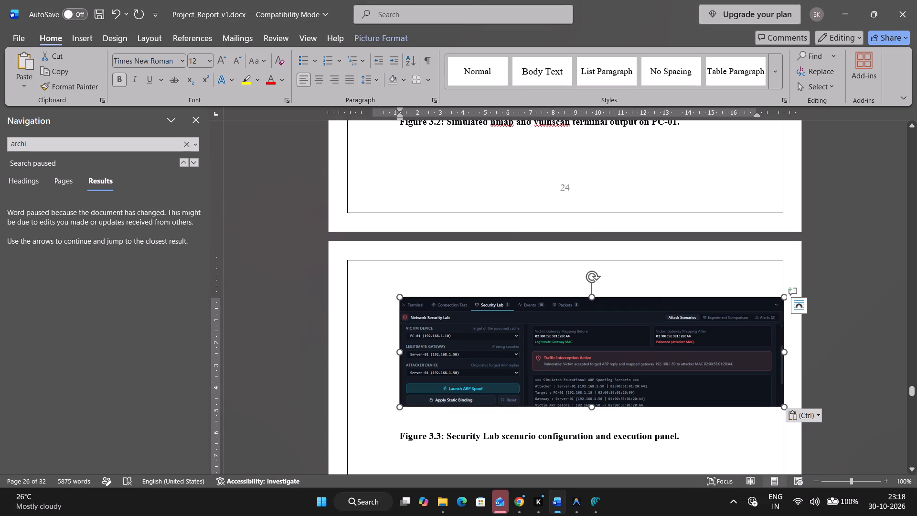
{"action": "left_click_drag", "start_coordinate": [785, 405], "coordinate": [717, 373]}
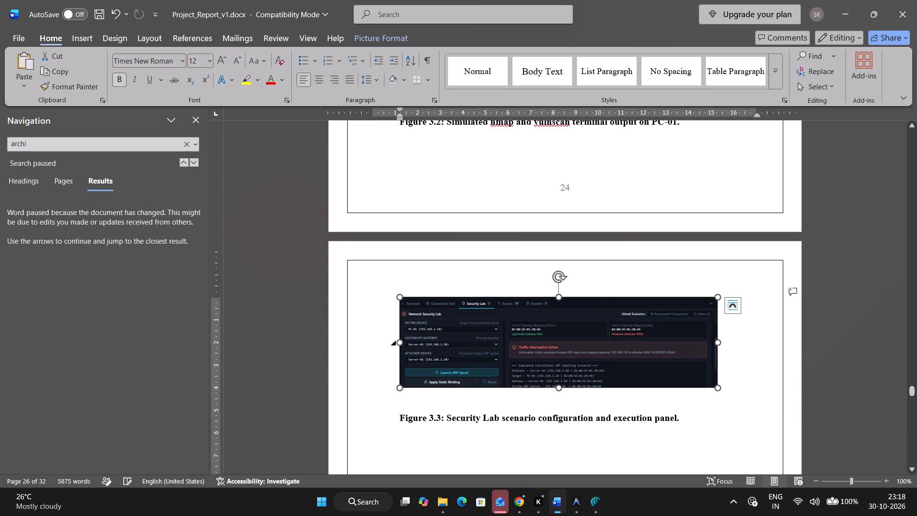
{"action": "left_click", "coordinate": [324, 73]}
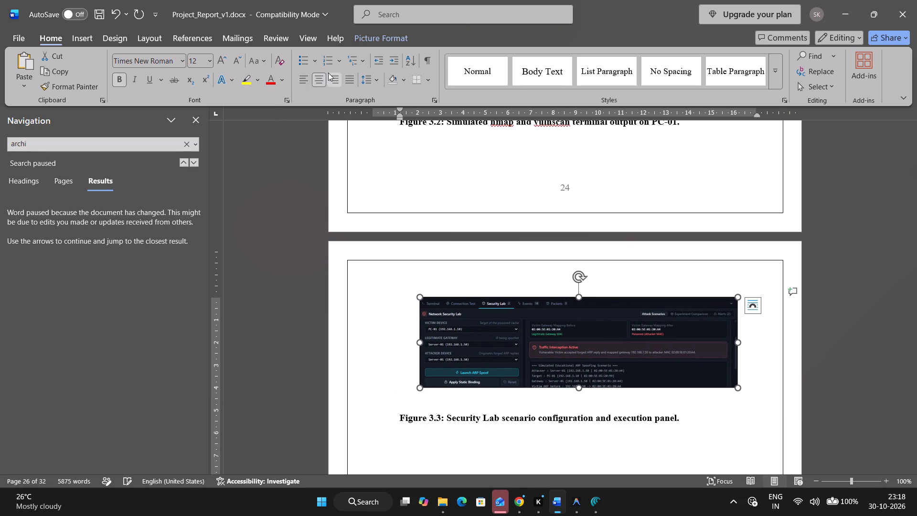
Switch back to NetQuest and run the 3-phase Experiment Comparison in the Security Lab.
{"action": "scroll", "coordinate": [449, 375], "scroll_direction": "down", "scroll_amount": 6}
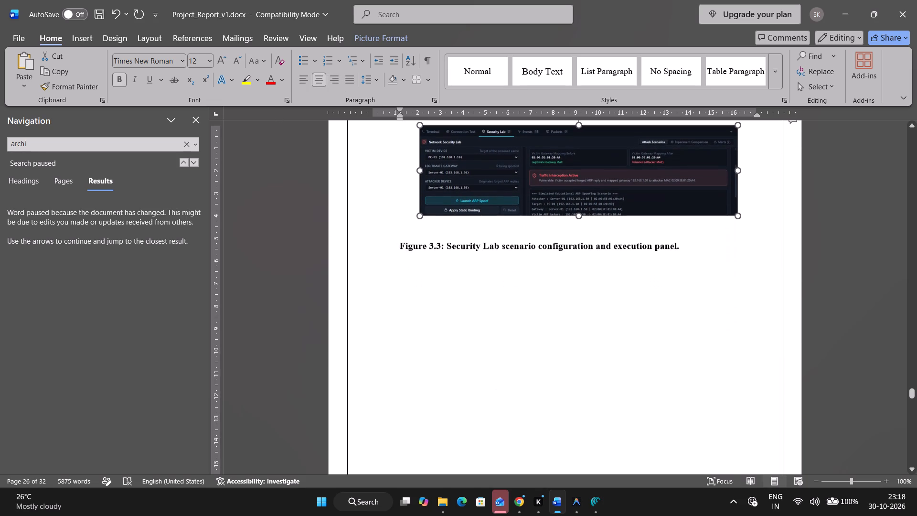
{"action": "scroll", "coordinate": [461, 392], "scroll_direction": "up", "scroll_amount": 1}
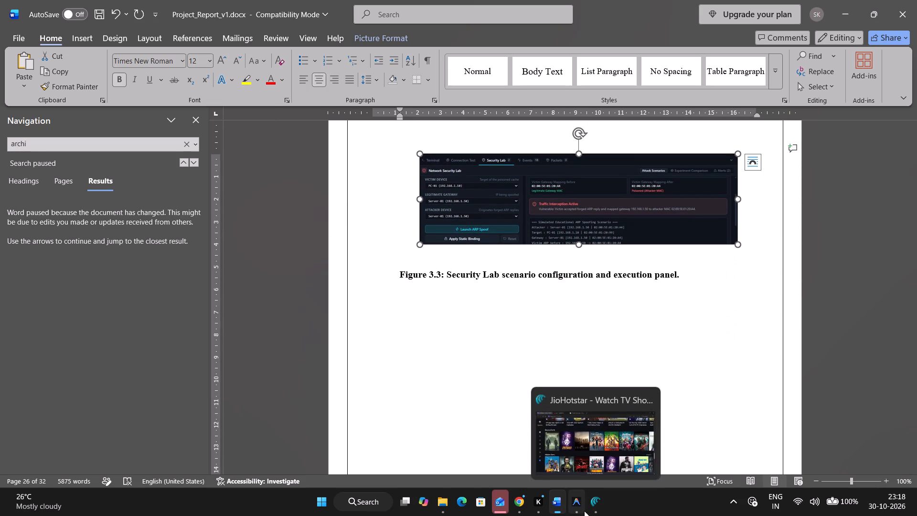
{"action": "left_click", "coordinate": [522, 495]}
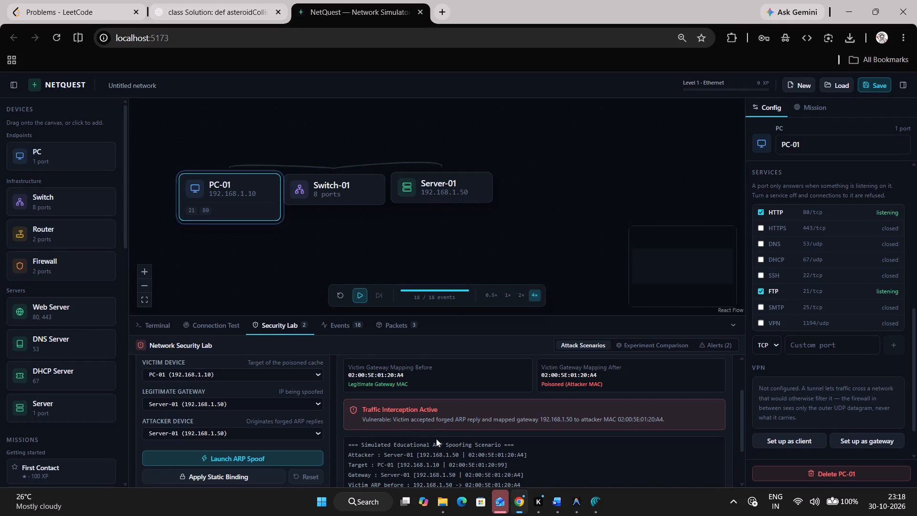
{"action": "scroll", "coordinate": [436, 438], "scroll_direction": "up", "scroll_amount": 1}
{"action": "scroll", "coordinate": [701, 418], "scroll_direction": "up", "scroll_amount": 1}
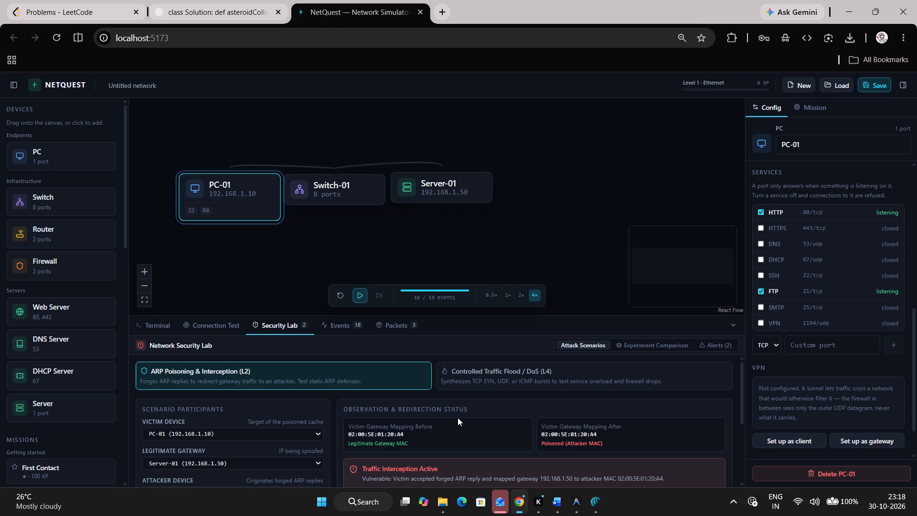
{"action": "left_click", "coordinate": [647, 346]}
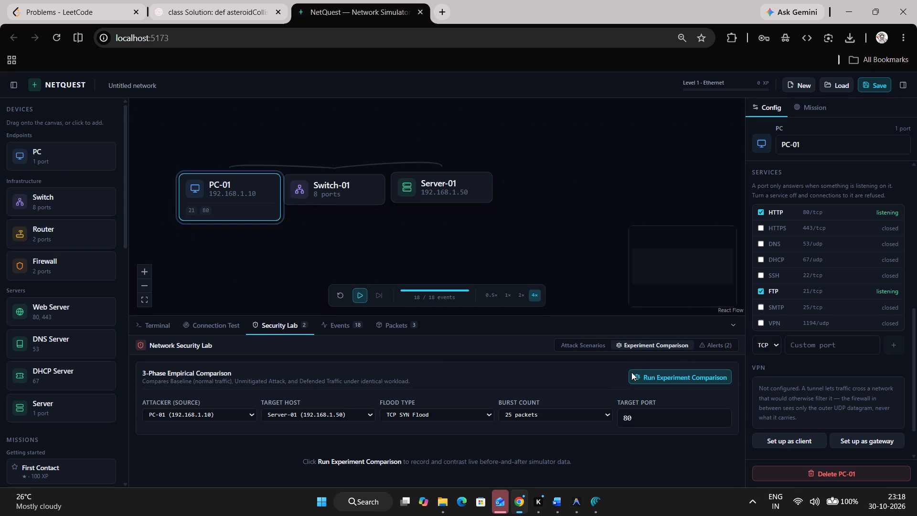
{"action": "left_click", "coordinate": [640, 372]}
Capture a screenshot of the whole Security Lab dock framed on the Baseline, Attack and Mitigated comparison cards.
{"action": "scroll", "coordinate": [380, 426], "scroll_direction": "down", "scroll_amount": 2}
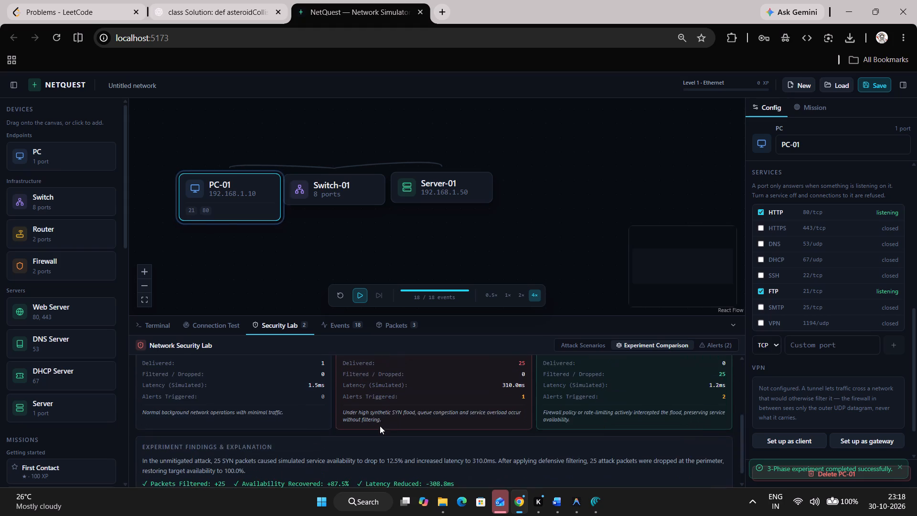
{"action": "scroll", "coordinate": [380, 426], "scroll_direction": "up", "scroll_amount": 1}
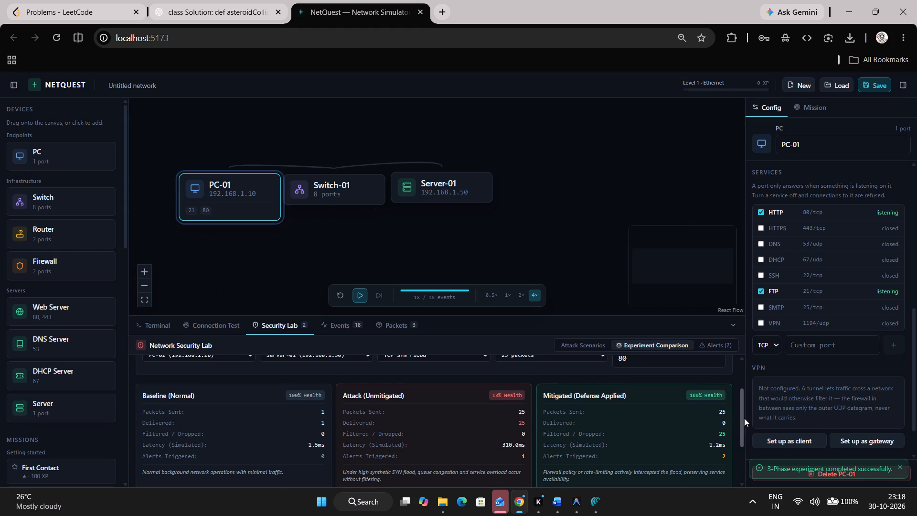
{"action": "left_click_drag", "start_coordinate": [744, 418], "coordinate": [744, 428]}
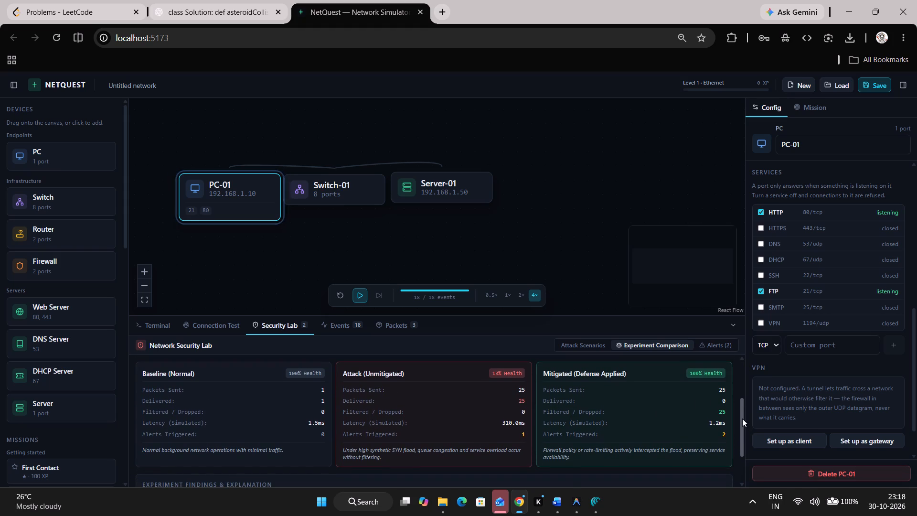
{"action": "key", "text": "Print"}
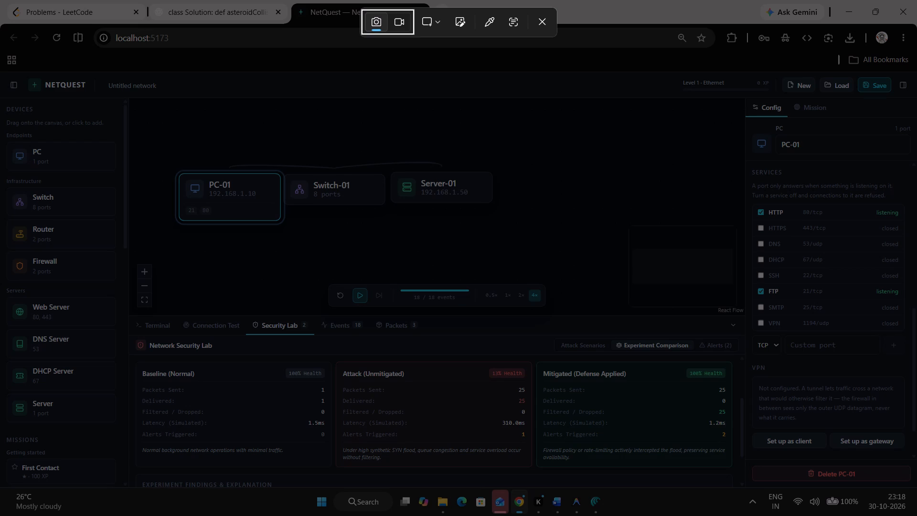
{"action": "left_click_drag", "start_coordinate": [132, 317], "coordinate": [729, 484]}
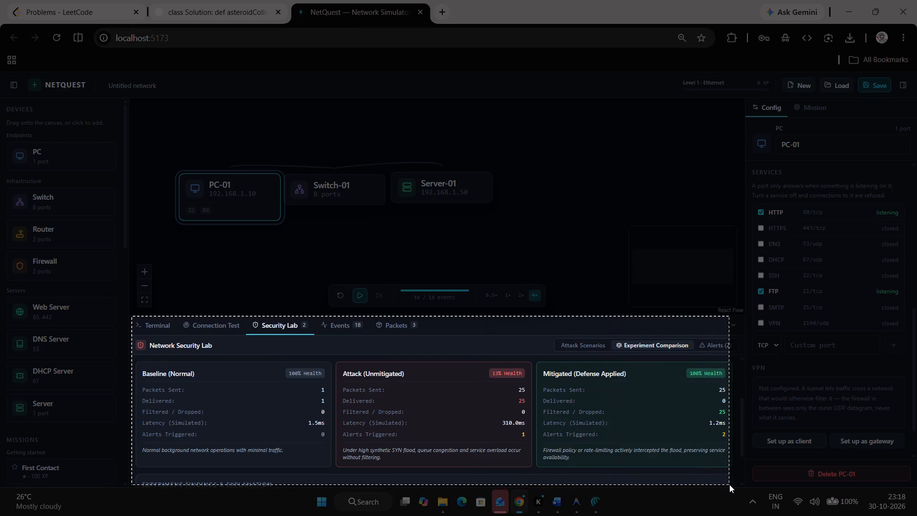
{"action": "left_click_drag", "start_coordinate": [729, 484], "coordinate": [737, 484]}
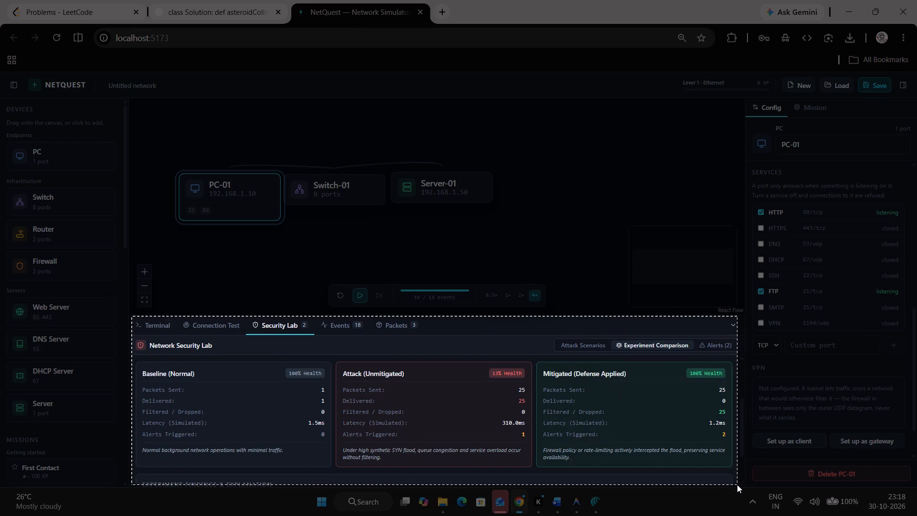
{"action": "left_click_drag", "start_coordinate": [737, 484], "coordinate": [735, 488]}
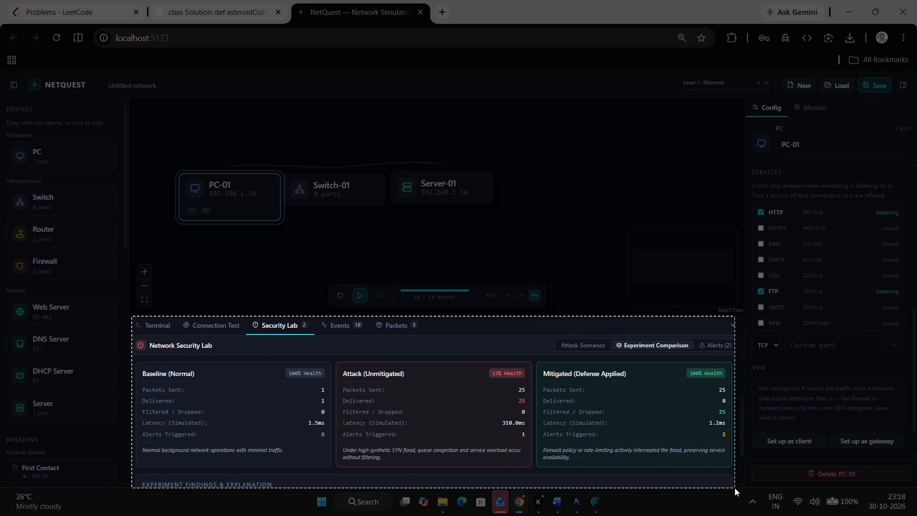
{"action": "left_click_drag", "start_coordinate": [735, 488], "coordinate": [748, 488]}
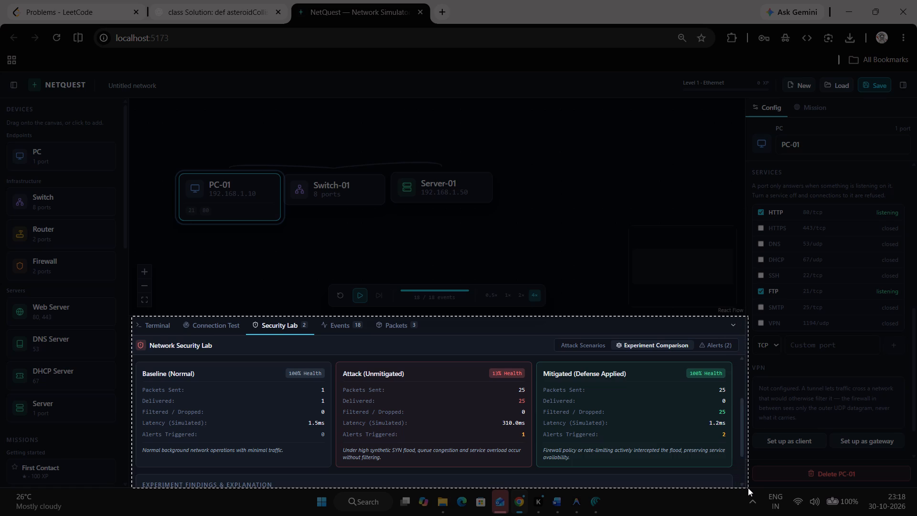
{"action": "left_click_drag", "start_coordinate": [748, 488], "coordinate": [746, 488]}
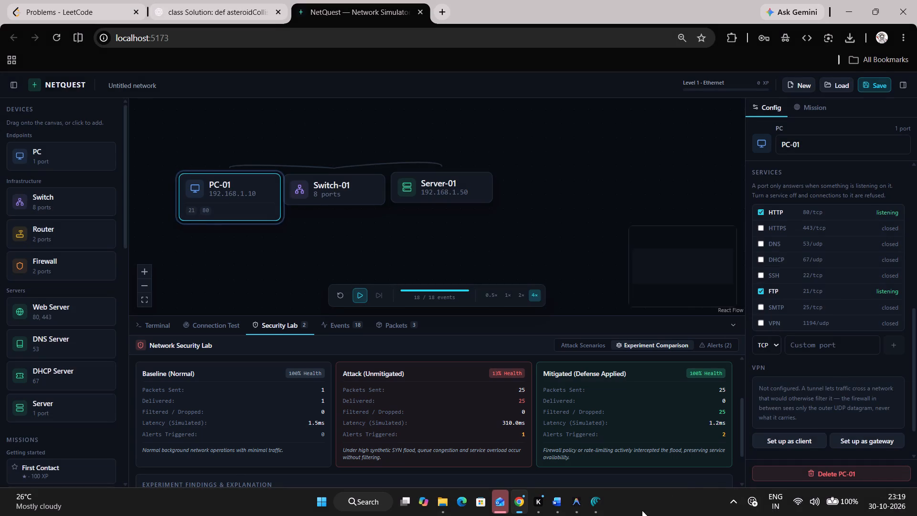
Switch to the report in Word and paste the Experiment Comparison screenshot between the ARP spoofing screenshot and the Figure 3.3 caption.
{"action": "left_click", "coordinate": [553, 515]}
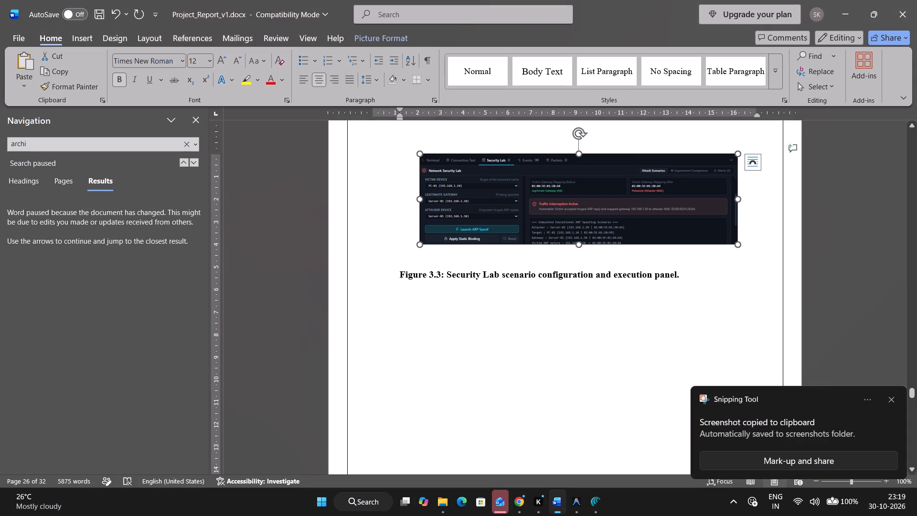
{"action": "left_click", "coordinate": [700, 257]}
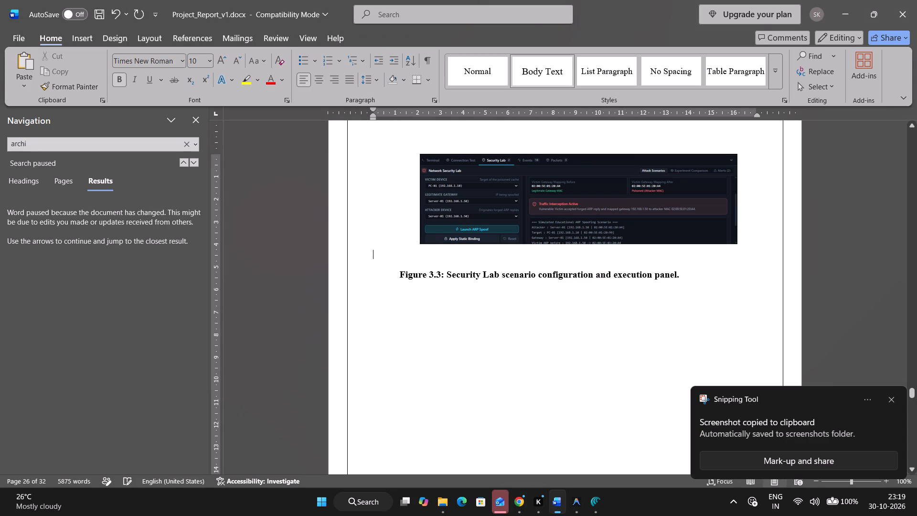
{"action": "key", "text": "ctrl+v"}
{"action": "left_click", "coordinate": [704, 282]}
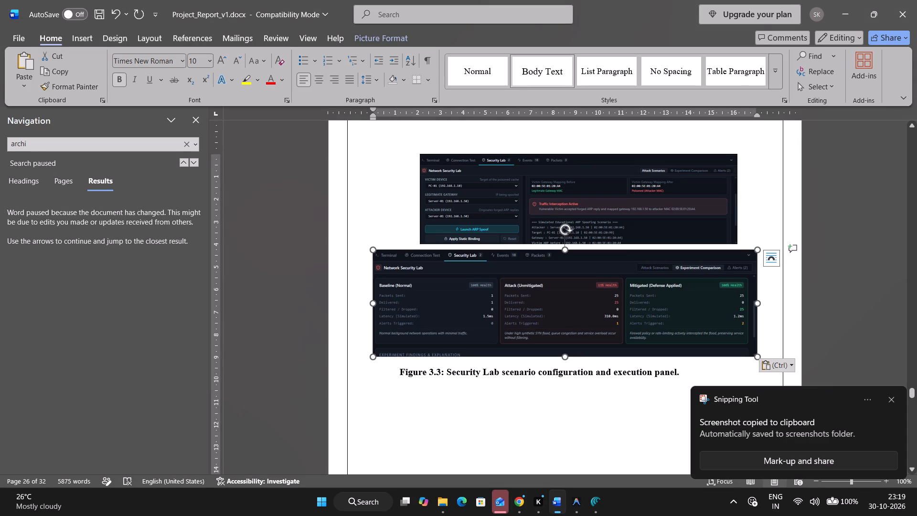
Shrink the pasted Experiment Comparison screenshot proportionally and centre it horizontally.
{"action": "left_click_drag", "start_coordinate": [759, 356], "coordinate": [710, 313]}
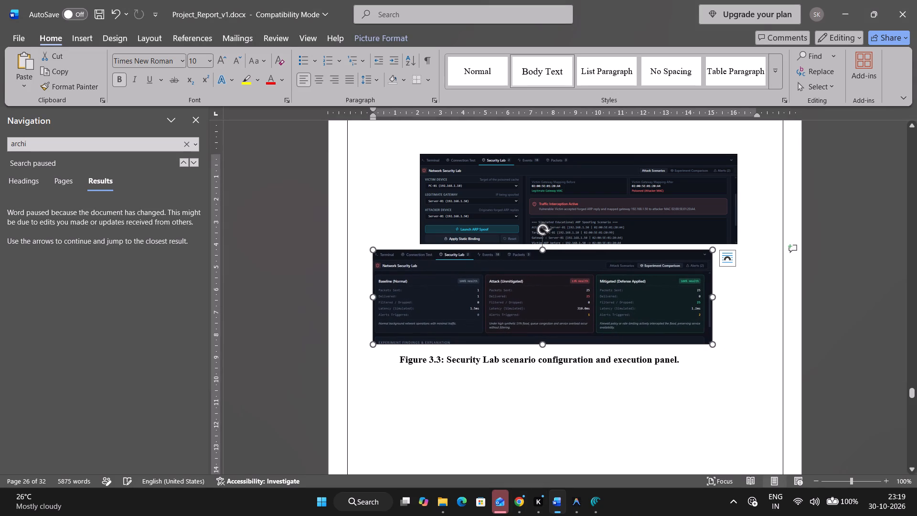
{"action": "left_click", "coordinate": [317, 83]}
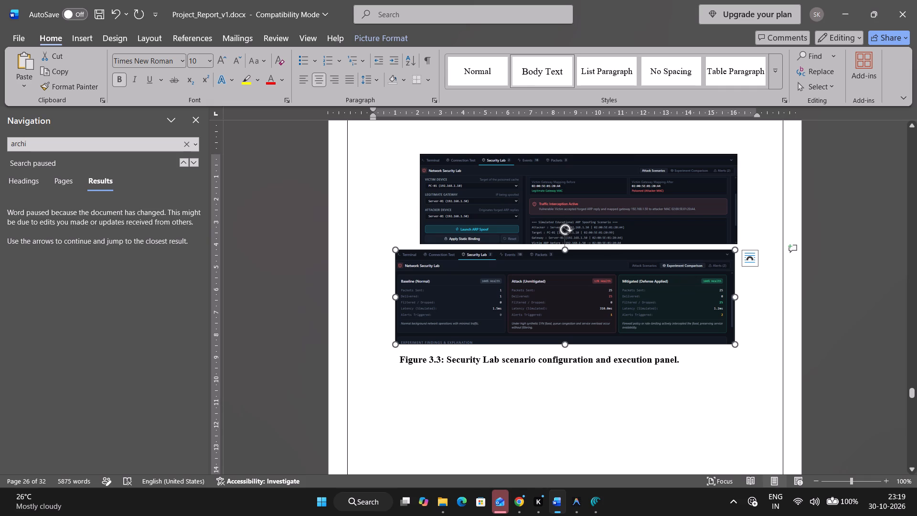
{"action": "left_click_drag", "start_coordinate": [737, 345], "coordinate": [684, 292]}
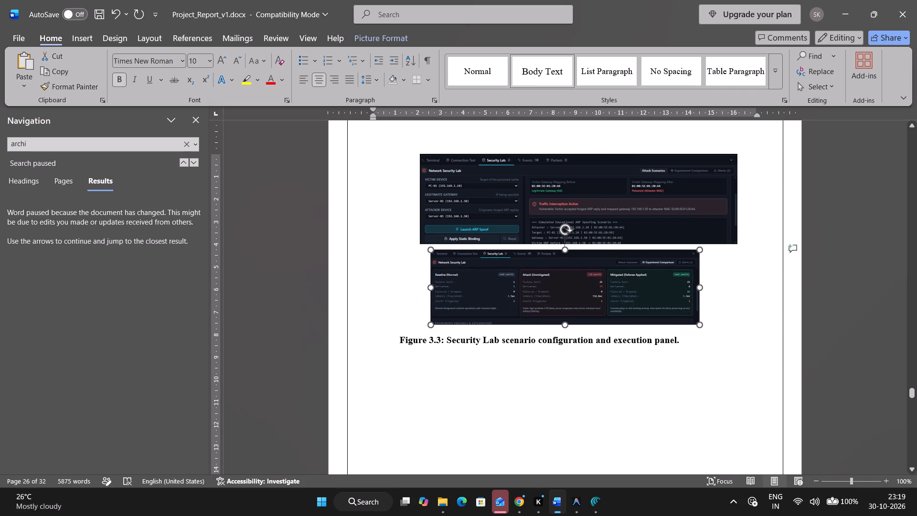
{"action": "left_click_drag", "start_coordinate": [684, 292], "coordinate": [706, 300]}
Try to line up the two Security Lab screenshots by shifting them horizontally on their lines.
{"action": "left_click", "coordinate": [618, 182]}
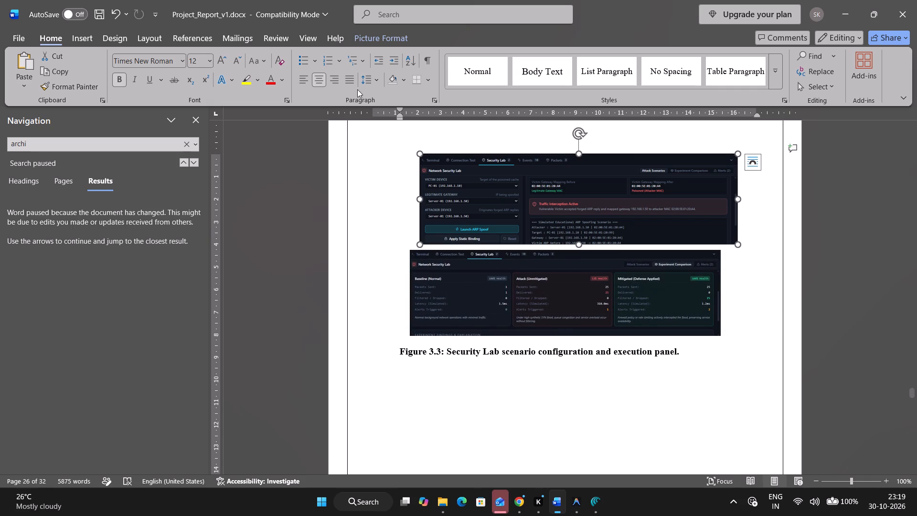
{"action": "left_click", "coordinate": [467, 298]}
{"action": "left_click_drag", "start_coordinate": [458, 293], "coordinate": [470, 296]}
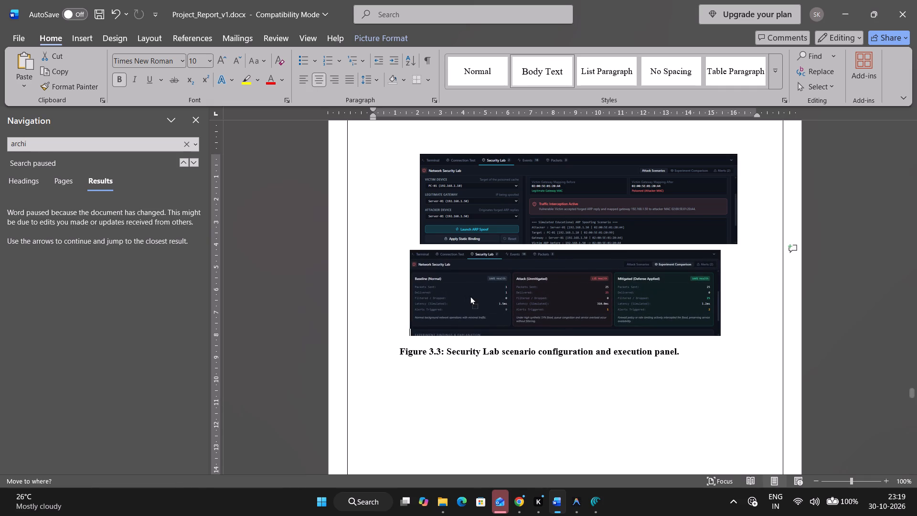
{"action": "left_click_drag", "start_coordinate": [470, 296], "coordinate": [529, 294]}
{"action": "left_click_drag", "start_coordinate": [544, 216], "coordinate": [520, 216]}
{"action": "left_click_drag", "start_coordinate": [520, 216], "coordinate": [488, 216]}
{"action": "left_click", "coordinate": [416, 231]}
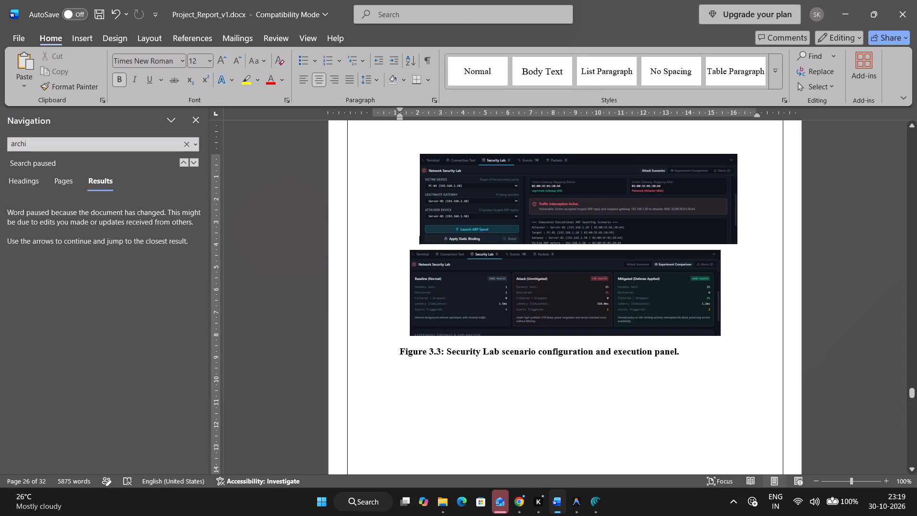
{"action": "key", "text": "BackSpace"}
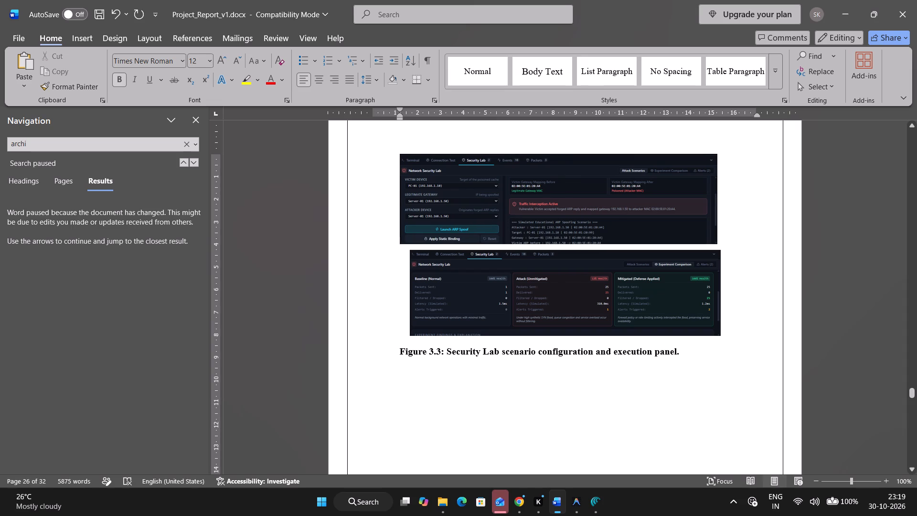
Enlarge the Experiment Comparison screenshot slightly and centre both Security Lab screenshots above the Figure 3.3 caption.
{"action": "left_click", "coordinate": [585, 293]}
{"action": "left_click", "coordinate": [406, 330]}
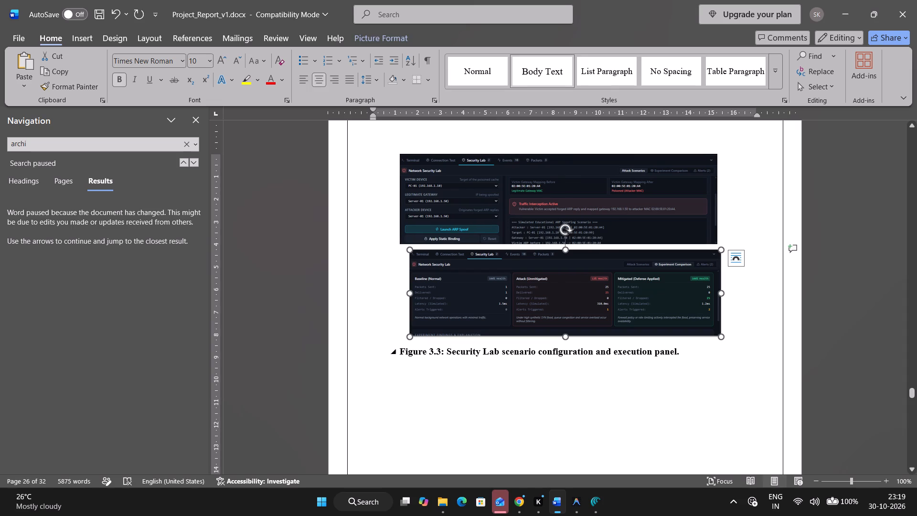
{"action": "left_click_drag", "start_coordinate": [412, 336], "coordinate": [402, 340]}
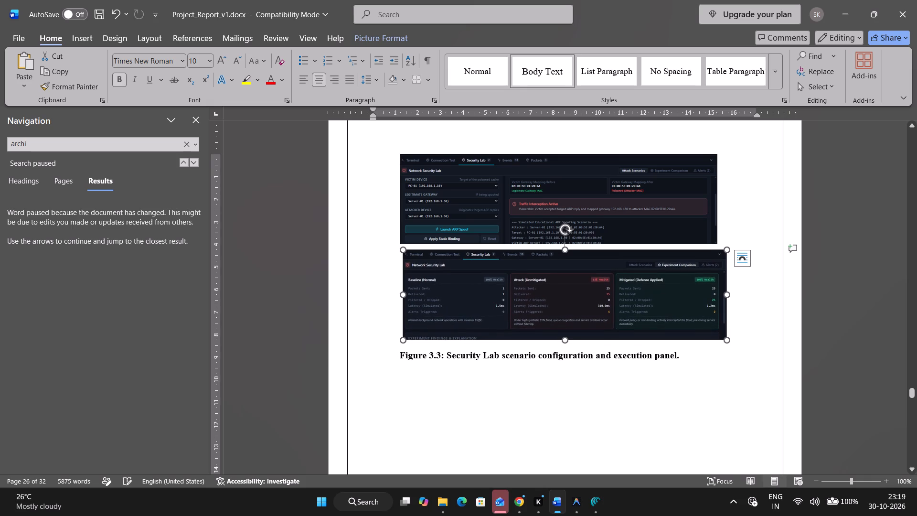
{"action": "left_click", "coordinate": [869, 241]}
{"action": "left_click_drag", "start_coordinate": [743, 316], "coordinate": [565, 202]}
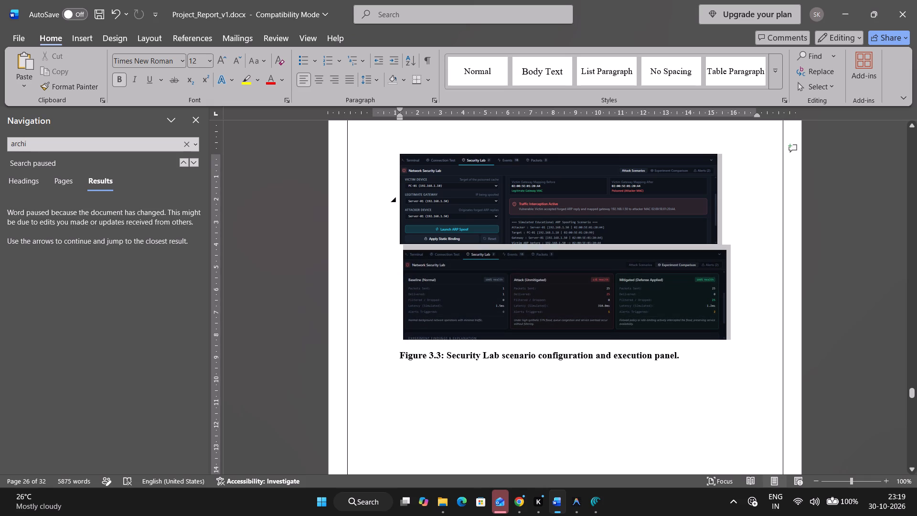
{"action": "left_click", "coordinate": [321, 82]}
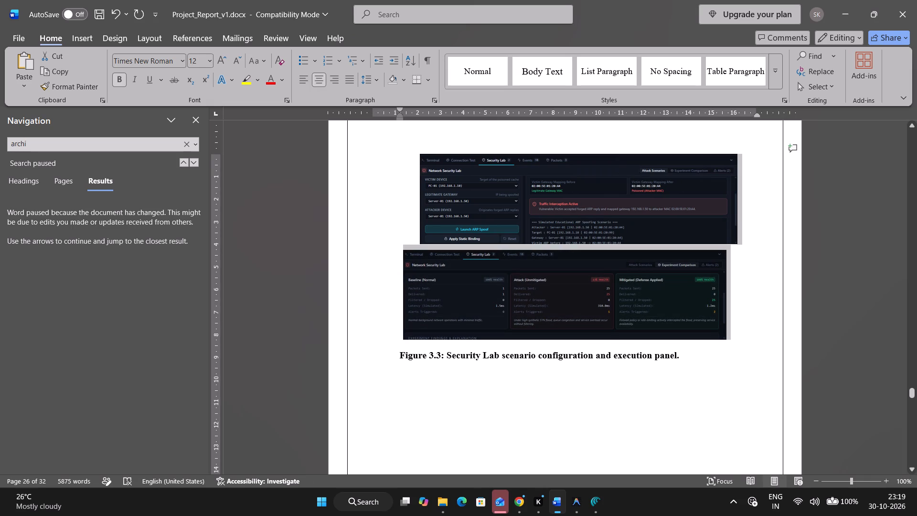
Insert eight spaces before the Experiment Comparison screenshot to line it up under the ARP spoofing screenshot.
{"action": "left_click", "coordinate": [400, 273]}
{"action": "left_click", "coordinate": [426, 281]}
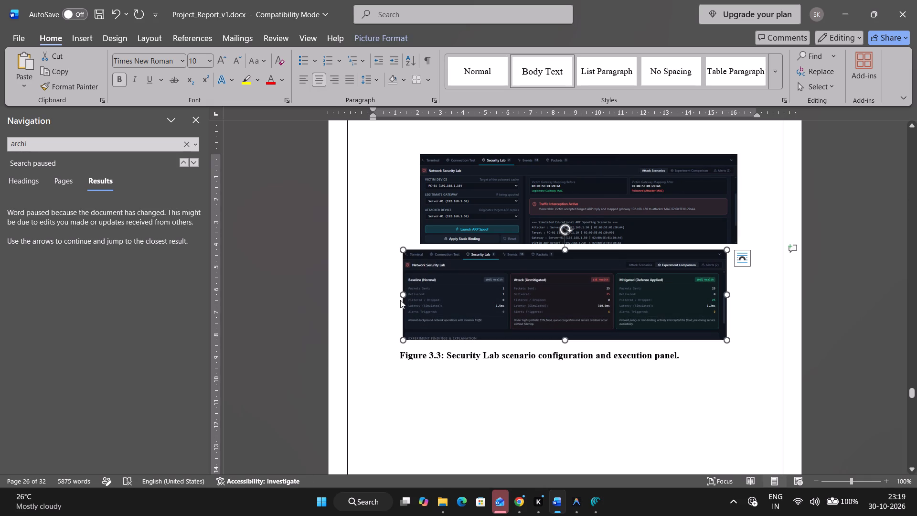
{"action": "left_click", "coordinate": [398, 322]}
{"action": "key", "text": "space"}
{"action": "key", "text": "space"}
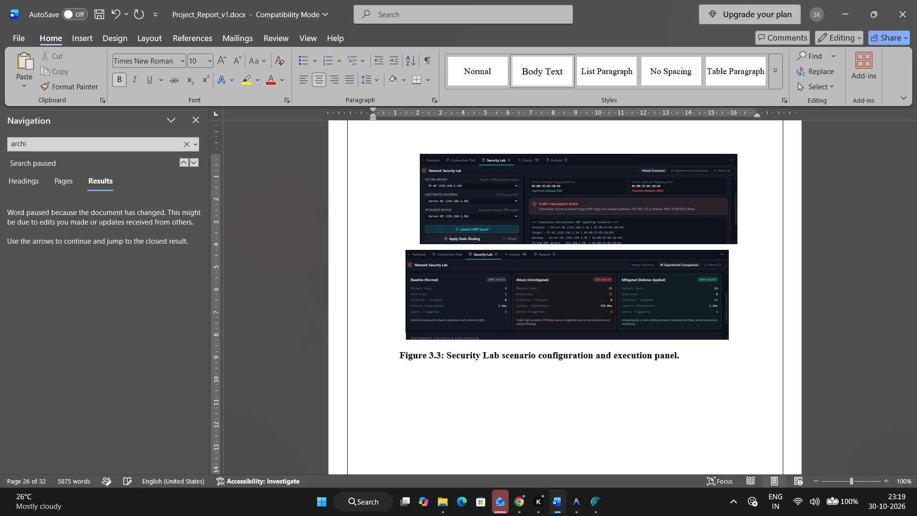
{"action": "key", "text": "space"}
{"action": "key", "text": "space"}
{"action": "key", "text": "space"}
{"action": "key", "text": "space"}
{"action": "key", "text": "space"}
{"action": "key", "text": "space"}
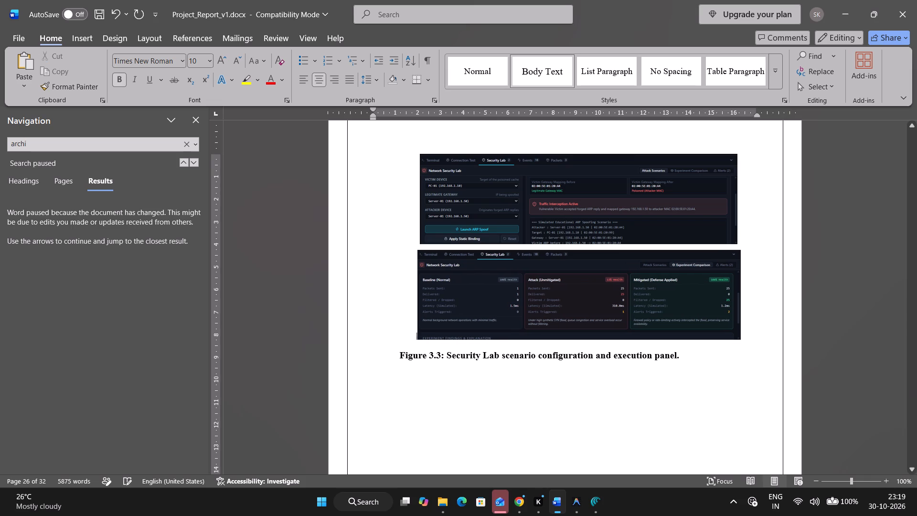
Shrink the Experiment Comparison screenshot slightly so its width matches the ARP spoofing screenshot above it.
{"action": "left_click", "coordinate": [705, 312]}
{"action": "left_click_drag", "start_coordinate": [742, 343], "coordinate": [737, 337]}
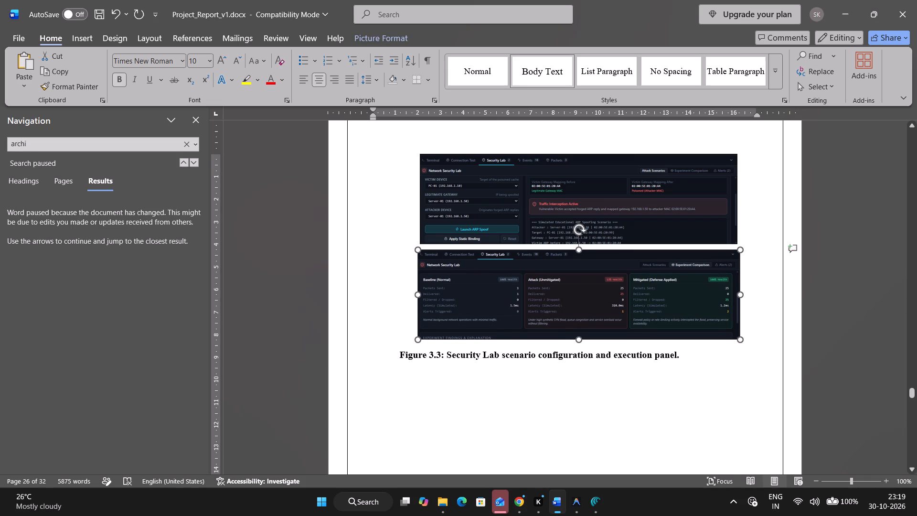
{"action": "left_click_drag", "start_coordinate": [737, 337], "coordinate": [732, 335]}
{"action": "left_click", "coordinate": [886, 300]}
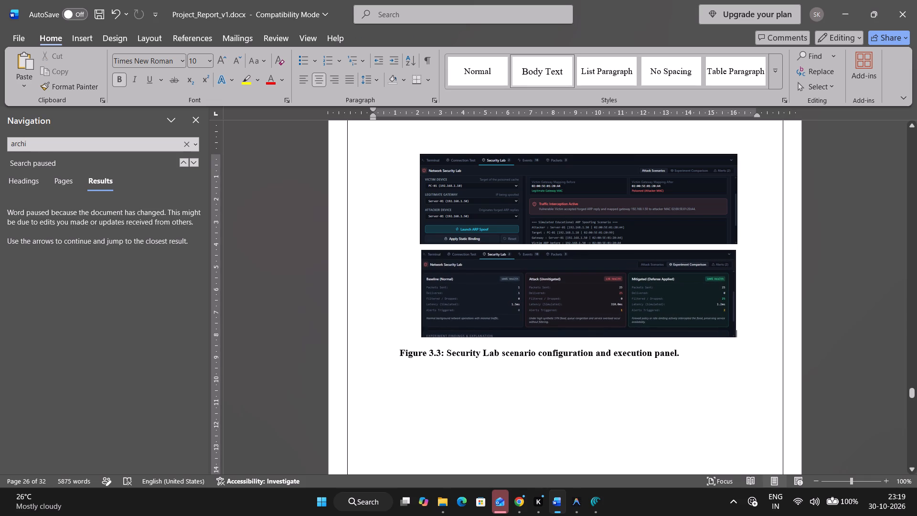
Narrow the Feature / Capability comparison table in Chapter 4 proportionally to fit within the page's text margins.
{"action": "scroll", "coordinate": [548, 257], "scroll_direction": "down", "scroll_amount": 20}
{"action": "scroll", "coordinate": [548, 257], "scroll_direction": "down", "scroll_amount": 4}
{"action": "scroll", "coordinate": [545, 298], "scroll_direction": "down", "scroll_amount": 20}
{"action": "scroll", "coordinate": [545, 298], "scroll_direction": "down", "scroll_amount": 20}
{"action": "scroll", "coordinate": [545, 298], "scroll_direction": "down", "scroll_amount": 10}
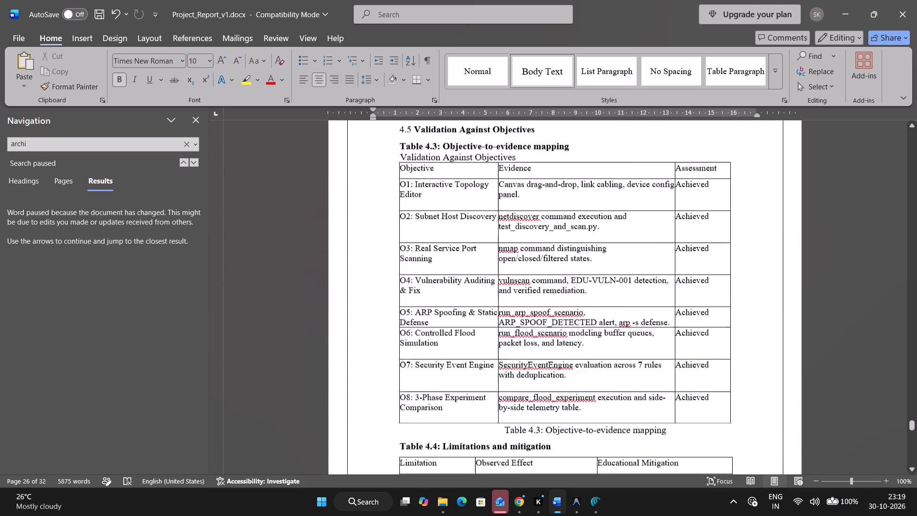
{"action": "scroll", "coordinate": [533, 312], "scroll_direction": "down", "scroll_amount": 9}
{"action": "scroll", "coordinate": [532, 313], "scroll_direction": "up", "scroll_amount": 20}
{"action": "scroll", "coordinate": [532, 313], "scroll_direction": "up", "scroll_amount": 7}
{"action": "left_click", "coordinate": [718, 348]}
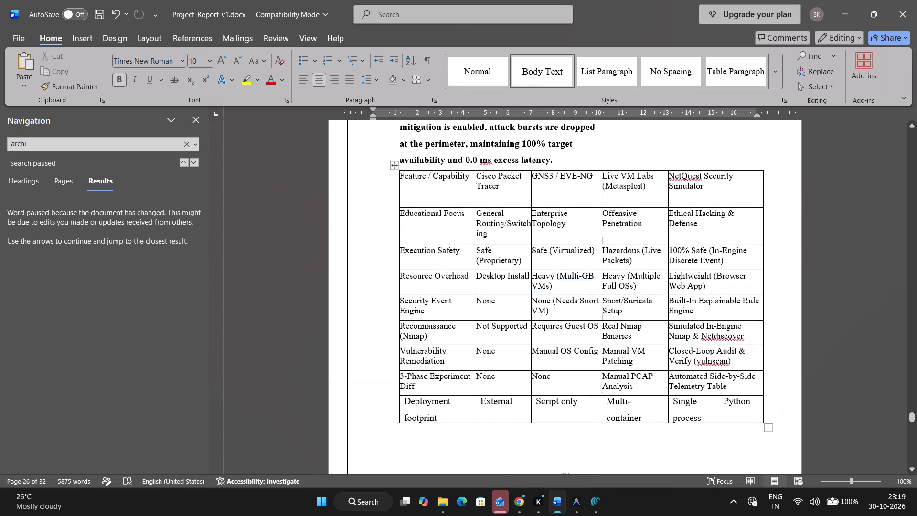
{"action": "left_click_drag", "start_coordinate": [768, 428], "coordinate": [742, 426]}
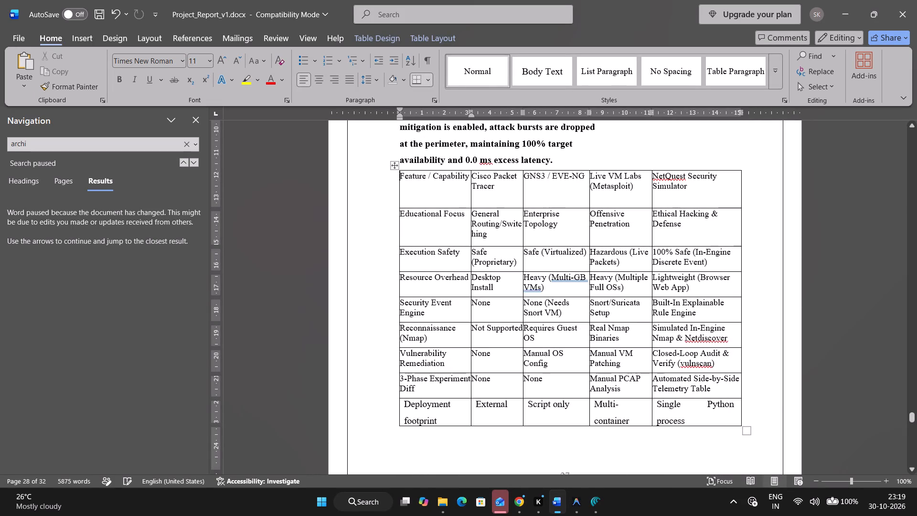
{"action": "left_click_drag", "start_coordinate": [749, 430], "coordinate": [738, 430]}
Check the layout of the remaining report pages, from Table 4.4 through Chapter 5 to the References.
{"action": "scroll", "coordinate": [740, 399], "scroll_direction": "down", "scroll_amount": 20}
{"action": "scroll", "coordinate": [740, 399], "scroll_direction": "down", "scroll_amount": 10}
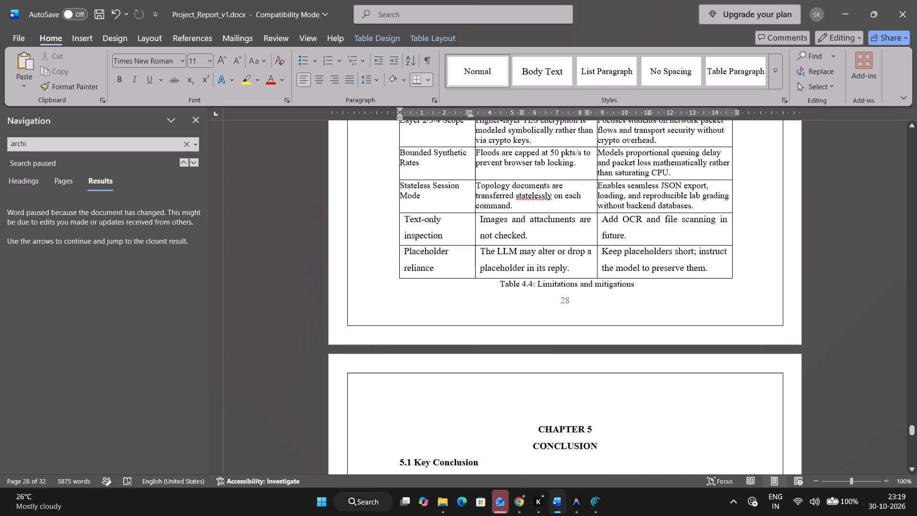
{"action": "scroll", "coordinate": [735, 402], "scroll_direction": "down", "scroll_amount": 8}
{"action": "scroll", "coordinate": [734, 403], "scroll_direction": "down", "scroll_amount": 20}
{"action": "scroll", "coordinate": [734, 403], "scroll_direction": "down", "scroll_amount": 18}
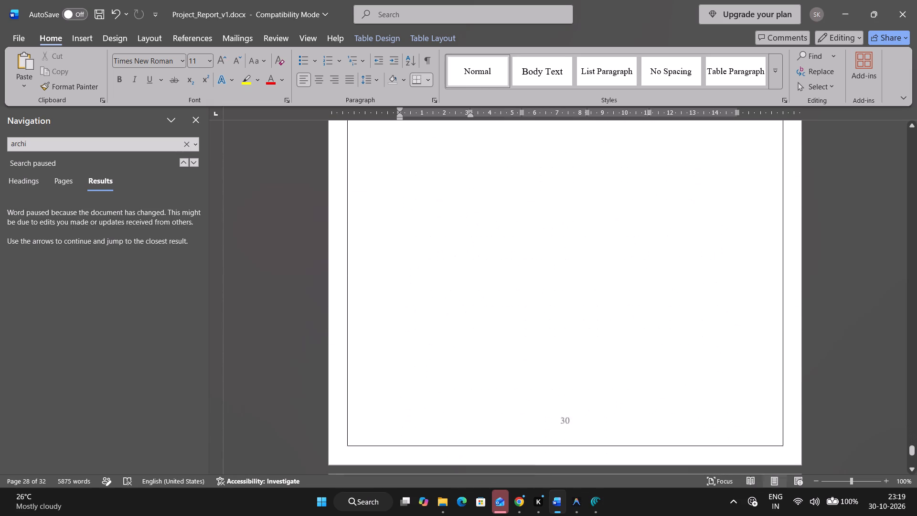
{"action": "scroll", "coordinate": [729, 407], "scroll_direction": "down", "scroll_amount": 17}
{"action": "scroll", "coordinate": [724, 426], "scroll_direction": "down", "scroll_amount": 8}
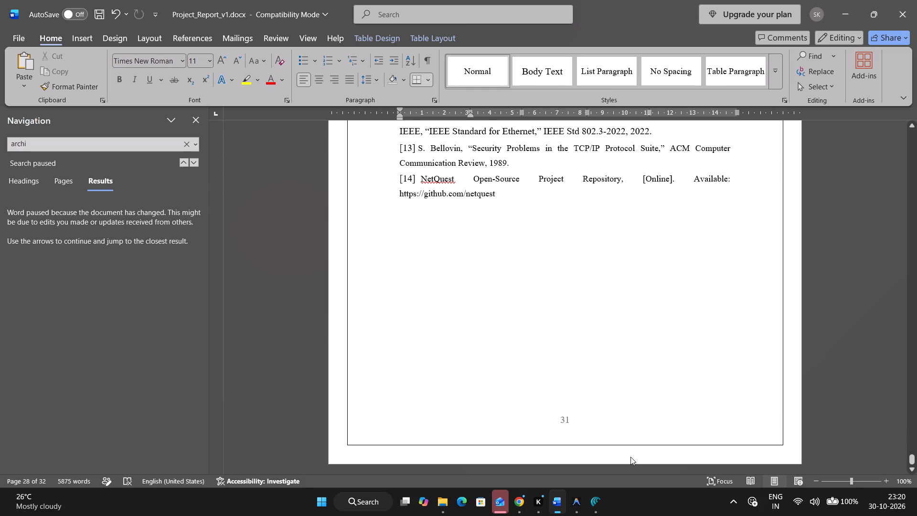
{"action": "scroll", "coordinate": [596, 322], "scroll_direction": "up", "scroll_amount": 5}
{"action": "scroll", "coordinate": [642, 368], "scroll_direction": "up", "scroll_amount": 14}
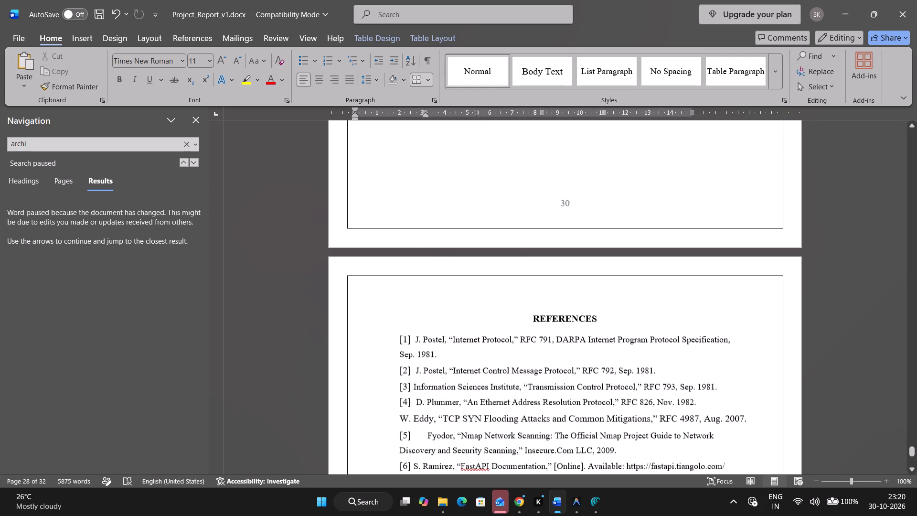
{"action": "scroll", "coordinate": [640, 371], "scroll_direction": "up", "scroll_amount": 6}
Return to the report's cover page and check its title, course, author, guide and institute details.
{"action": "left_click_drag", "start_coordinate": [912, 447], "coordinate": [896, 256]}
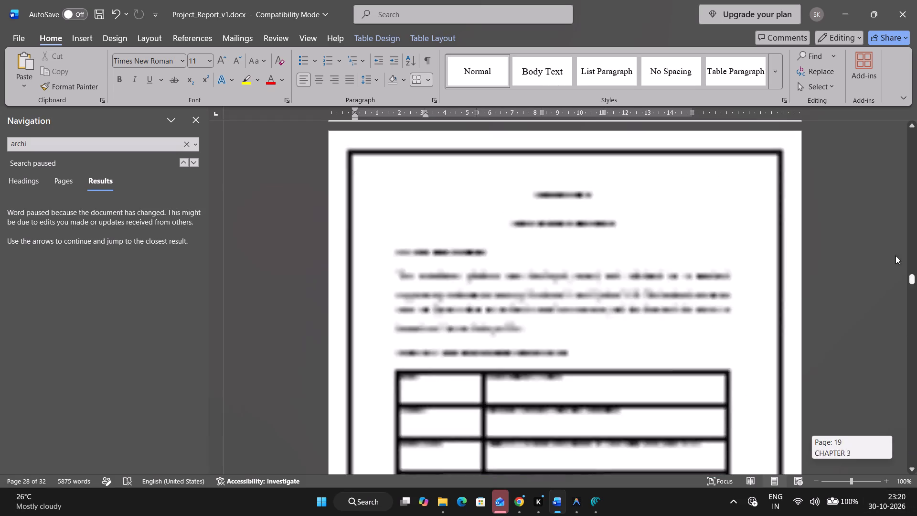
{"action": "left_click_drag", "start_coordinate": [896, 256], "coordinate": [889, 196]}
{"action": "scroll", "coordinate": [590, 328], "scroll_direction": "up", "scroll_amount": 20}
{"action": "scroll", "coordinate": [590, 328], "scroll_direction": "up", "scroll_amount": 5}
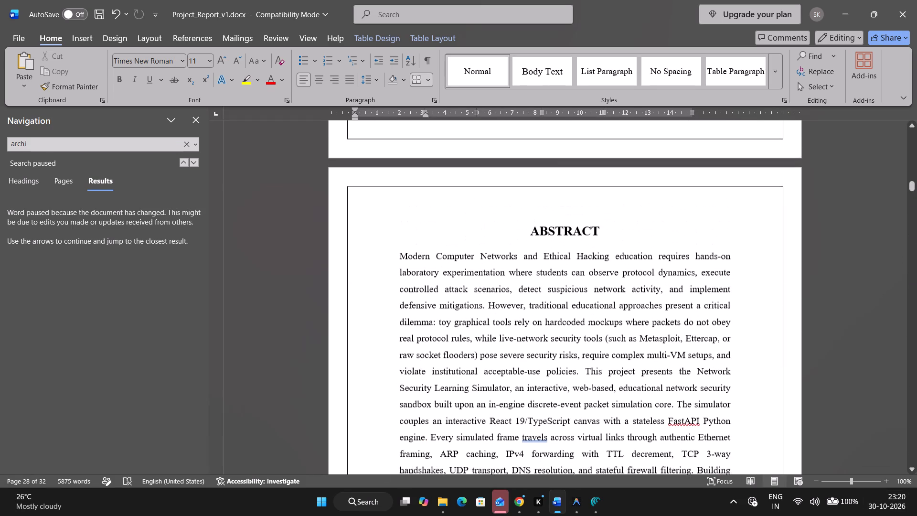
{"action": "left_click_drag", "start_coordinate": [912, 187], "coordinate": [909, 115]}
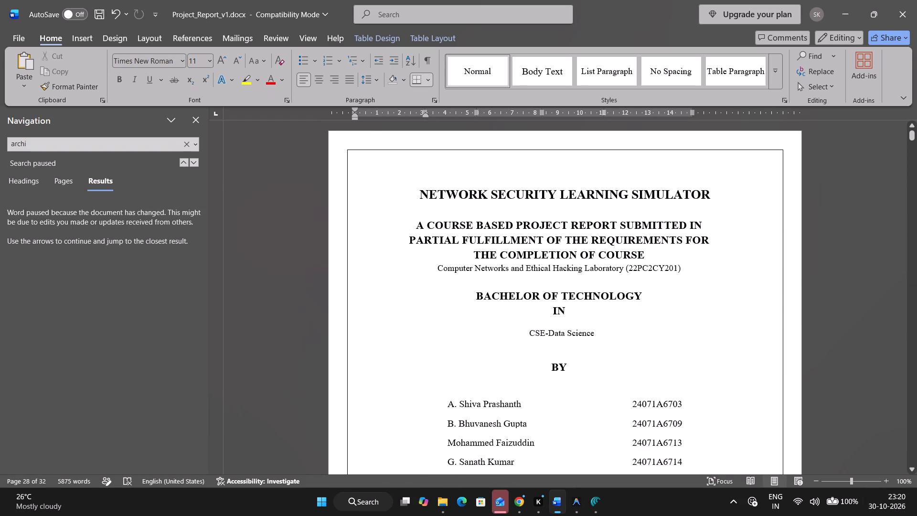
{"action": "scroll", "coordinate": [685, 189], "scroll_direction": "up", "scroll_amount": 1}
{"action": "scroll", "coordinate": [682, 189], "scroll_direction": "down", "scroll_amount": 4}
{"action": "scroll", "coordinate": [599, 264], "scroll_direction": "down", "scroll_amount": 2}
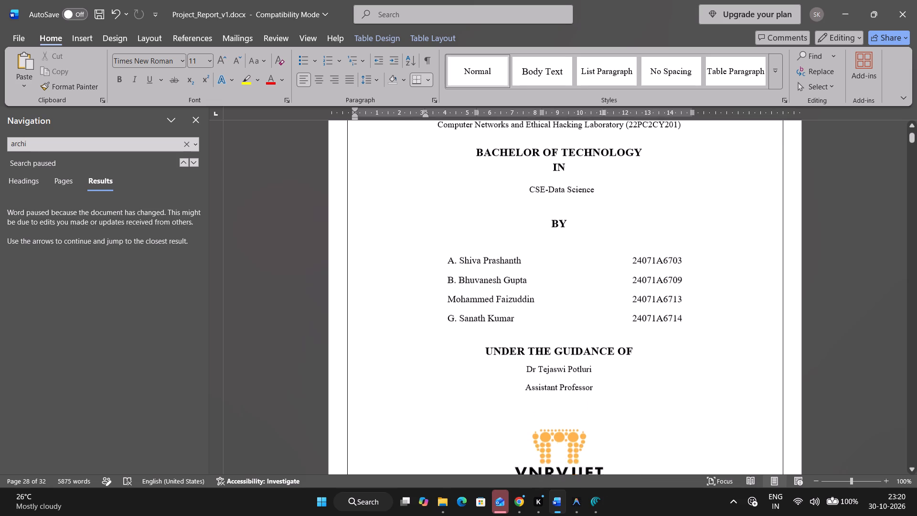
{"action": "scroll", "coordinate": [599, 271], "scroll_direction": "down", "scroll_amount": 2}
{"action": "scroll", "coordinate": [613, 350], "scroll_direction": "up", "scroll_amount": 4}
{"action": "scroll", "coordinate": [570, 355], "scroll_direction": "down", "scroll_amount": 7}
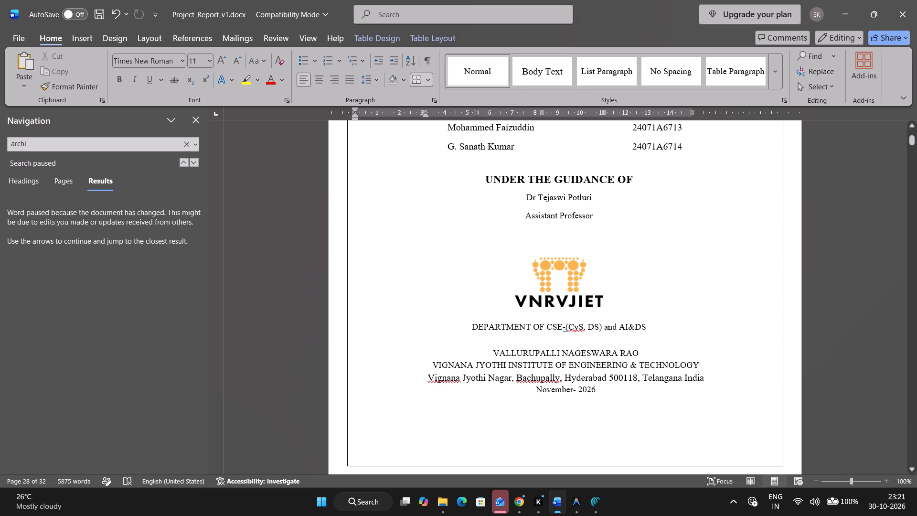
{"action": "scroll", "coordinate": [831, 184], "scroll_direction": "up", "scroll_amount": 6}
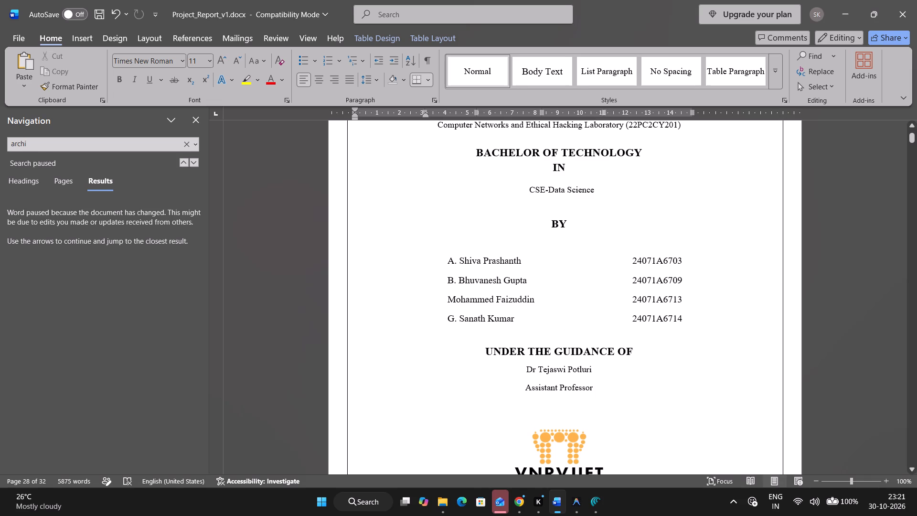
{"action": "scroll", "coordinate": [714, 209], "scroll_direction": "up", "scroll_amount": 11}
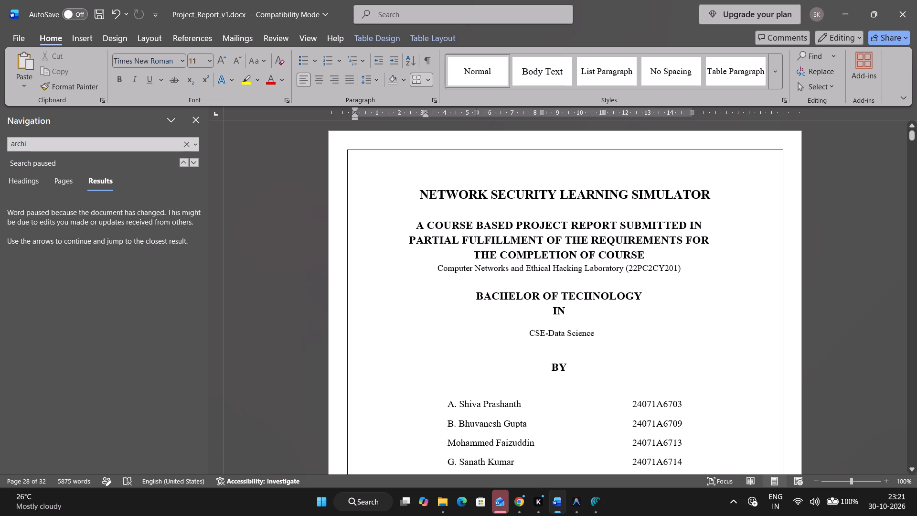
Colour the cover title NETWORK SECURITY LEARNING SIMULATOR red.
{"action": "left_click_drag", "start_coordinate": [407, 198], "coordinate": [705, 195]}
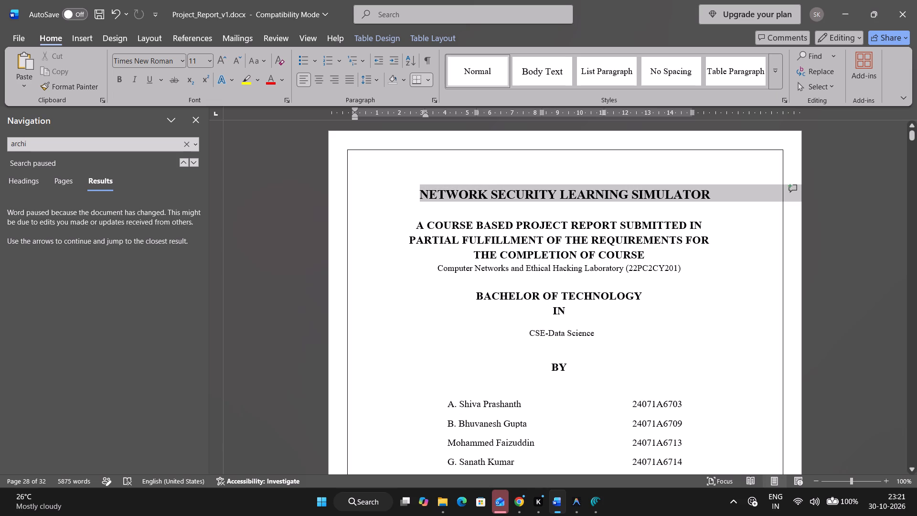
{"action": "left_click_drag", "start_coordinate": [705, 195], "coordinate": [699, 195]}
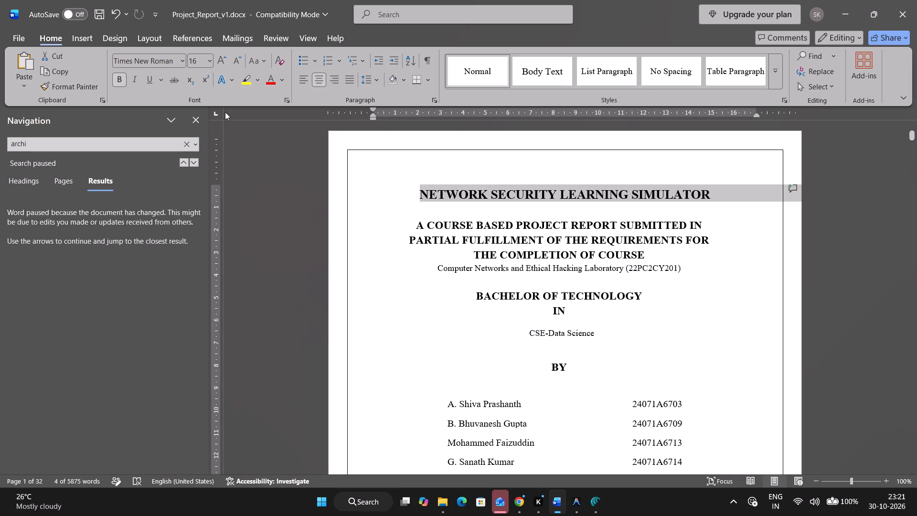
{"action": "left_click", "coordinate": [269, 85]}
{"action": "left_click", "coordinate": [837, 241]}
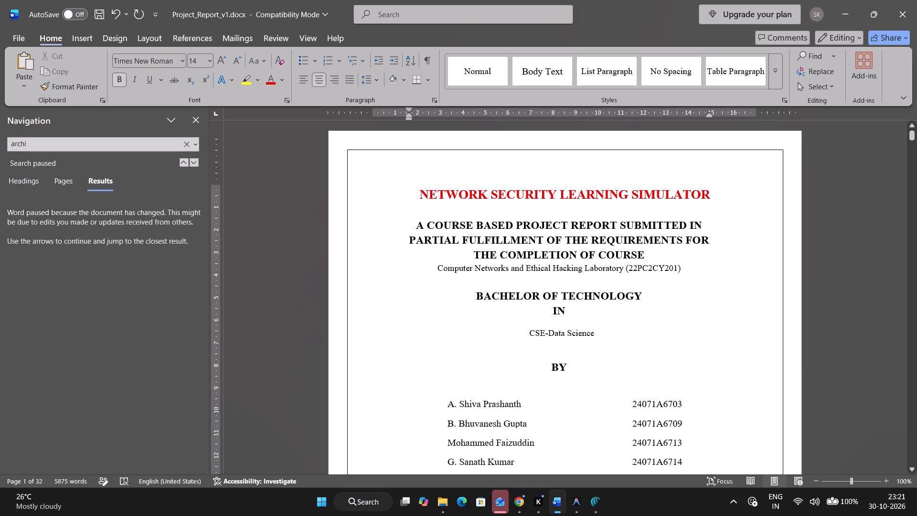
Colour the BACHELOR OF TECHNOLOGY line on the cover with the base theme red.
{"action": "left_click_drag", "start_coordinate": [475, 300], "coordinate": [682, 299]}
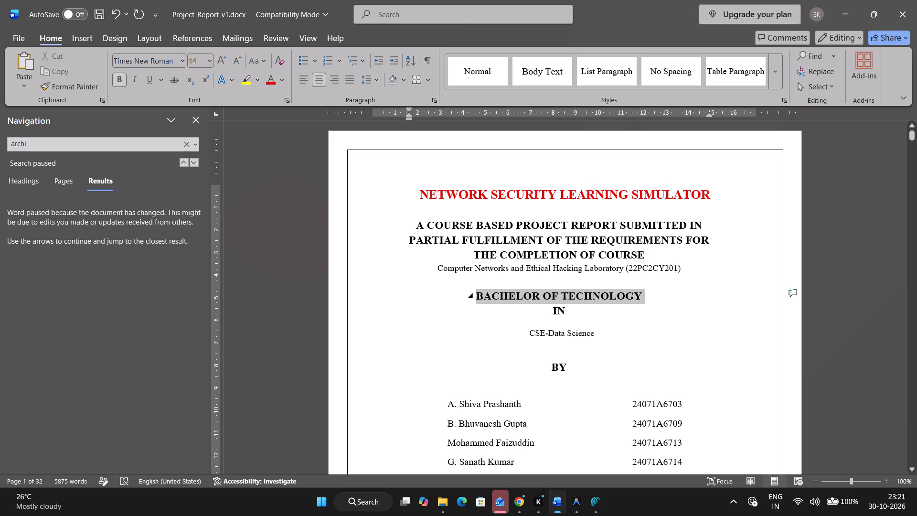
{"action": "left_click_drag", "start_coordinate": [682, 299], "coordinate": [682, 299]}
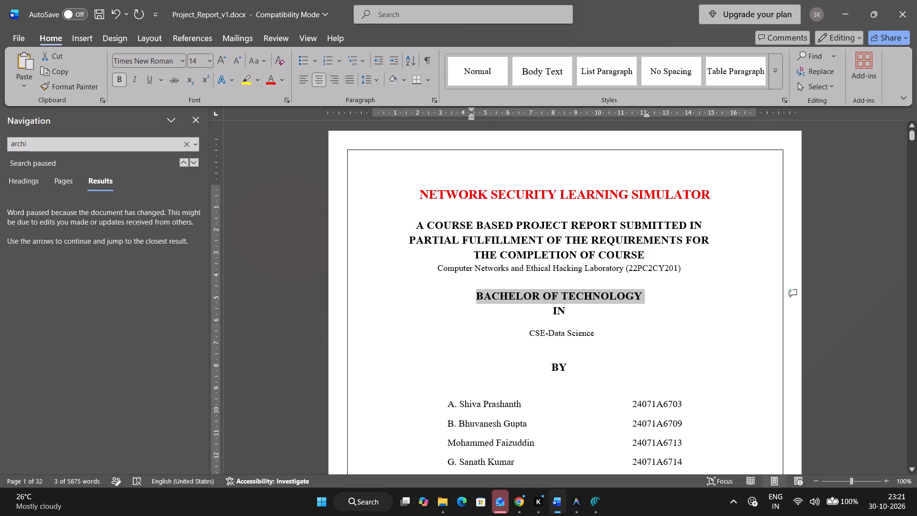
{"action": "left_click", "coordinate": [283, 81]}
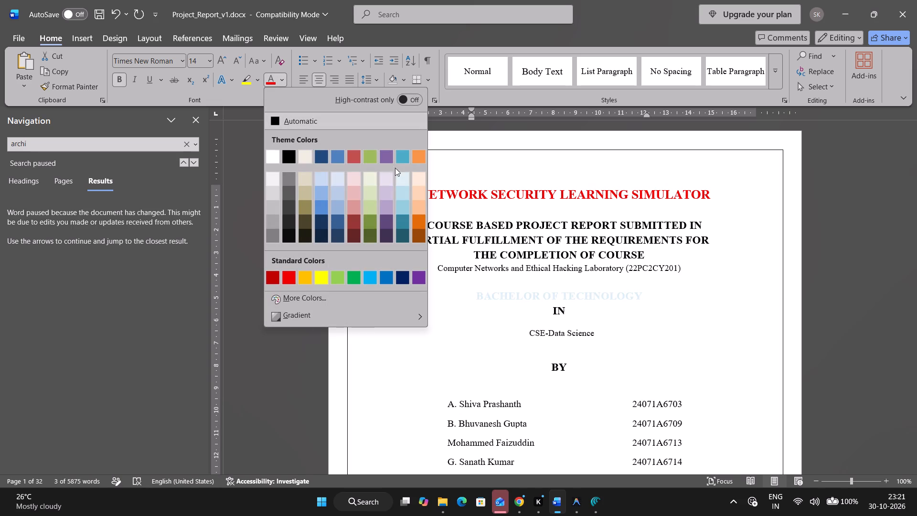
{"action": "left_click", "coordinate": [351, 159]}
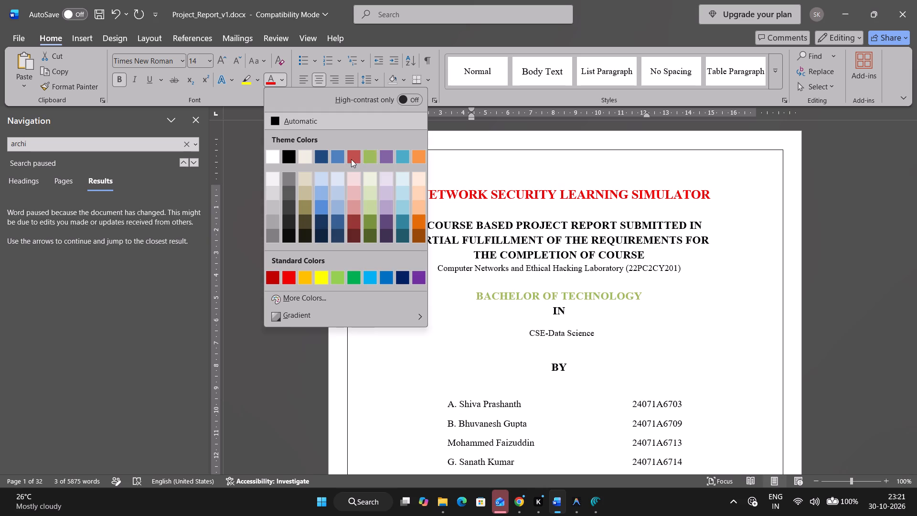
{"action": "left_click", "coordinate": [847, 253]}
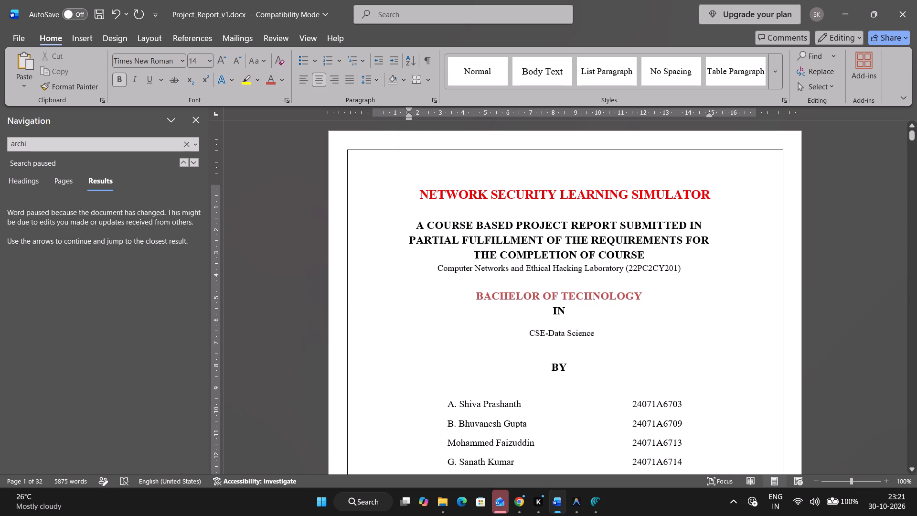
Recolour the BACHELOR OF TECHNOLOGY line on the cover with a darker shade of the theme red.
{"action": "left_click", "coordinate": [282, 82]}
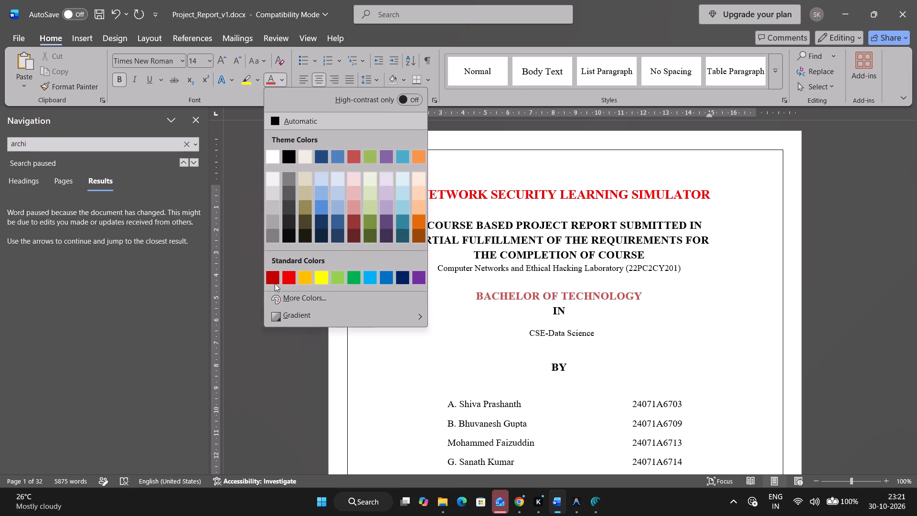
{"action": "left_click", "coordinate": [355, 225]}
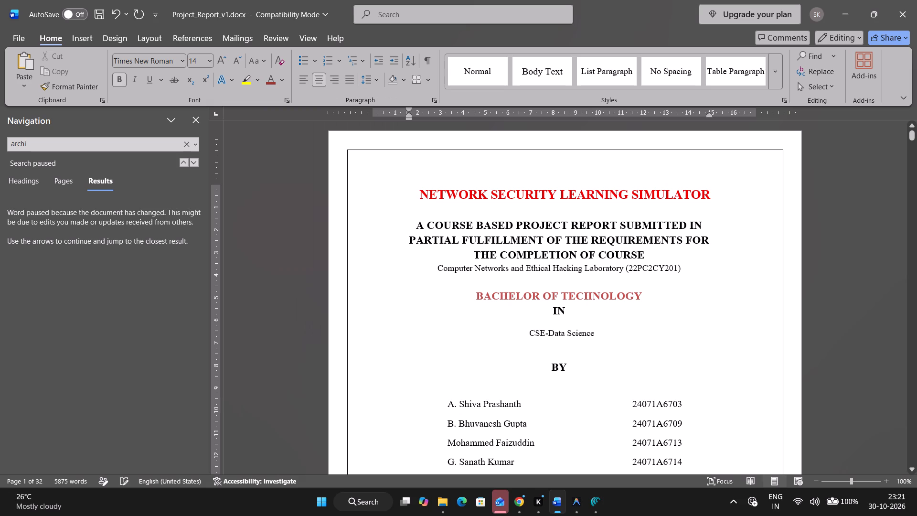
{"action": "left_click_drag", "start_coordinate": [667, 295], "coordinate": [490, 296]}
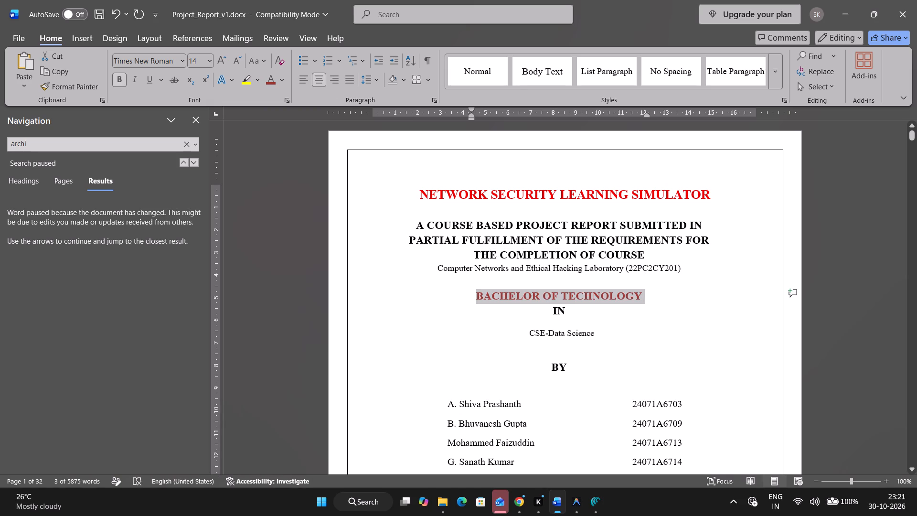
{"action": "left_click", "coordinate": [281, 81]}
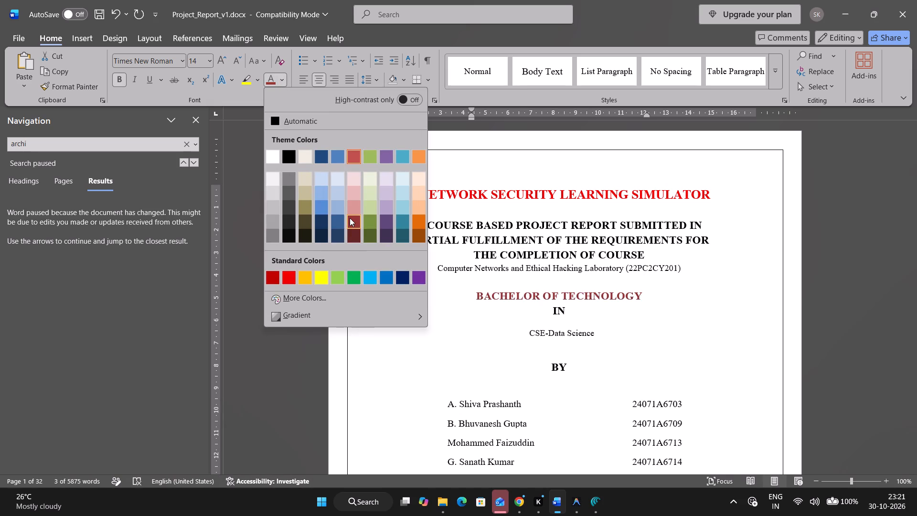
{"action": "left_click", "coordinate": [350, 218]}
Make the CSE-Data Science line on the cover bold and colour it with a dark shade of the theme blue.
{"action": "scroll", "coordinate": [718, 344], "scroll_direction": "down", "scroll_amount": 1}
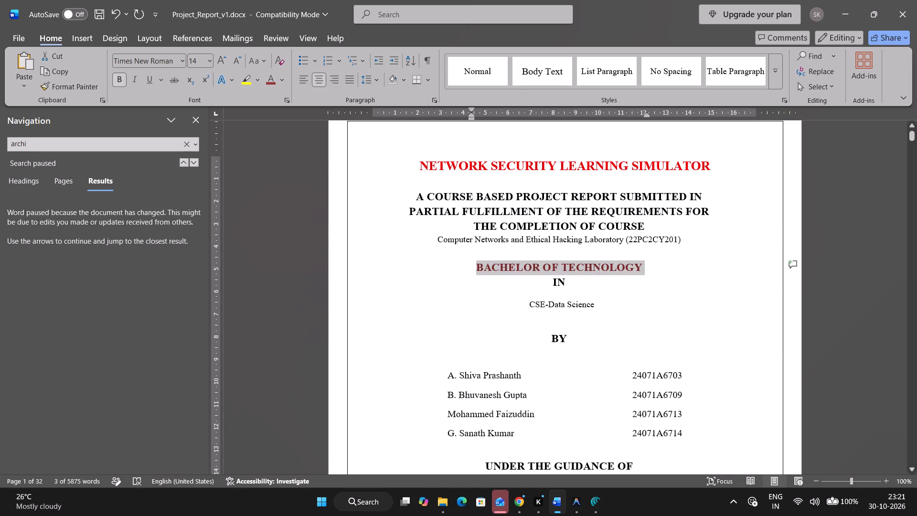
{"action": "left_click_drag", "start_coordinate": [615, 301], "coordinate": [529, 304]}
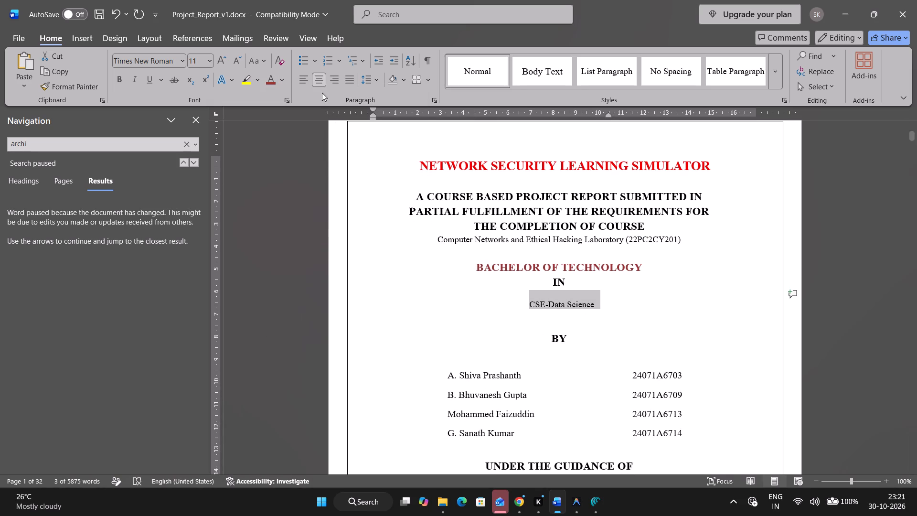
{"action": "left_click", "coordinate": [285, 80]}
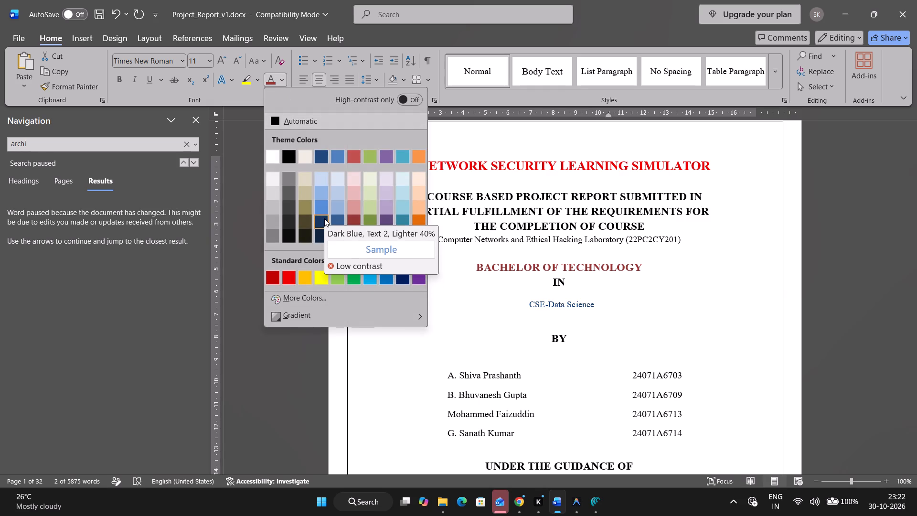
{"action": "left_click", "coordinate": [324, 218]}
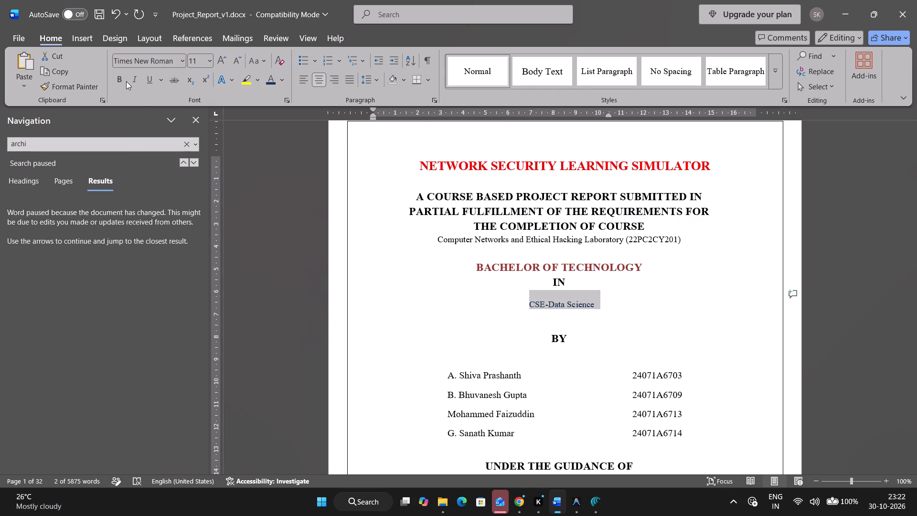
{"action": "left_click", "coordinate": [123, 79]}
{"action": "left_click", "coordinate": [859, 265]}
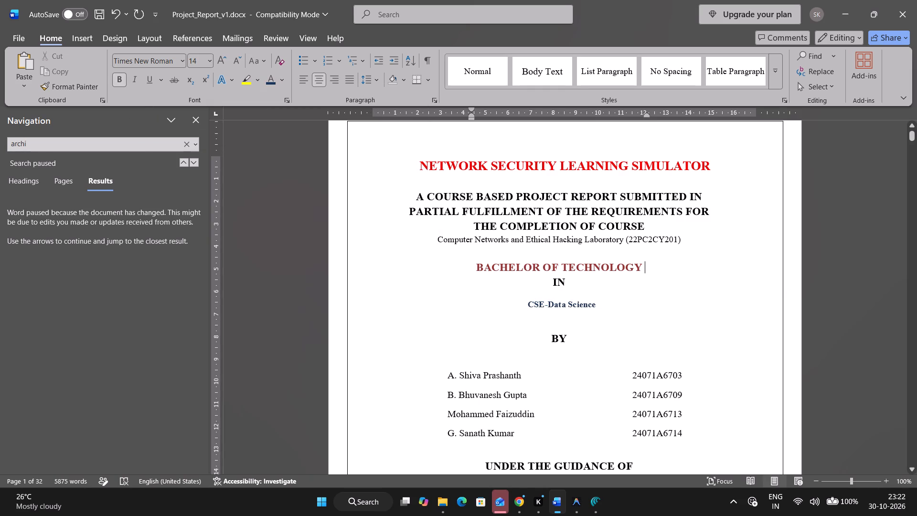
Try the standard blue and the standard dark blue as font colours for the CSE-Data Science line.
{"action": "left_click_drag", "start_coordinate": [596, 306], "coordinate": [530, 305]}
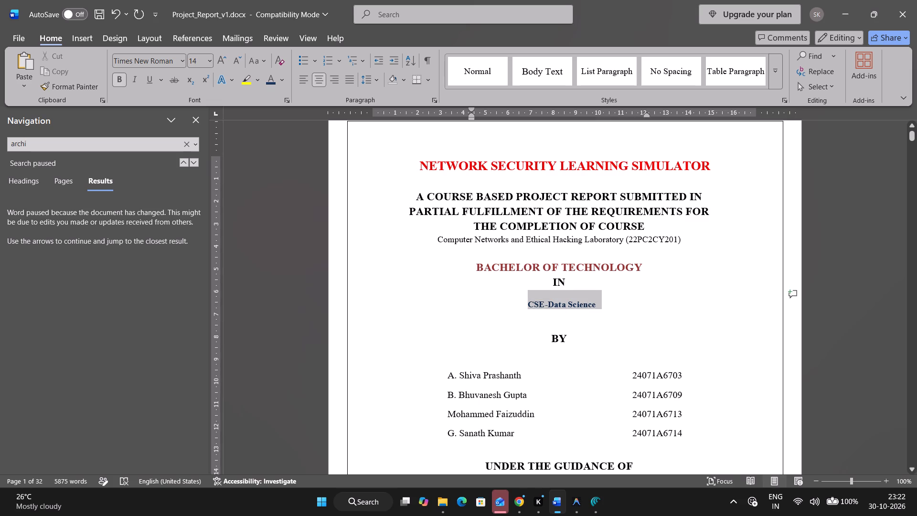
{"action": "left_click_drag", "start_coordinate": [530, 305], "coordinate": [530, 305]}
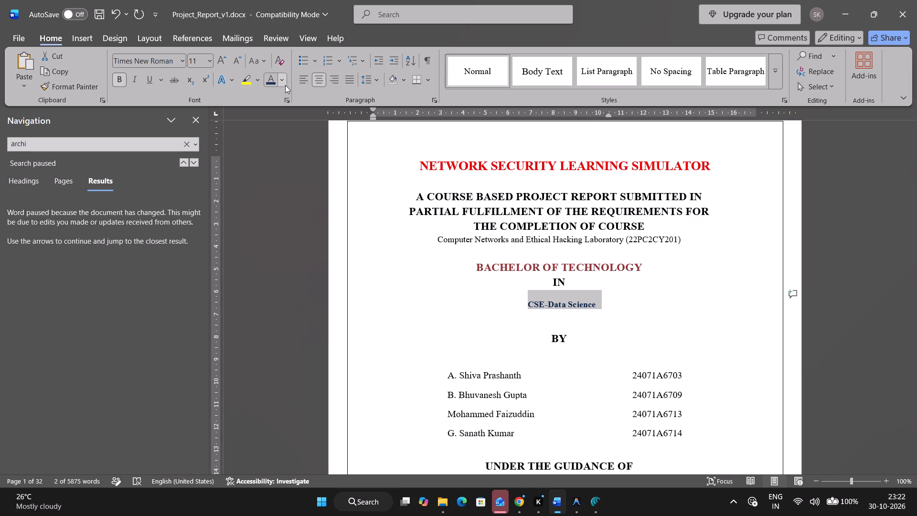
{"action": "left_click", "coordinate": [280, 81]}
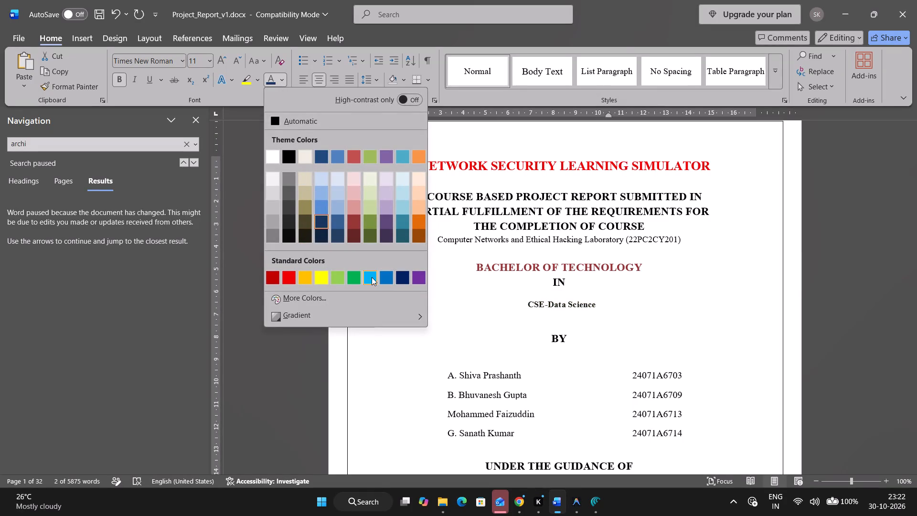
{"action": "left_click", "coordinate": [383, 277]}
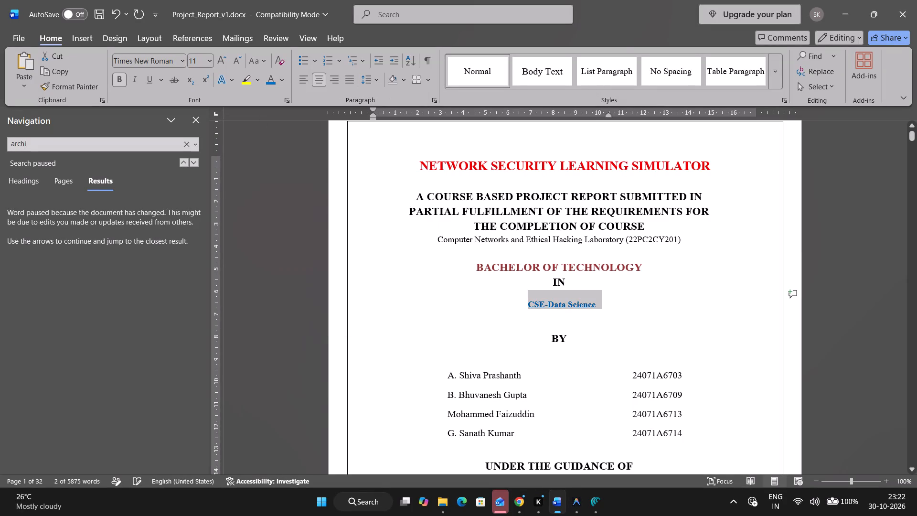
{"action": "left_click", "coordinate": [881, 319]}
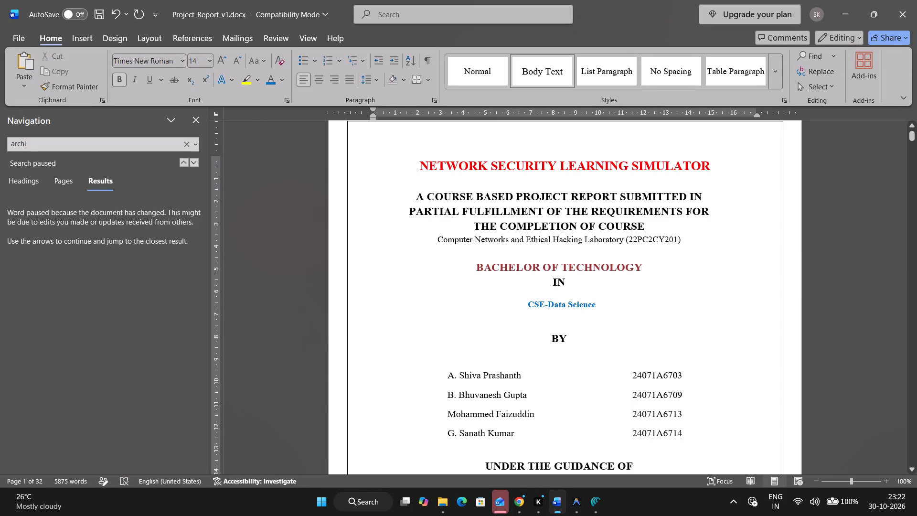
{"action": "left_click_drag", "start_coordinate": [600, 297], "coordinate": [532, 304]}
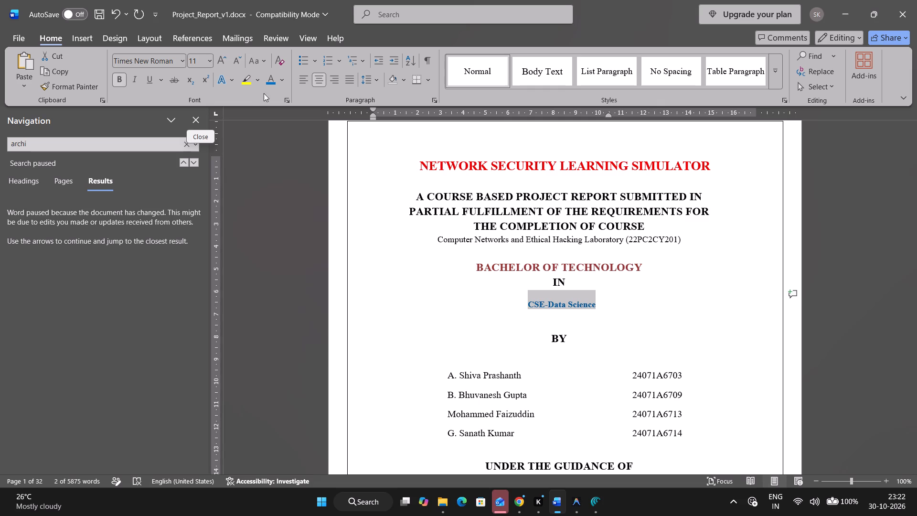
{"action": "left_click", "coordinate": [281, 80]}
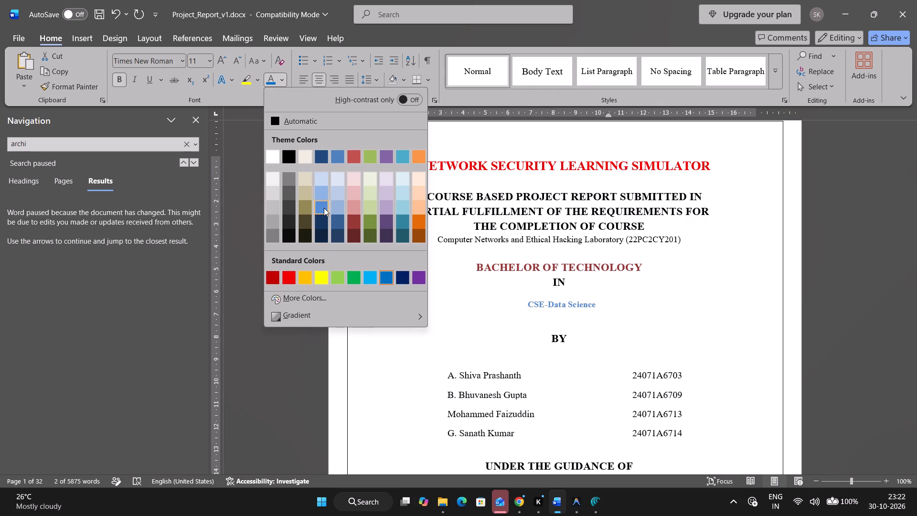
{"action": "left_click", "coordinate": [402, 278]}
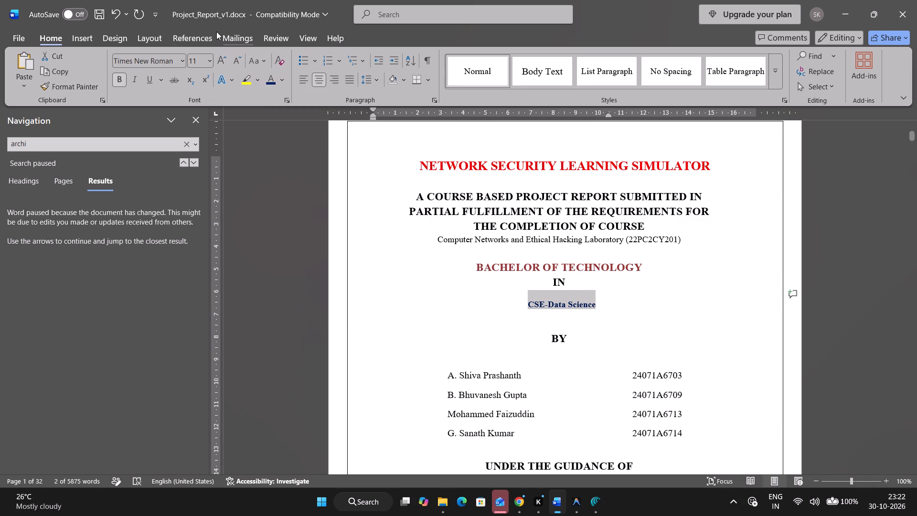
Define a custom navy blue close to the standard dark blue and apply it to the CSE-Data Science line.
{"action": "left_click", "coordinate": [283, 82]}
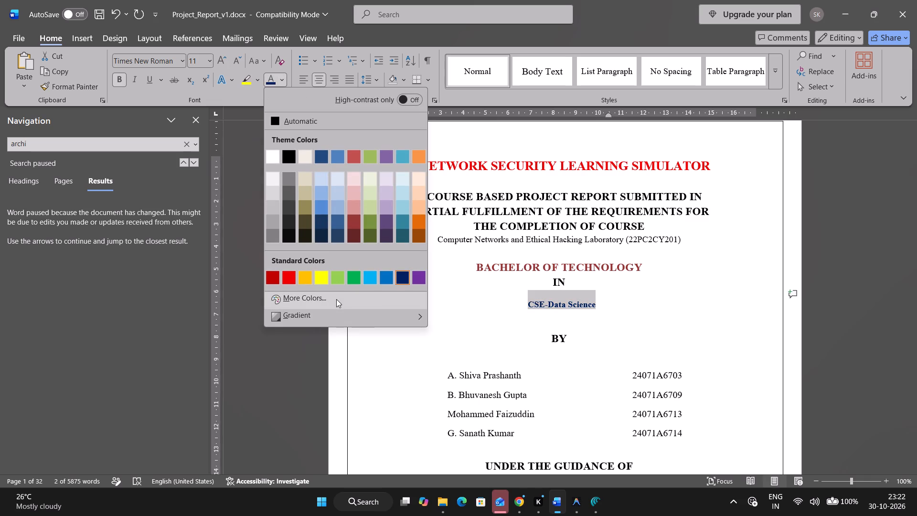
{"action": "left_click", "coordinate": [336, 299]}
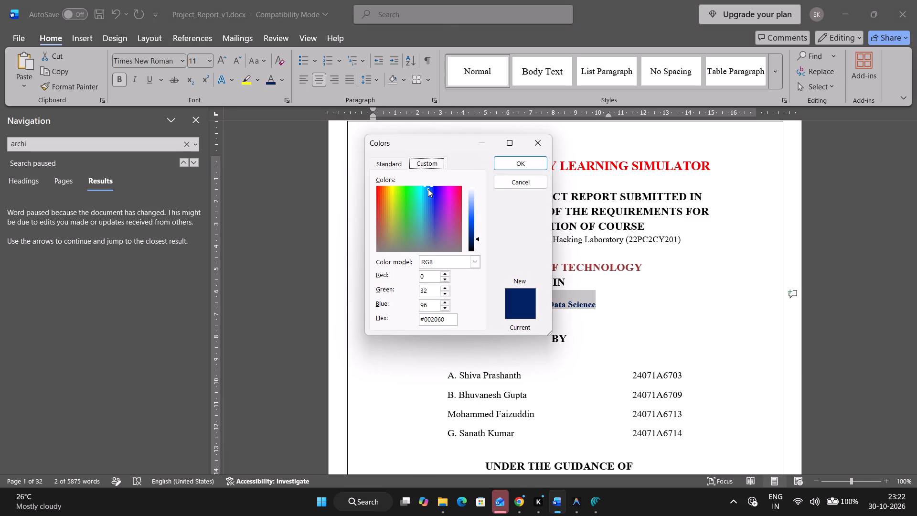
{"action": "left_click_drag", "start_coordinate": [429, 189], "coordinate": [435, 203]}
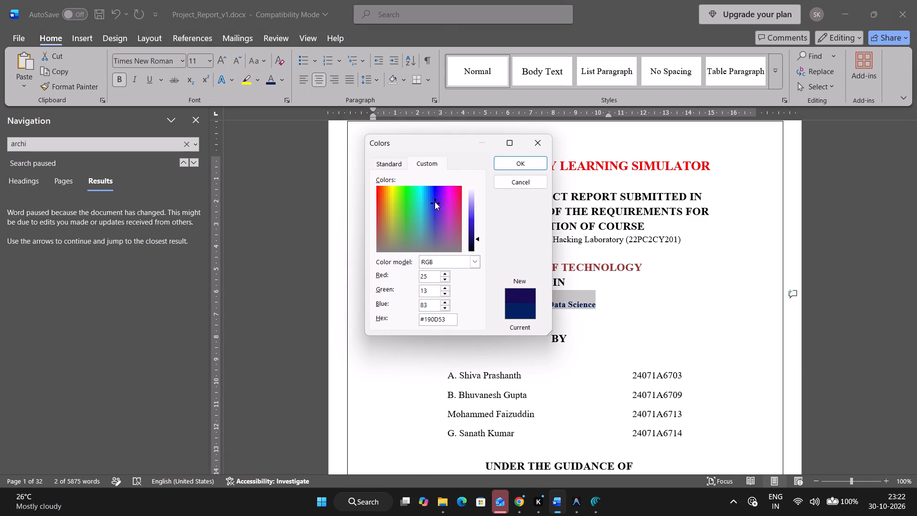
{"action": "left_click_drag", "start_coordinate": [435, 201], "coordinate": [424, 197]}
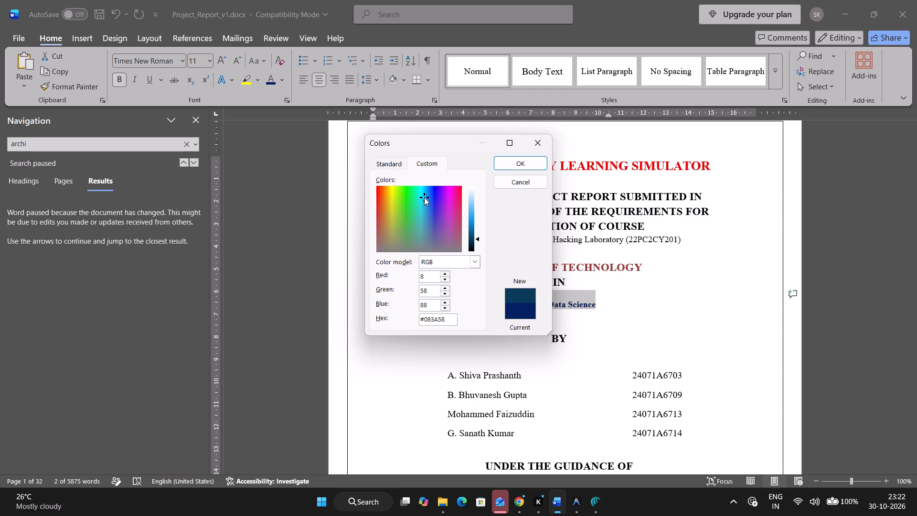
{"action": "left_click_drag", "start_coordinate": [424, 197], "coordinate": [426, 186]}
{"action": "left_click_drag", "start_coordinate": [426, 186], "coordinate": [430, 193]}
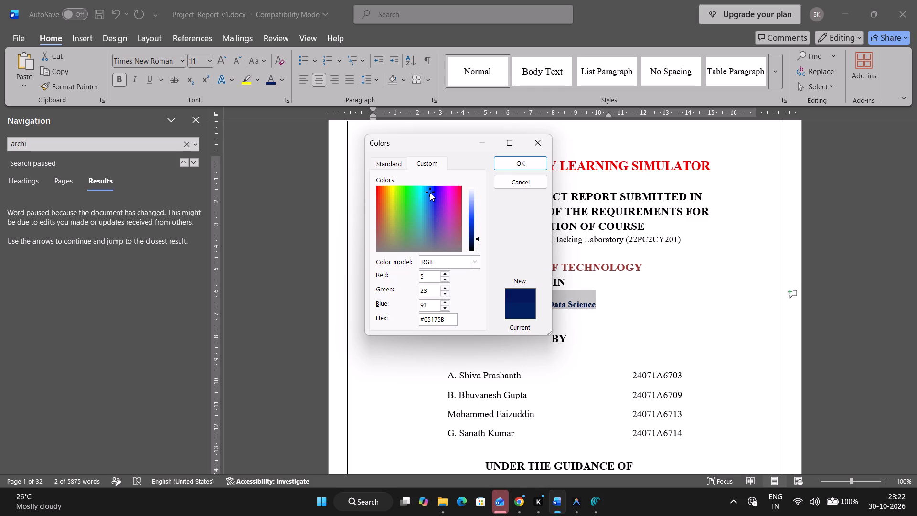
{"action": "left_click_drag", "start_coordinate": [430, 193], "coordinate": [430, 189]}
{"action": "left_click", "coordinate": [500, 166]}
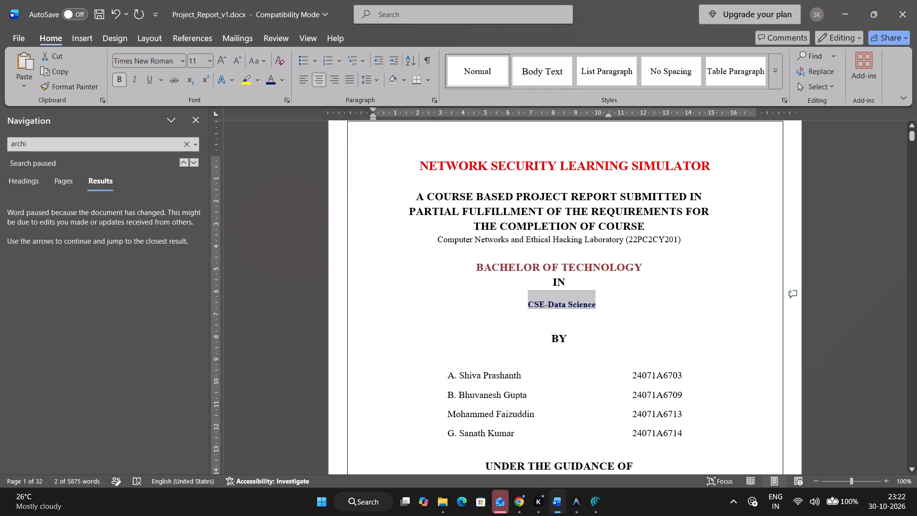
Define the brighter custom blue #1839FC and apply it to the CSE-Data Science line on the cover.
{"action": "left_click", "coordinate": [279, 79]}
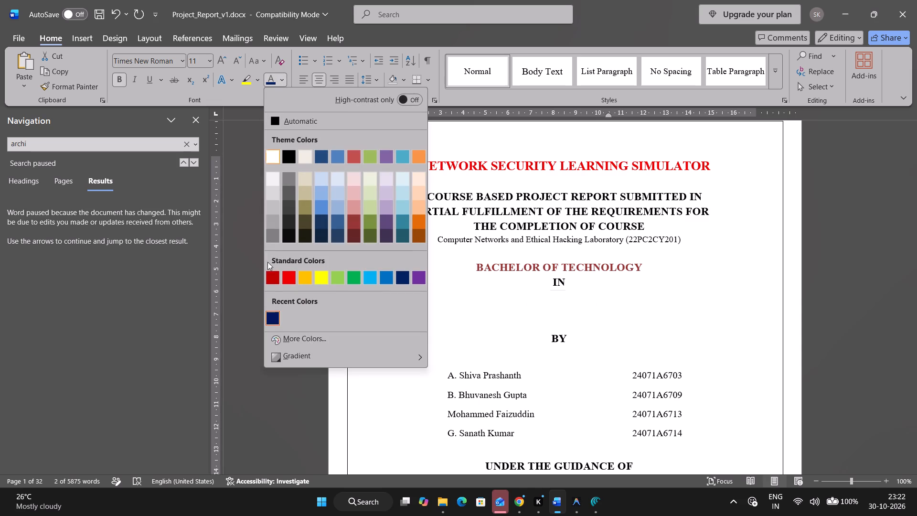
{"action": "left_click", "coordinate": [274, 317]}
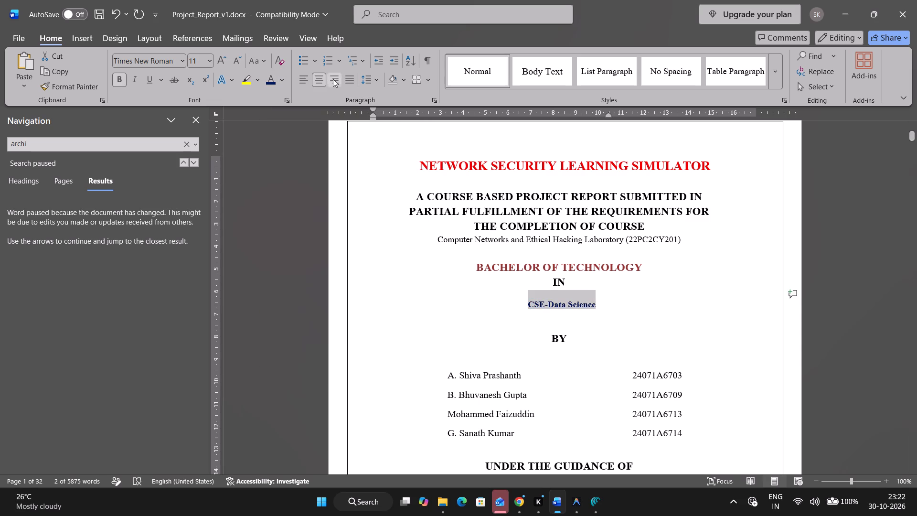
{"action": "left_click", "coordinate": [276, 81]}
{"action": "left_click", "coordinate": [281, 83]}
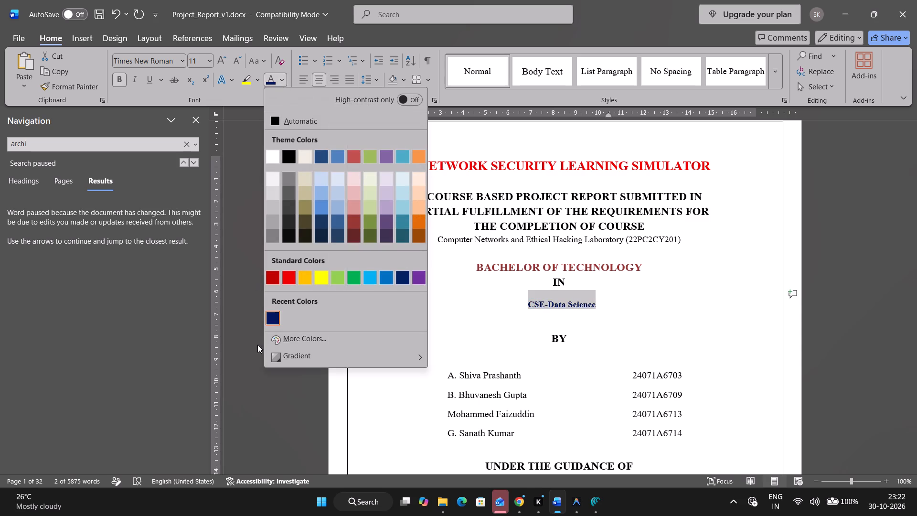
{"action": "left_click", "coordinate": [293, 338]}
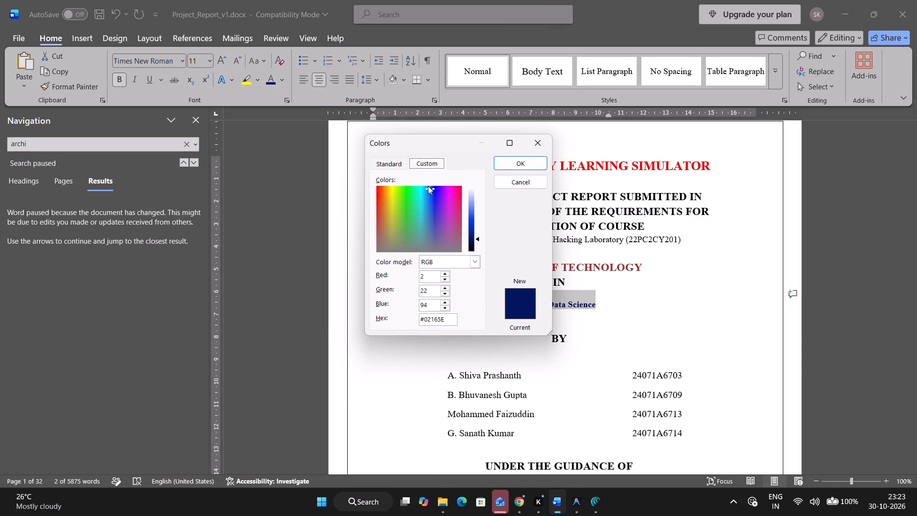
{"action": "left_click", "coordinate": [430, 187]}
{"action": "left_click_drag", "start_coordinate": [477, 237], "coordinate": [476, 218]}
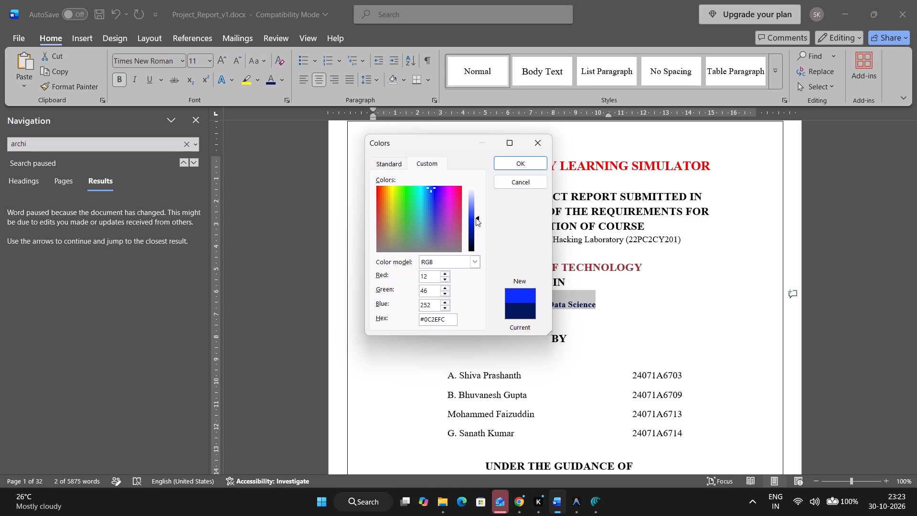
{"action": "left_click_drag", "start_coordinate": [476, 218], "coordinate": [476, 216]}
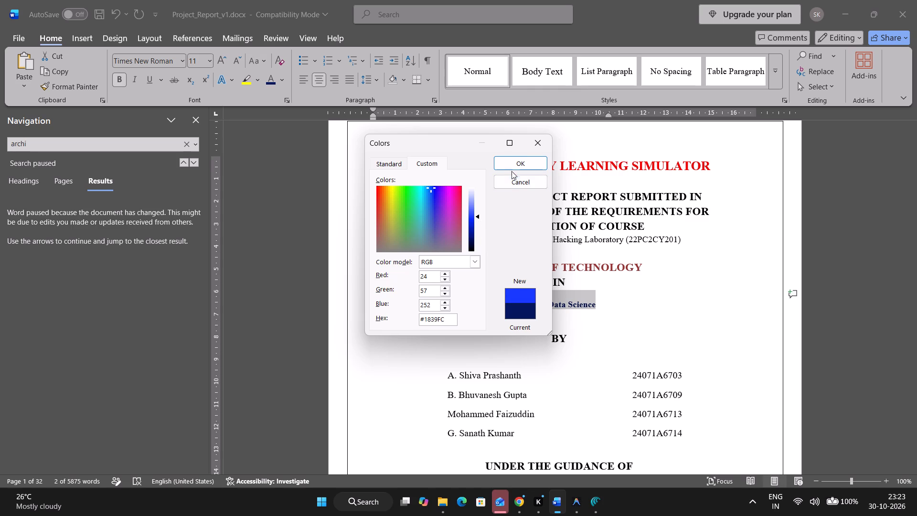
{"action": "left_click", "coordinate": [513, 164]}
{"action": "left_click", "coordinate": [848, 273]}
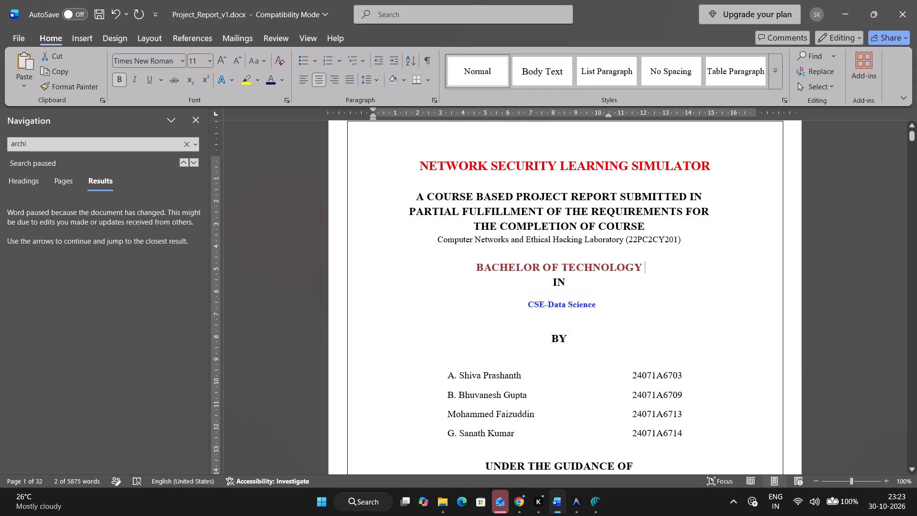
Make the cover's DEPARTMENT OF CSE-(CyS, DS) and AI&DS line bold and colour it with the recent custom bright blue.
{"action": "scroll", "coordinate": [684, 297], "scroll_direction": "down", "scroll_amount": 4}
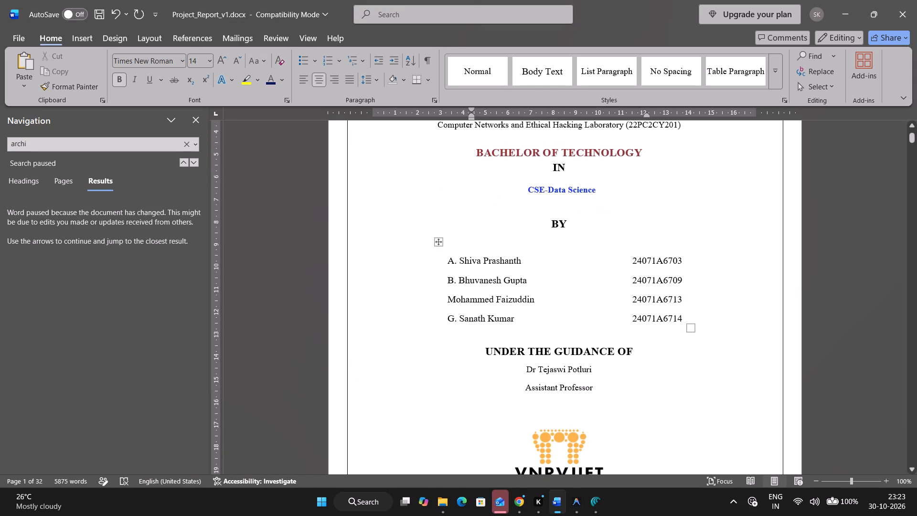
{"action": "scroll", "coordinate": [606, 365], "scroll_direction": "down", "scroll_amount": 7}
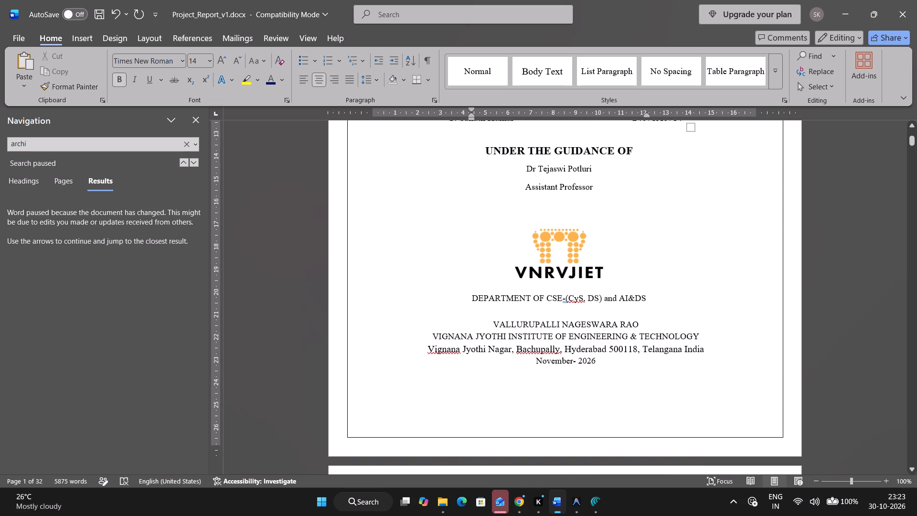
{"action": "left_click_drag", "start_coordinate": [475, 297], "coordinate": [655, 300]}
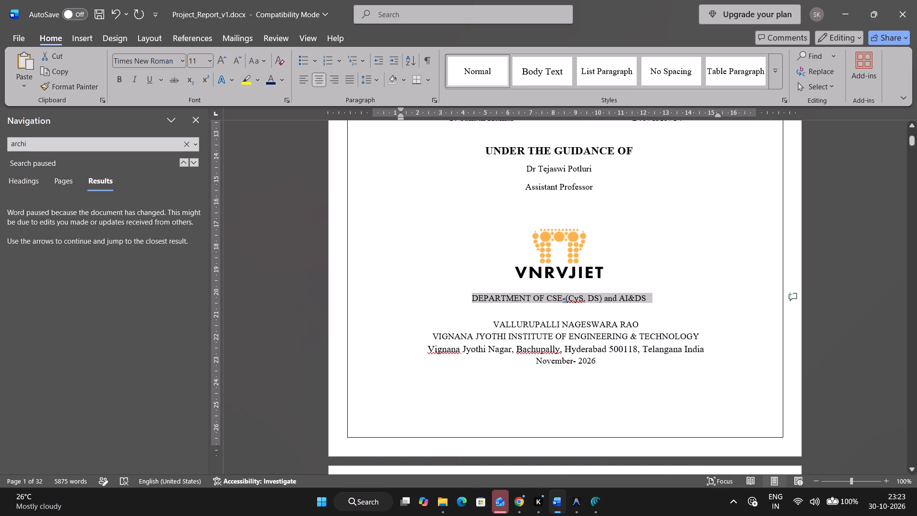
{"action": "left_click", "coordinate": [281, 77]}
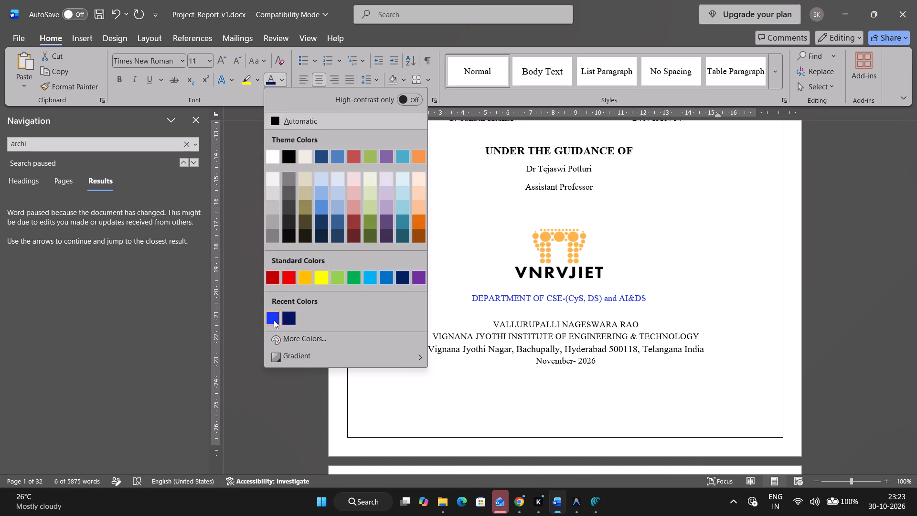
{"action": "left_click", "coordinate": [274, 320]}
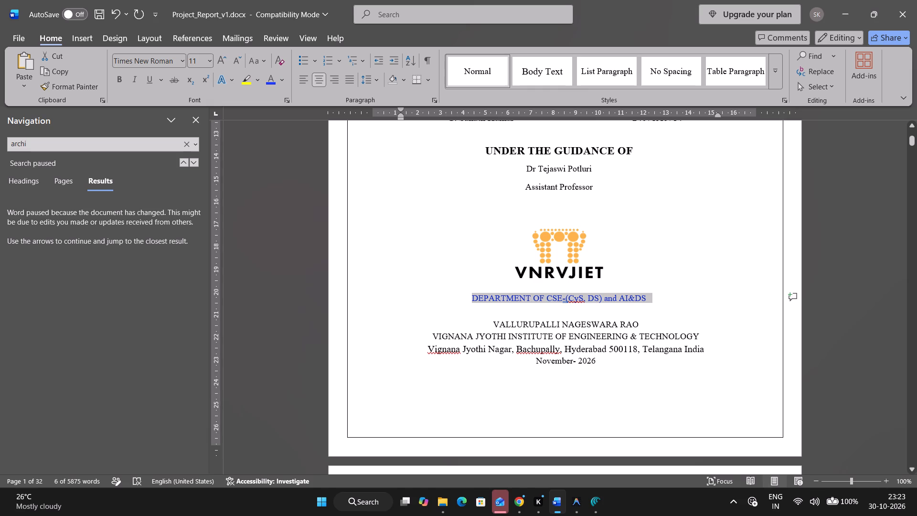
{"action": "left_click", "coordinate": [121, 78]}
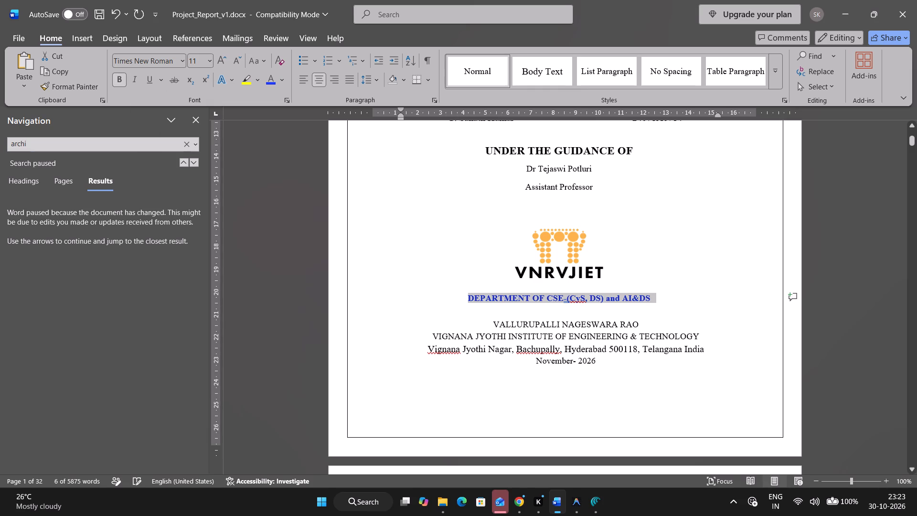
Make the two institute name lines below the department line bold and colour them with a darker shade of the theme red.
{"action": "left_click_drag", "start_coordinate": [717, 335], "coordinate": [579, 341]}
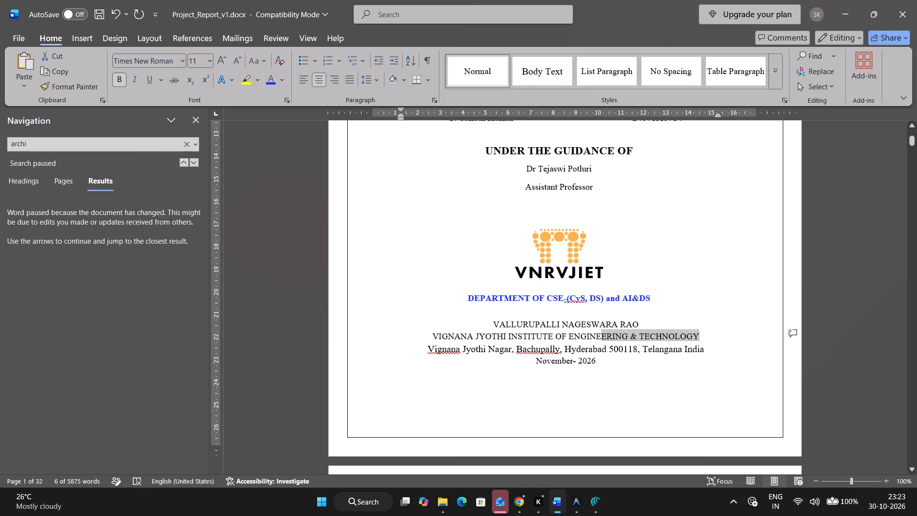
{"action": "left_click_drag", "start_coordinate": [579, 341], "coordinate": [495, 327]}
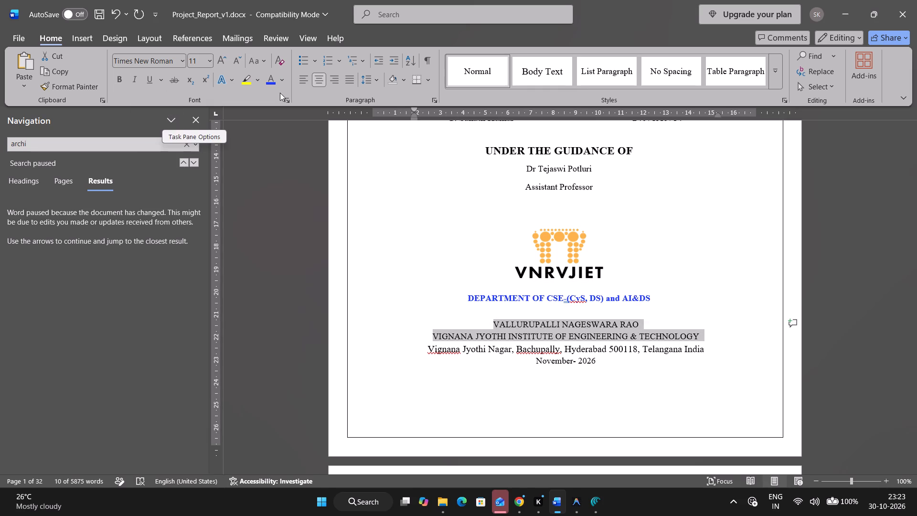
{"action": "left_click", "coordinate": [281, 85]}
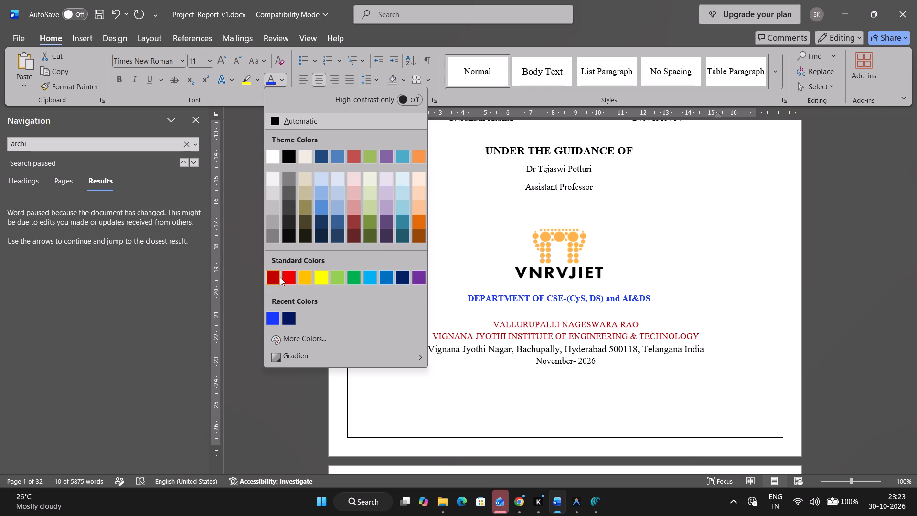
{"action": "left_click", "coordinate": [355, 221]}
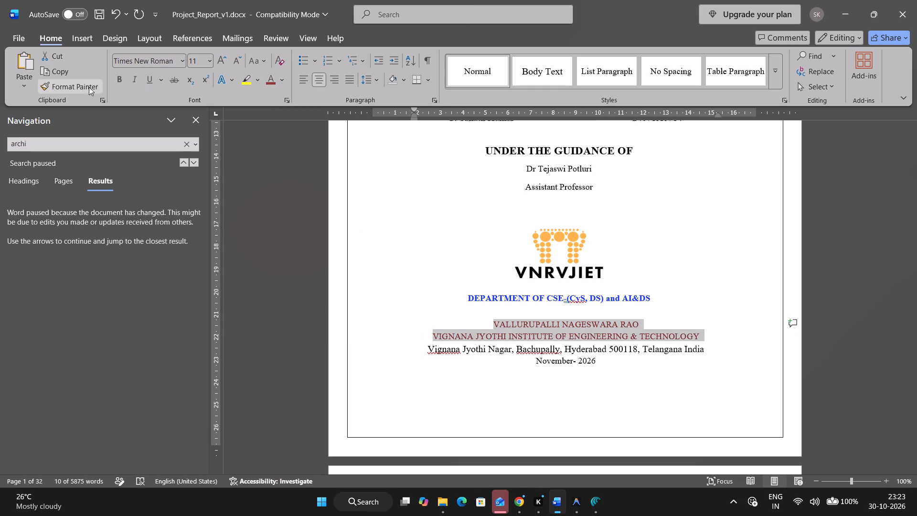
{"action": "left_click", "coordinate": [117, 81]}
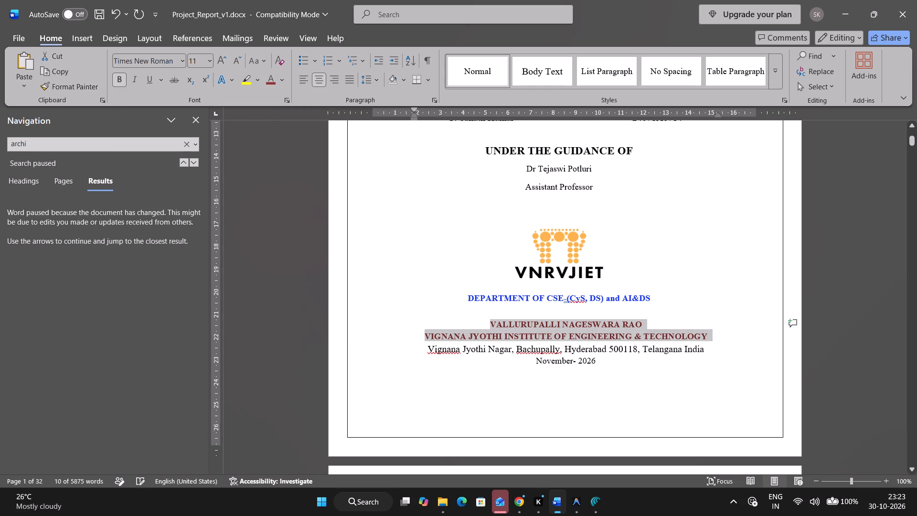
{"action": "left_click", "coordinate": [847, 243]}
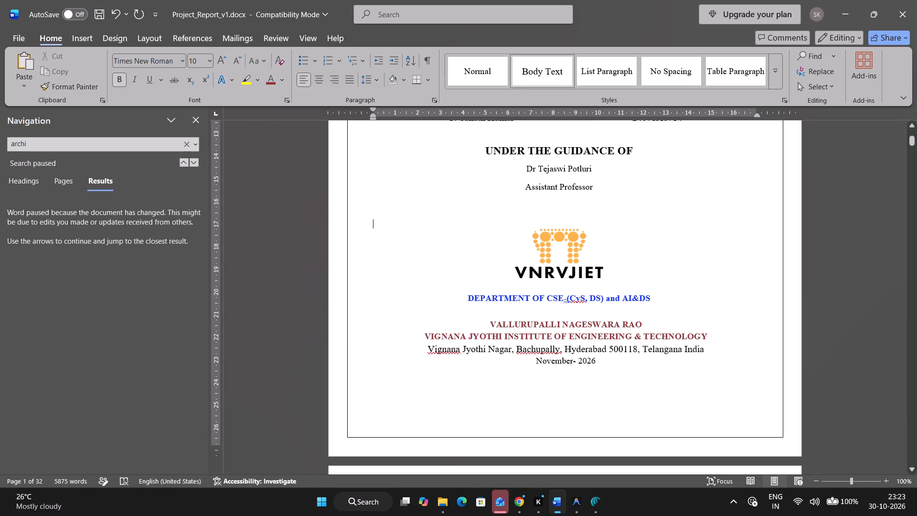
Make the November- 2026 line on the cover bold and colour it with a darker shade of the theme dark blue.
{"action": "left_click_drag", "start_coordinate": [604, 361], "coordinate": [535, 361]}
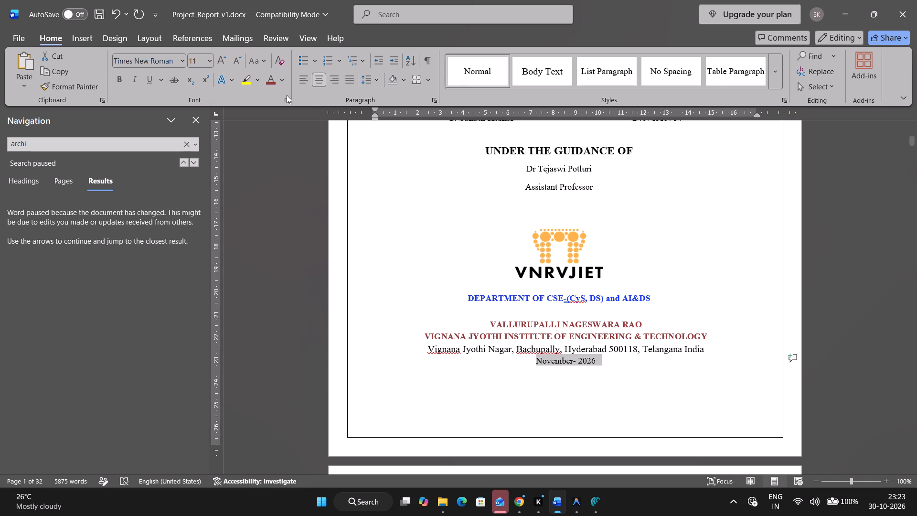
{"action": "left_click", "coordinate": [284, 81]}
{"action": "left_click", "coordinate": [325, 224]}
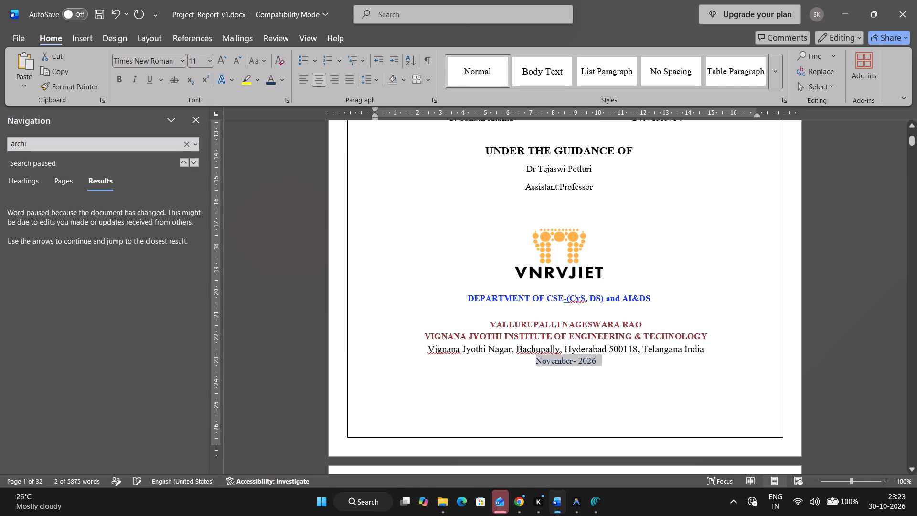
{"action": "left_click", "coordinate": [117, 84]}
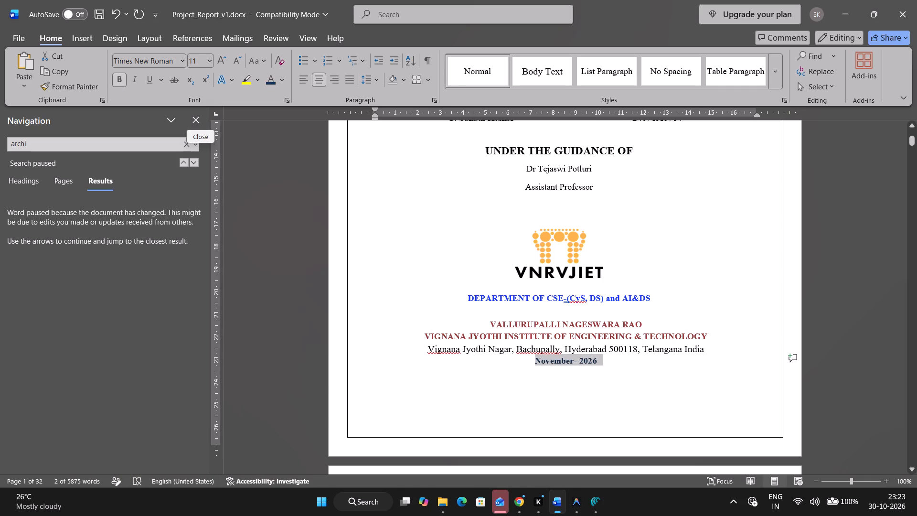
{"action": "left_click", "coordinate": [832, 269]}
Make the guide's name and the Assistant Professor line under UNDER THE GUIDANCE OF bold.
{"action": "scroll", "coordinate": [737, 345], "scroll_direction": "up", "scroll_amount": 5}
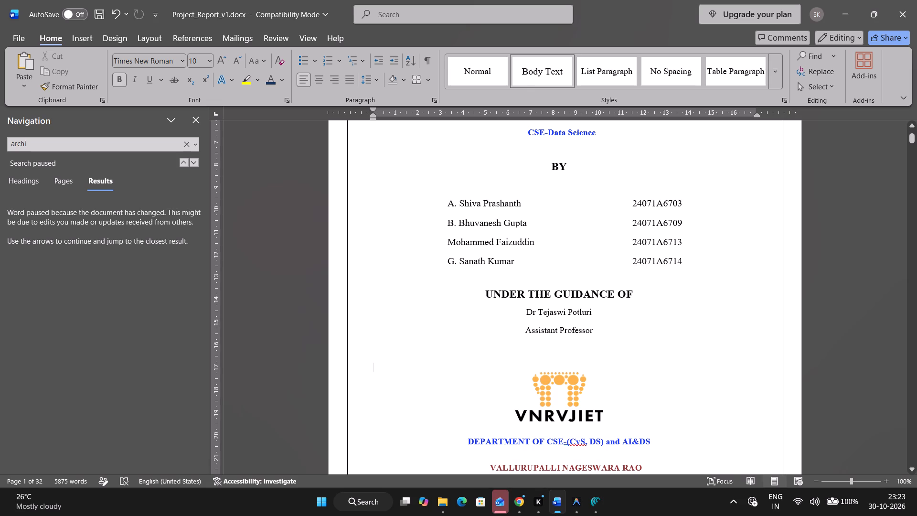
{"action": "left_click_drag", "start_coordinate": [603, 336], "coordinate": [532, 314]}
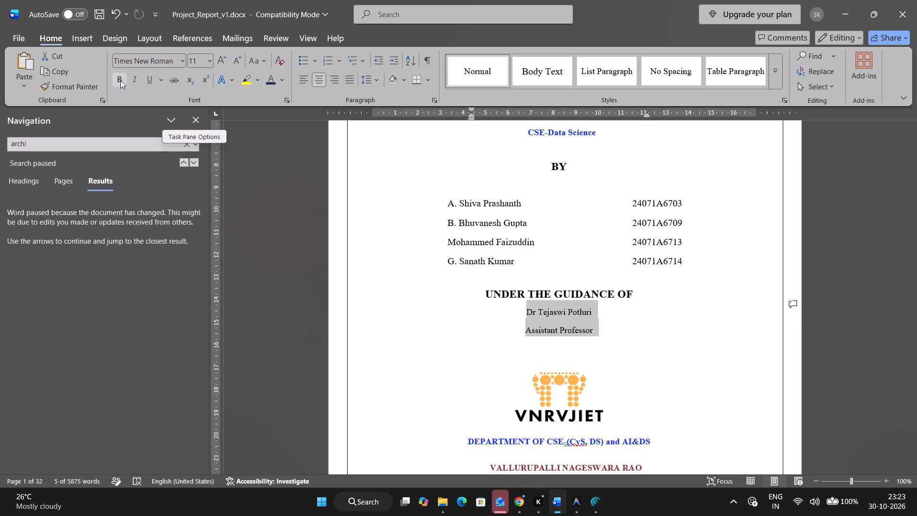
{"action": "left_click", "coordinate": [120, 80]}
{"action": "left_click", "coordinate": [832, 258]}
Make the project title NETWORK SECURITY LEARNING SIMULATOR in the certificate page's opening sentence bold and colour it standard dark red.
{"action": "scroll", "coordinate": [812, 258], "scroll_direction": "up", "scroll_amount": 6}
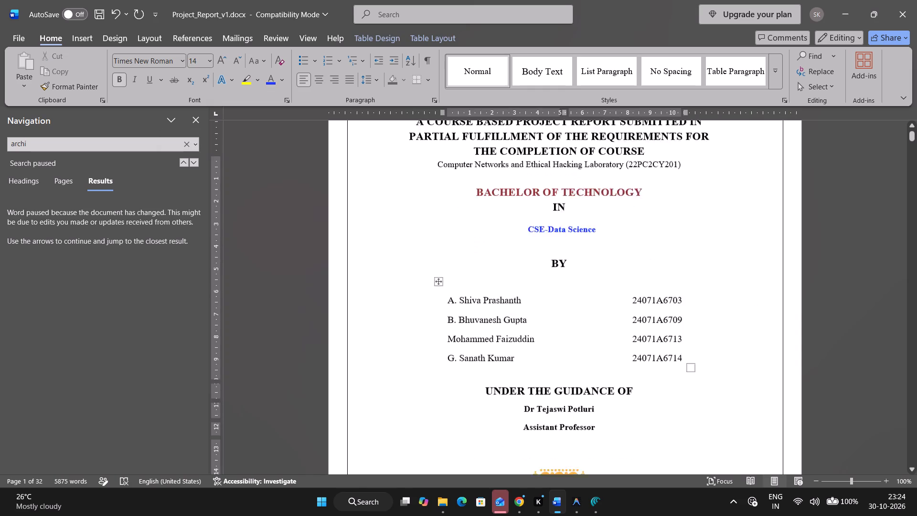
{"action": "scroll", "coordinate": [812, 304], "scroll_direction": "up", "scroll_amount": 1}
{"action": "scroll", "coordinate": [813, 316], "scroll_direction": "down", "scroll_amount": 8}
{"action": "scroll", "coordinate": [814, 325], "scroll_direction": "up", "scroll_amount": 6}
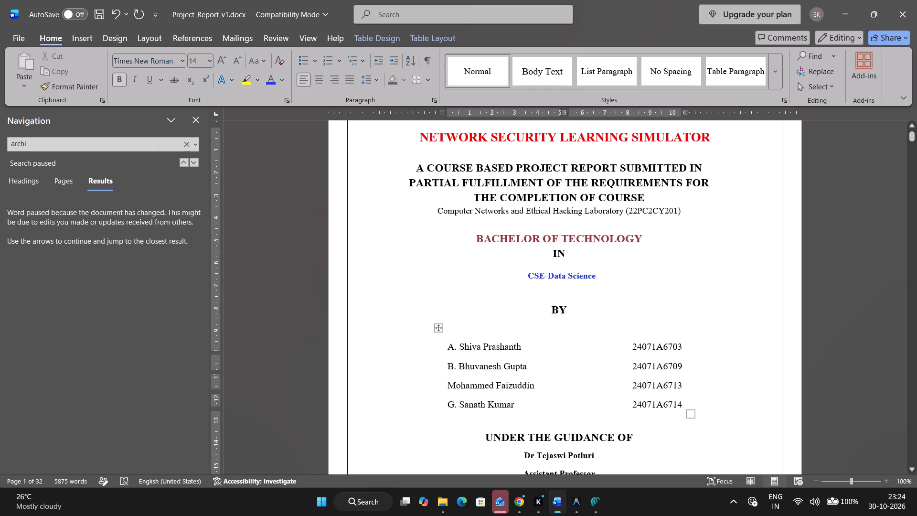
{"action": "scroll", "coordinate": [810, 352], "scroll_direction": "down", "scroll_amount": 7}
{"action": "scroll", "coordinate": [807, 367], "scroll_direction": "down", "scroll_amount": 14}
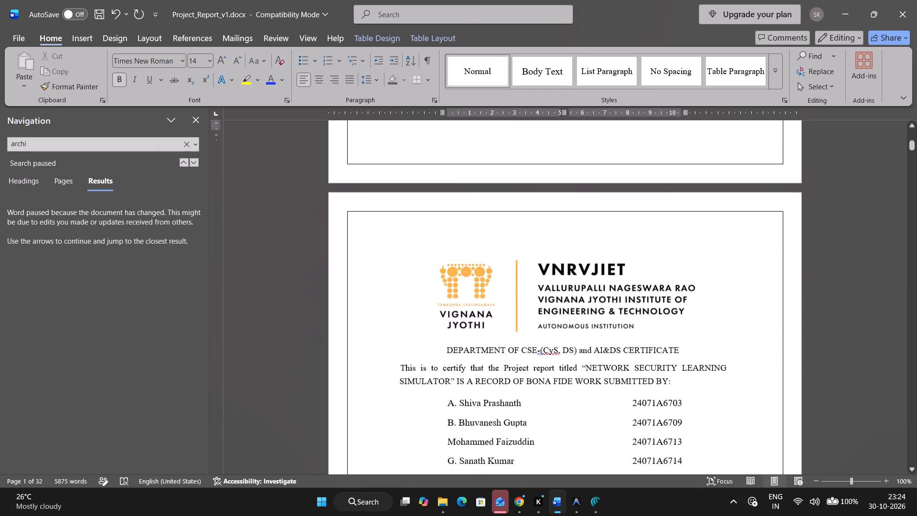
{"action": "scroll", "coordinate": [805, 375], "scroll_direction": "down", "scroll_amount": 5}
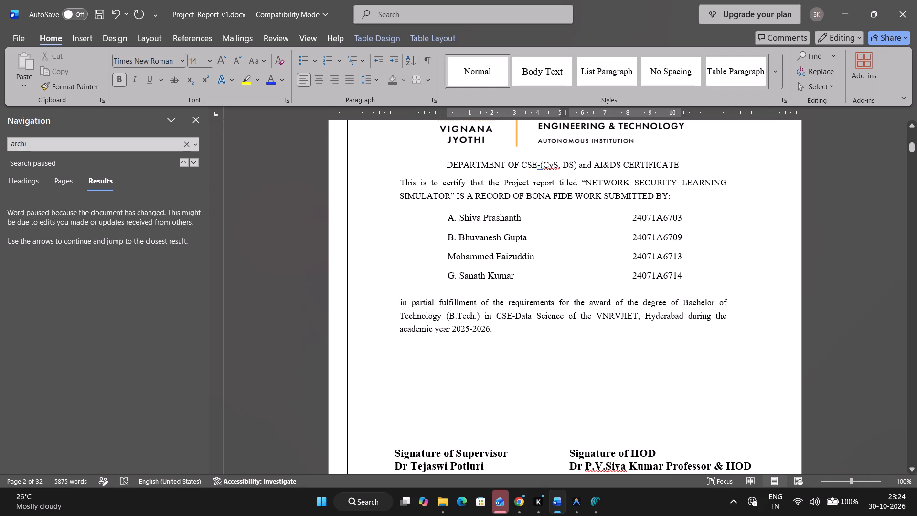
{"action": "left_click_drag", "start_coordinate": [586, 181], "coordinate": [647, 195]}
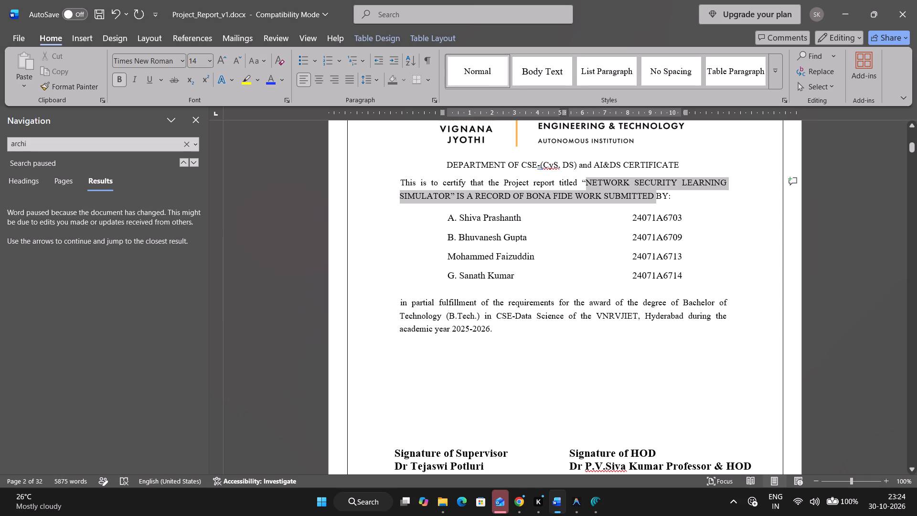
{"action": "left_click_drag", "start_coordinate": [647, 195], "coordinate": [444, 194]}
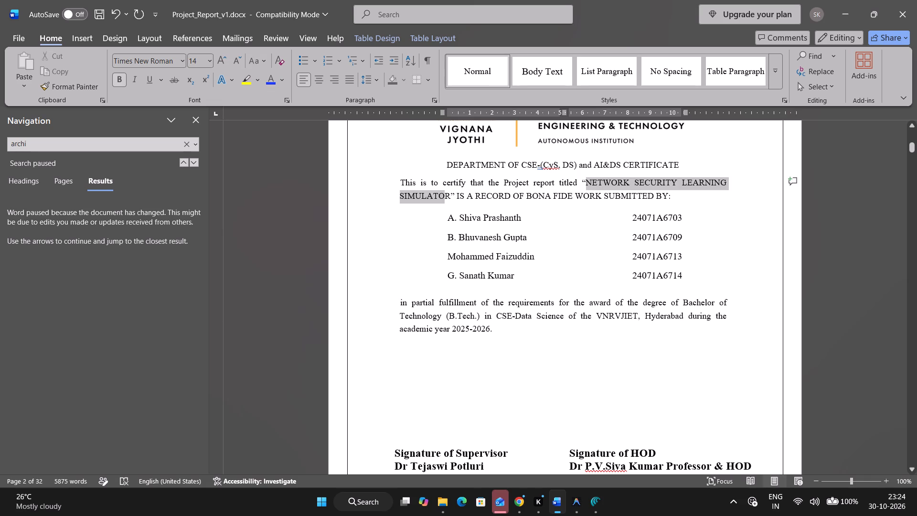
{"action": "left_click_drag", "start_coordinate": [444, 194], "coordinate": [449, 194]}
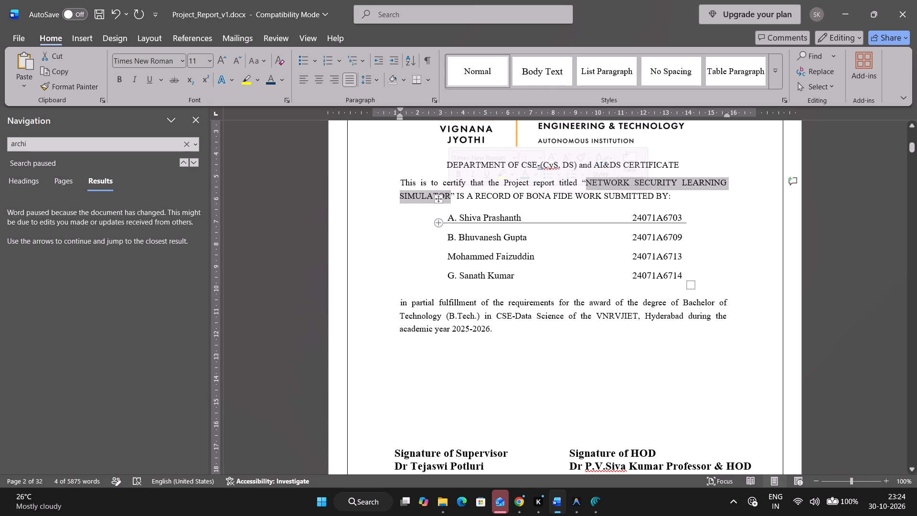
{"action": "left_click", "coordinate": [119, 85]}
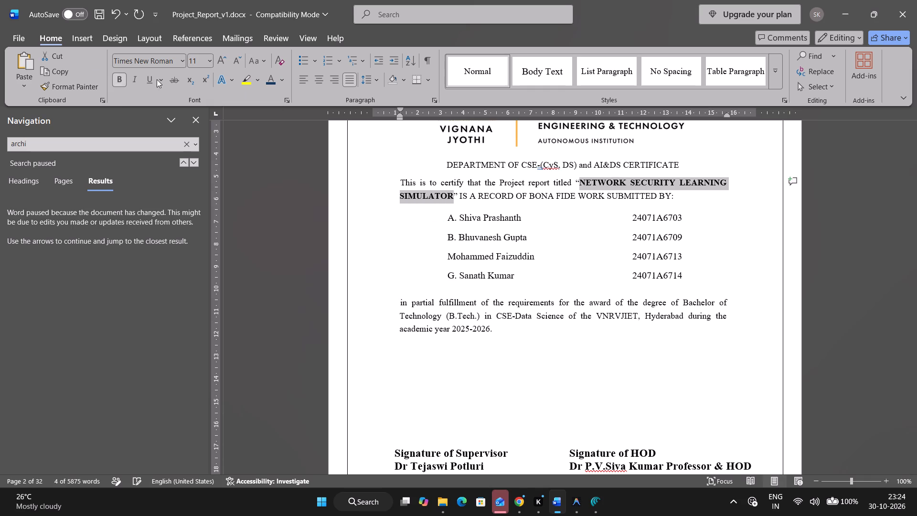
{"action": "left_click", "coordinate": [286, 86]}
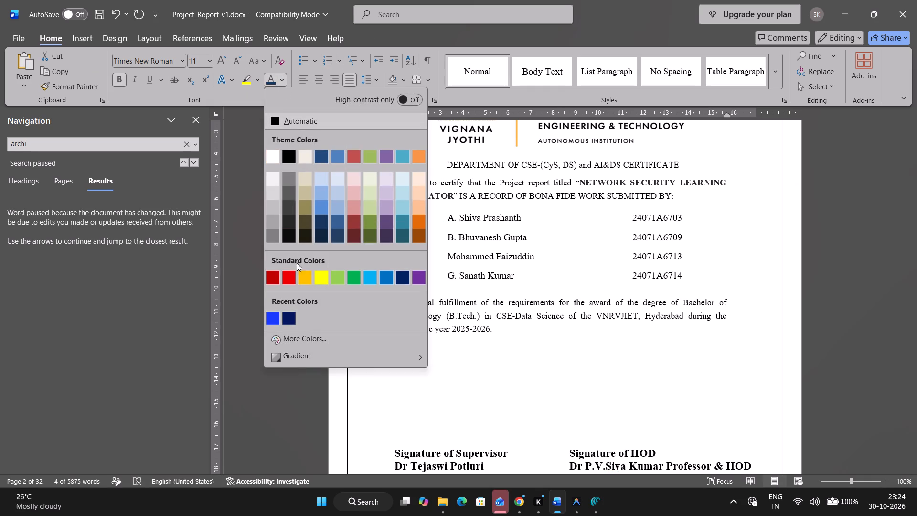
{"action": "left_click", "coordinate": [272, 274]}
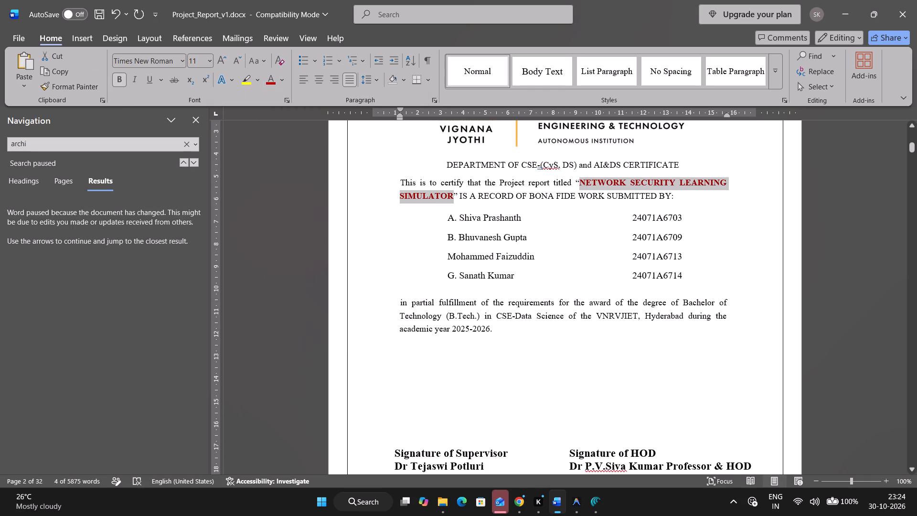
Make all four student names and roll numbers in the certificate page's table bold.
{"action": "left_click", "coordinate": [279, 226]}
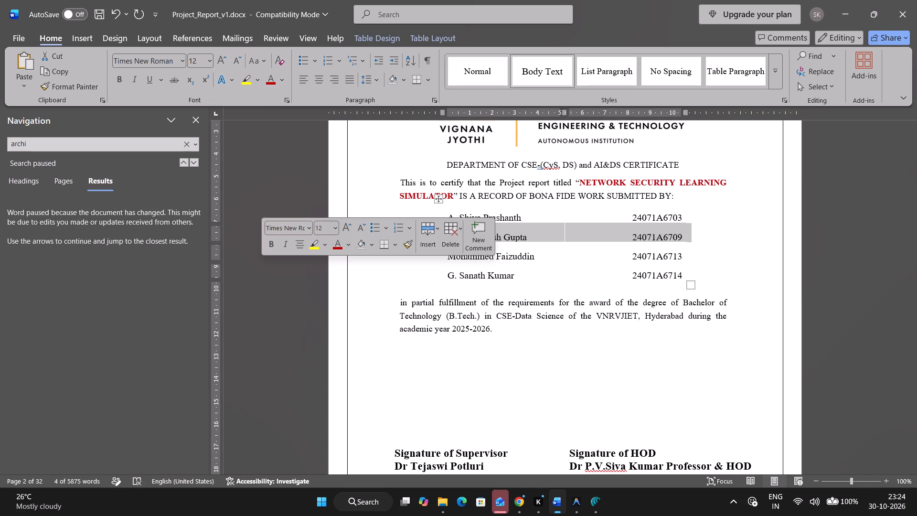
{"action": "left_click", "coordinate": [871, 250]}
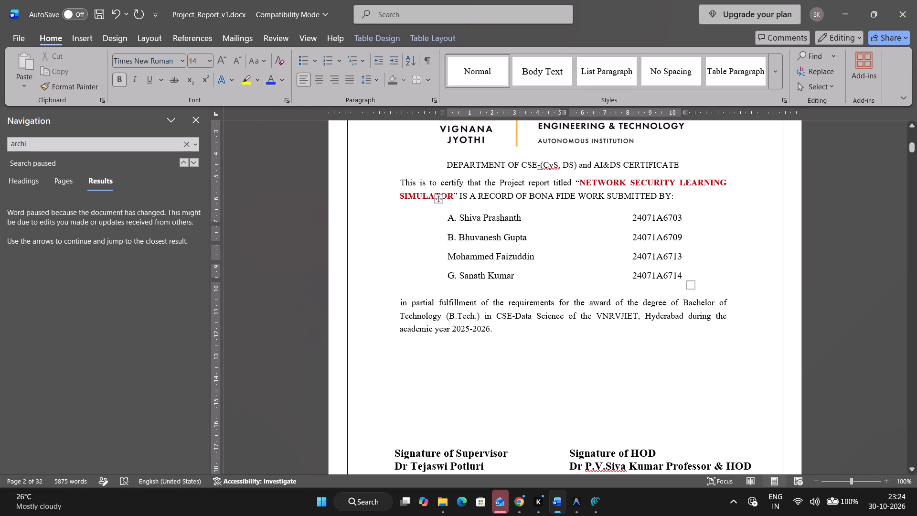
{"action": "left_click_drag", "start_coordinate": [691, 278], "coordinate": [483, 221]}
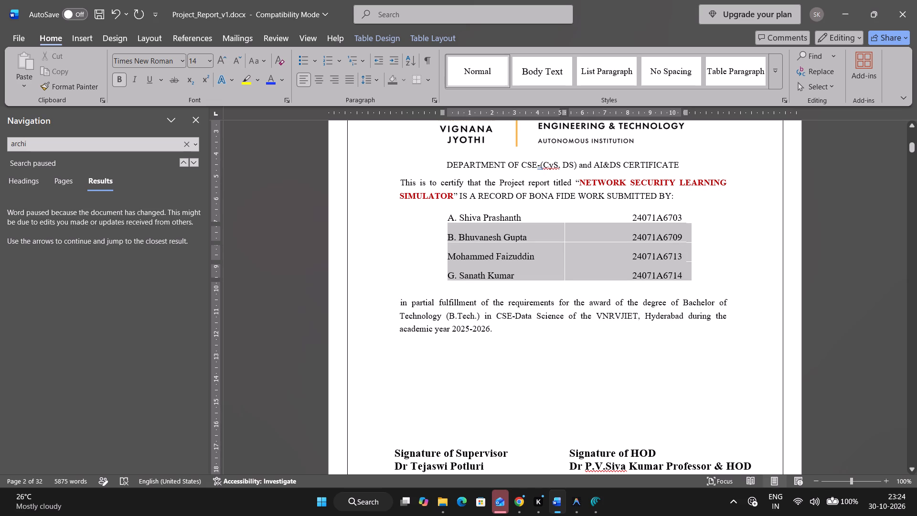
{"action": "left_click_drag", "start_coordinate": [483, 221], "coordinate": [467, 217]}
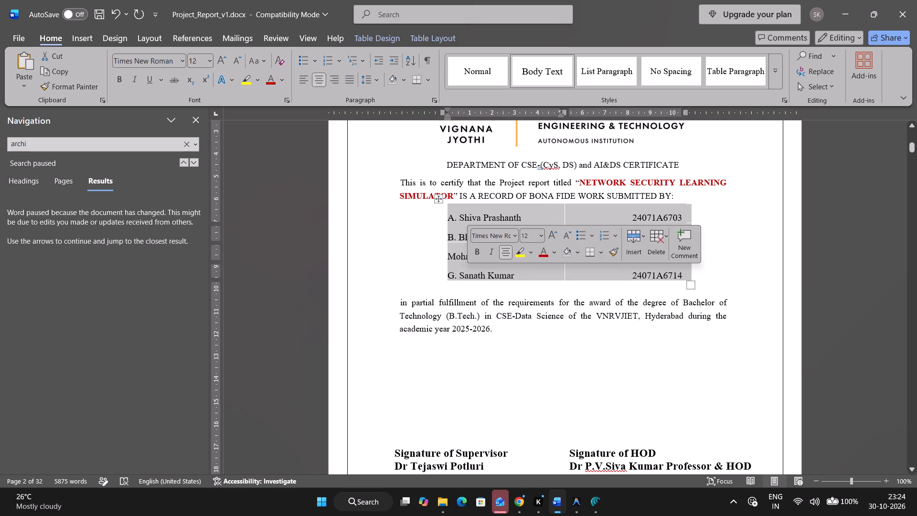
{"action": "left_click", "coordinate": [117, 84]}
Make all four student names and roll numbers in the table under BY on the cover page bold.
{"action": "scroll", "coordinate": [337, 405], "scroll_direction": "up", "scroll_amount": 19}
{"action": "scroll", "coordinate": [388, 397], "scroll_direction": "up", "scroll_amount": 4}
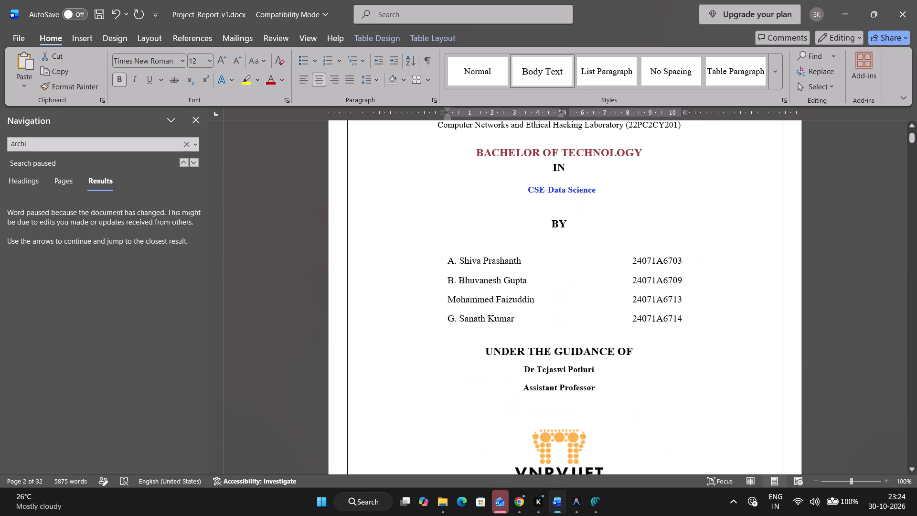
{"action": "left_click_drag", "start_coordinate": [692, 325], "coordinate": [469, 271]}
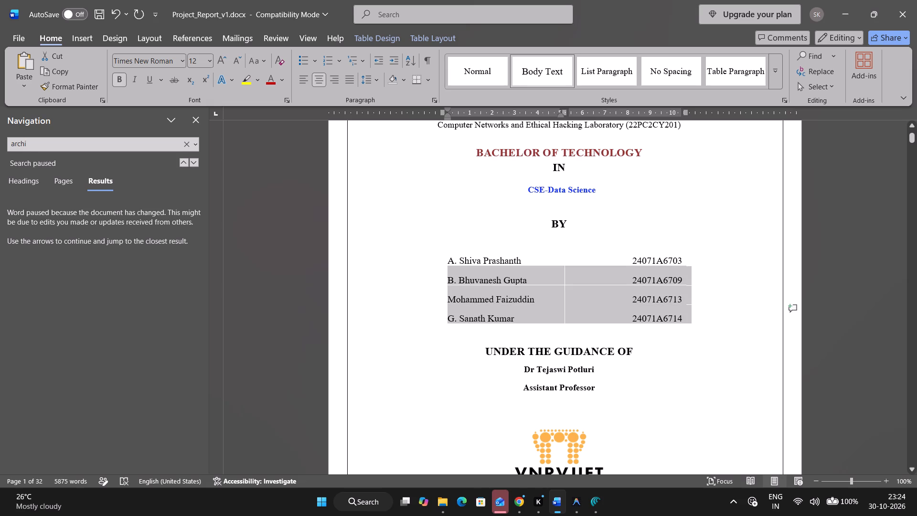
{"action": "left_click_drag", "start_coordinate": [469, 271], "coordinate": [455, 257]}
{"action": "left_click", "coordinate": [121, 76]}
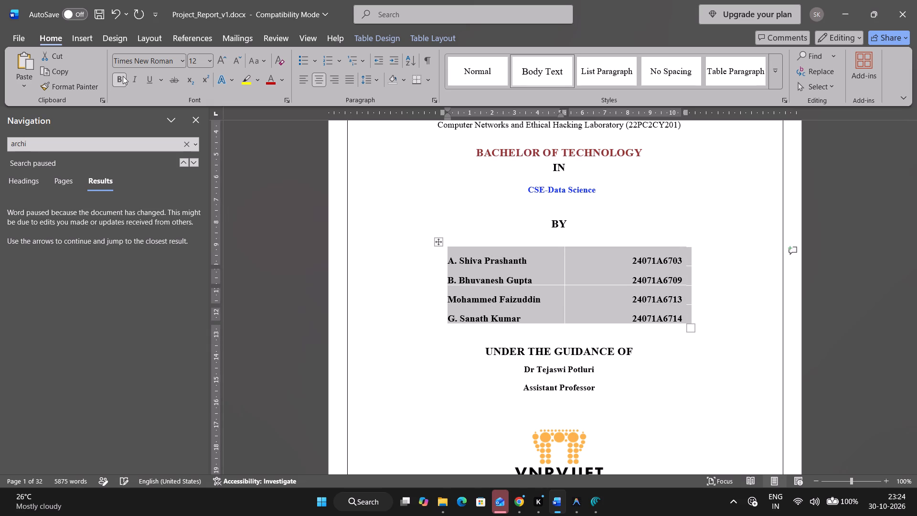
{"action": "left_click", "coordinate": [859, 310]}
Colour the Signature of Supervisor heading on the certificate page with the same blue as the cover's department line.
{"action": "scroll", "coordinate": [800, 321], "scroll_direction": "up", "scroll_amount": 5}
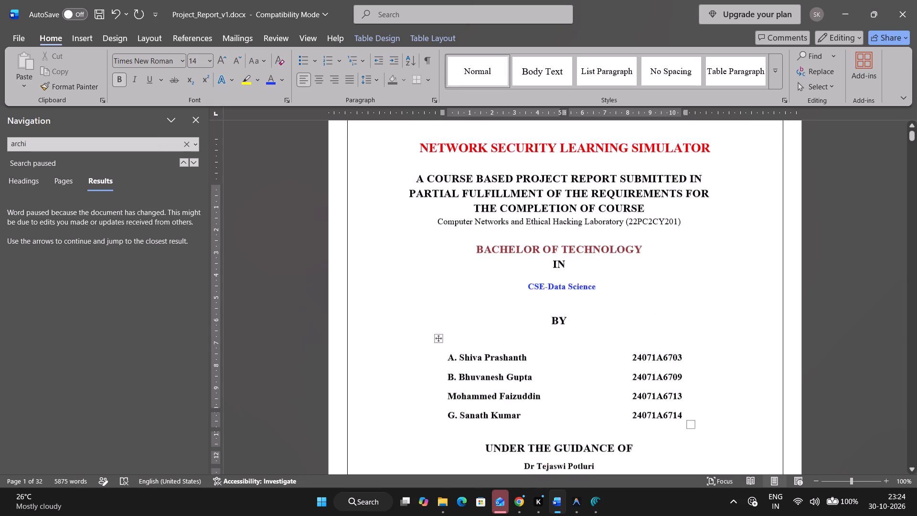
{"action": "scroll", "coordinate": [797, 325], "scroll_direction": "down", "scroll_amount": 6}
{"action": "scroll", "coordinate": [795, 365], "scroll_direction": "down", "scroll_amount": 6}
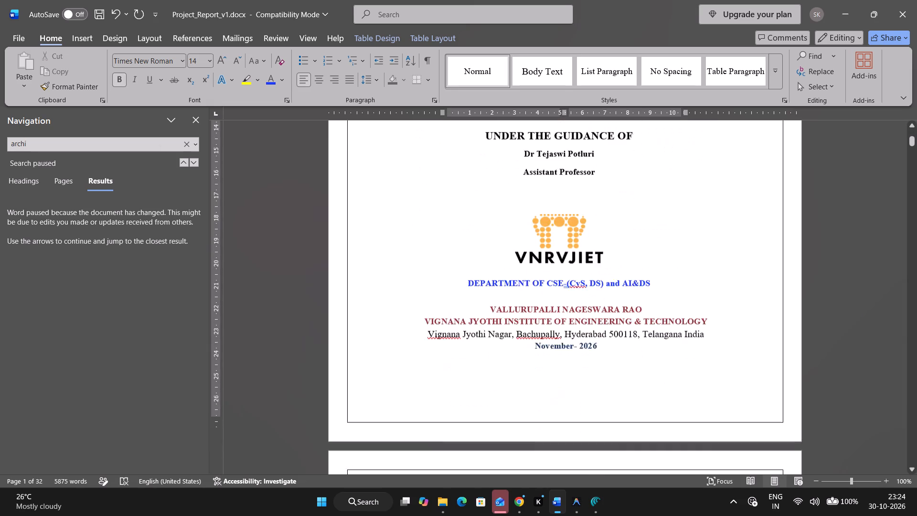
{"action": "scroll", "coordinate": [798, 362], "scroll_direction": "down", "scroll_amount": 9}
{"action": "scroll", "coordinate": [797, 402], "scroll_direction": "down", "scroll_amount": 6}
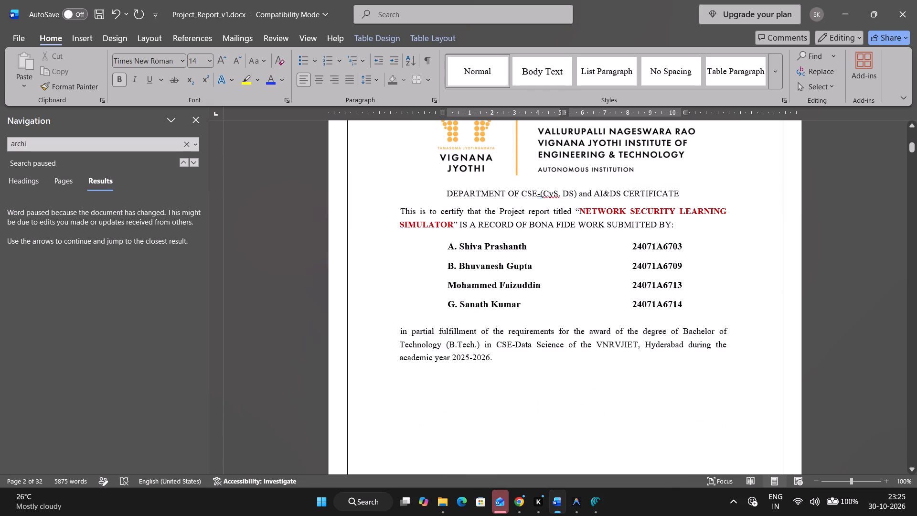
{"action": "scroll", "coordinate": [625, 338], "scroll_direction": "down", "scroll_amount": 5}
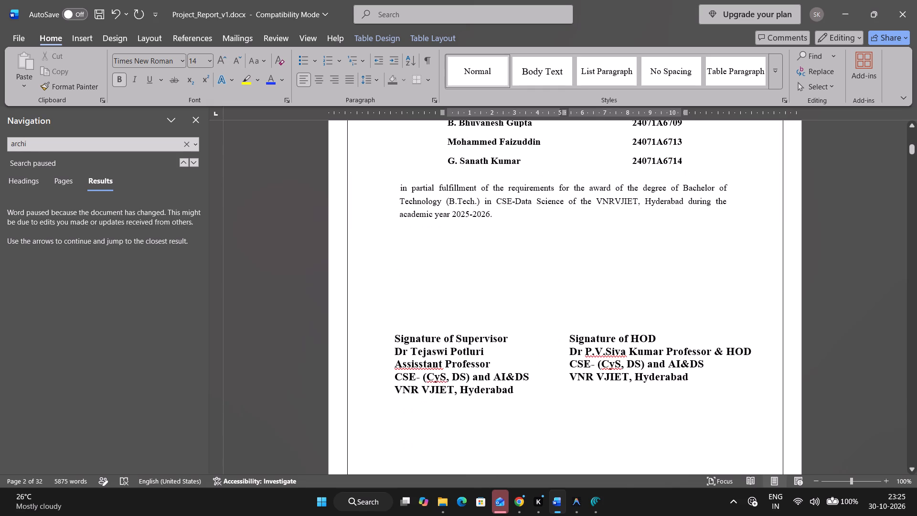
{"action": "left_click_drag", "start_coordinate": [395, 335], "coordinate": [509, 335]}
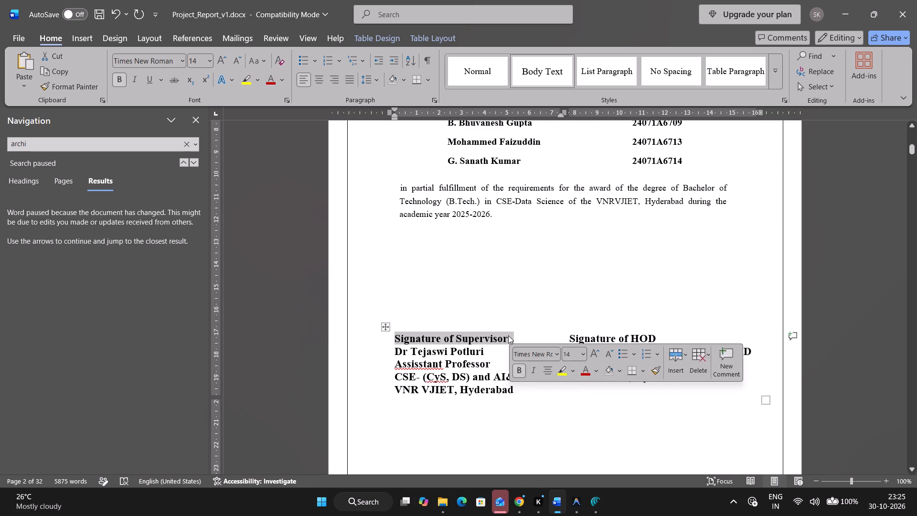
{"action": "left_click", "coordinate": [281, 81]}
{"action": "left_click", "coordinate": [271, 317]}
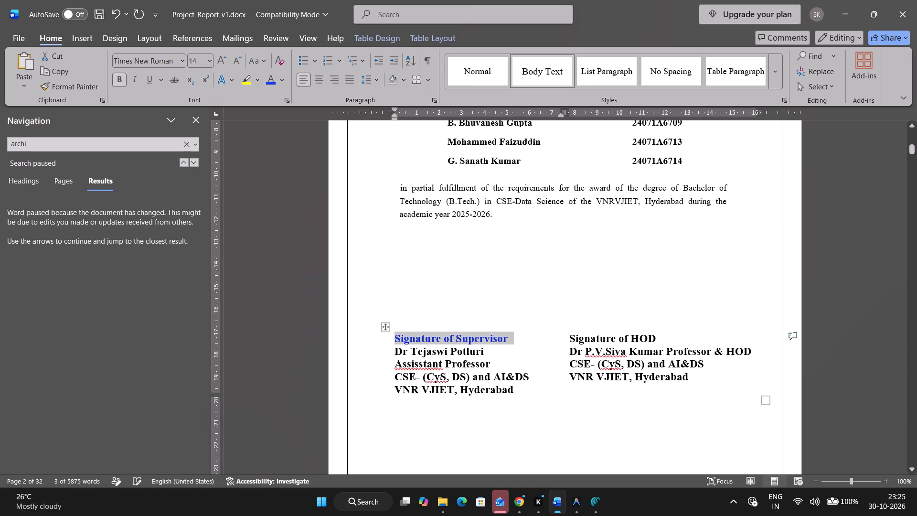
Colour the Signature of HOD heading with the same blue as the Signature of Supervisor heading.
{"action": "left_click", "coordinate": [582, 351]}
{"action": "left_click", "coordinate": [572, 338]}
{"action": "left_click_drag", "start_coordinate": [572, 338], "coordinate": [614, 341]}
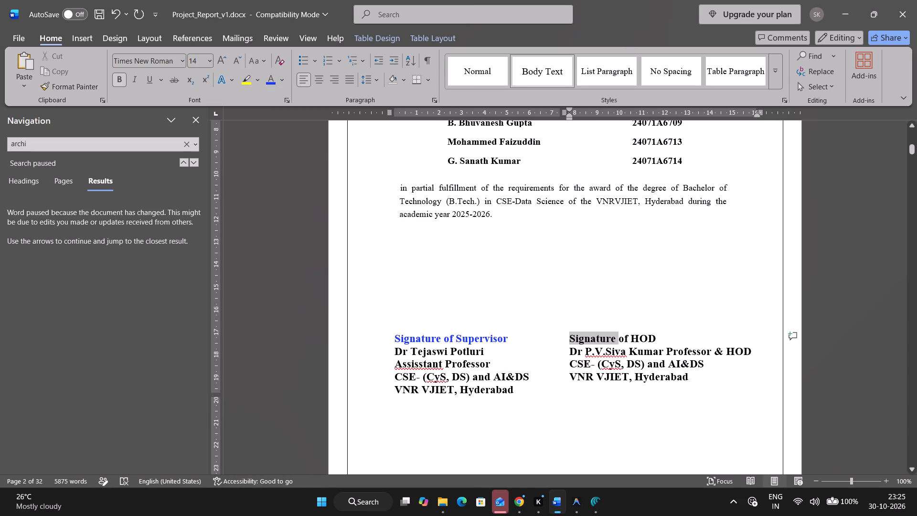
{"action": "left_click_drag", "start_coordinate": [614, 341], "coordinate": [659, 342]}
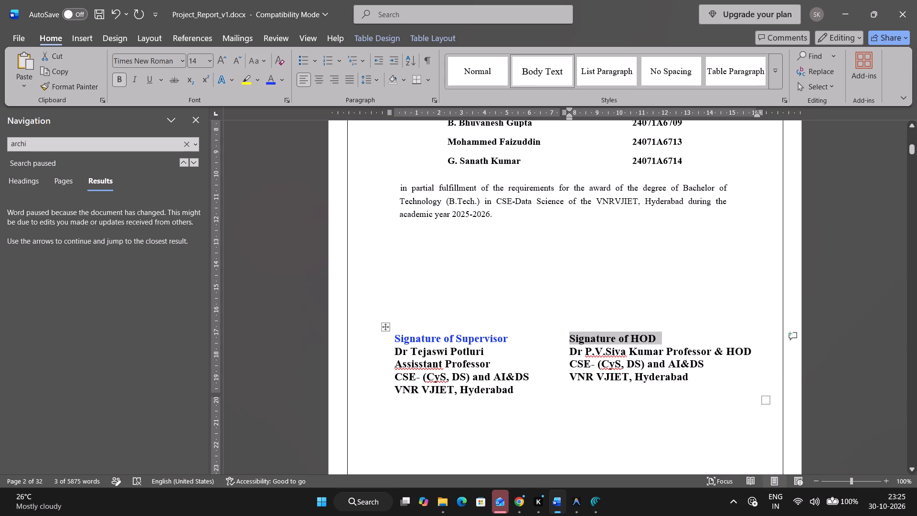
{"action": "left_click", "coordinate": [272, 81]}
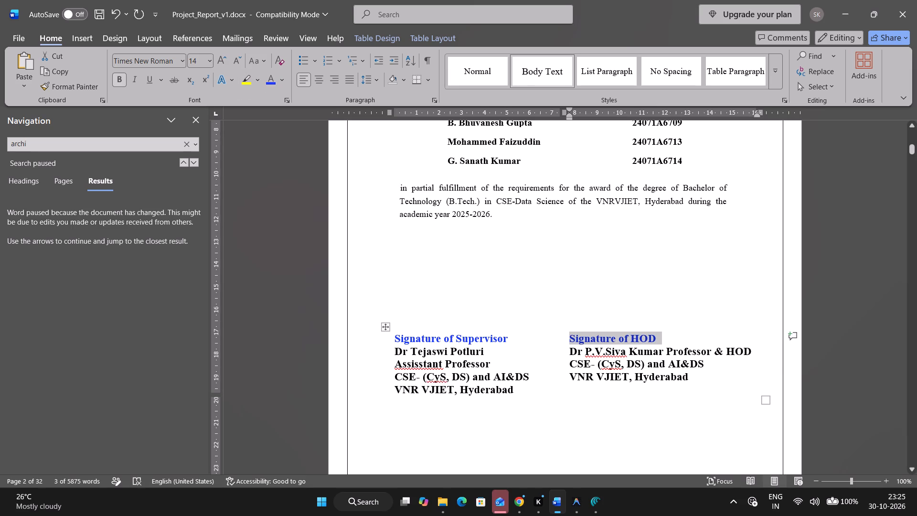
{"action": "left_click", "coordinate": [617, 392]}
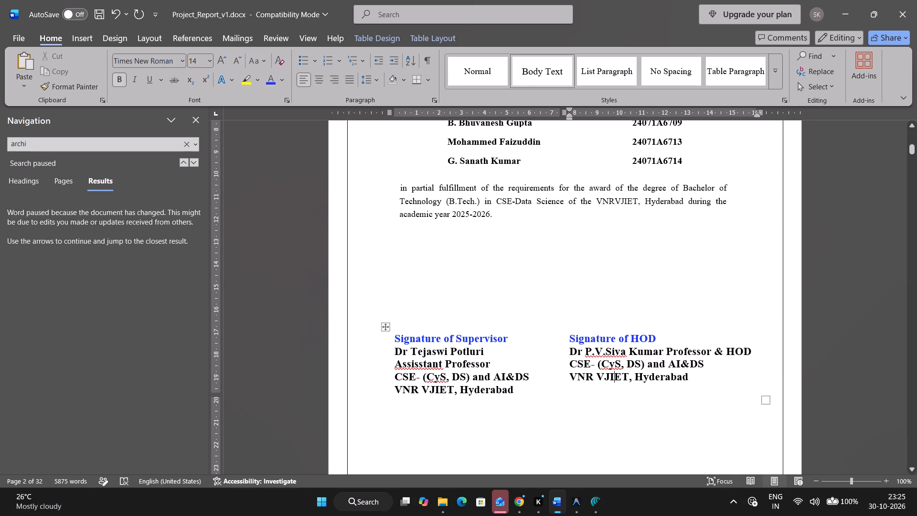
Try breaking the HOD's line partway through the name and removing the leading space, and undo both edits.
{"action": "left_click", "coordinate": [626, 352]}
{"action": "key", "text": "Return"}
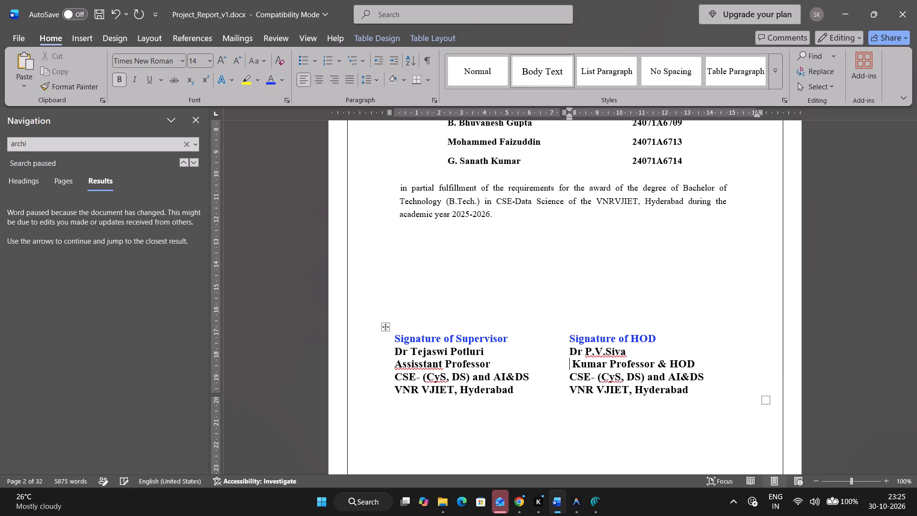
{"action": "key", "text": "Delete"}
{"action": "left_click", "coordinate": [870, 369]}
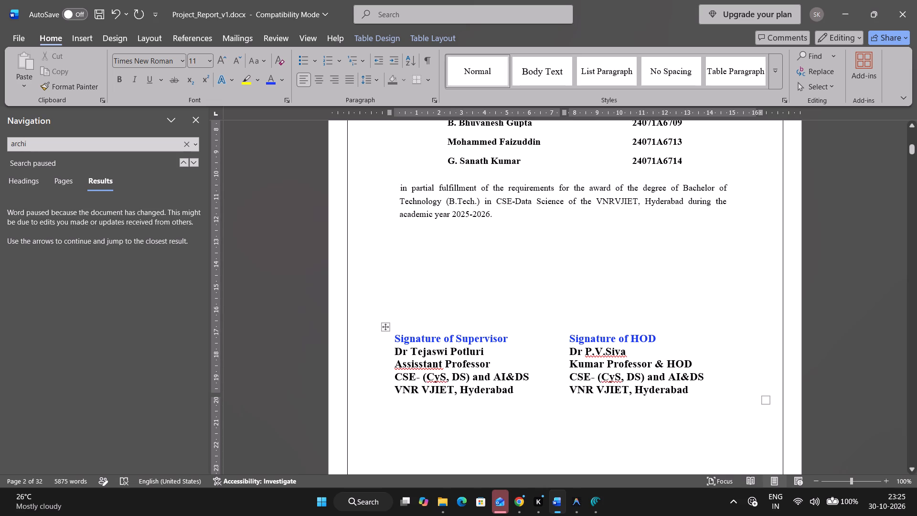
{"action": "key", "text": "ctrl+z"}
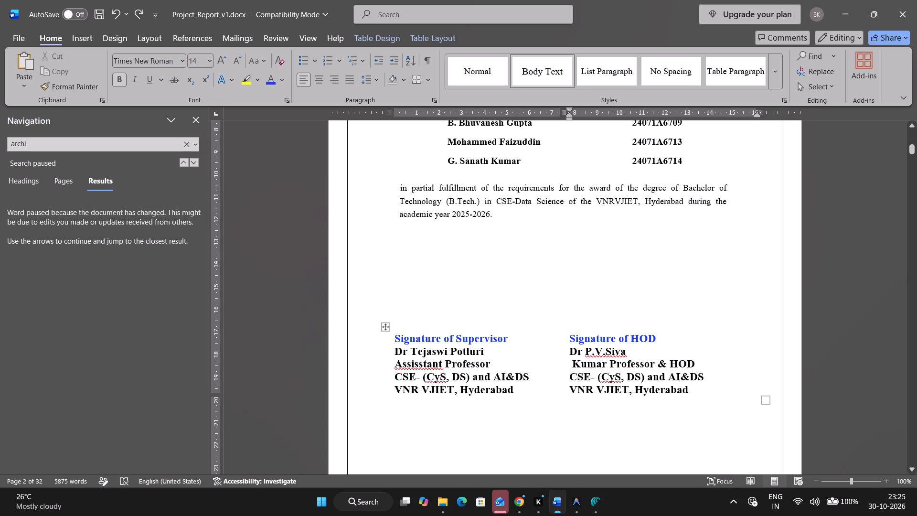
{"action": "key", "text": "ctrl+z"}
Move Professor & HOD onto its own line below the HOD's name in the certificate's signature block.
{"action": "left_click", "coordinate": [668, 353]}
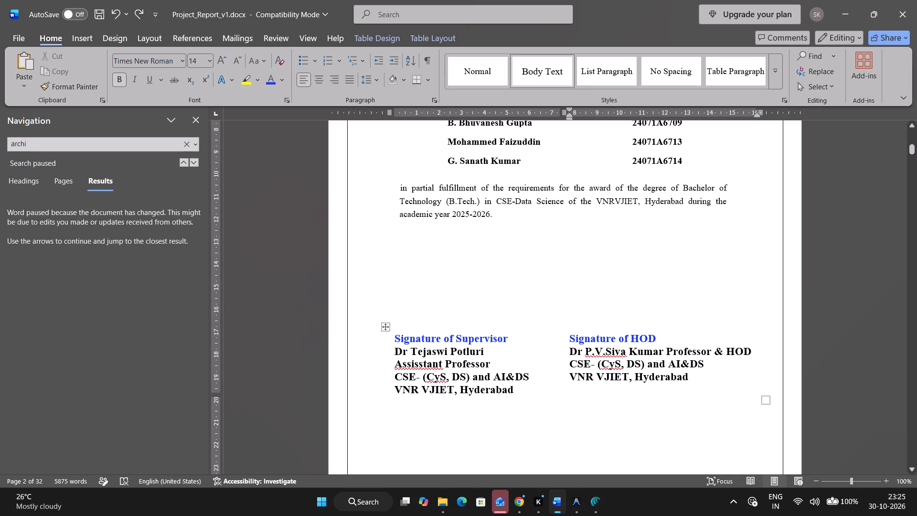
{"action": "key", "text": "Return"}
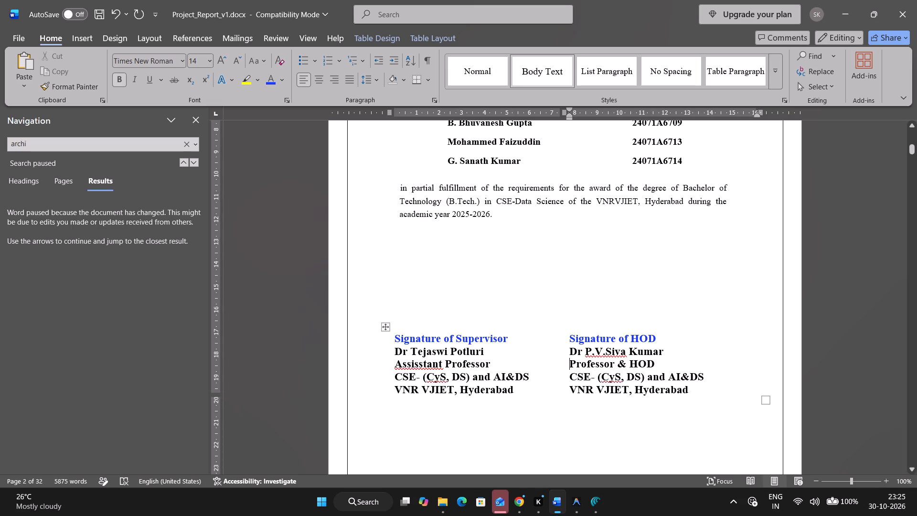
Widen the first column of the certificate's signature table by about 2 cm, shifting the HOD block away from the supervisor block.
{"action": "scroll", "coordinate": [847, 336], "scroll_direction": "down", "scroll_amount": 3}
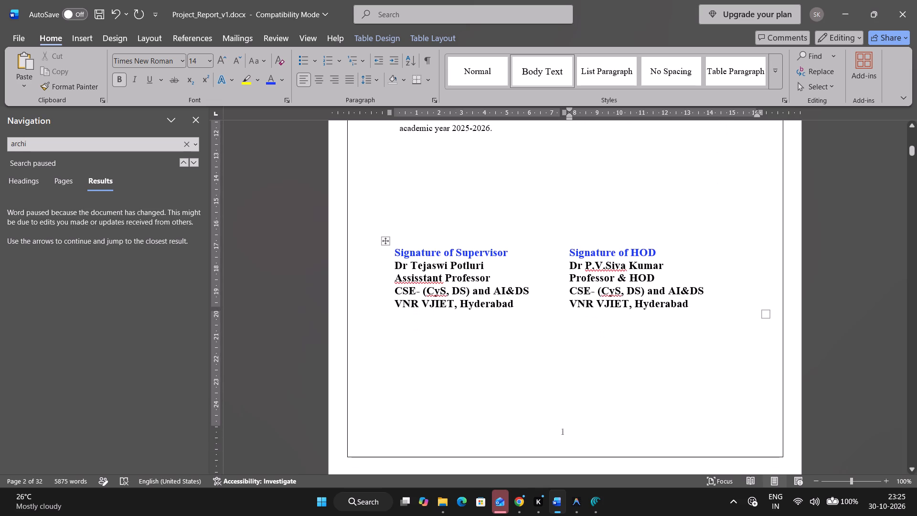
{"action": "scroll", "coordinate": [848, 350], "scroll_direction": "down", "scroll_amount": 2}
{"action": "scroll", "coordinate": [857, 379], "scroll_direction": "up", "scroll_amount": 5}
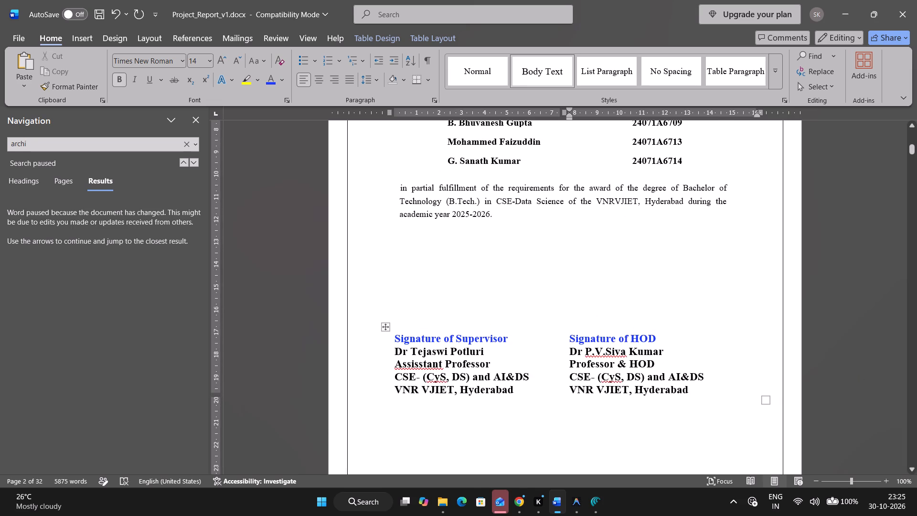
{"action": "left_click", "coordinate": [549, 354]}
{"action": "left_click_drag", "start_coordinate": [713, 394], "coordinate": [508, 340]}
{"action": "left_click", "coordinate": [385, 328]}
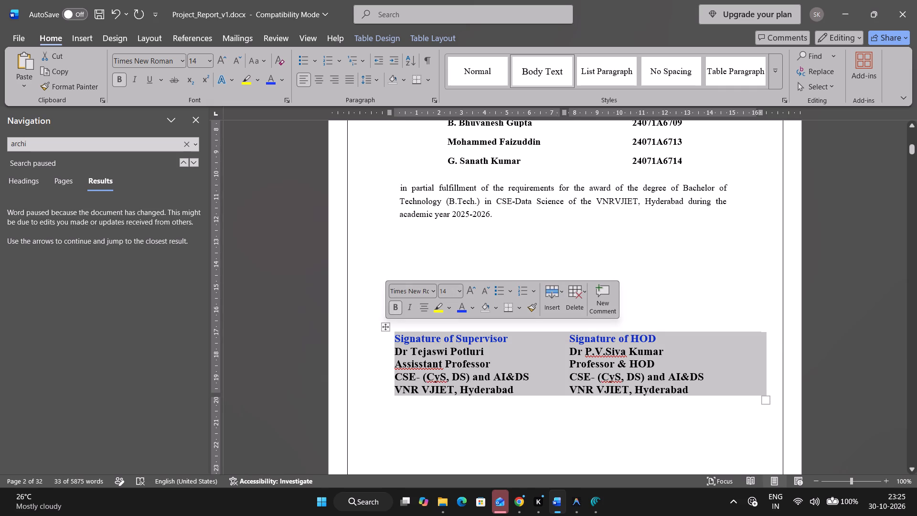
{"action": "left_click_drag", "start_coordinate": [564, 110], "coordinate": [596, 111]}
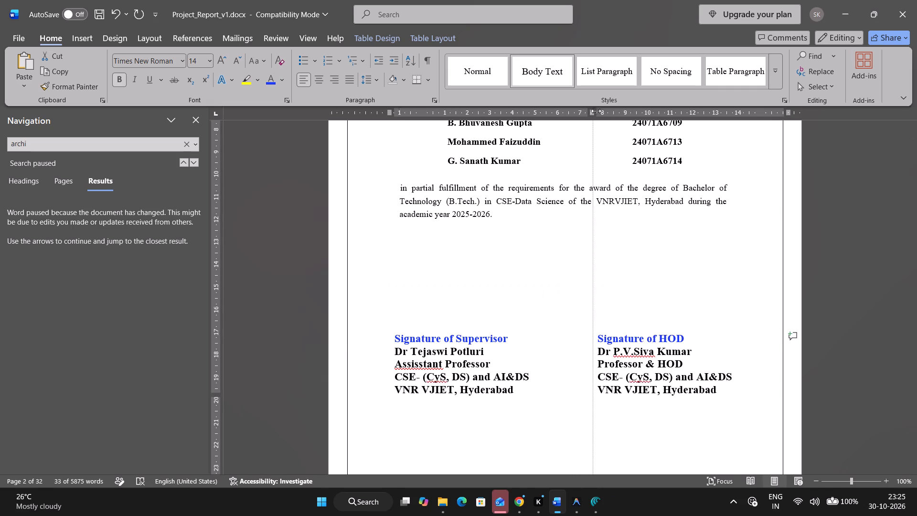
{"action": "left_click_drag", "start_coordinate": [596, 111], "coordinate": [609, 112]}
{"action": "left_click", "coordinate": [848, 223]}
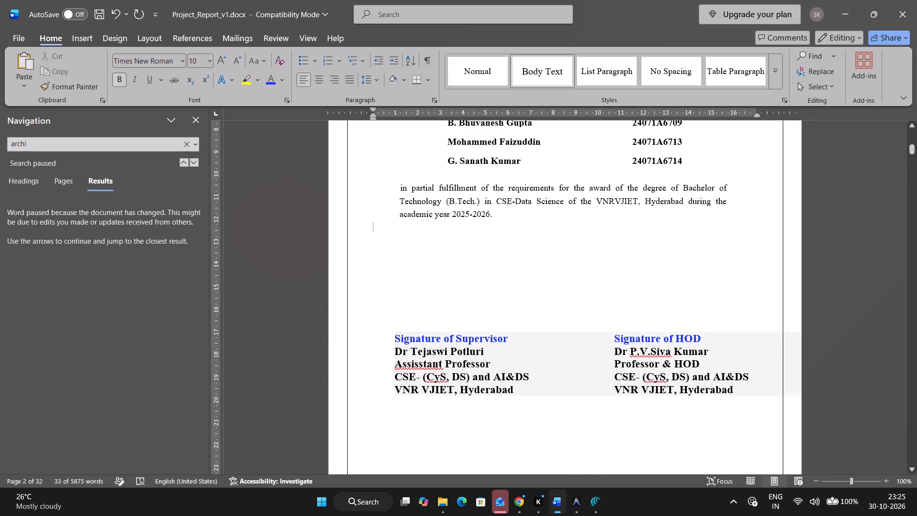
Review the certificate and declaration pages, comparing their headings, project titles, student tables and signature areas.
{"action": "scroll", "coordinate": [832, 400], "scroll_direction": "down", "scroll_amount": 12}
{"action": "scroll", "coordinate": [826, 402], "scroll_direction": "up", "scroll_amount": 3}
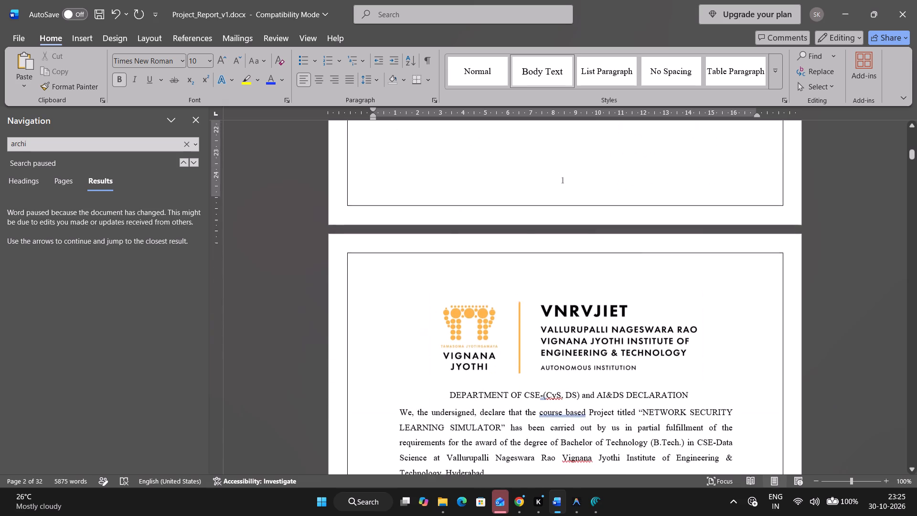
{"action": "scroll", "coordinate": [826, 402], "scroll_direction": "up", "scroll_amount": 3}
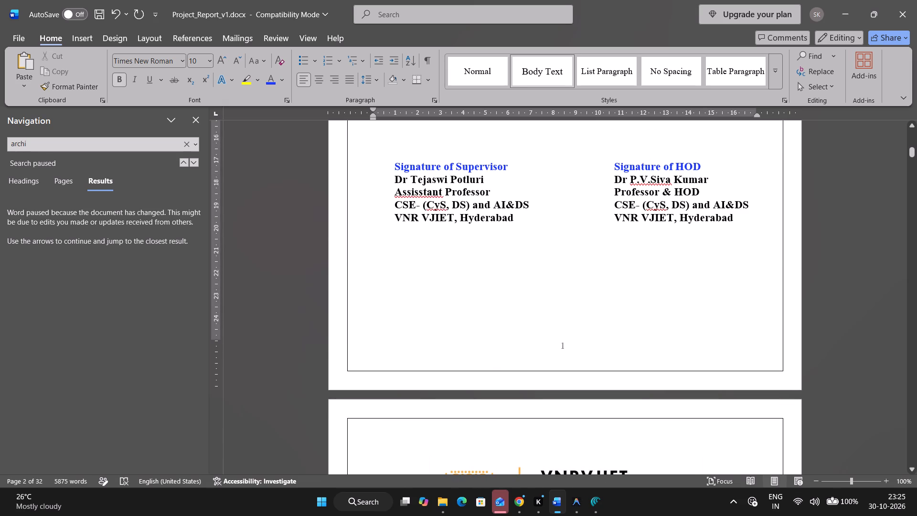
{"action": "scroll", "coordinate": [724, 334], "scroll_direction": "down", "scroll_amount": 5}
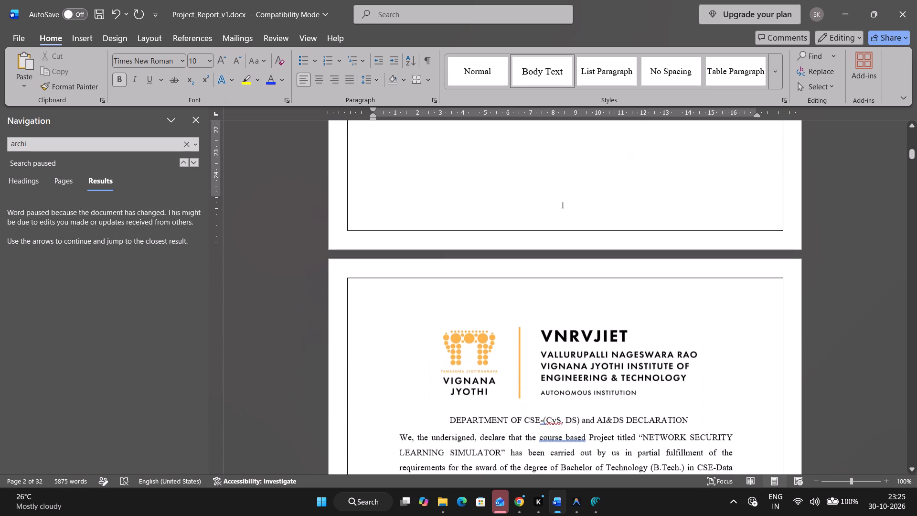
{"action": "scroll", "coordinate": [723, 359], "scroll_direction": "down", "scroll_amount": 1}
{"action": "scroll", "coordinate": [610, 382], "scroll_direction": "down", "scroll_amount": 1}
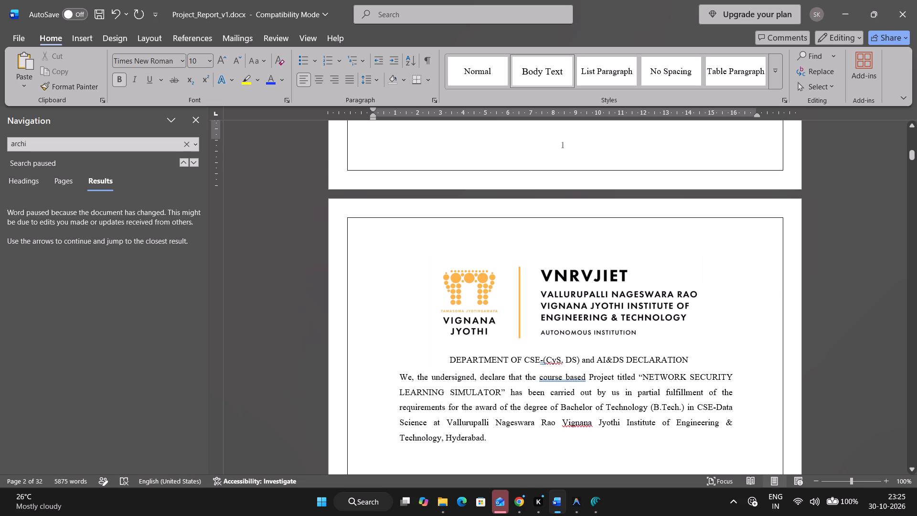
{"action": "scroll", "coordinate": [610, 382], "scroll_direction": "down", "scroll_amount": 12}
{"action": "scroll", "coordinate": [613, 405], "scroll_direction": "up", "scroll_amount": 4}
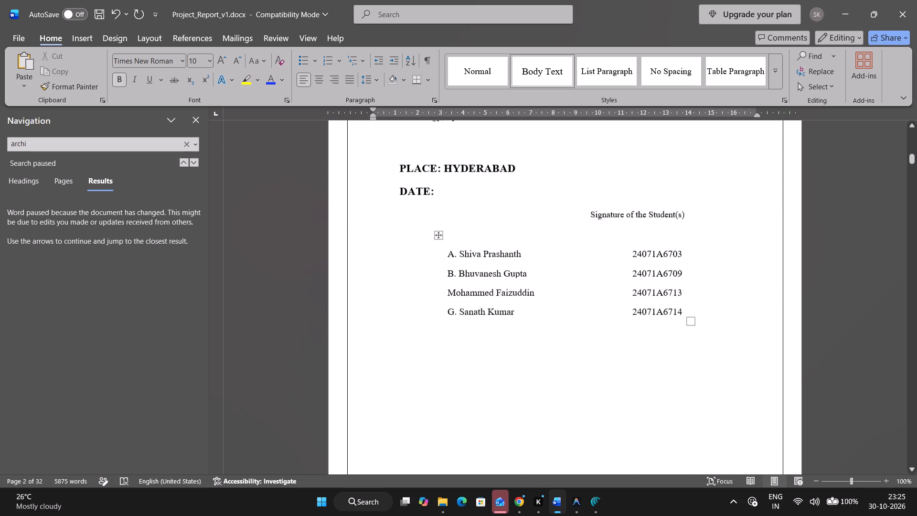
{"action": "scroll", "coordinate": [613, 405], "scroll_direction": "up", "scroll_amount": 20}
{"action": "scroll", "coordinate": [613, 405], "scroll_direction": "up", "scroll_amount": 11}
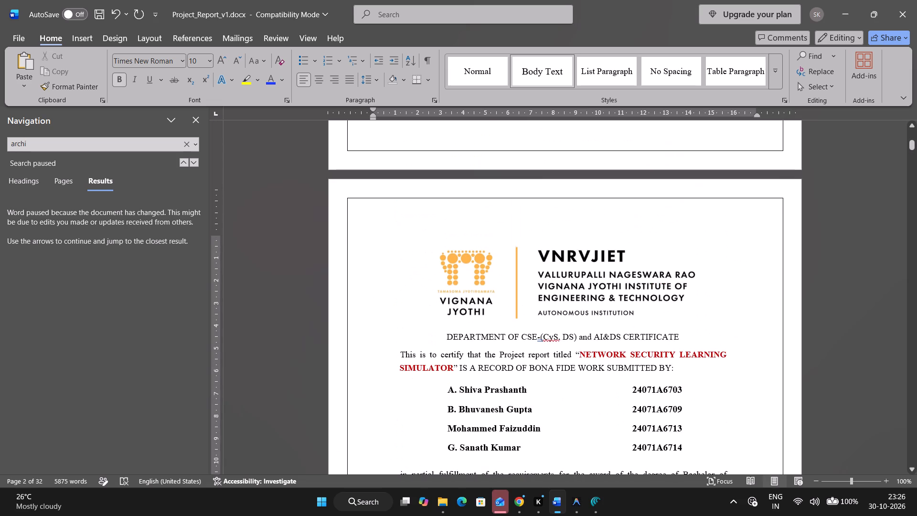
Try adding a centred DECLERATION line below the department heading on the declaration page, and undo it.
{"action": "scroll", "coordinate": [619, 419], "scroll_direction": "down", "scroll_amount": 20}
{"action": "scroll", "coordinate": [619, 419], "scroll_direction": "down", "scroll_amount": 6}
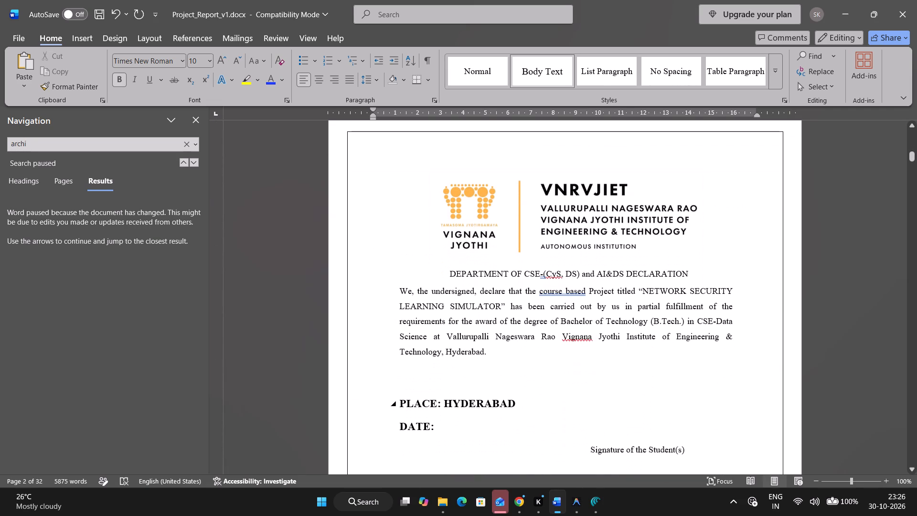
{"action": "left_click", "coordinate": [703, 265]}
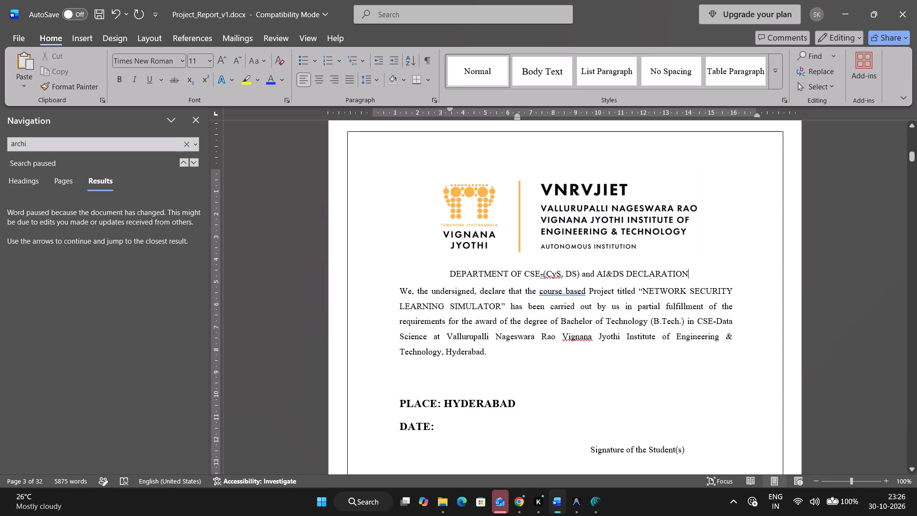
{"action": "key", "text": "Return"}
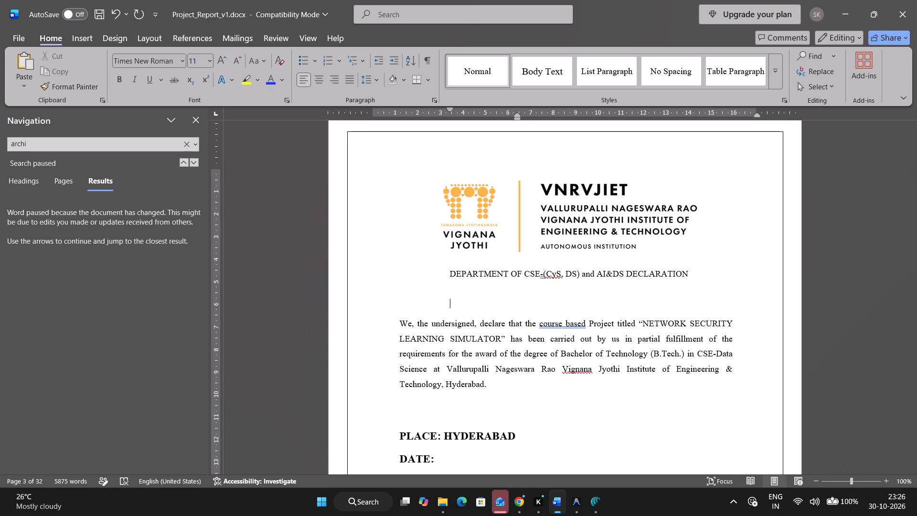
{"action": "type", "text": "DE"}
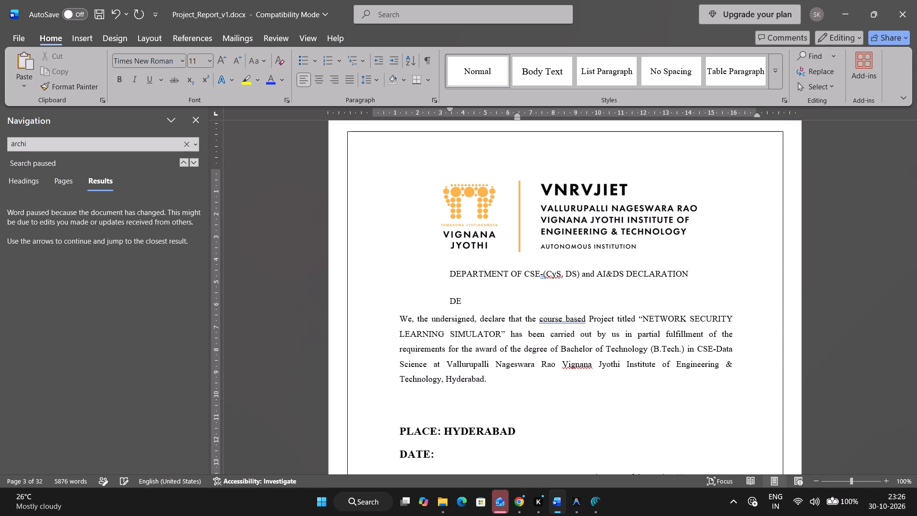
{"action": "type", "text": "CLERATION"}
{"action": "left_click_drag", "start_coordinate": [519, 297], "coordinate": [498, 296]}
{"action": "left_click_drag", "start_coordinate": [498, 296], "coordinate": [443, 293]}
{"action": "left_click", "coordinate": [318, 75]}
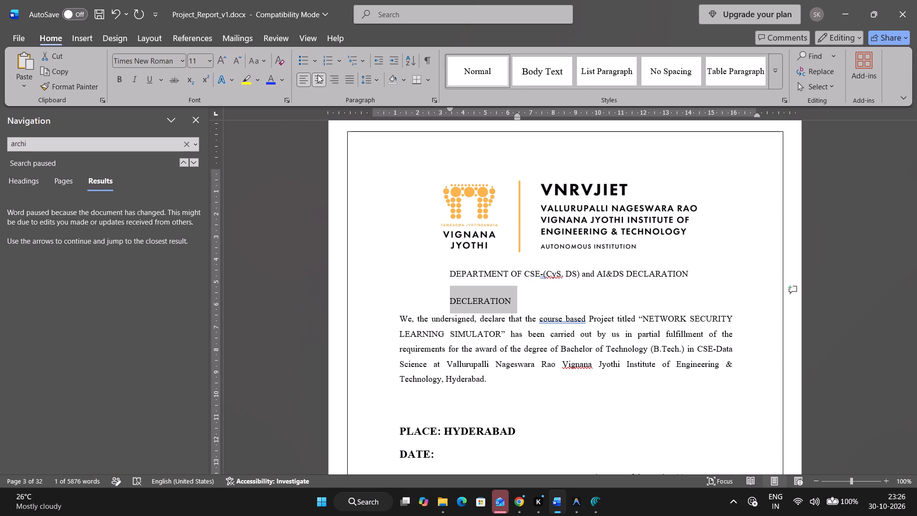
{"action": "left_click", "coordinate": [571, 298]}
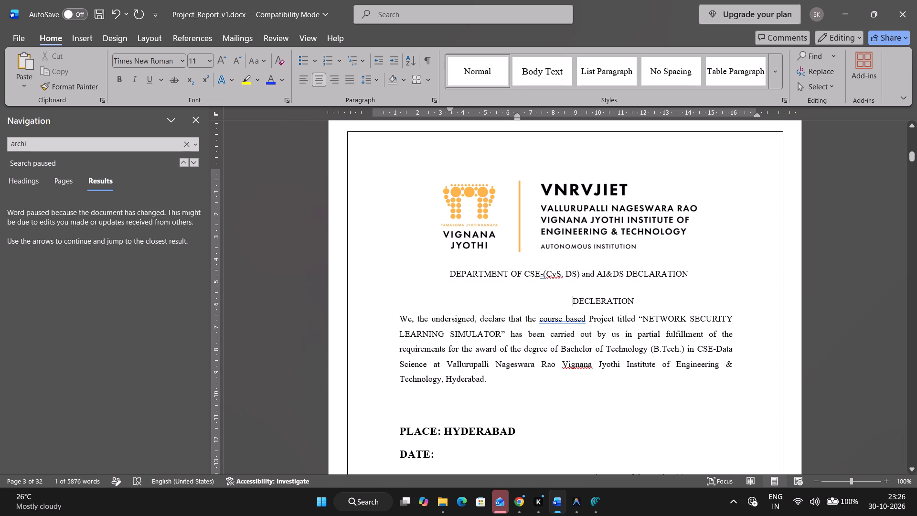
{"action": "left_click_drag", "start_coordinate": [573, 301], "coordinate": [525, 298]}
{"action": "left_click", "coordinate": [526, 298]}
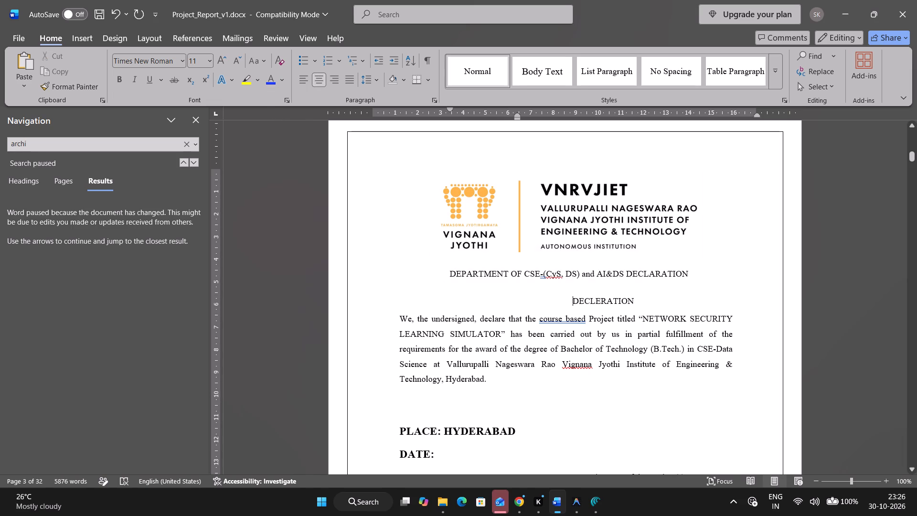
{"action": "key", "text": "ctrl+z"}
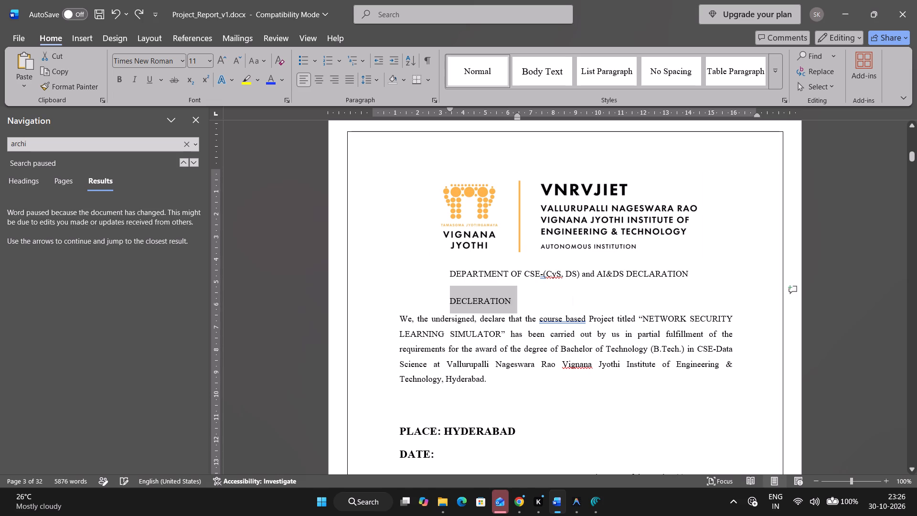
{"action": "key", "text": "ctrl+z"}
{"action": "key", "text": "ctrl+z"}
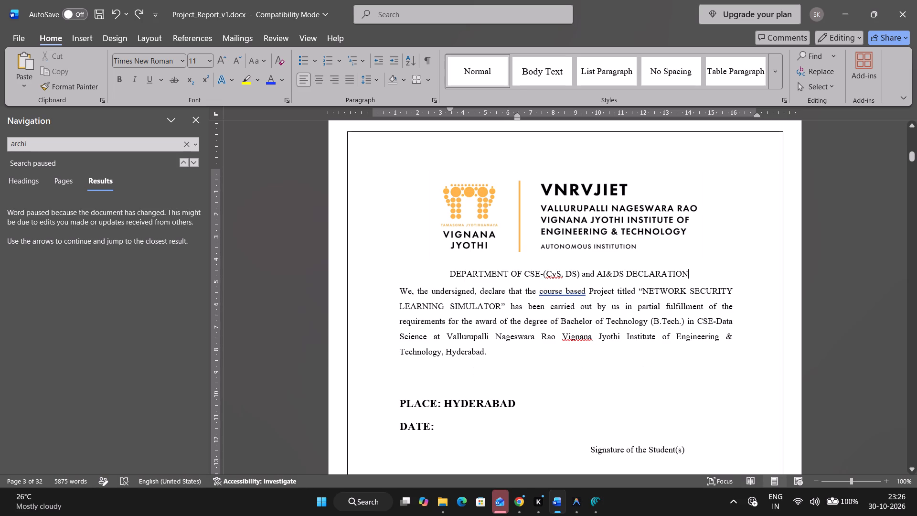
Insert a blank line below the declaration page's department heading, with left and first-line indents about 1.5 cm and 1 cm outside the left margin.
{"action": "key", "text": "Return"}
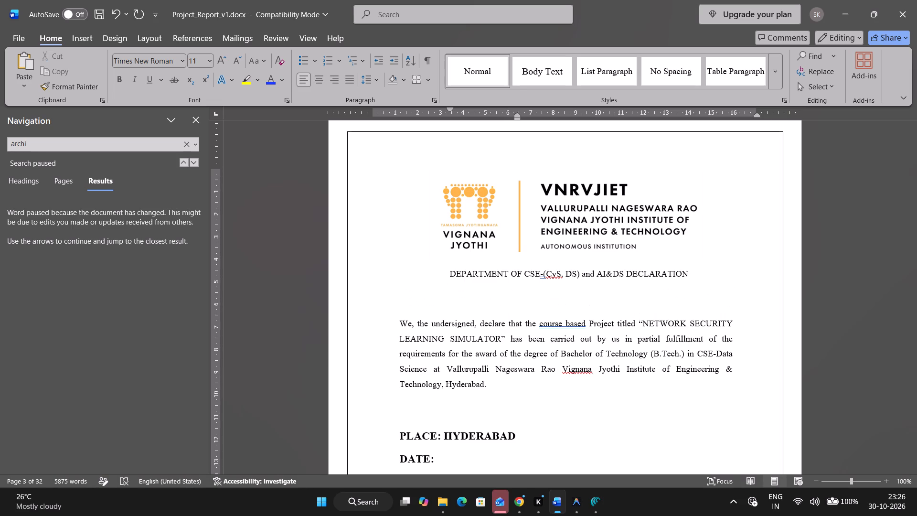
{"action": "left_click", "coordinate": [519, 115]}
{"action": "left_click_drag", "start_coordinate": [519, 115], "coordinate": [442, 100]}
{"action": "left_click_drag", "start_coordinate": [440, 113], "coordinate": [390, 109]}
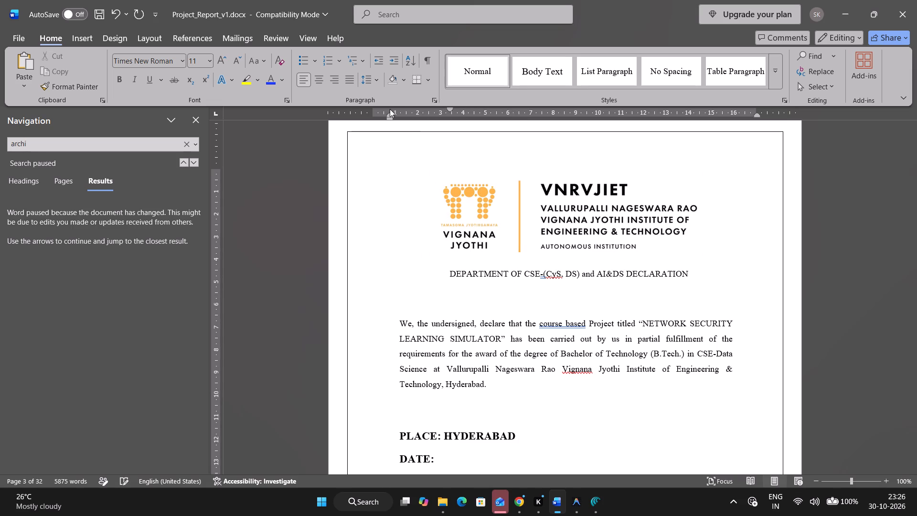
{"action": "left_click_drag", "start_coordinate": [387, 115], "coordinate": [337, 118]}
{"action": "left_click_drag", "start_coordinate": [450, 109], "coordinate": [344, 112]}
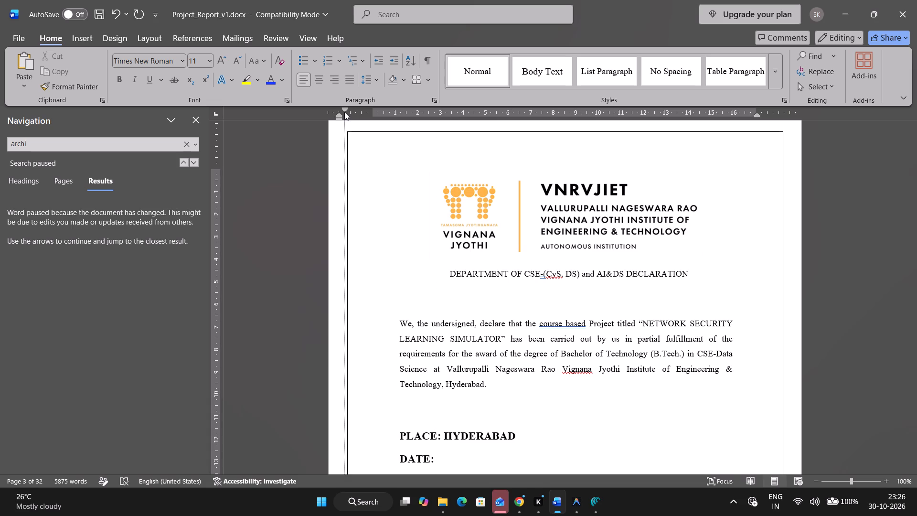
{"action": "left_click_drag", "start_coordinate": [344, 112], "coordinate": [366, 113]}
{"action": "left_click_drag", "start_coordinate": [367, 108], "coordinate": [399, 111]}
{"action": "left_click_drag", "start_coordinate": [399, 111], "coordinate": [346, 103]}
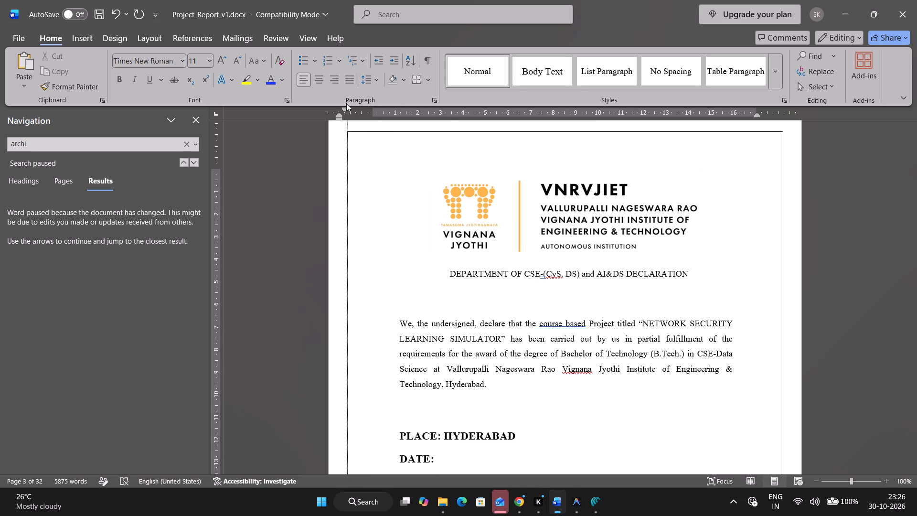
{"action": "left_click_drag", "start_coordinate": [346, 103], "coordinate": [345, 103]}
{"action": "left_click_drag", "start_coordinate": [345, 107], "coordinate": [350, 109]}
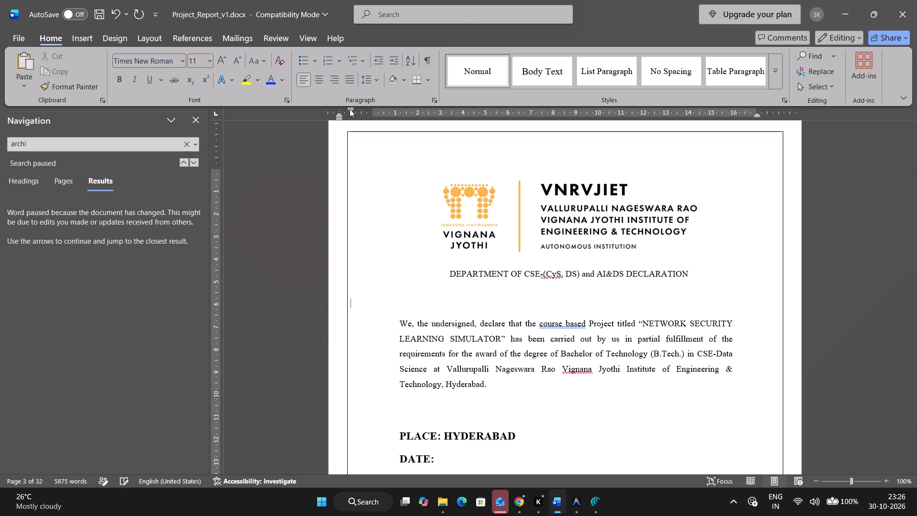
Centre the new line, enter DECLARATION, and add five leading spaces to nudge it under the department heading.
{"action": "left_click", "coordinate": [317, 81]}
{"action": "type", "text": "DEC"}
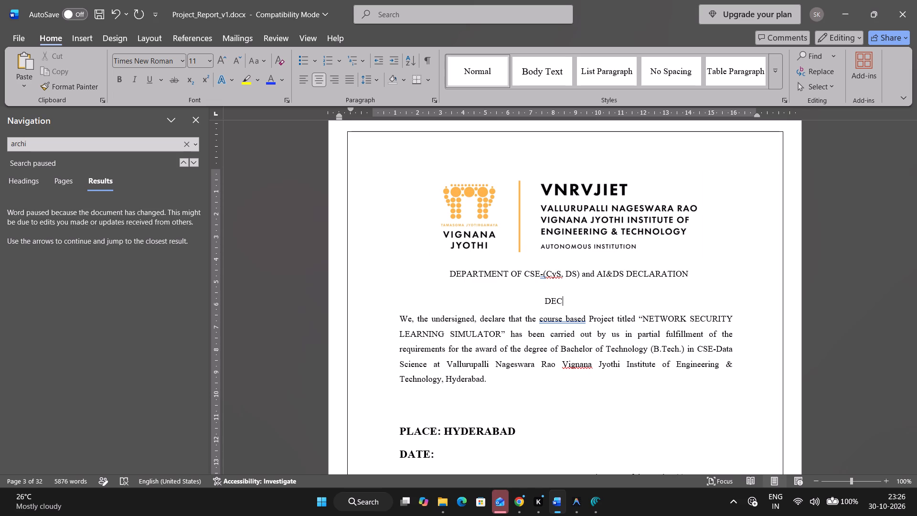
{"action": "type", "text": "LA"}
{"action": "type", "text": "RATION"}
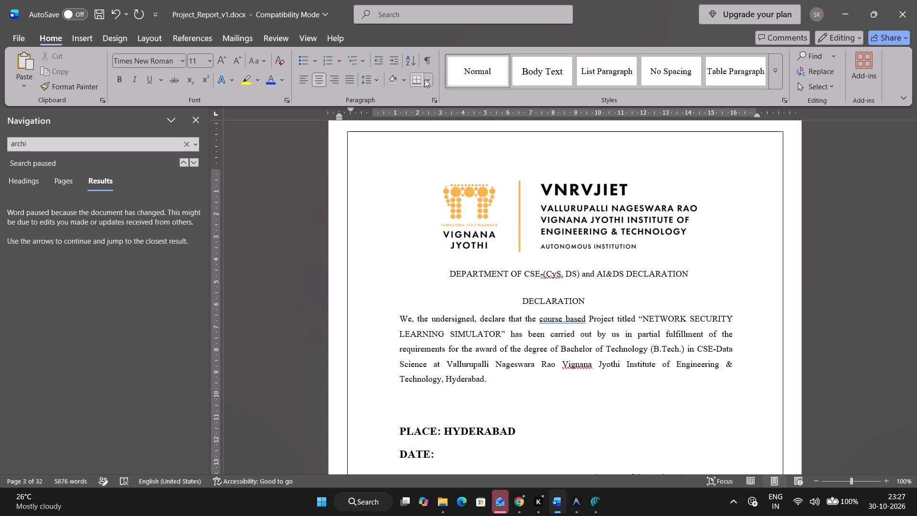
{"action": "left_click", "coordinate": [522, 301]}
{"action": "key", "text": "space"}
{"action": "key", "text": "space"}
{"action": "key", "text": "space"}
{"action": "key", "text": "space"}
{"action": "key", "text": "space"}
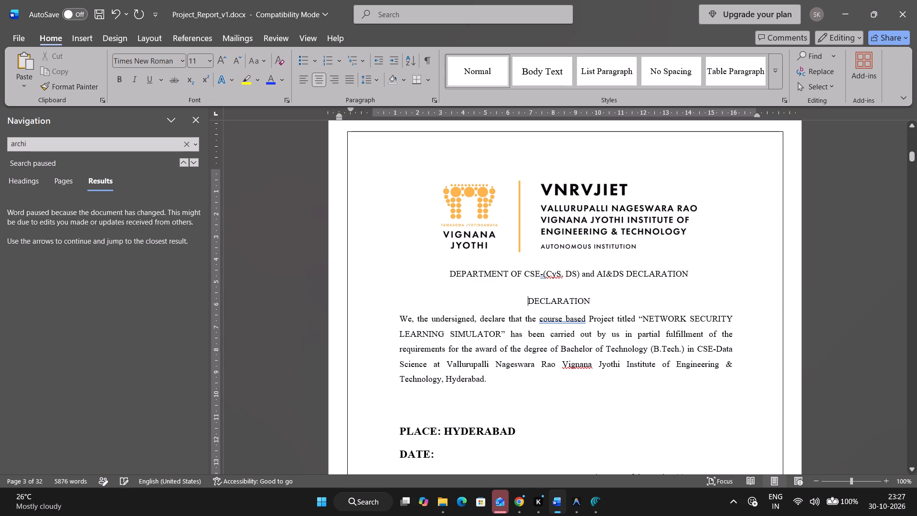
Make the new DECLARATION line bold and dark blue.
{"action": "left_click_drag", "start_coordinate": [628, 301], "coordinate": [503, 299]}
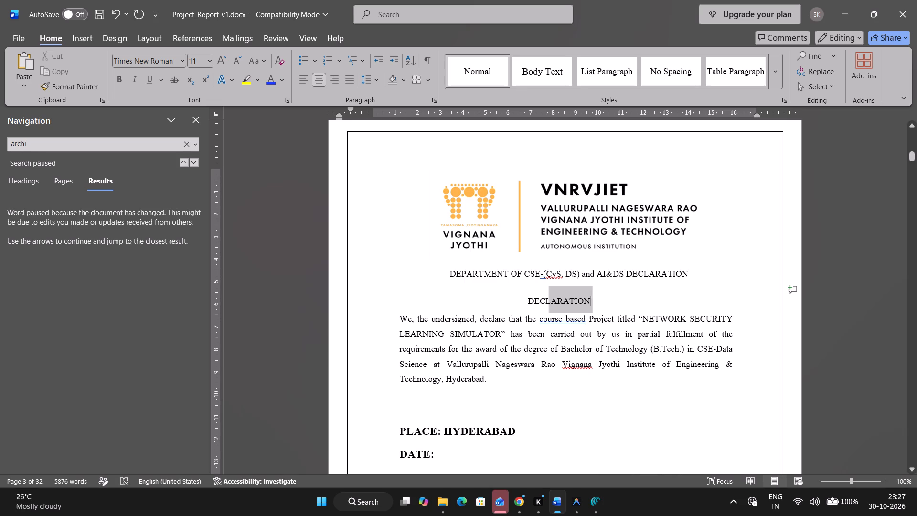
{"action": "left_click_drag", "start_coordinate": [503, 299], "coordinate": [528, 301]}
{"action": "left_click", "coordinate": [283, 78]}
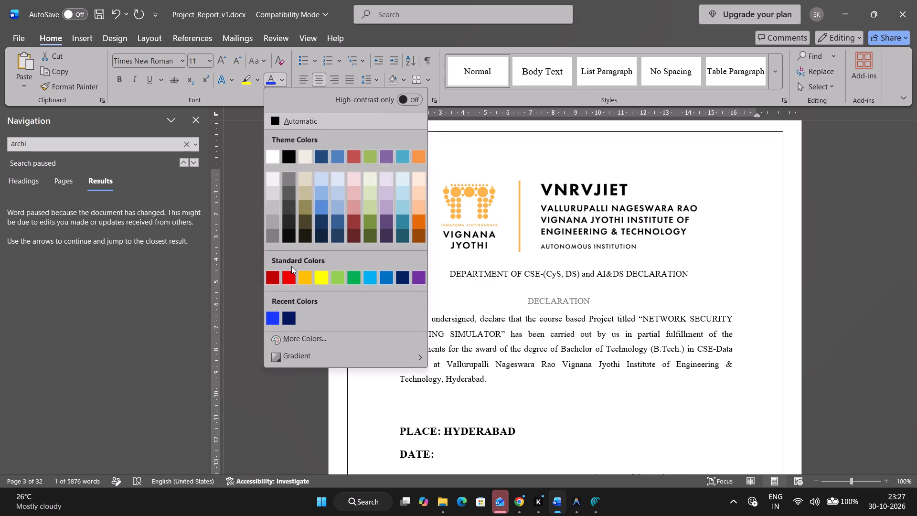
{"action": "left_click", "coordinate": [291, 323]}
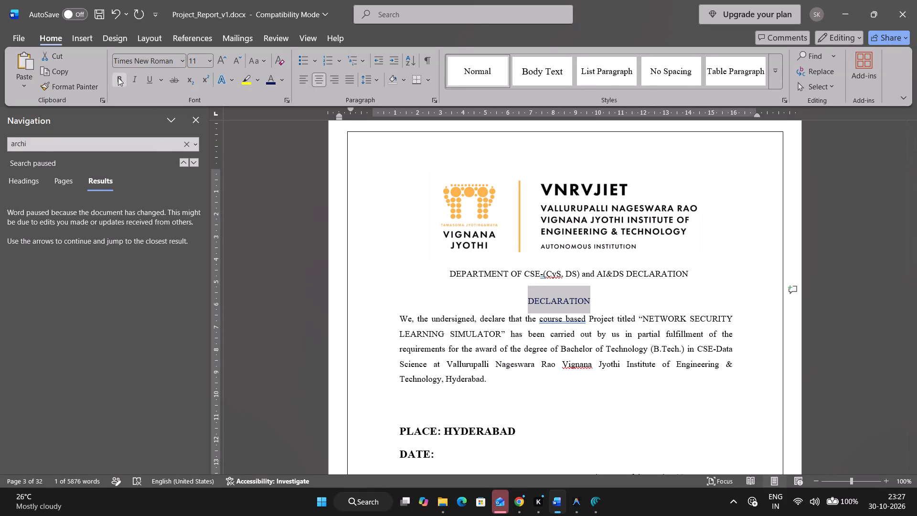
{"action": "left_click", "coordinate": [118, 77]}
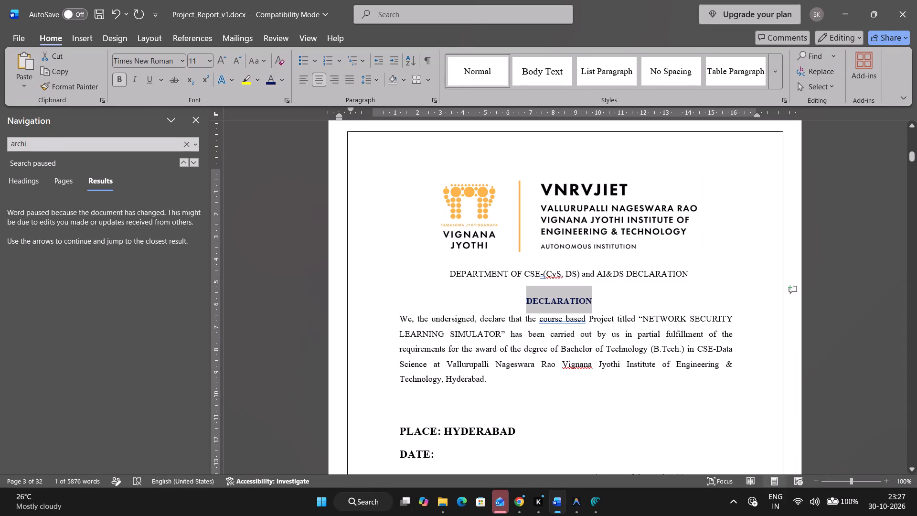
Colour the declaration page's DEPARTMENT OF CSE-(CyS, DS) and AI&DS DECLARATION heading bright blue.
{"action": "left_click_drag", "start_coordinate": [711, 277], "coordinate": [428, 275]}
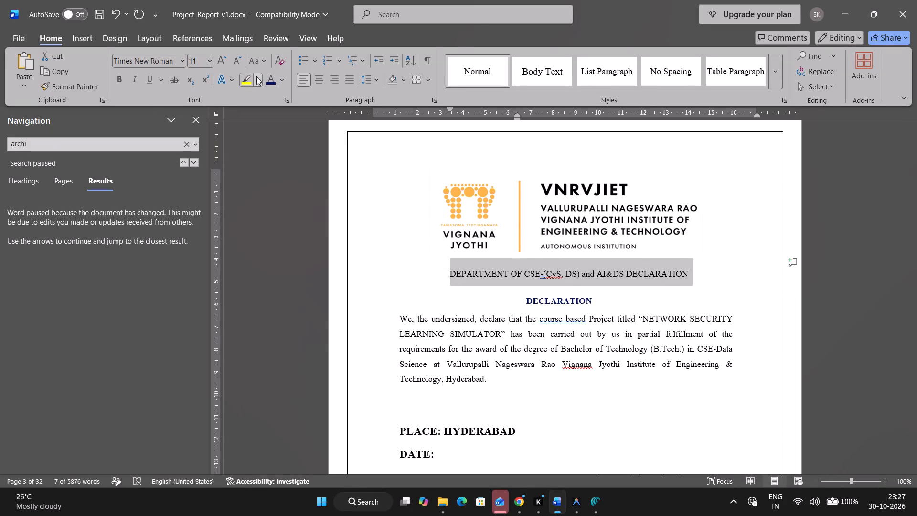
{"action": "left_click", "coordinate": [284, 78]}
{"action": "left_click", "coordinate": [288, 318]}
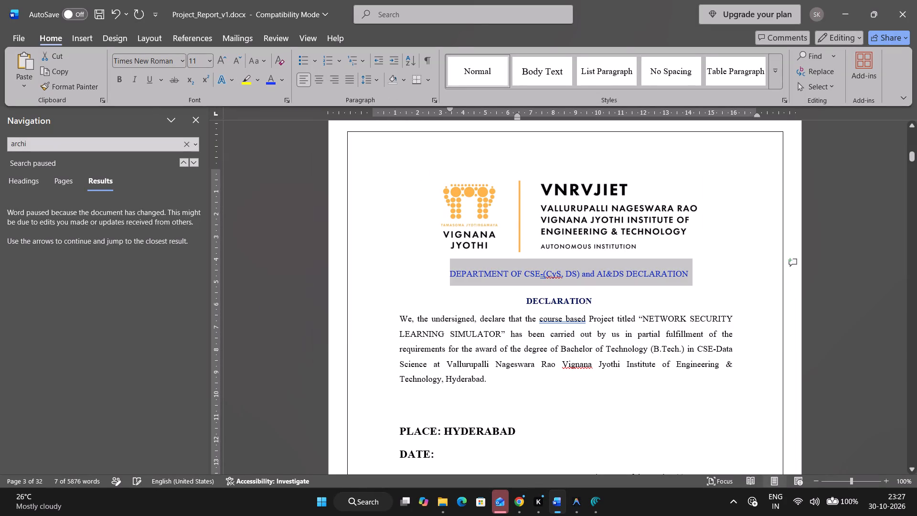
{"action": "left_click", "coordinate": [900, 264]}
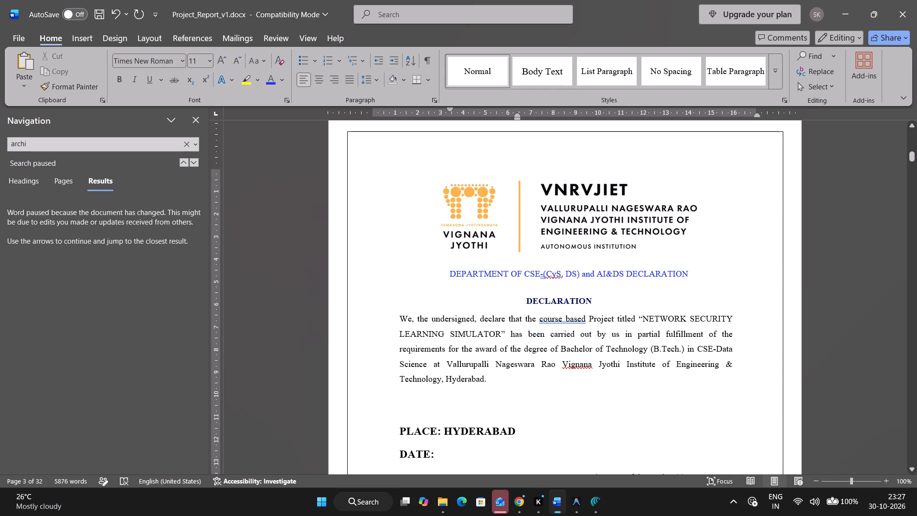
Make the project title NETWORK SECURITY LEARNING SIMULATOR in the declaration paragraph dark blue and bold.
{"action": "left_click_drag", "start_coordinate": [643, 319], "coordinate": [502, 338]}
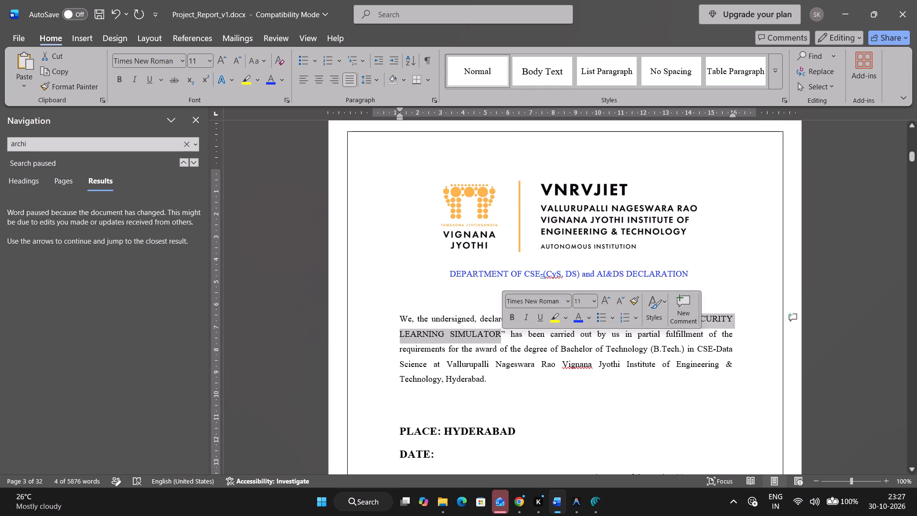
{"action": "left_click", "coordinate": [281, 81]}
{"action": "left_click", "coordinate": [292, 317]}
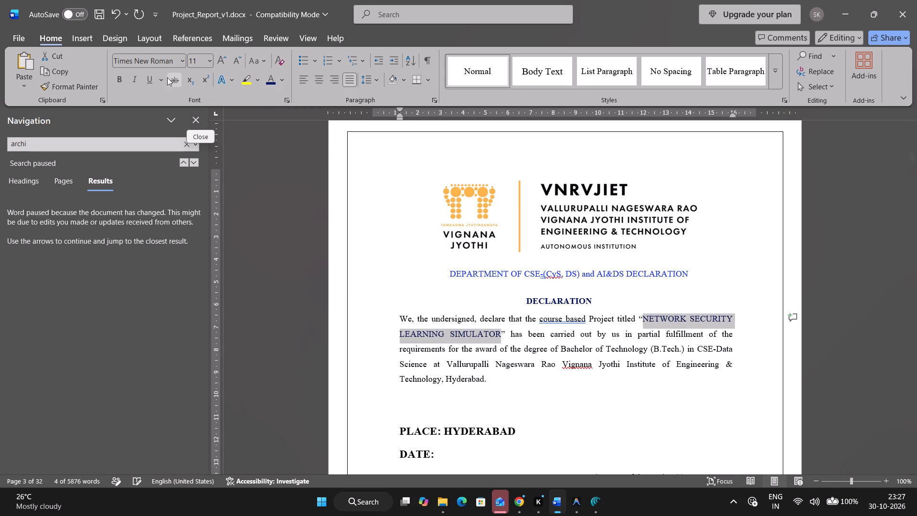
{"action": "left_click", "coordinate": [117, 80]}
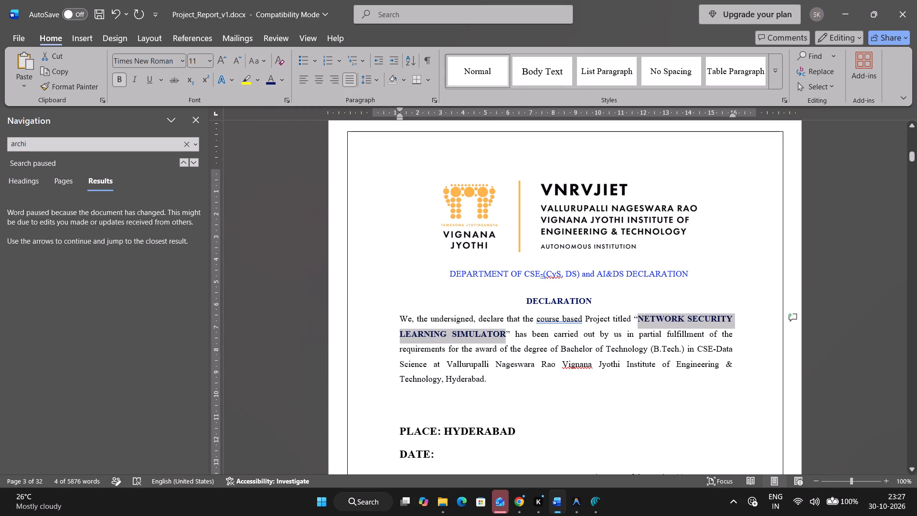
{"action": "left_click", "coordinate": [826, 259]}
Make all student names and roll numbers in the declaration page's signature table bold.
{"action": "scroll", "coordinate": [658, 319], "scroll_direction": "down", "scroll_amount": 6}
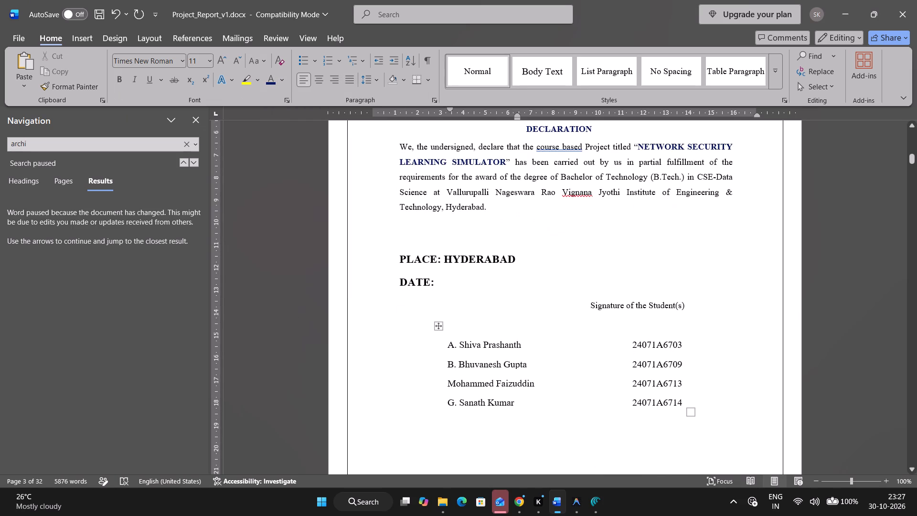
{"action": "left_click_drag", "start_coordinate": [689, 405], "coordinate": [460, 362]}
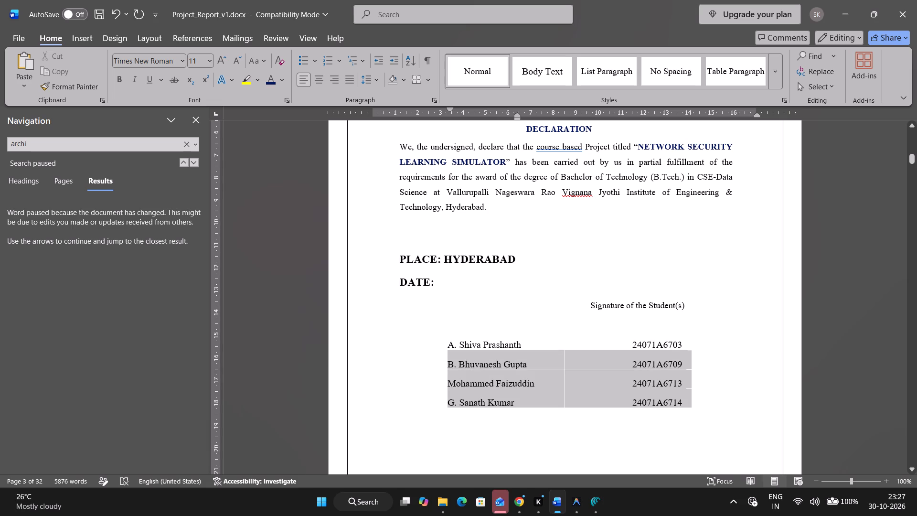
{"action": "left_click_drag", "start_coordinate": [460, 362], "coordinate": [457, 348]}
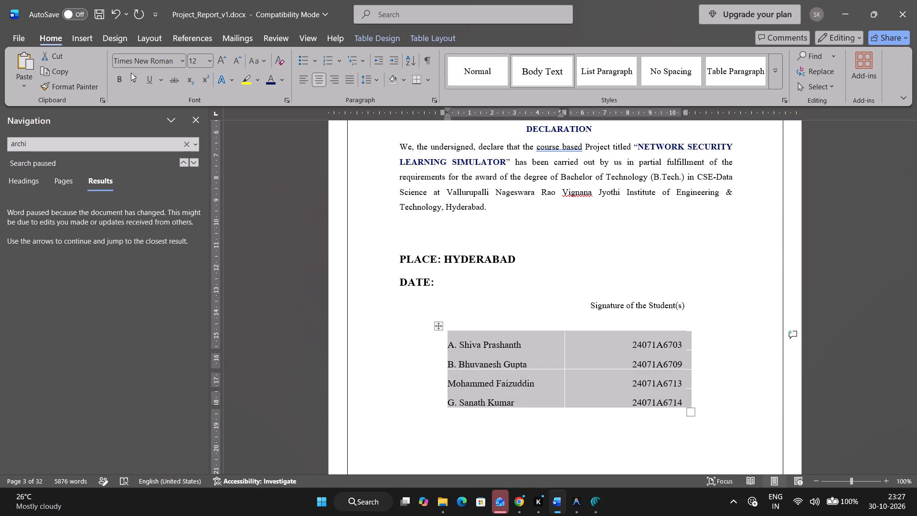
{"action": "left_click", "coordinate": [119, 76]}
Make the project supervisor's name, including the Dr. title, bold in the first paragraph of the ACKNOWLEDGEMENT page.
{"action": "scroll", "coordinate": [542, 269], "scroll_direction": "up", "scroll_amount": 20}
{"action": "scroll", "coordinate": [542, 269], "scroll_direction": "up", "scroll_amount": 6}
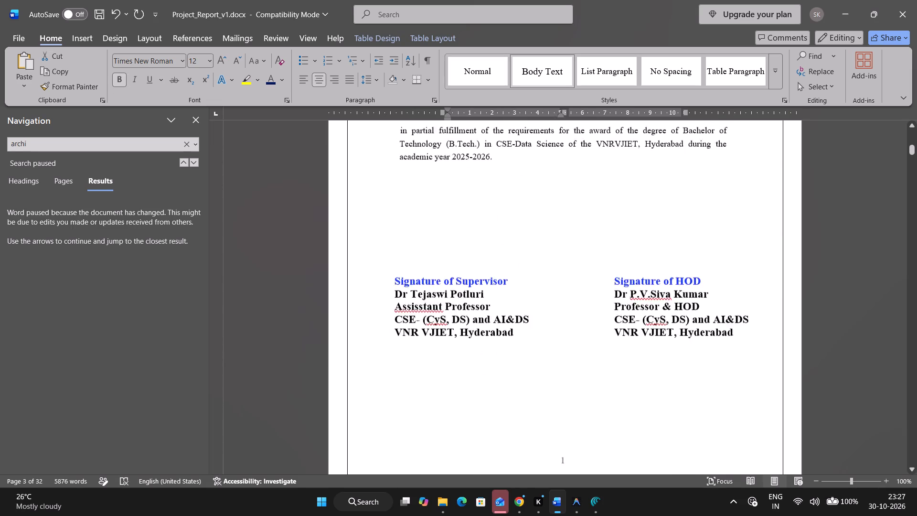
{"action": "scroll", "coordinate": [535, 351], "scroll_direction": "up", "scroll_amount": 17}
{"action": "scroll", "coordinate": [532, 366], "scroll_direction": "down", "scroll_amount": 7}
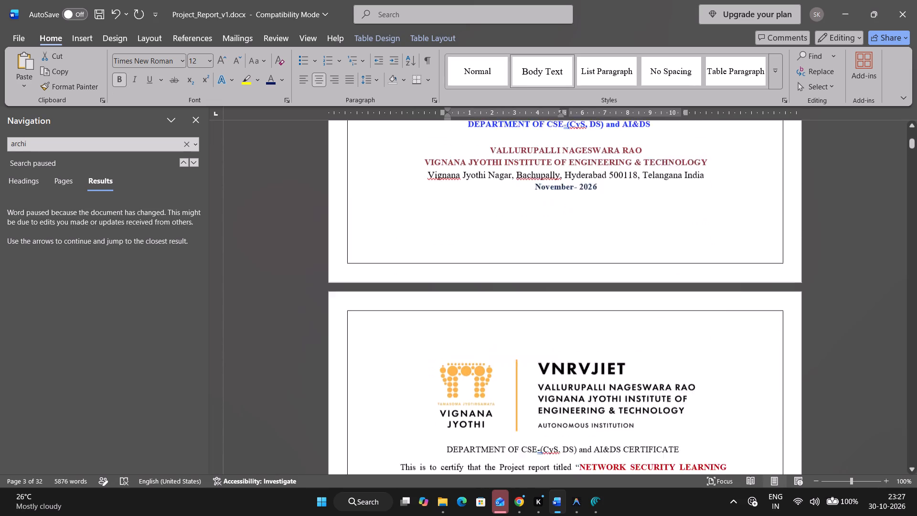
{"action": "scroll", "coordinate": [531, 375], "scroll_direction": "down", "scroll_amount": 20}
{"action": "scroll", "coordinate": [531, 375], "scroll_direction": "down", "scroll_amount": 20}
{"action": "scroll", "coordinate": [531, 375], "scroll_direction": "down", "scroll_amount": 6}
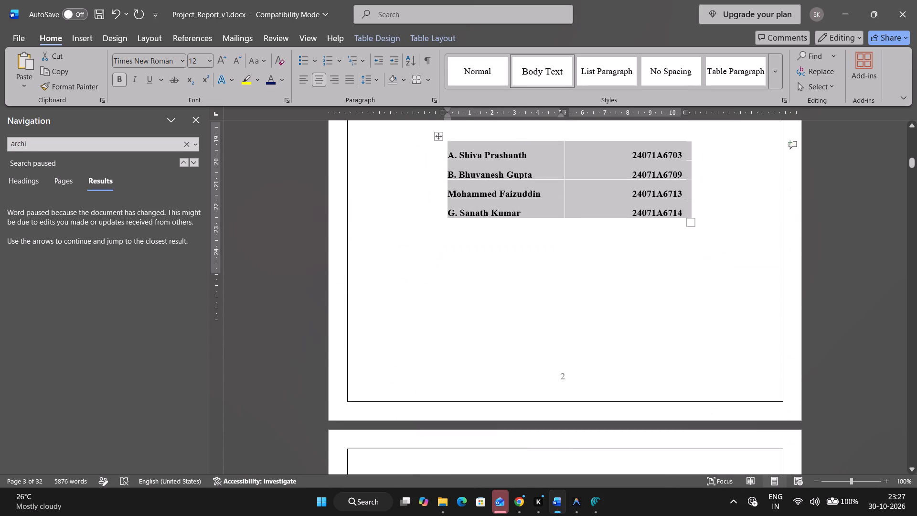
{"action": "scroll", "coordinate": [529, 403], "scroll_direction": "down", "scroll_amount": 12}
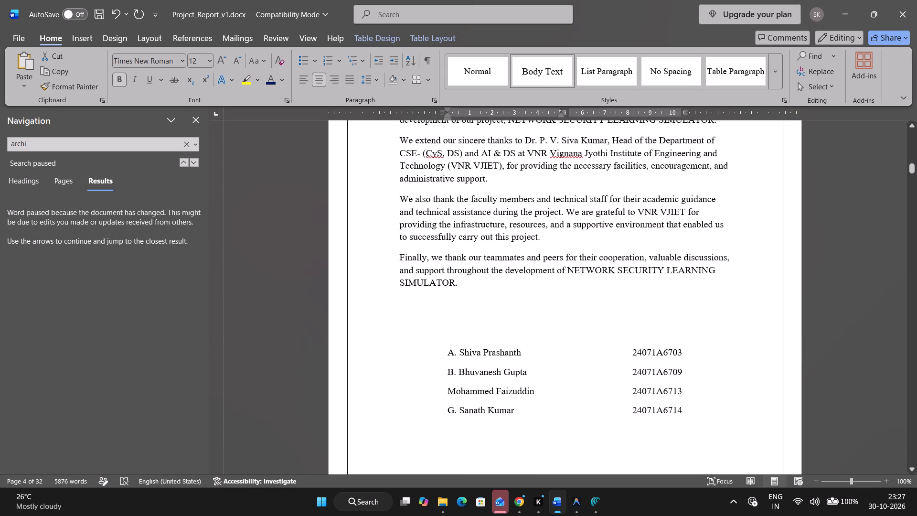
{"action": "scroll", "coordinate": [527, 405], "scroll_direction": "down", "scroll_amount": 2}
{"action": "scroll", "coordinate": [527, 405], "scroll_direction": "up", "scroll_amount": 8}
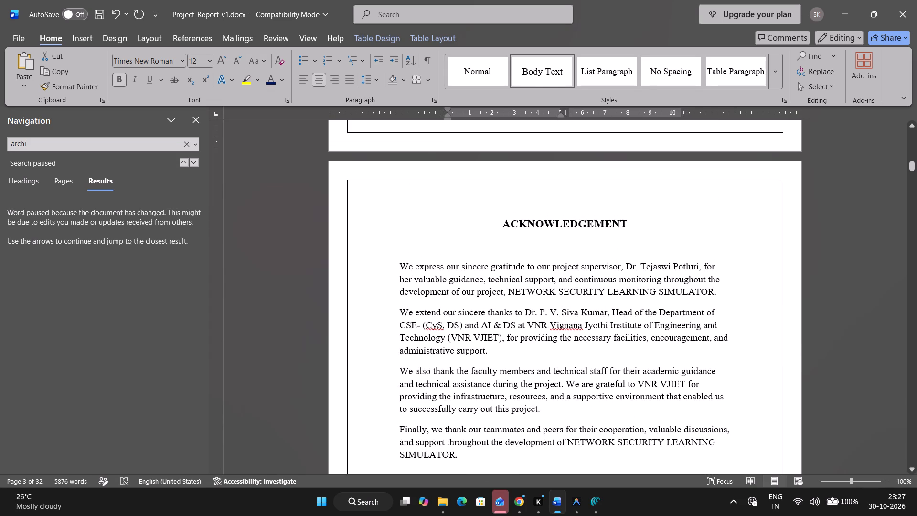
{"action": "left_click_drag", "start_coordinate": [625, 266], "coordinate": [681, 268]}
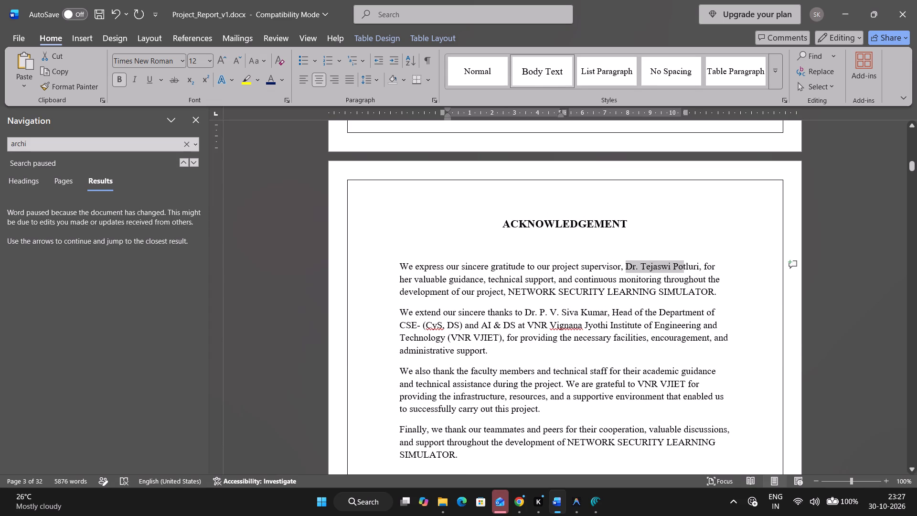
{"action": "left_click_drag", "start_coordinate": [698, 266], "coordinate": [645, 266]}
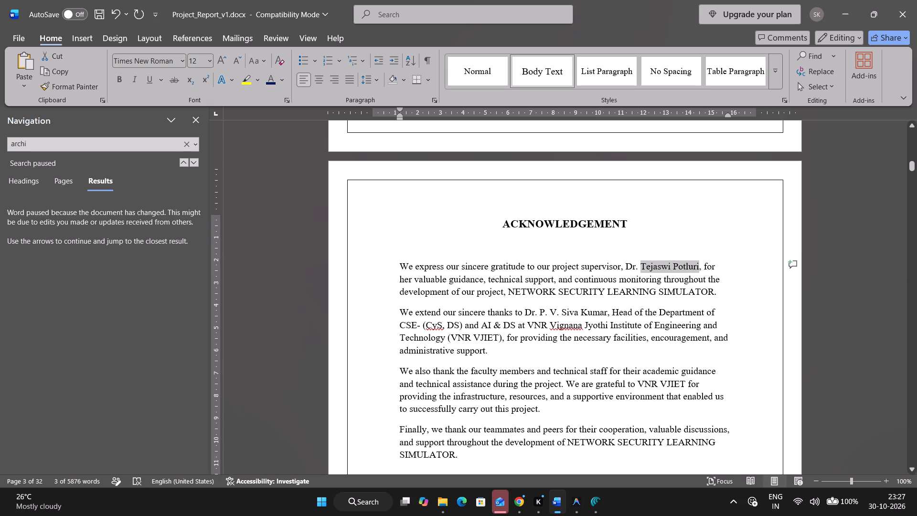
{"action": "left_click_drag", "start_coordinate": [645, 266], "coordinate": [627, 266]}
{"action": "left_click", "coordinate": [116, 75]}
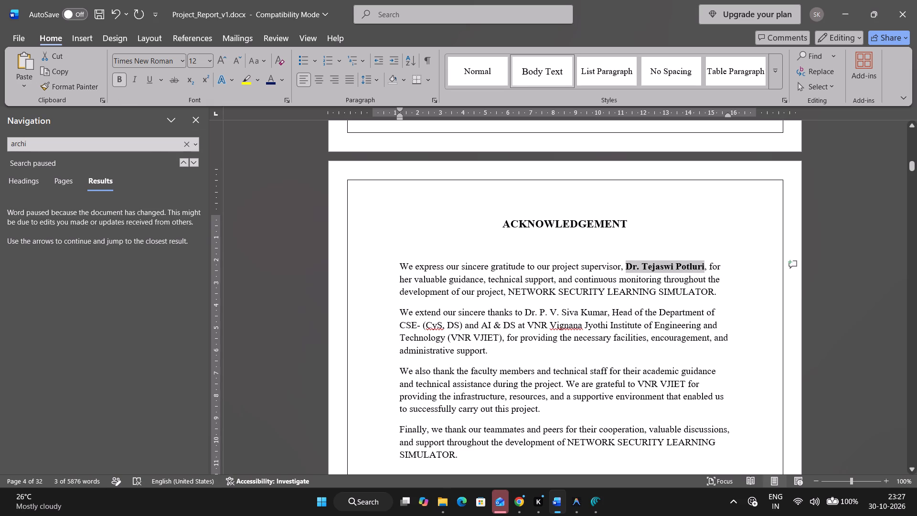
Bold the project title in the first acknowledgement paragraph and the Head of Department's name in the second.
{"action": "left_click_drag", "start_coordinate": [507, 292], "coordinate": [712, 292]}
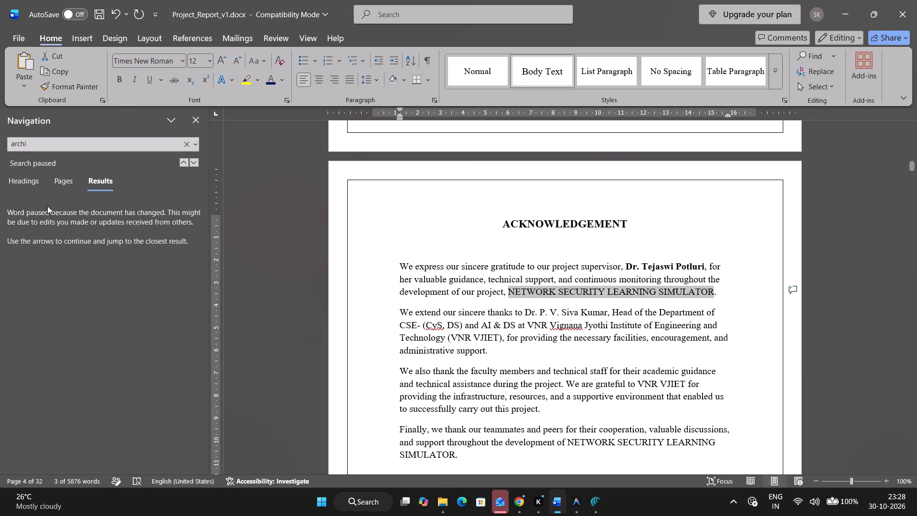
{"action": "left_click", "coordinate": [118, 80]}
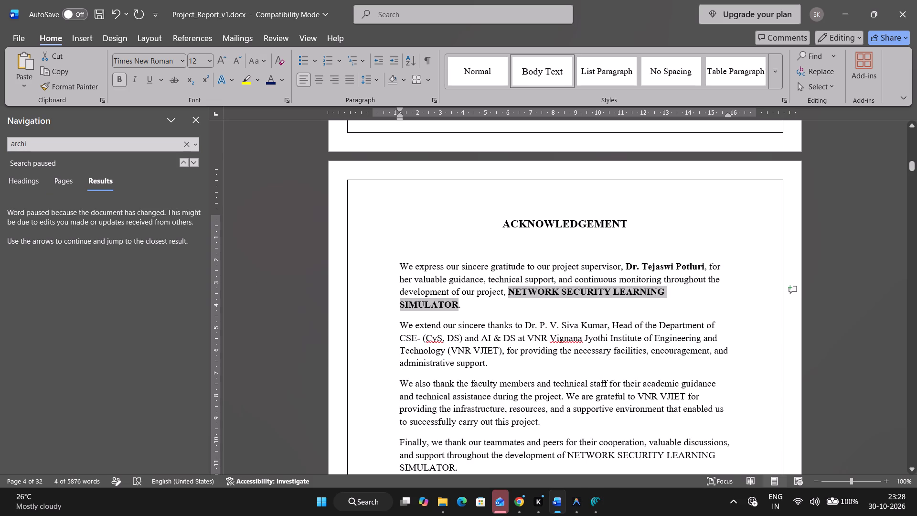
{"action": "left_click_drag", "start_coordinate": [525, 326], "coordinate": [600, 327]}
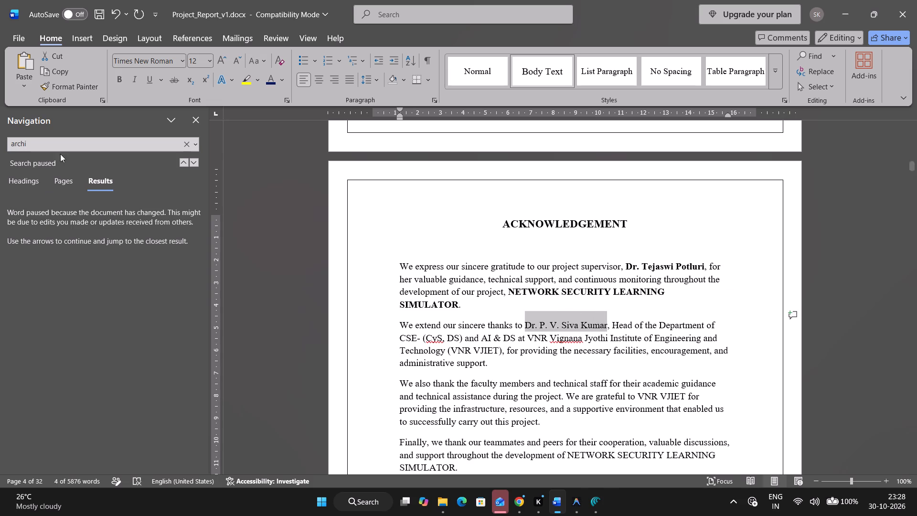
{"action": "left_click", "coordinate": [117, 83]}
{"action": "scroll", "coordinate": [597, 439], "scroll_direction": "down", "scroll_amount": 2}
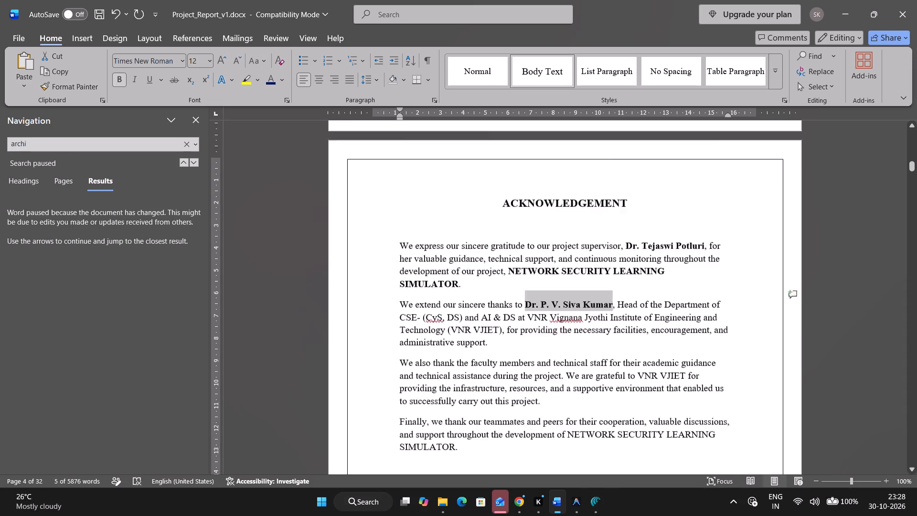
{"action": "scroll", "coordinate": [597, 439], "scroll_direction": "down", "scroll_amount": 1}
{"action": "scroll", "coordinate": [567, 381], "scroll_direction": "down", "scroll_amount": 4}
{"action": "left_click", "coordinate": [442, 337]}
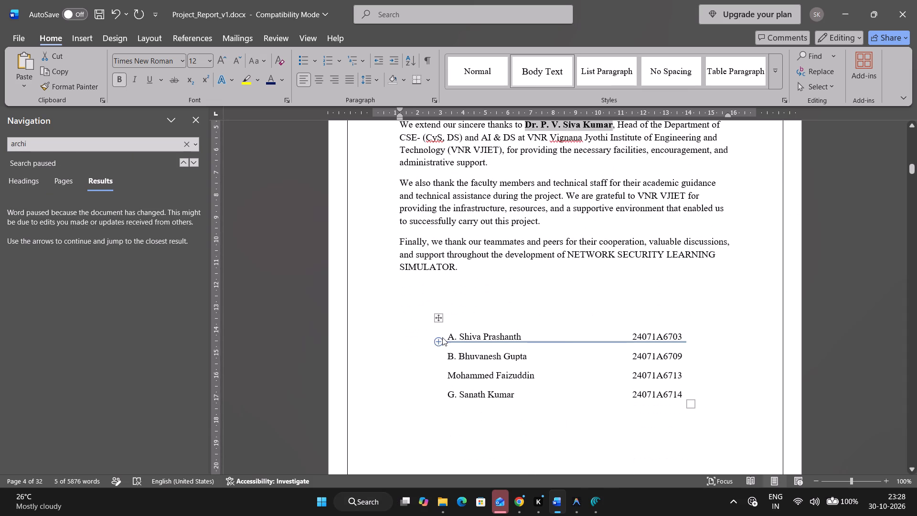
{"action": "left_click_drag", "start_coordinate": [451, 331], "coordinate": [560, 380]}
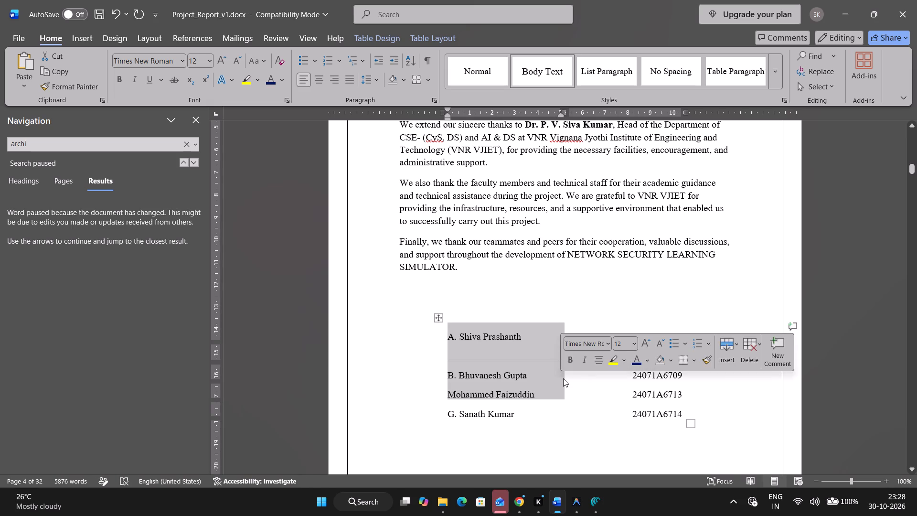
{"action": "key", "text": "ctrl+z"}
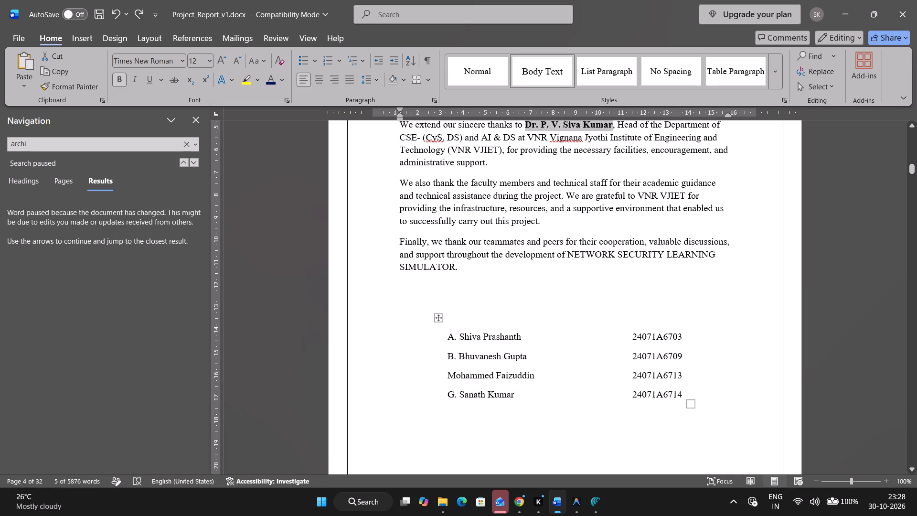
Make all student names and roll numbers in the table below the acknowledgement text bold.
{"action": "left_click_drag", "start_coordinate": [684, 396], "coordinate": [474, 322]}
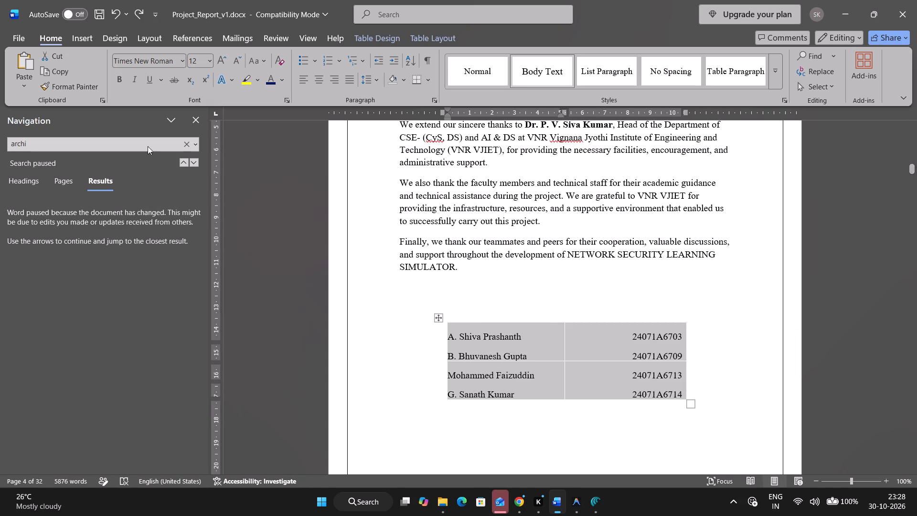
{"action": "left_click", "coordinate": [116, 81]}
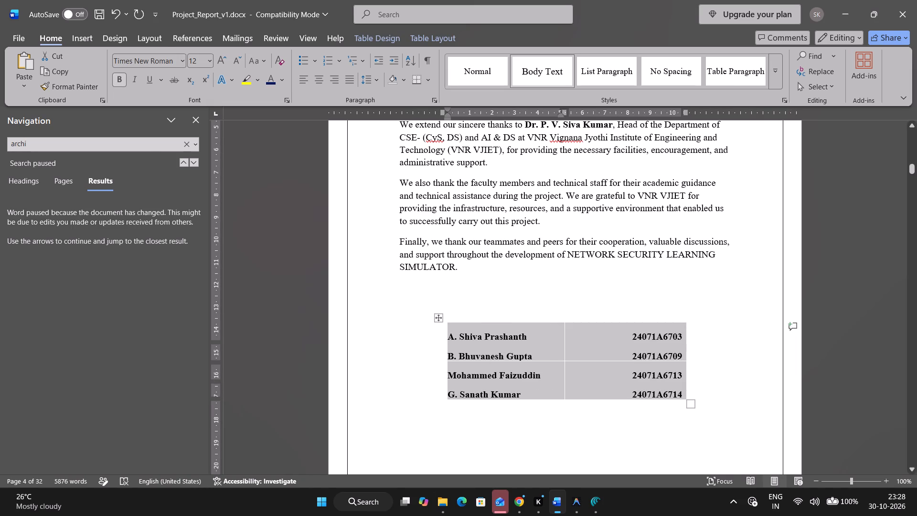
{"action": "left_click", "coordinate": [838, 227]}
Look through the table of contents, abstract and List of Tables pages to check their formatting.
{"action": "scroll", "coordinate": [494, 366], "scroll_direction": "down", "scroll_amount": 20}
{"action": "scroll", "coordinate": [494, 366], "scroll_direction": "down", "scroll_amount": 3}
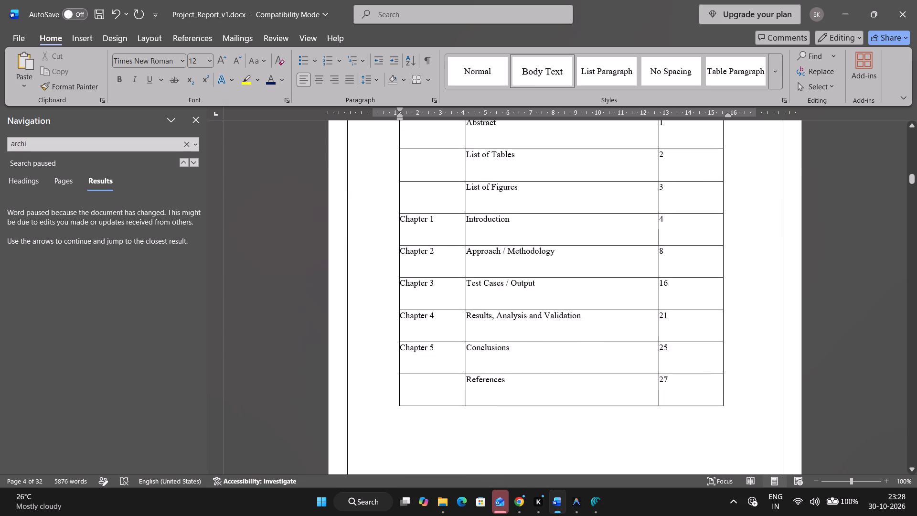
{"action": "scroll", "coordinate": [515, 379], "scroll_direction": "up", "scroll_amount": 4}
{"action": "scroll", "coordinate": [517, 384], "scroll_direction": "down", "scroll_amount": 20}
{"action": "scroll", "coordinate": [517, 384], "scroll_direction": "down", "scroll_amount": 9}
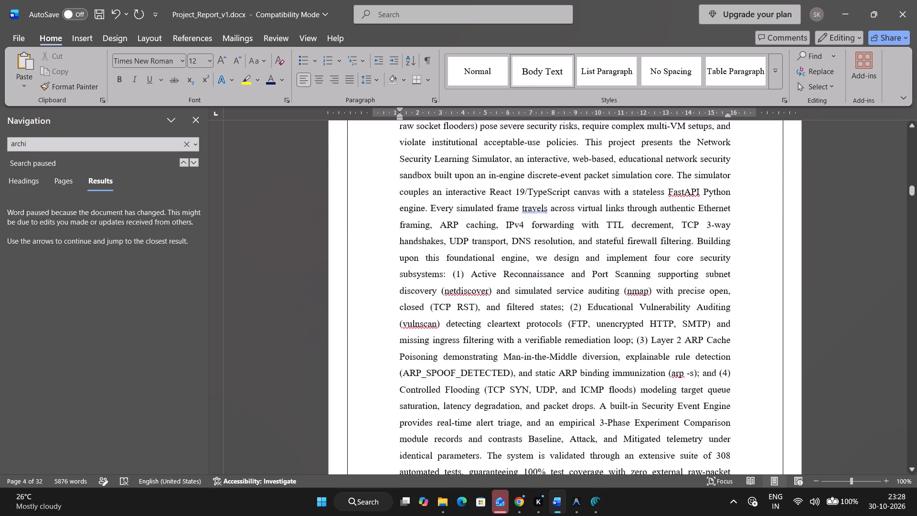
{"action": "scroll", "coordinate": [505, 407], "scroll_direction": "down", "scroll_amount": 20}
{"action": "scroll", "coordinate": [504, 422], "scroll_direction": "up", "scroll_amount": 8}
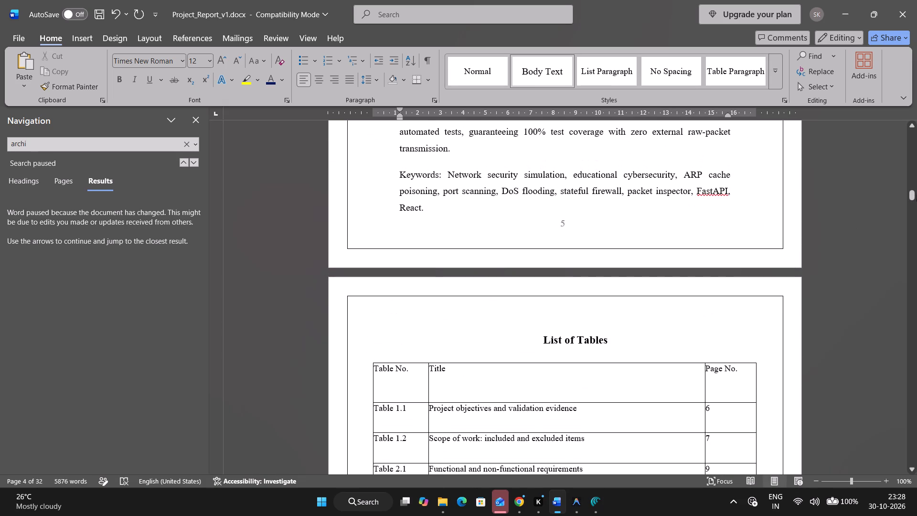
Review the formatting from the cover page through to the List of Tables, and go back over the certificate page.
{"action": "left_click_drag", "start_coordinate": [912, 195], "coordinate": [896, 121]}
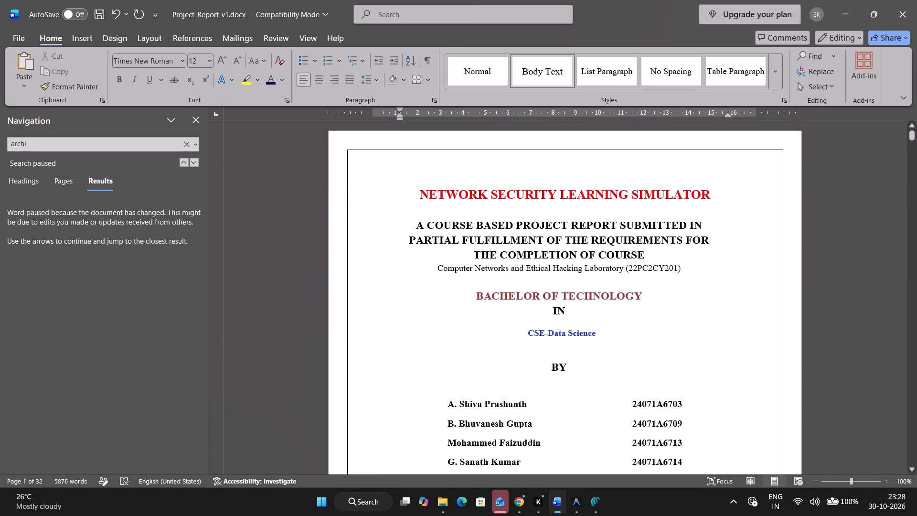
{"action": "scroll", "coordinate": [786, 345], "scroll_direction": "down", "scroll_amount": 7}
{"action": "scroll", "coordinate": [764, 380], "scroll_direction": "down", "scroll_amount": 3}
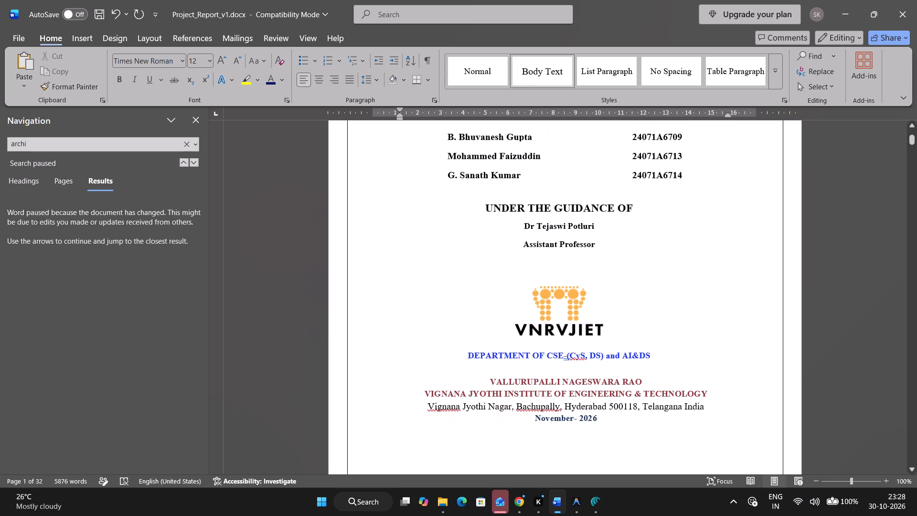
{"action": "scroll", "coordinate": [762, 382], "scroll_direction": "down", "scroll_amount": 5}
{"action": "scroll", "coordinate": [757, 391], "scroll_direction": "down", "scroll_amount": 20}
{"action": "scroll", "coordinate": [757, 391], "scroll_direction": "down", "scroll_amount": 8}
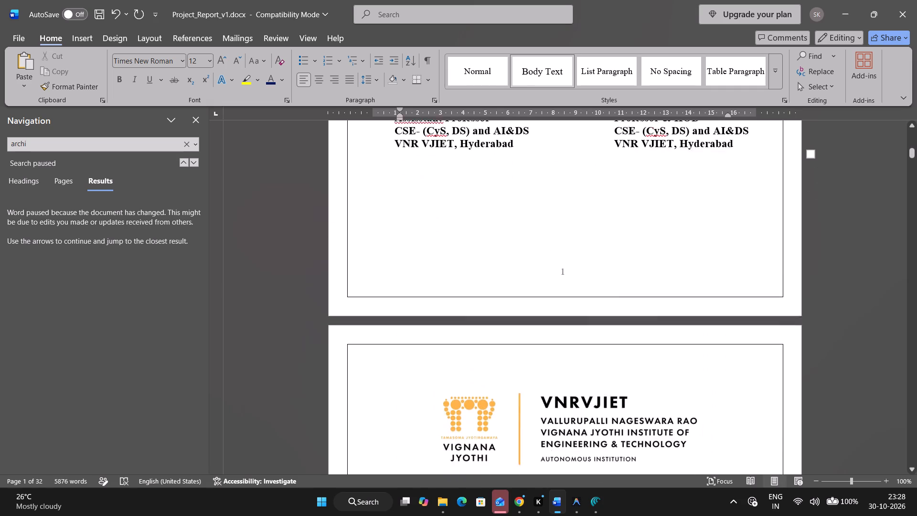
{"action": "scroll", "coordinate": [744, 411], "scroll_direction": "down", "scroll_amount": 13}
{"action": "scroll", "coordinate": [740, 415], "scroll_direction": "down", "scroll_amount": 20}
{"action": "scroll", "coordinate": [740, 415], "scroll_direction": "down", "scroll_amount": 5}
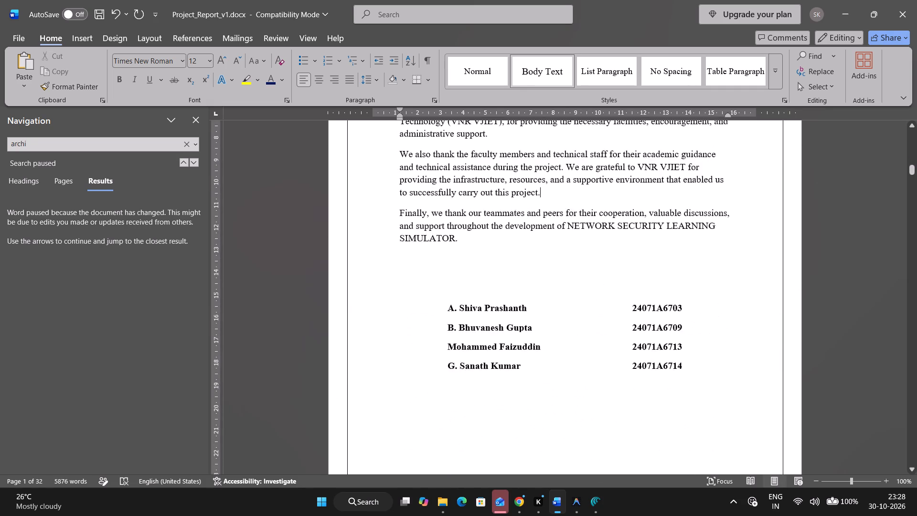
{"action": "scroll", "coordinate": [723, 443], "scroll_direction": "down", "scroll_amount": 20}
{"action": "scroll", "coordinate": [723, 443], "scroll_direction": "down", "scroll_amount": 8}
{"action": "scroll", "coordinate": [628, 434], "scroll_direction": "down", "scroll_amount": 5}
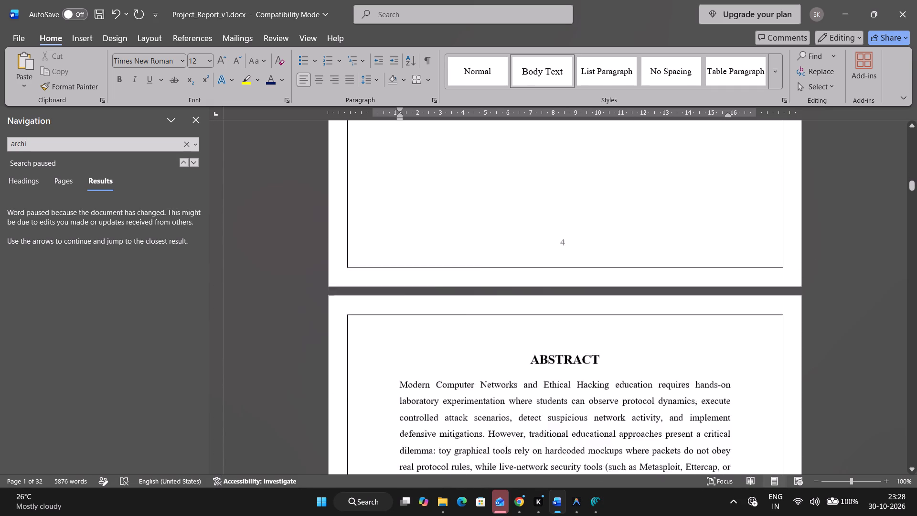
{"action": "scroll", "coordinate": [627, 434], "scroll_direction": "down", "scroll_amount": 19}
{"action": "scroll", "coordinate": [625, 437], "scroll_direction": "down", "scroll_amount": 8}
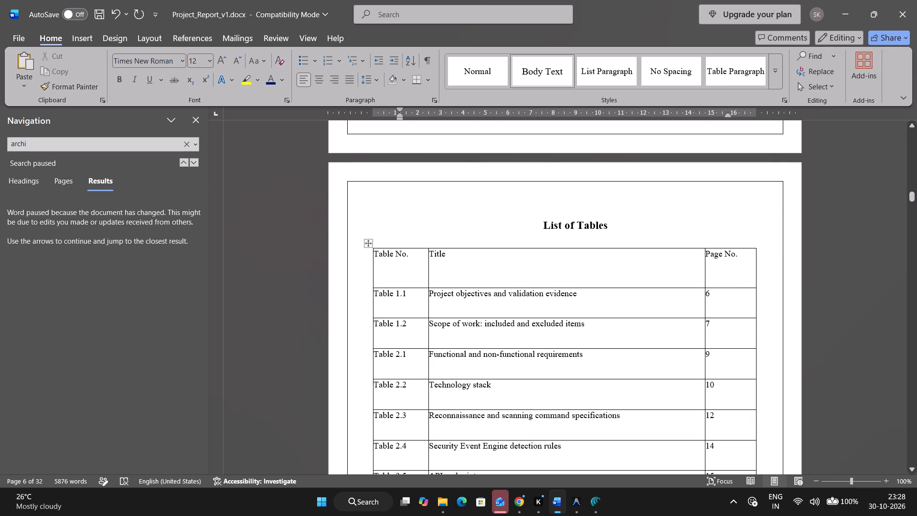
{"action": "scroll", "coordinate": [615, 460], "scroll_direction": "up", "scroll_amount": 6}
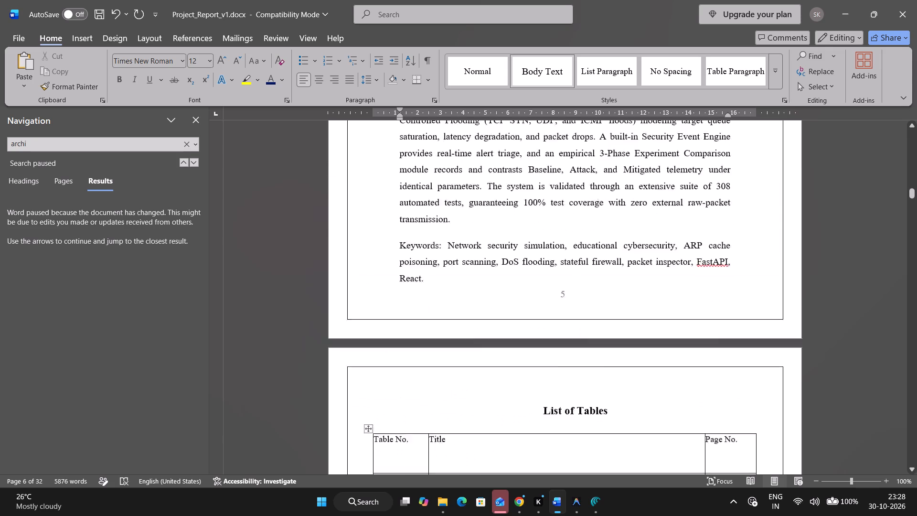
{"action": "scroll", "coordinate": [615, 460], "scroll_direction": "up", "scroll_amount": 20}
{"action": "scroll", "coordinate": [615, 460], "scroll_direction": "up", "scroll_amount": 20}
{"action": "scroll", "coordinate": [615, 460], "scroll_direction": "up", "scroll_amount": 19}
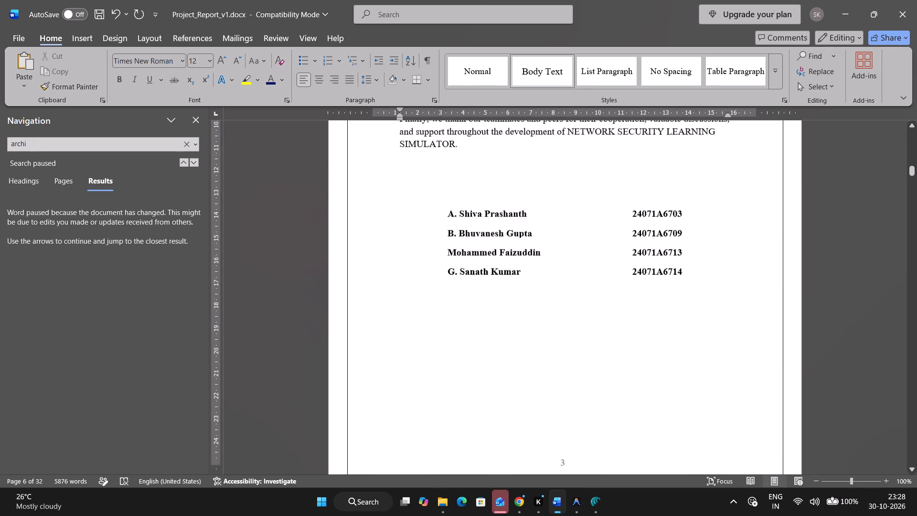
{"action": "scroll", "coordinate": [615, 460], "scroll_direction": "up", "scroll_amount": 20}
{"action": "scroll", "coordinate": [615, 460], "scroll_direction": "up", "scroll_amount": 20}
{"action": "scroll", "coordinate": [615, 460], "scroll_direction": "up", "scroll_amount": 6}
{"action": "scroll", "coordinate": [612, 452], "scroll_direction": "down", "scroll_amount": 3}
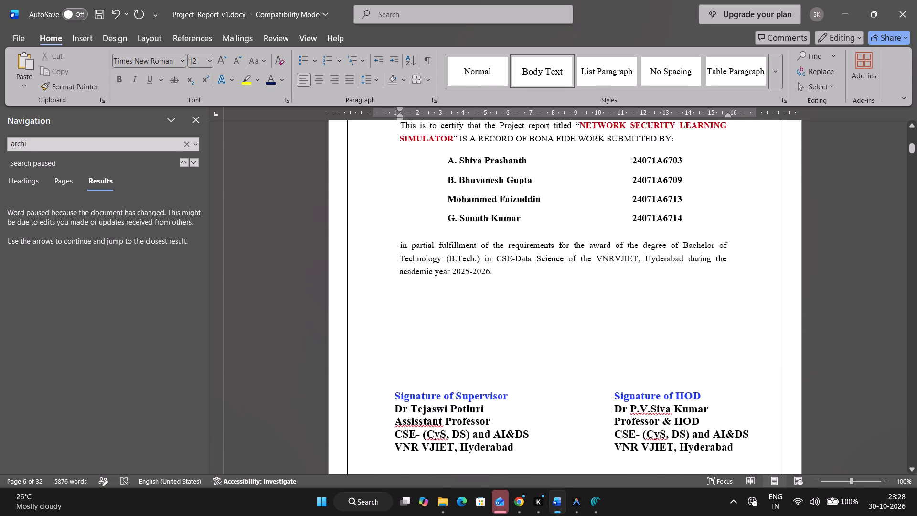
Delete the page number from the Section 2 footer on the certificate page and close footer editing.
{"action": "scroll", "coordinate": [609, 449], "scroll_direction": "down", "scroll_amount": 4}
{"action": "left_click", "coordinate": [563, 368]}
{"action": "double_click", "coordinate": [565, 372]}
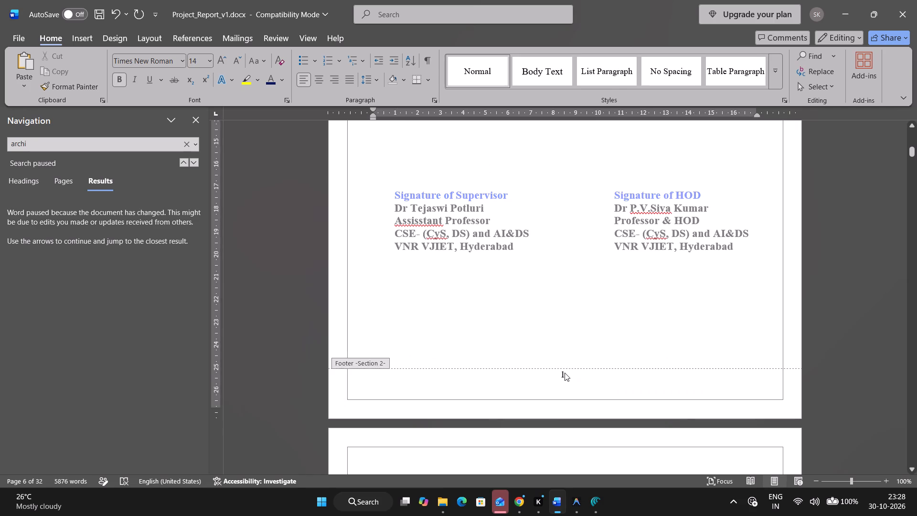
{"action": "left_click", "coordinate": [565, 373]}
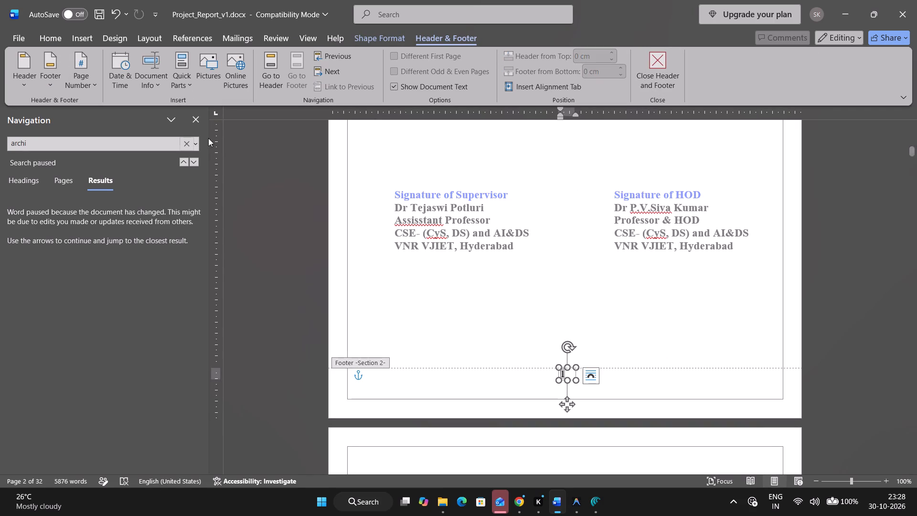
{"action": "scroll", "coordinate": [536, 350], "scroll_direction": "down", "scroll_amount": 7}
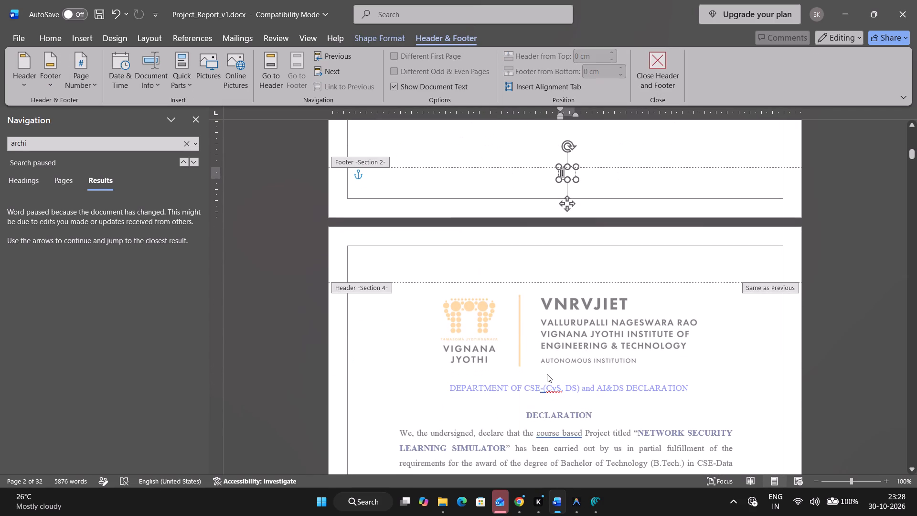
{"action": "key", "text": "Delete"}
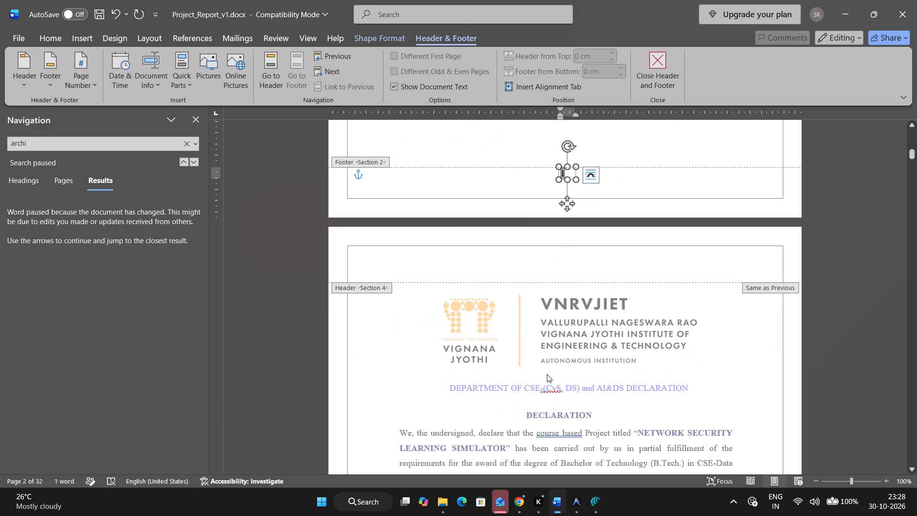
{"action": "key", "text": "BackSpace"}
{"action": "scroll", "coordinate": [576, 425], "scroll_direction": "down", "scroll_amount": 15}
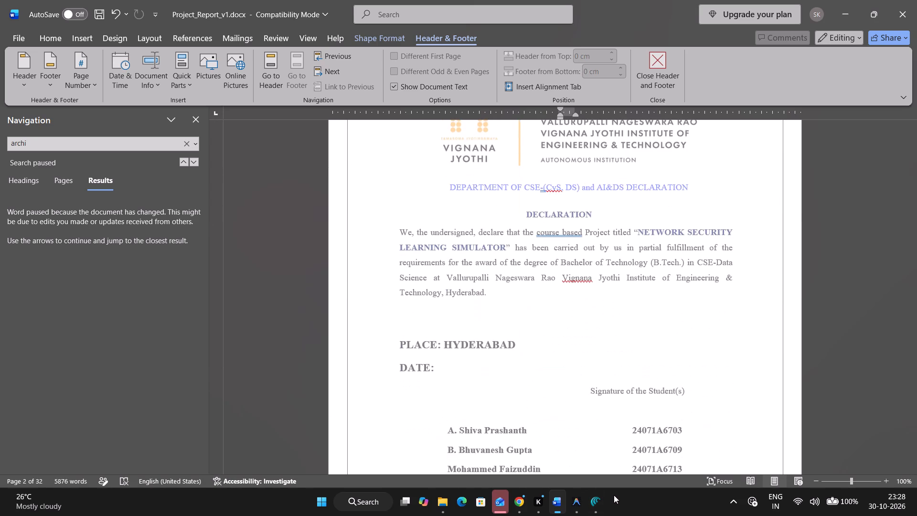
{"action": "scroll", "coordinate": [621, 437], "scroll_direction": "down", "scroll_amount": 7}
{"action": "scroll", "coordinate": [624, 374], "scroll_direction": "down", "scroll_amount": 7}
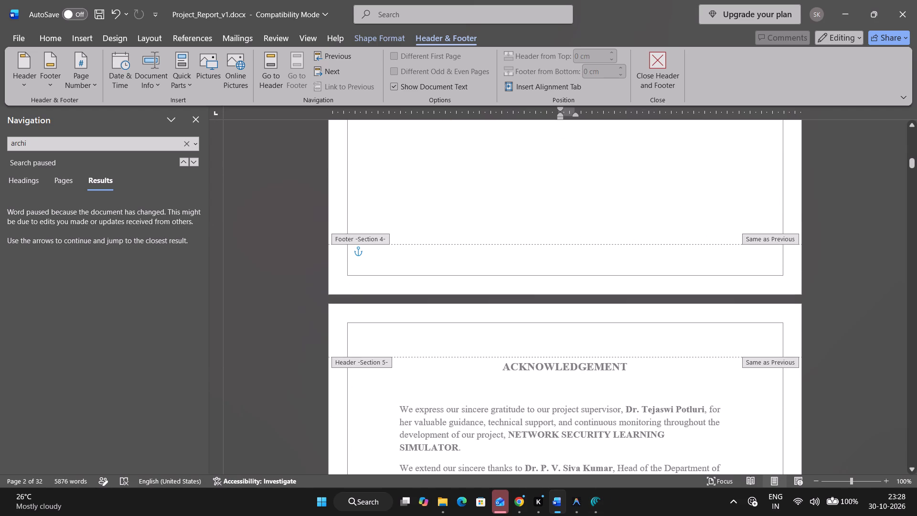
{"action": "left_click", "coordinate": [885, 255]}
{"action": "left_click", "coordinate": [666, 83]}
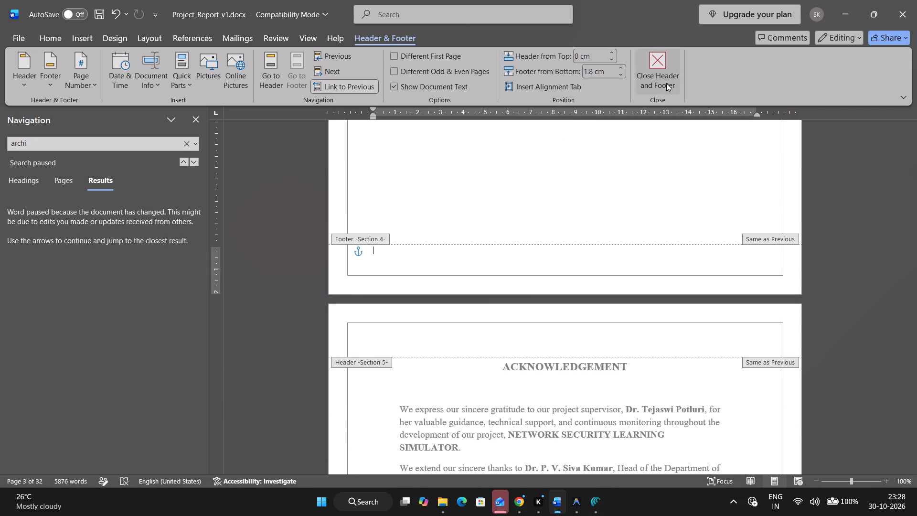
Look through the declaration, acknowledgement, table of contents and abstract pages to check their footers and layout.
{"action": "scroll", "coordinate": [614, 272], "scroll_direction": "down", "scroll_amount": 20}
{"action": "scroll", "coordinate": [614, 272], "scroll_direction": "down", "scroll_amount": 5}
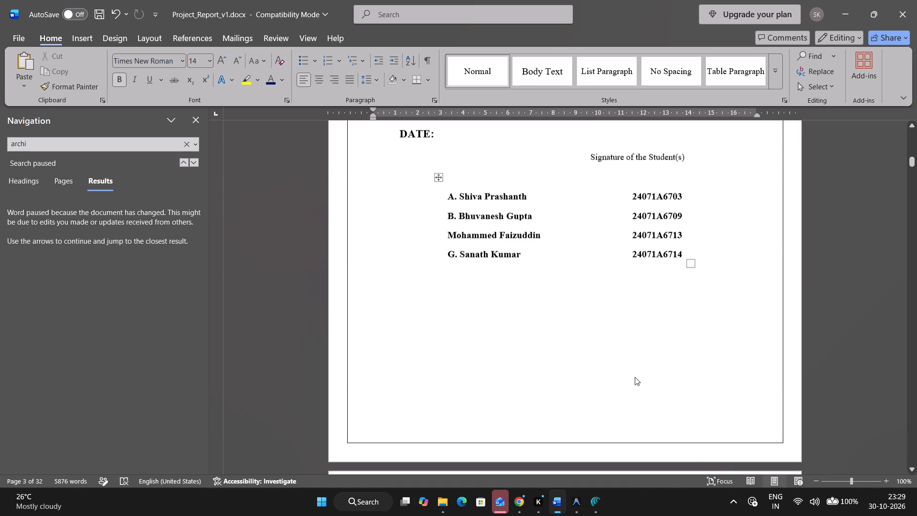
{"action": "scroll", "coordinate": [635, 377], "scroll_direction": "down", "scroll_amount": 2}
{"action": "scroll", "coordinate": [640, 422], "scroll_direction": "down", "scroll_amount": 20}
{"action": "scroll", "coordinate": [640, 422], "scroll_direction": "down", "scroll_amount": 13}
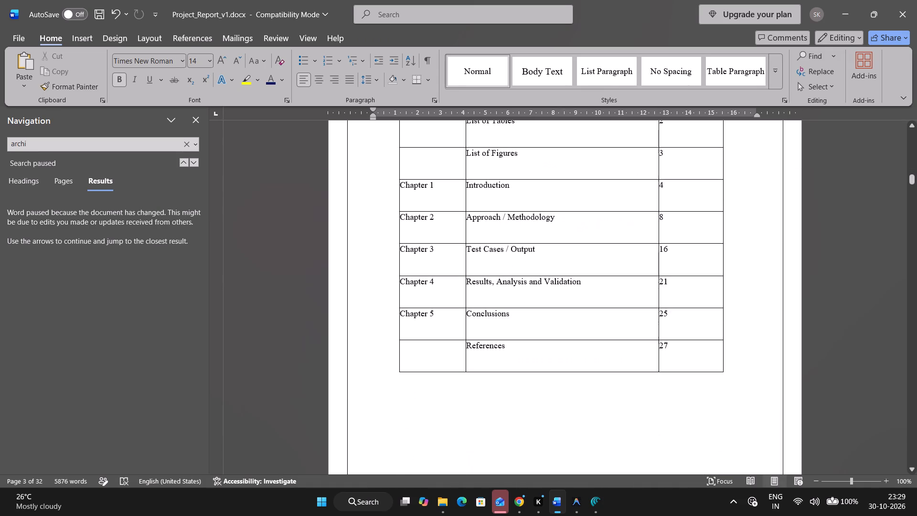
{"action": "scroll", "coordinate": [640, 442], "scroll_direction": "up", "scroll_amount": 4}
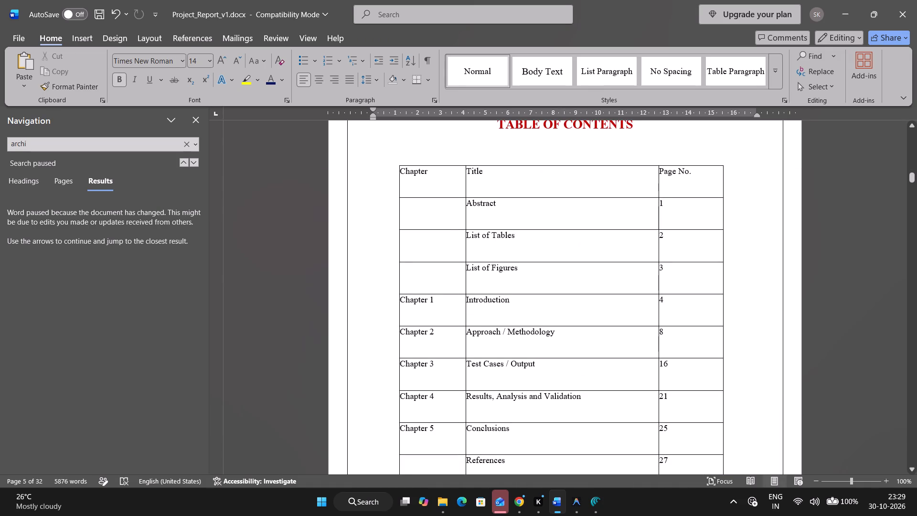
{"action": "scroll", "coordinate": [645, 322], "scroll_direction": "up", "scroll_amount": 6}
{"action": "scroll", "coordinate": [645, 322], "scroll_direction": "up", "scroll_amount": 20}
{"action": "scroll", "coordinate": [645, 322], "scroll_direction": "up", "scroll_amount": 4}
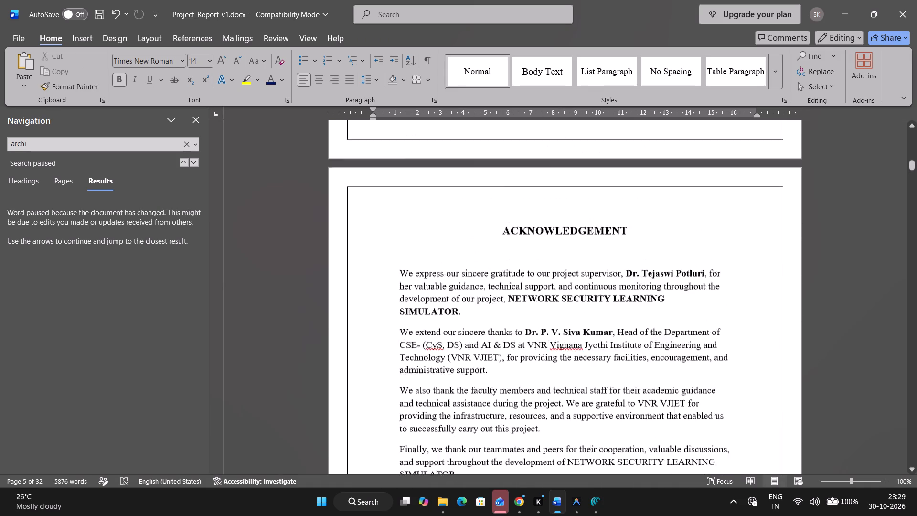
{"action": "scroll", "coordinate": [652, 350], "scroll_direction": "up", "scroll_amount": 13}
{"action": "scroll", "coordinate": [653, 366], "scroll_direction": "up", "scroll_amount": 8}
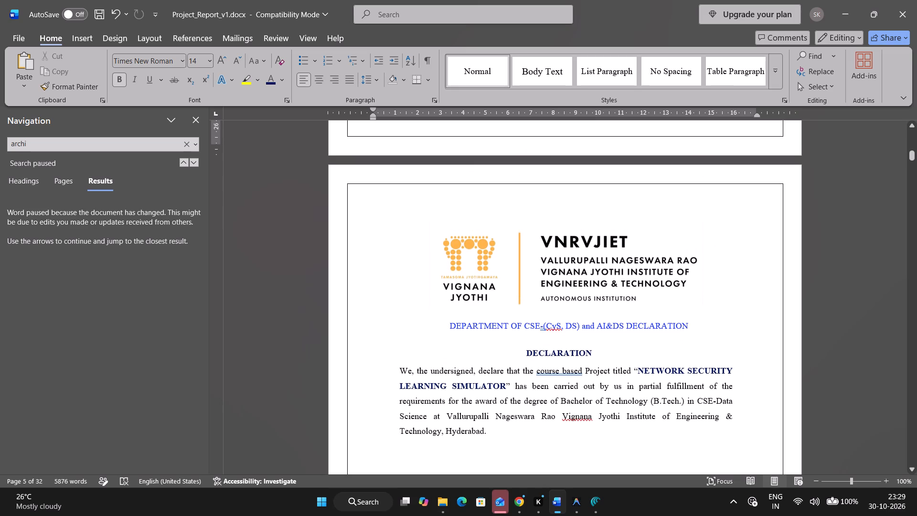
{"action": "scroll", "coordinate": [652, 379], "scroll_direction": "down", "scroll_amount": 20}
{"action": "scroll", "coordinate": [652, 379], "scroll_direction": "down", "scroll_amount": 20}
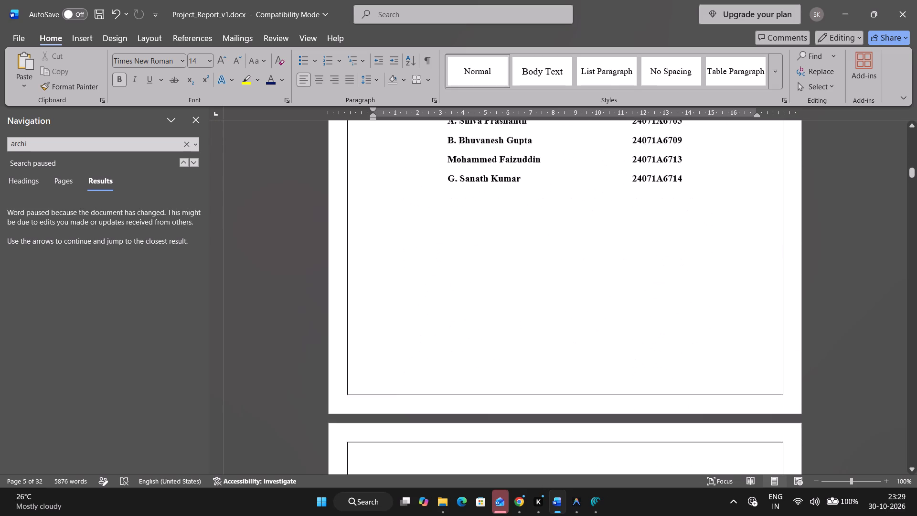
{"action": "scroll", "coordinate": [647, 416], "scroll_direction": "down", "scroll_amount": 9}
{"action": "scroll", "coordinate": [647, 419], "scroll_direction": "down", "scroll_amount": 17}
{"action": "scroll", "coordinate": [648, 420], "scroll_direction": "down", "scroll_amount": 15}
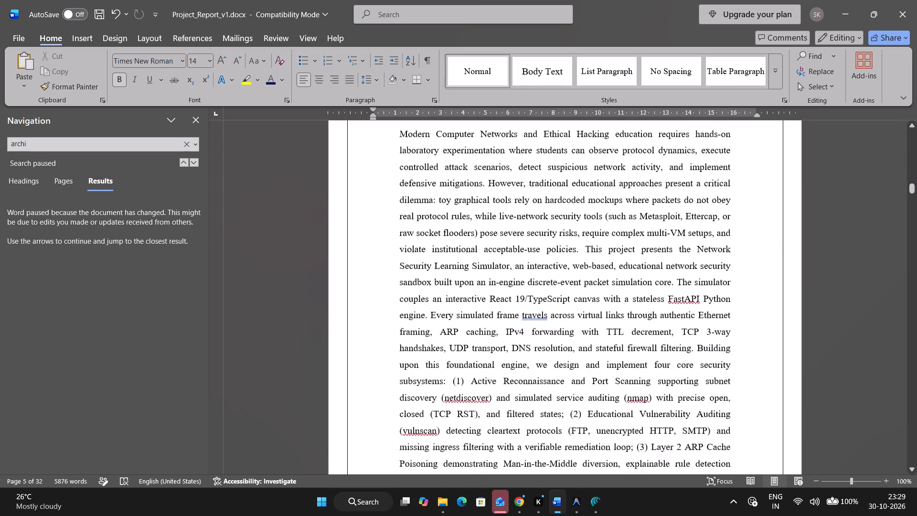
{"action": "scroll", "coordinate": [648, 423], "scroll_direction": "down", "scroll_amount": 10}
{"action": "scroll", "coordinate": [648, 423], "scroll_direction": "up", "scroll_amount": 2}
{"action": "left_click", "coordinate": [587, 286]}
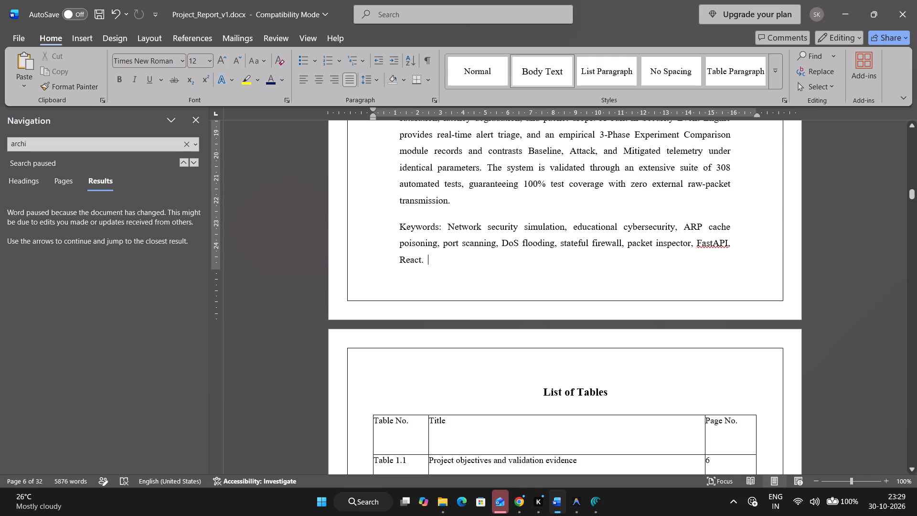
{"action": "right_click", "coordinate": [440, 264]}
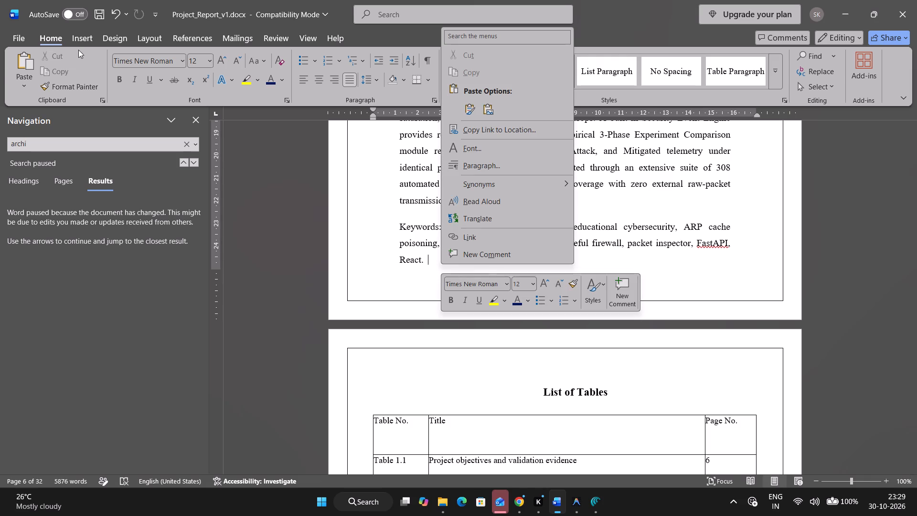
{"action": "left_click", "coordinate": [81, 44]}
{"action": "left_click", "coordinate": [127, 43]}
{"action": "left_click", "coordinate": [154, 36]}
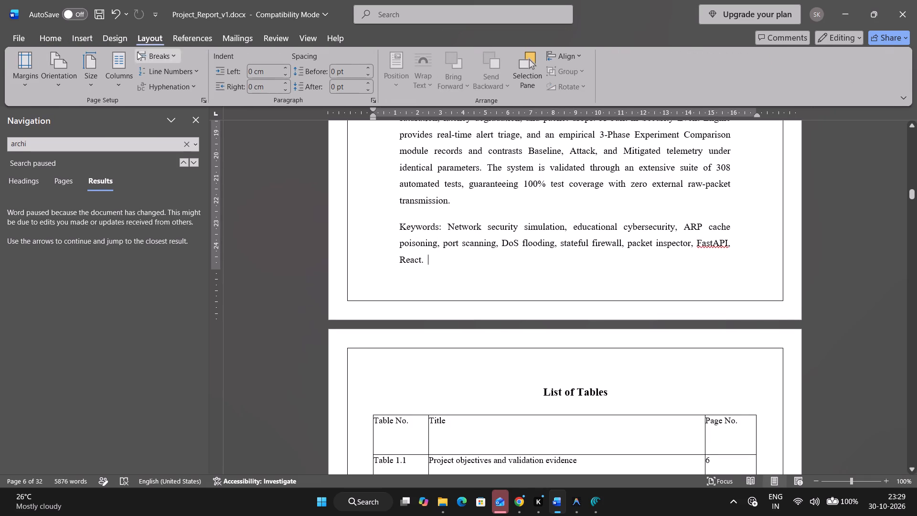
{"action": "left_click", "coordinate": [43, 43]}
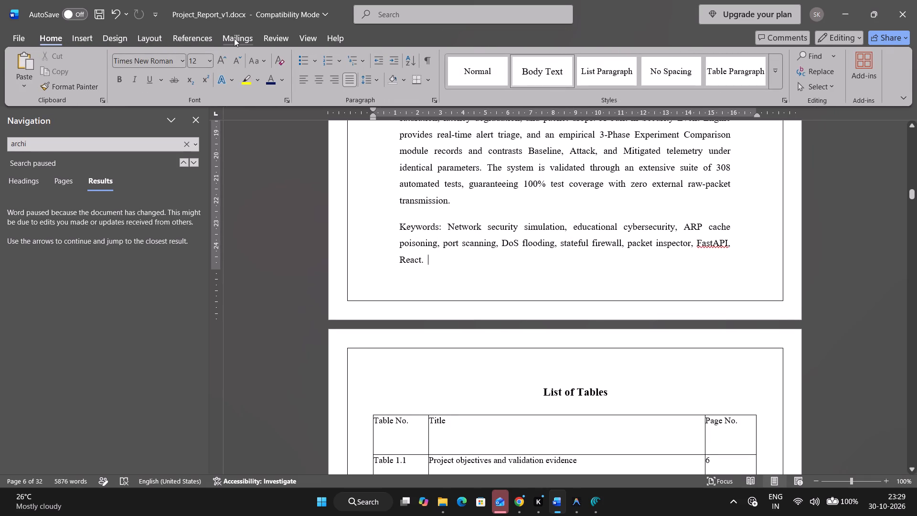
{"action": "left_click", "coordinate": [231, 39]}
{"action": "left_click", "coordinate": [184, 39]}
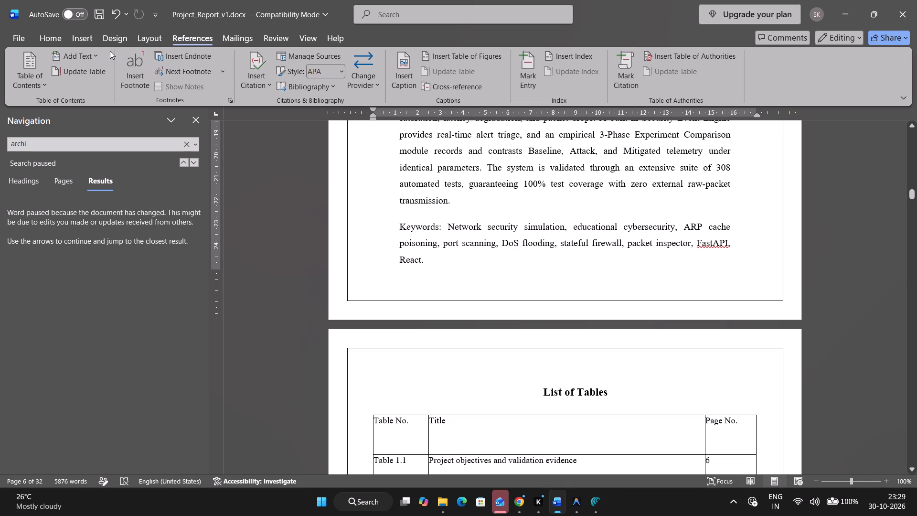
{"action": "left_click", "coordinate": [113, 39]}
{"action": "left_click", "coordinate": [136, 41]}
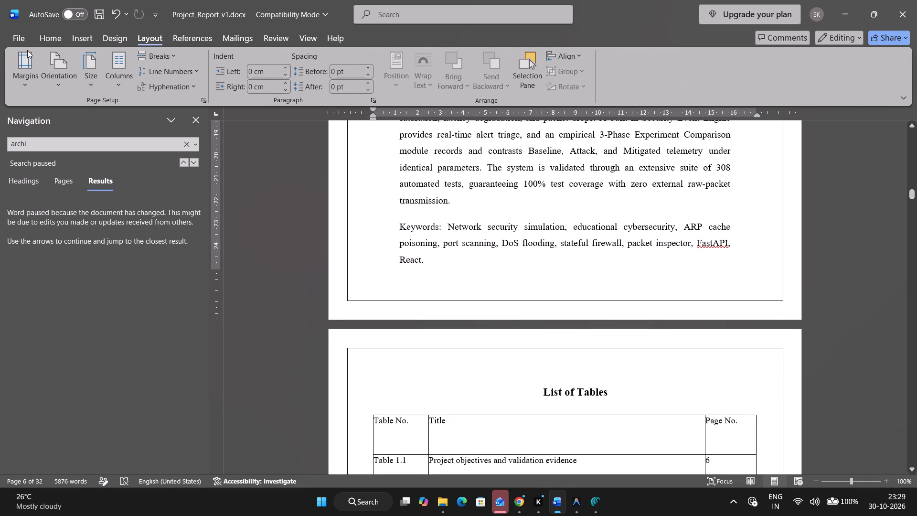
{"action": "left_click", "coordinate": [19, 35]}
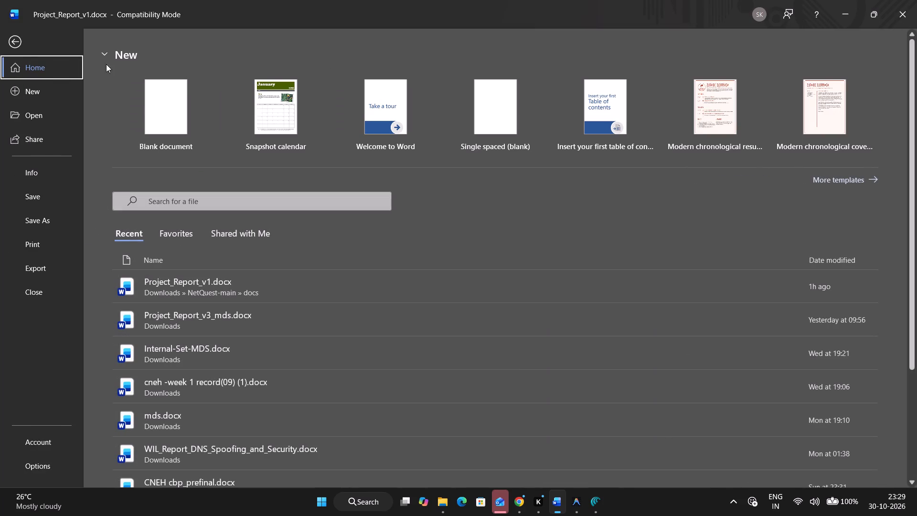
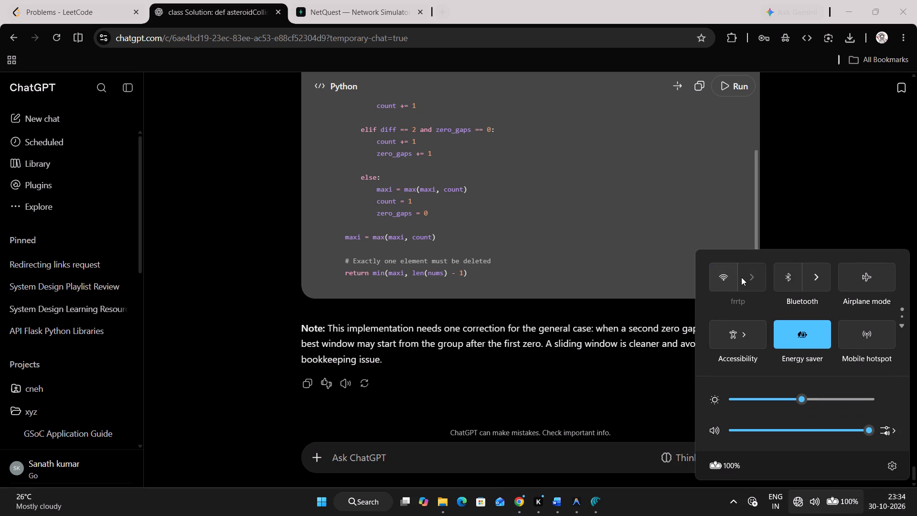
Restart the laptop's Wi-Fi, check the available networks until frrtp reconnects, and close the network list.
{"action": "left_click", "coordinate": [726, 277]}
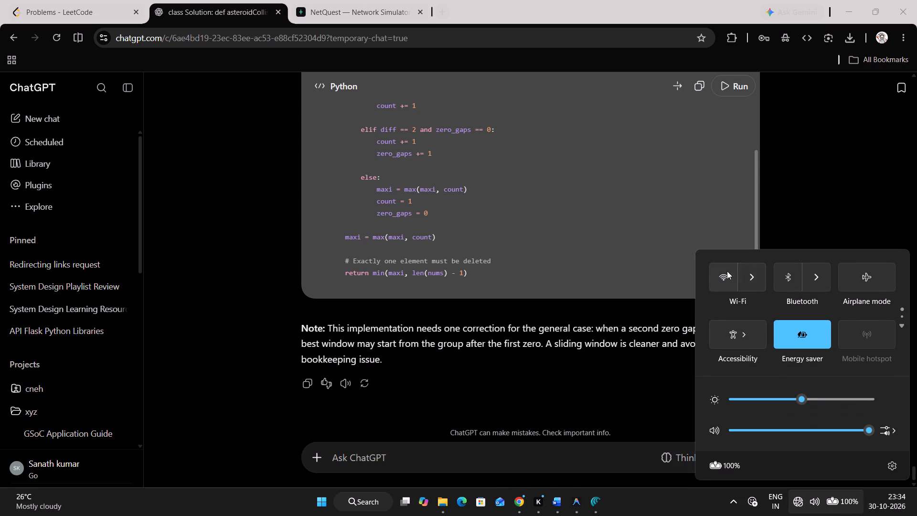
{"action": "left_click", "coordinate": [725, 271]}
{"action": "left_click", "coordinate": [757, 281]}
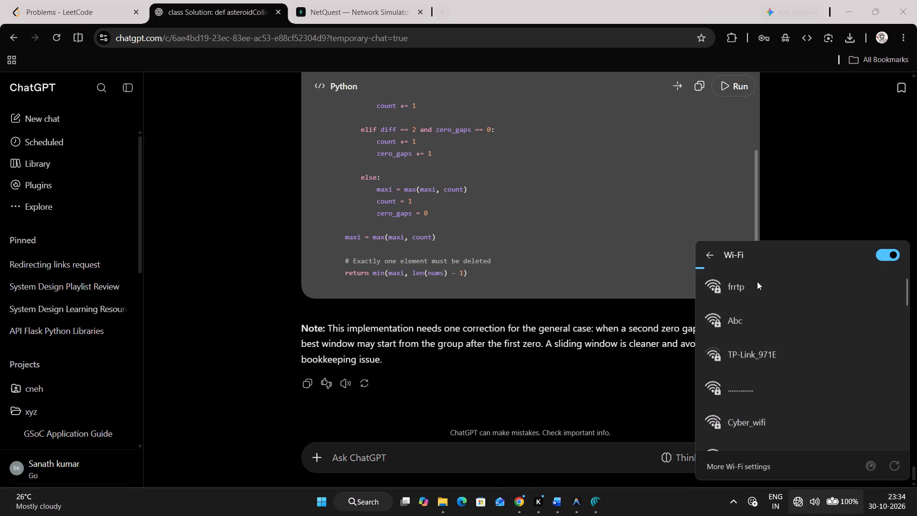
{"action": "scroll", "coordinate": [777, 385], "scroll_direction": "up", "scroll_amount": 5}
{"action": "scroll", "coordinate": [777, 385], "scroll_direction": "down", "scroll_amount": 6}
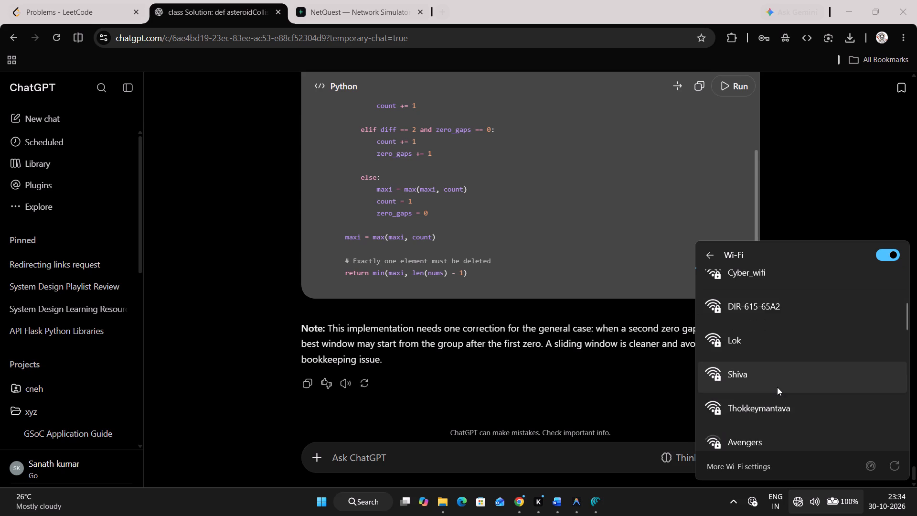
{"action": "scroll", "coordinate": [777, 390], "scroll_direction": "up", "scroll_amount": 7}
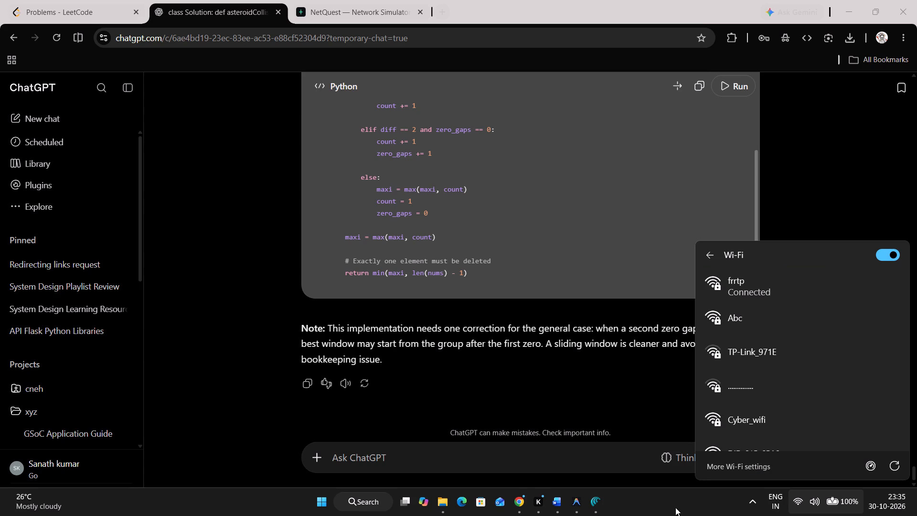
{"action": "left_click", "coordinate": [798, 190]}
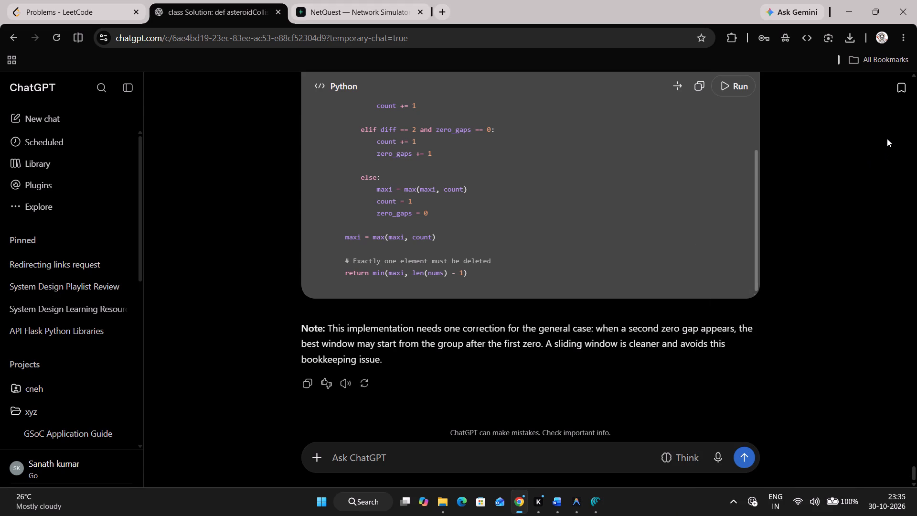
Switch to Word and look back over the abstract page of the project report.
{"action": "left_click", "coordinate": [552, 501]}
{"action": "scroll", "coordinate": [535, 313], "scroll_direction": "up", "scroll_amount": 15}
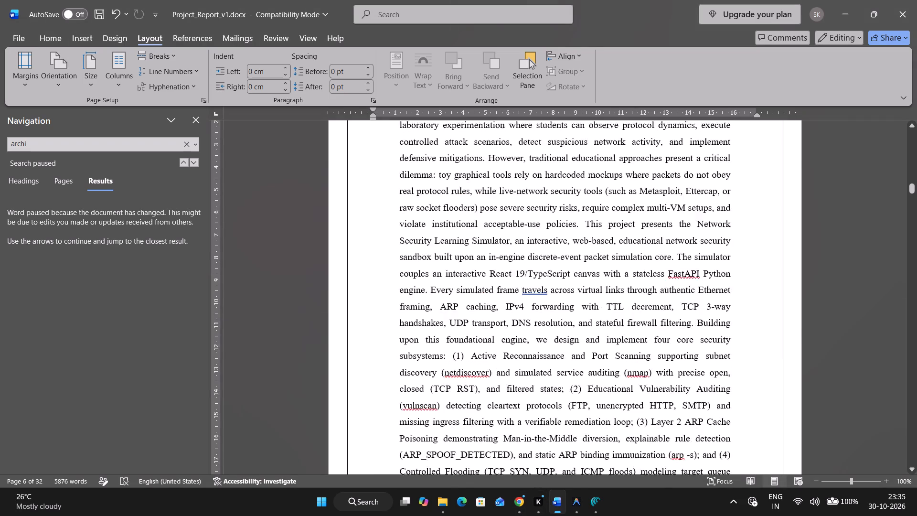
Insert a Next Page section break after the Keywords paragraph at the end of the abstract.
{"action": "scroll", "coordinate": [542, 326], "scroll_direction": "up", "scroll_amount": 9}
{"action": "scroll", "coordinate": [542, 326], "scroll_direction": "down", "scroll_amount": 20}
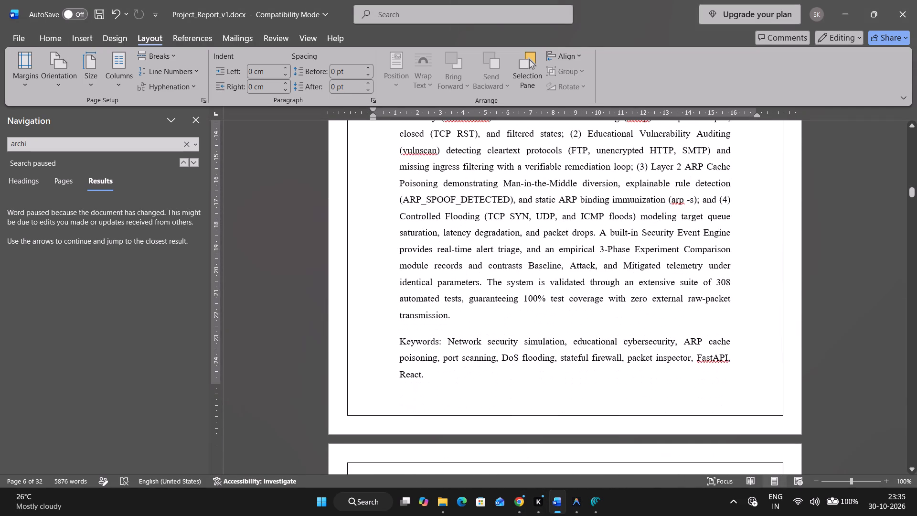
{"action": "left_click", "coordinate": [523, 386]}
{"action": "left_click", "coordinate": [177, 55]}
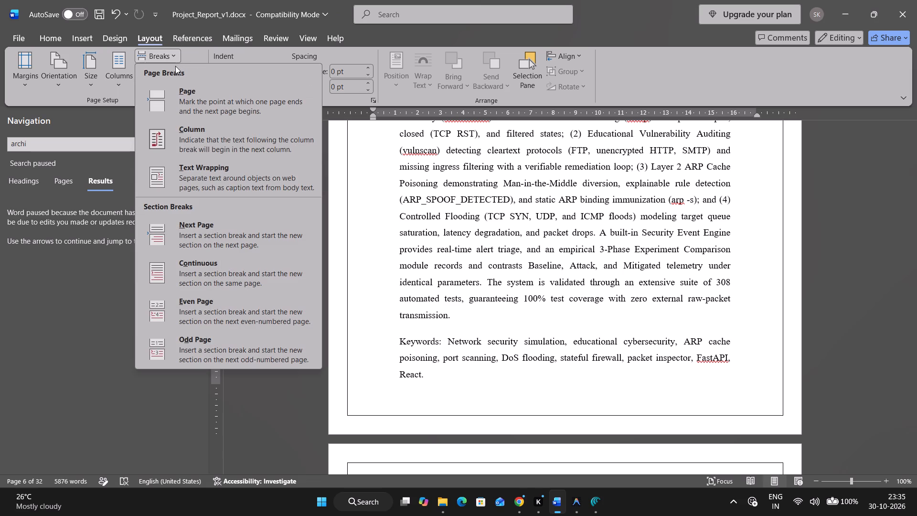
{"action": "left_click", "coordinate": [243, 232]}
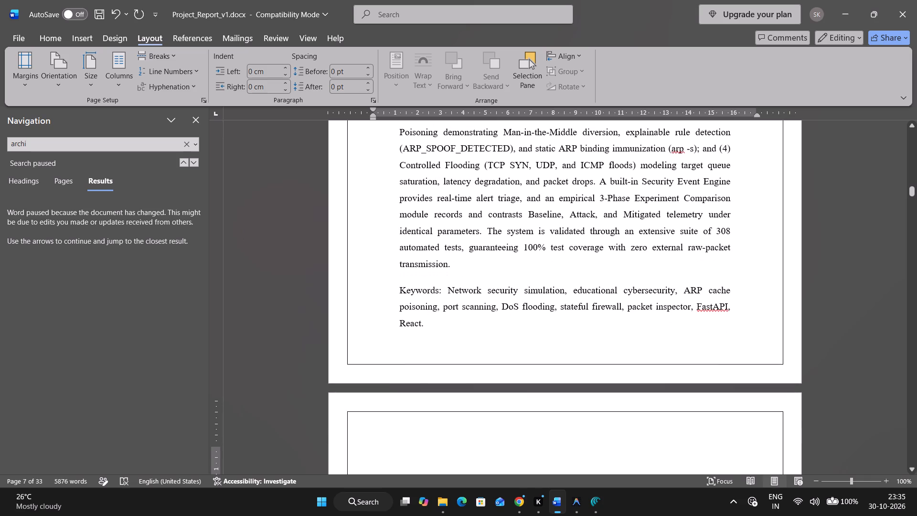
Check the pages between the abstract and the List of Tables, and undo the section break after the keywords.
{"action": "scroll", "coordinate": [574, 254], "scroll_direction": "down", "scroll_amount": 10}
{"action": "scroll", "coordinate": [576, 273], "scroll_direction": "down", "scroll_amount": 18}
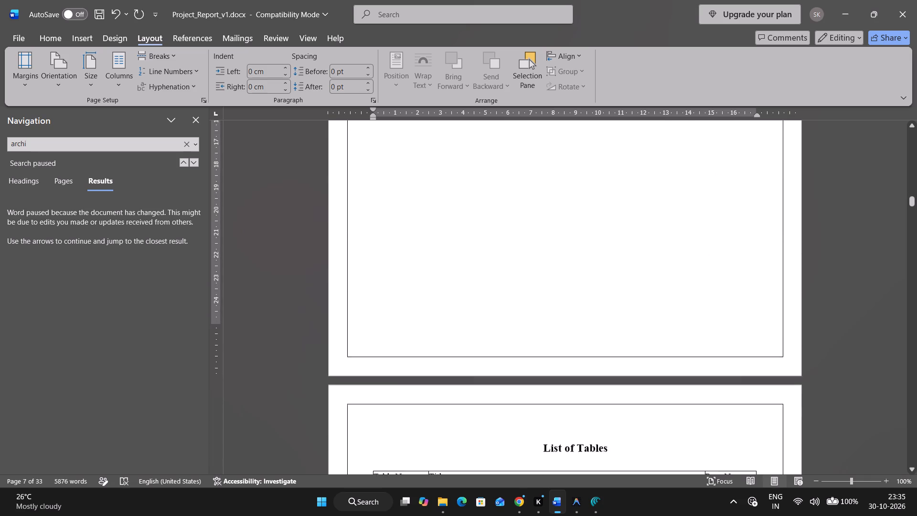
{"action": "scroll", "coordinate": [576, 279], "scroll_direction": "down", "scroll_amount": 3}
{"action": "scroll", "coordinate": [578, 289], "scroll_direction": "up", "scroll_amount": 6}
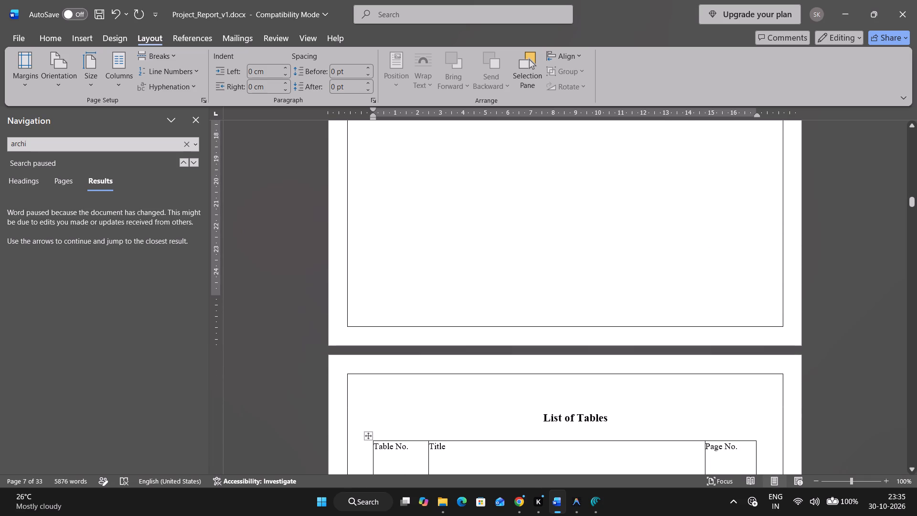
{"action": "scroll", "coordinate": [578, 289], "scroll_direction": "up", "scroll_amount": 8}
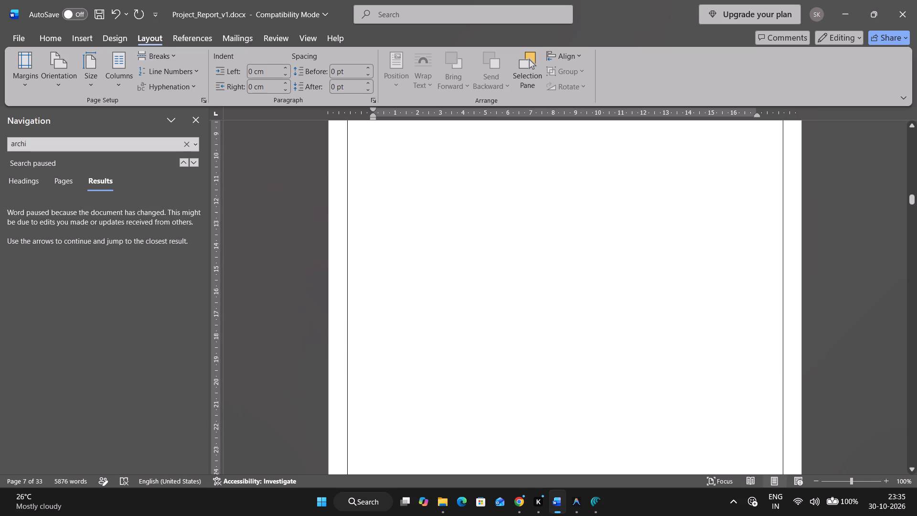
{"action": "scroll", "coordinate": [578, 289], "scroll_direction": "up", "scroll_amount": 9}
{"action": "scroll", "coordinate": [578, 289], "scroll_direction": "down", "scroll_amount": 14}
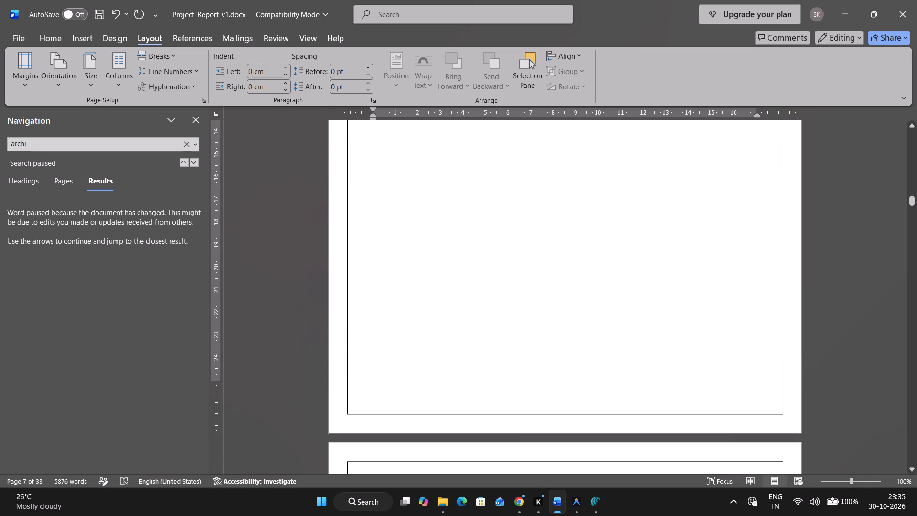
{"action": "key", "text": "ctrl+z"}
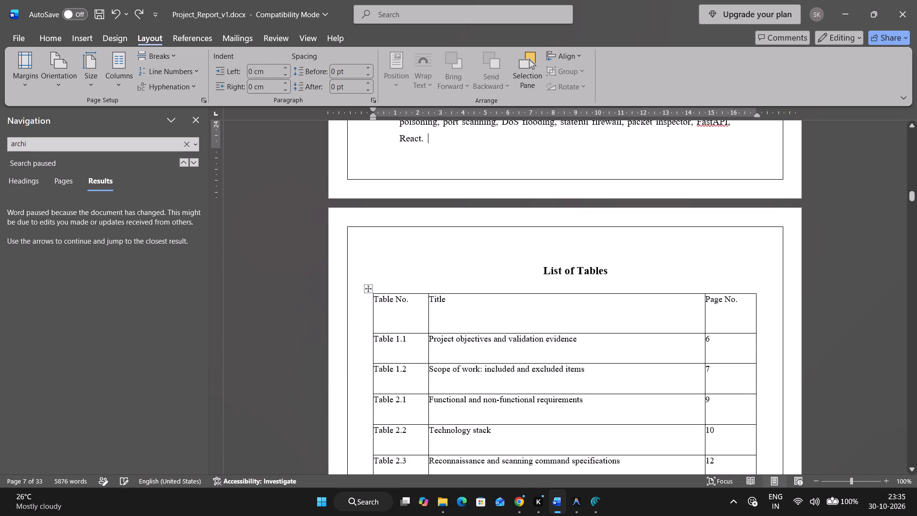
Insert a Next Page section break directly before the ABSTRACT heading.
{"action": "scroll", "coordinate": [578, 289], "scroll_direction": "up", "scroll_amount": 6}
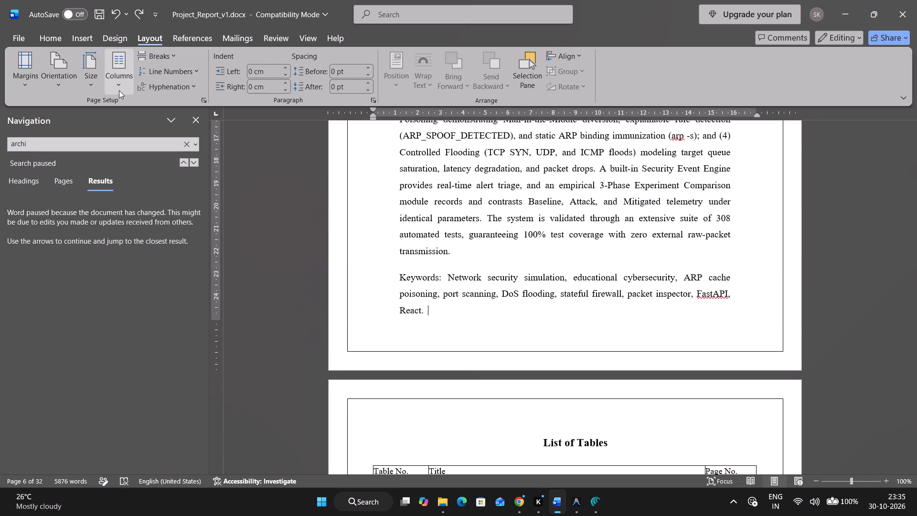
{"action": "left_click", "coordinate": [169, 54]}
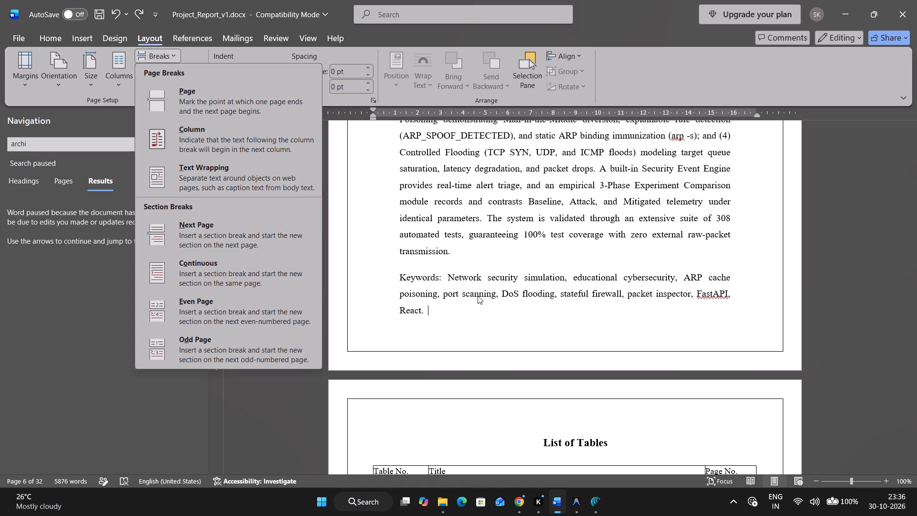
{"action": "scroll", "coordinate": [478, 297], "scroll_direction": "up", "scroll_amount": 13}
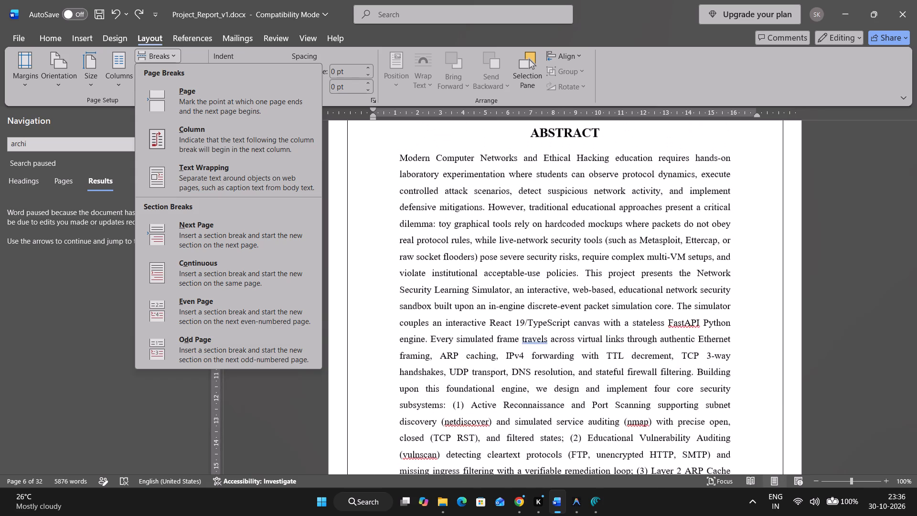
{"action": "scroll", "coordinate": [478, 297], "scroll_direction": "up", "scroll_amount": 2}
{"action": "left_click", "coordinate": [533, 196]}
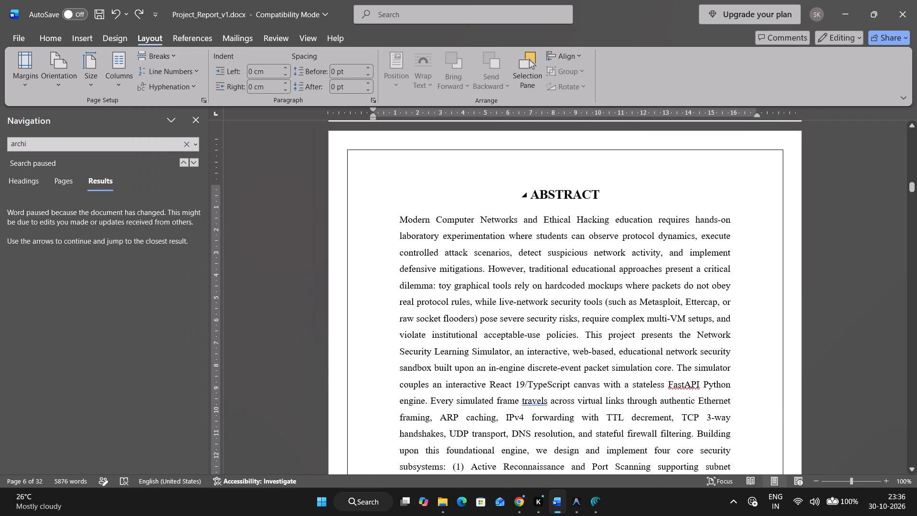
{"action": "left_click", "coordinate": [401, 182]}
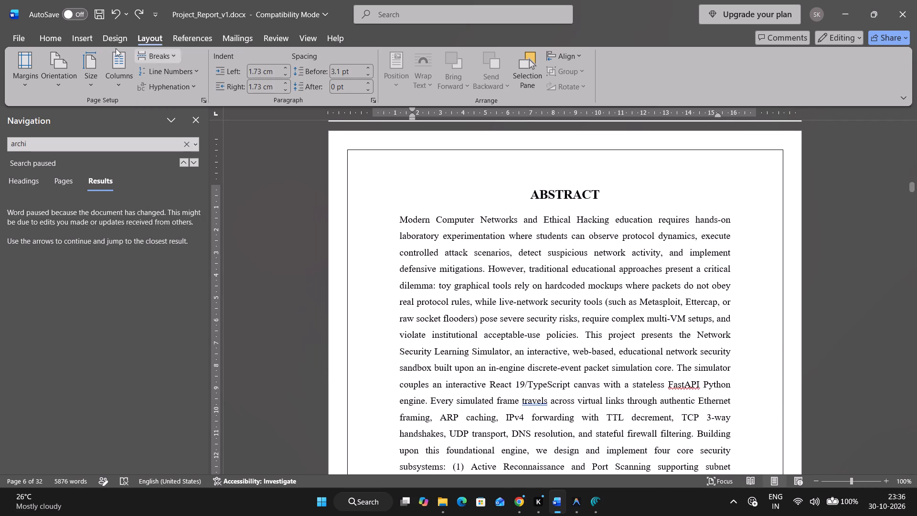
{"action": "left_click", "coordinate": [168, 60]}
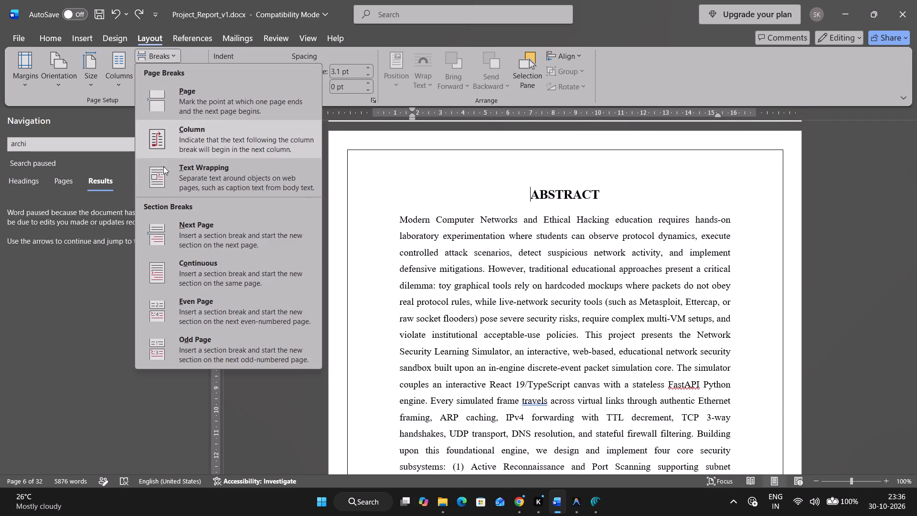
{"action": "left_click", "coordinate": [199, 227]}
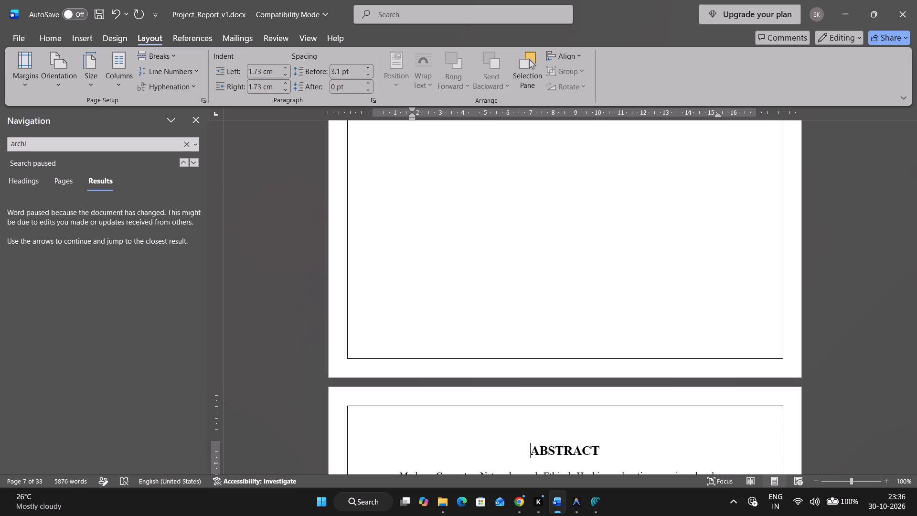
Examine the pages from the Table of Contents to the abstract to check the layout around the new section break.
{"action": "scroll", "coordinate": [556, 343], "scroll_direction": "up", "scroll_amount": 17}
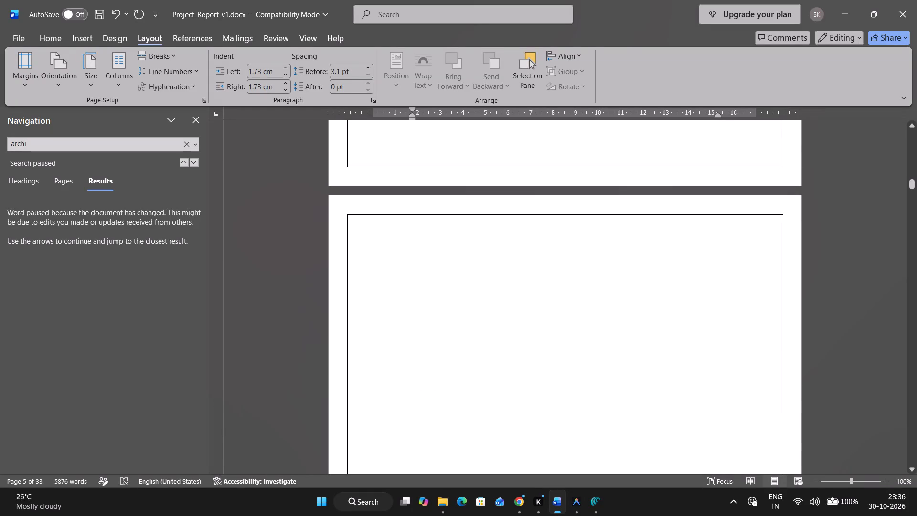
{"action": "scroll", "coordinate": [650, 320], "scroll_direction": "up", "scroll_amount": 14}
{"action": "scroll", "coordinate": [648, 309], "scroll_direction": "up", "scroll_amount": 7}
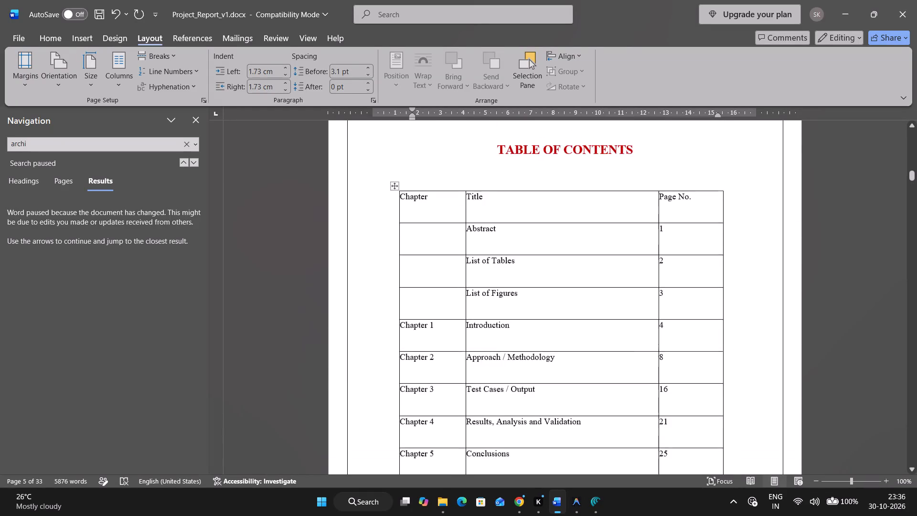
{"action": "scroll", "coordinate": [647, 315], "scroll_direction": "up", "scroll_amount": 7}
{"action": "scroll", "coordinate": [647, 315], "scroll_direction": "down", "scroll_amount": 20}
{"action": "scroll", "coordinate": [647, 315], "scroll_direction": "down", "scroll_amount": 1}
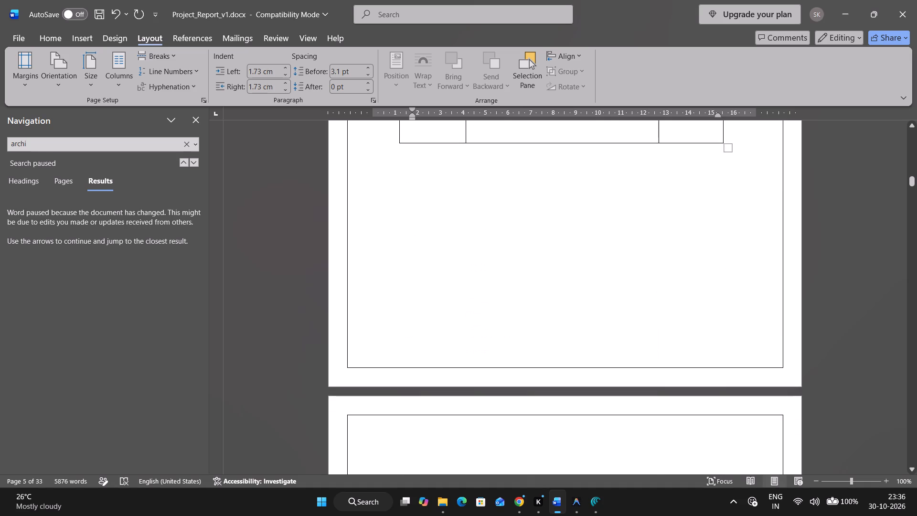
{"action": "scroll", "coordinate": [623, 327], "scroll_direction": "up", "scroll_amount": 3}
{"action": "scroll", "coordinate": [622, 327], "scroll_direction": "down", "scroll_amount": 8}
{"action": "scroll", "coordinate": [529, 298], "scroll_direction": "down", "scroll_amount": 4}
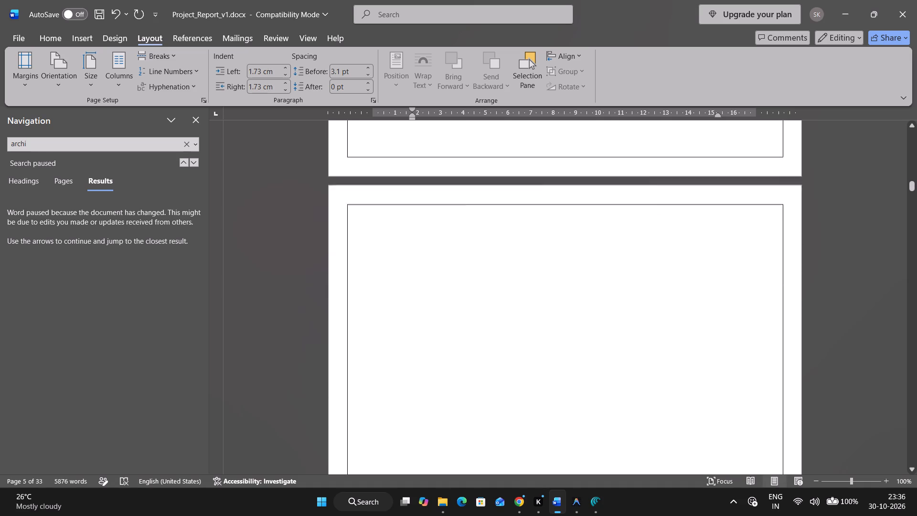
{"action": "scroll", "coordinate": [529, 298], "scroll_direction": "down", "scroll_amount": 19}
{"action": "scroll", "coordinate": [533, 311], "scroll_direction": "up", "scroll_amount": 12}
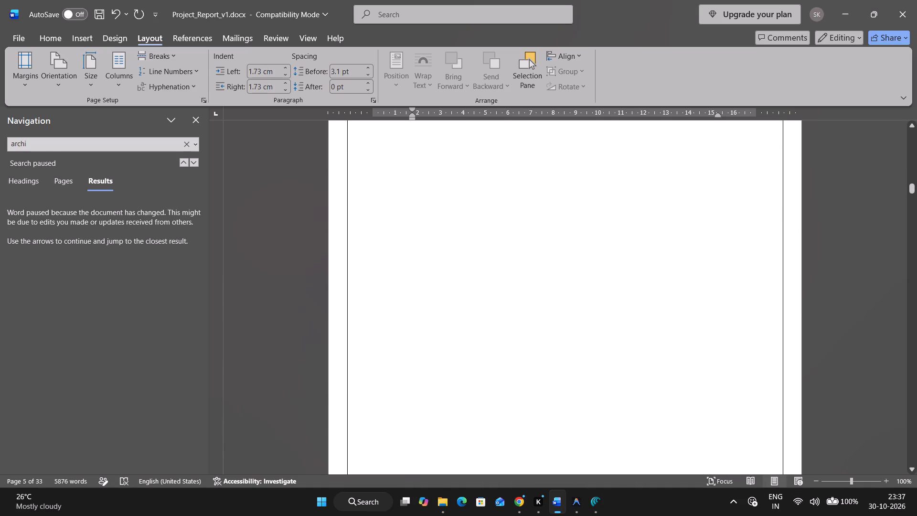
{"action": "scroll", "coordinate": [534, 313], "scroll_direction": "up", "scroll_amount": 2}
{"action": "scroll", "coordinate": [534, 314], "scroll_direction": "down", "scroll_amount": 16}
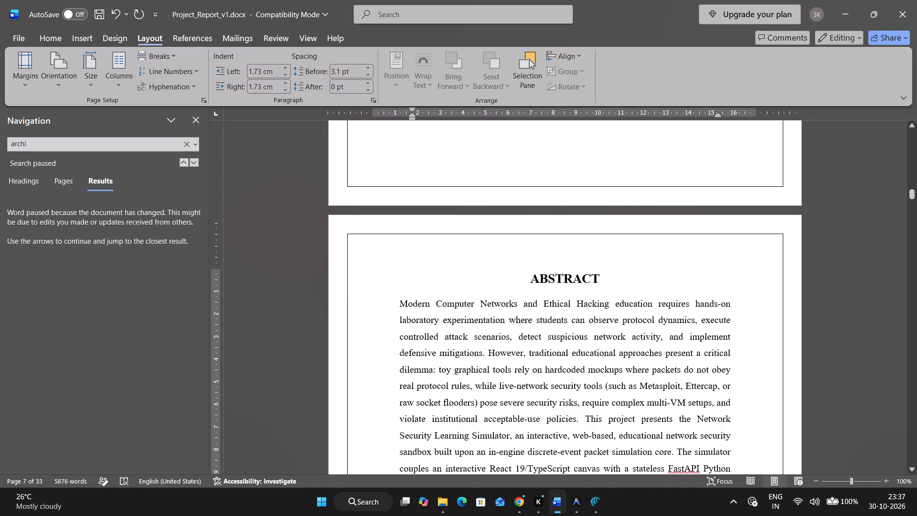
Open the footer below the abstract's keywords and turn off Link to Previous for that section.
{"action": "right_click", "coordinate": [518, 281]}
{"action": "double_click", "coordinate": [460, 272]}
{"action": "scroll", "coordinate": [460, 270], "scroll_direction": "down", "scroll_amount": 5}
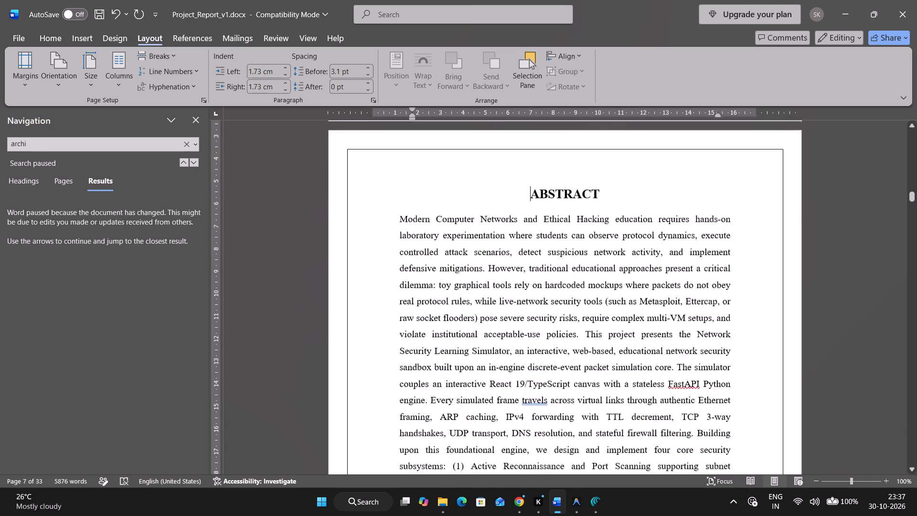
{"action": "scroll", "coordinate": [459, 270], "scroll_direction": "down", "scroll_amount": 15}
{"action": "double_click", "coordinate": [432, 279]}
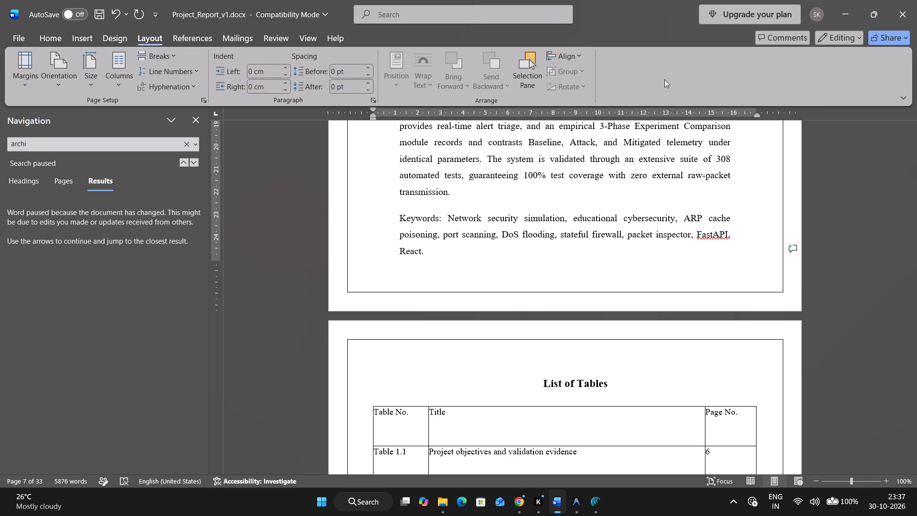
{"action": "triple_click", "coordinate": [530, 281]}
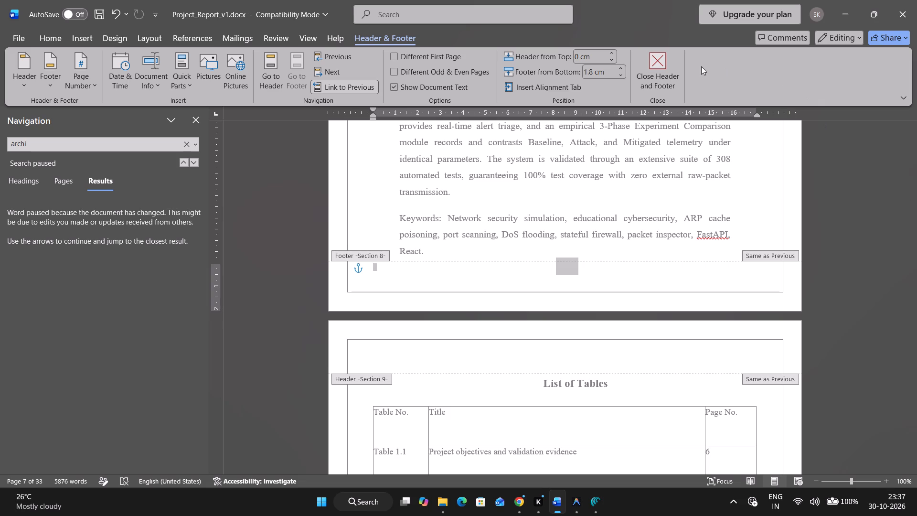
{"action": "left_click", "coordinate": [344, 92]}
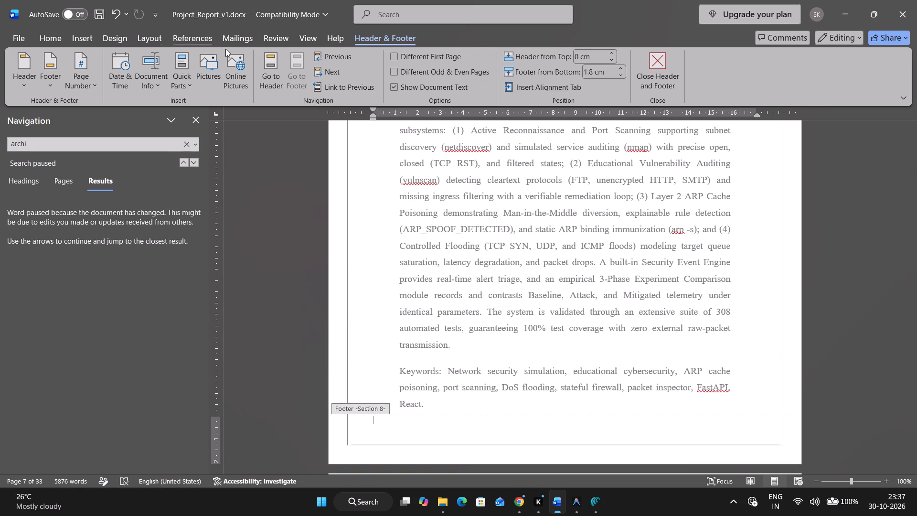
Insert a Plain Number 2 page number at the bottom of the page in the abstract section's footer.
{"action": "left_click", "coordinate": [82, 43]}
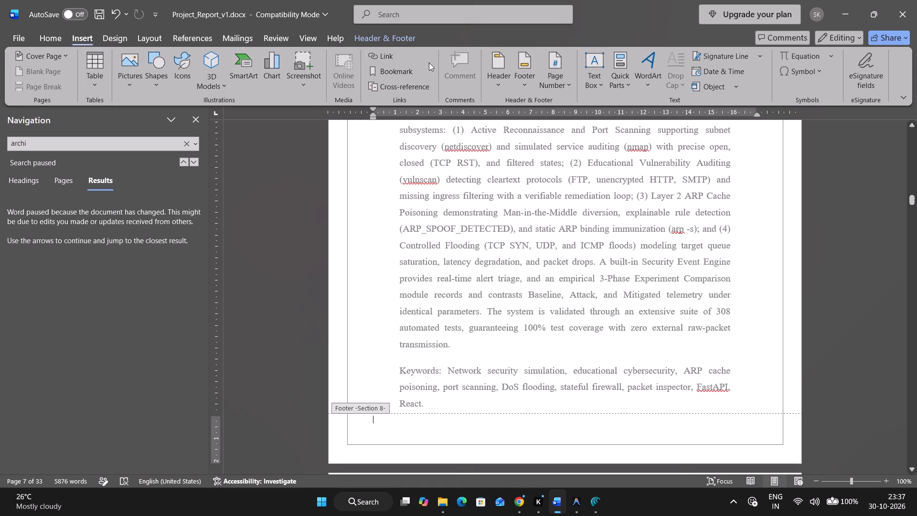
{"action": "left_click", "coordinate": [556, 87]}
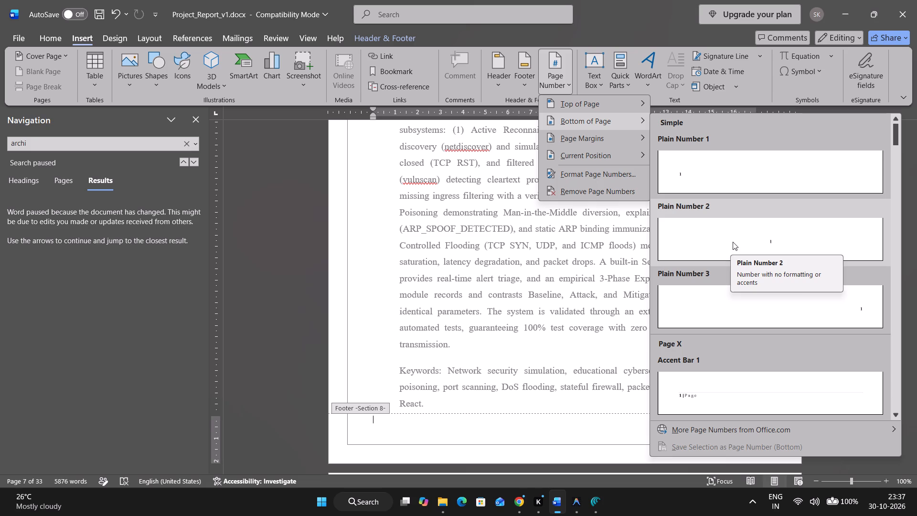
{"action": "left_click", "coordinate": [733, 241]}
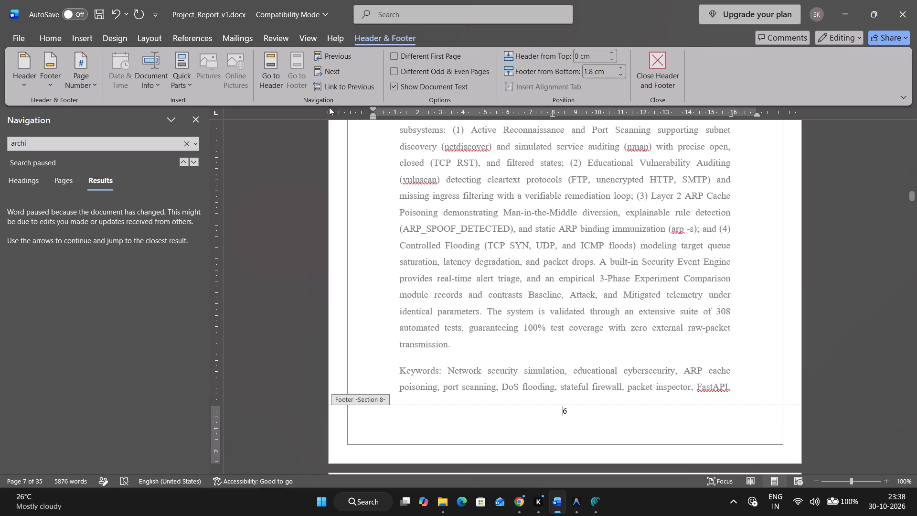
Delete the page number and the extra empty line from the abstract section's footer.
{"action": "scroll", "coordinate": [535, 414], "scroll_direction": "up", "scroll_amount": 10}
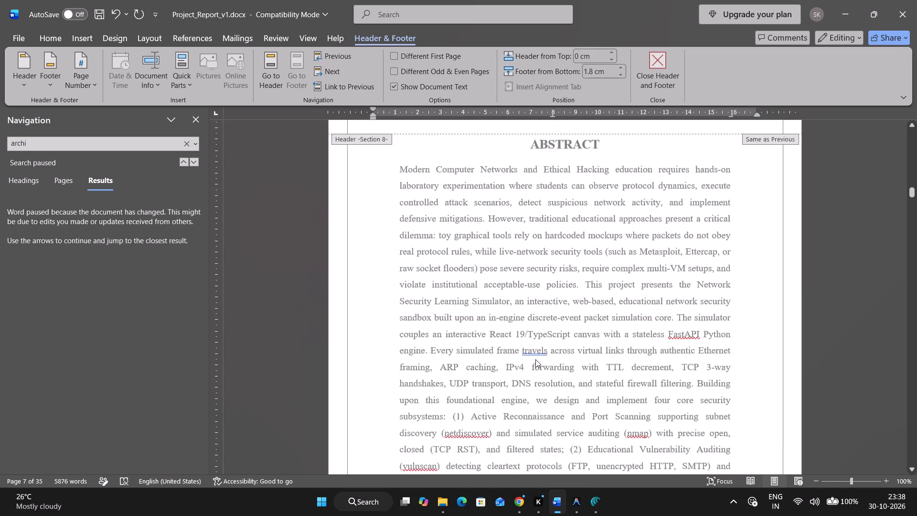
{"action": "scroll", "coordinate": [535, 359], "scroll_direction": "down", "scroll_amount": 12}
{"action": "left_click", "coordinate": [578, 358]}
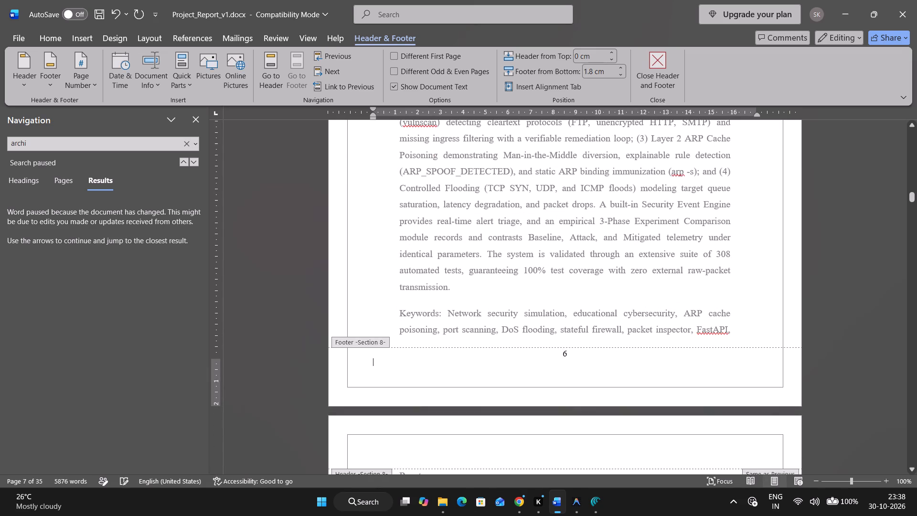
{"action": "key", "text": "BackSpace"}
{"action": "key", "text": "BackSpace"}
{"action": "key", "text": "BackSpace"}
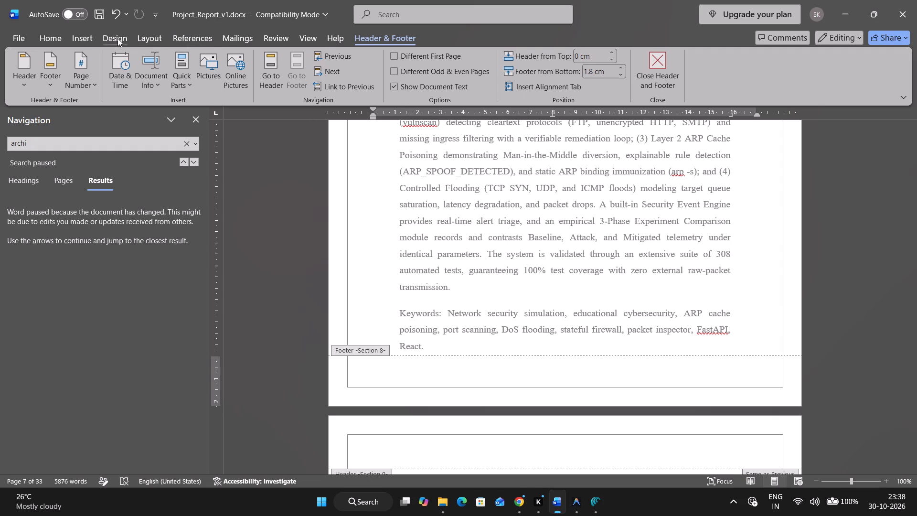
Set the page numbering of the abstract's section to start at 1.
{"action": "left_click", "coordinate": [89, 36]}
{"action": "left_click", "coordinate": [562, 86]}
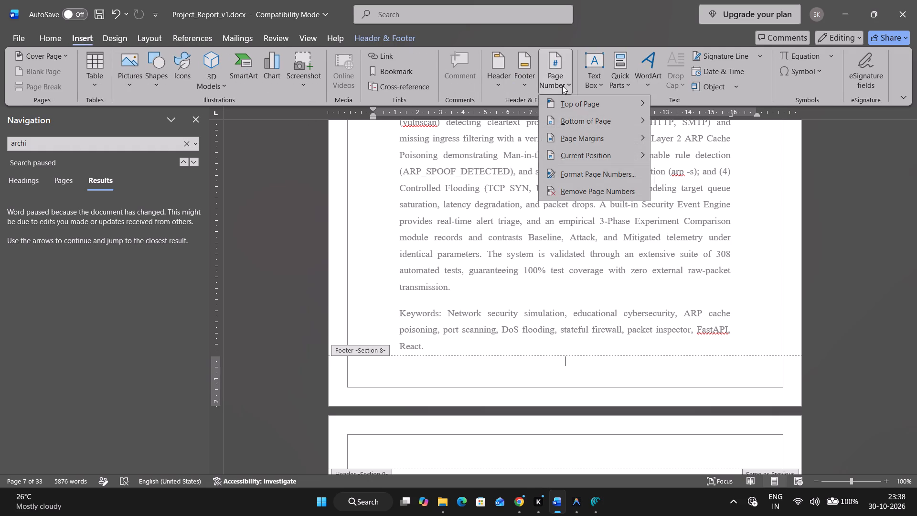
{"action": "left_click", "coordinate": [602, 178]}
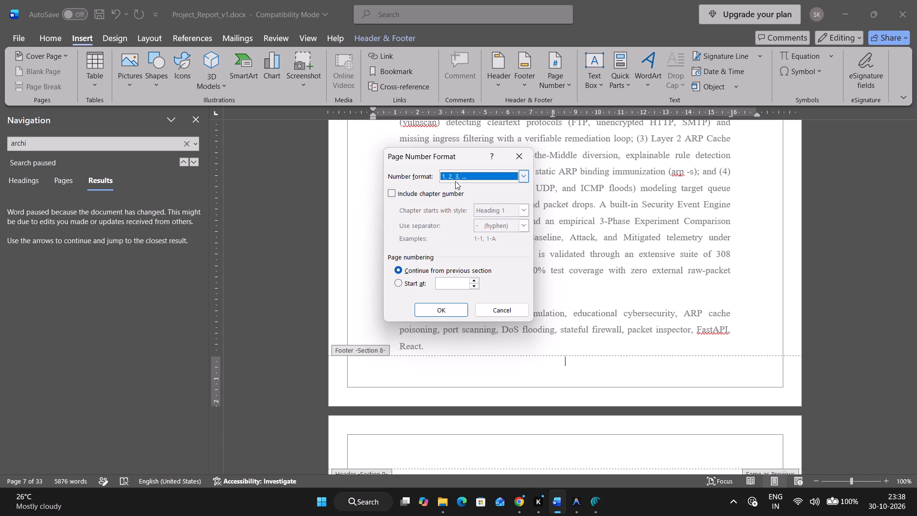
{"action": "left_click", "coordinate": [404, 284]}
{"action": "left_click", "coordinate": [442, 285]}
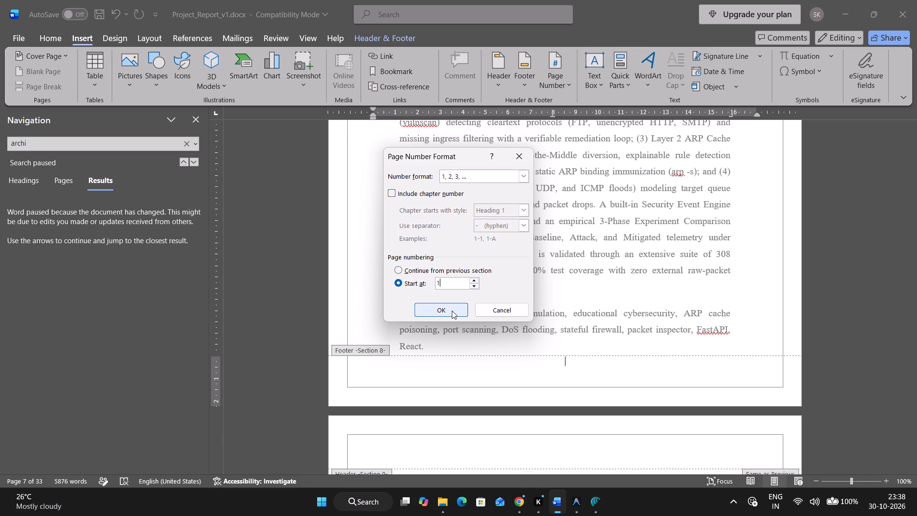
{"action": "left_click", "coordinate": [452, 311]}
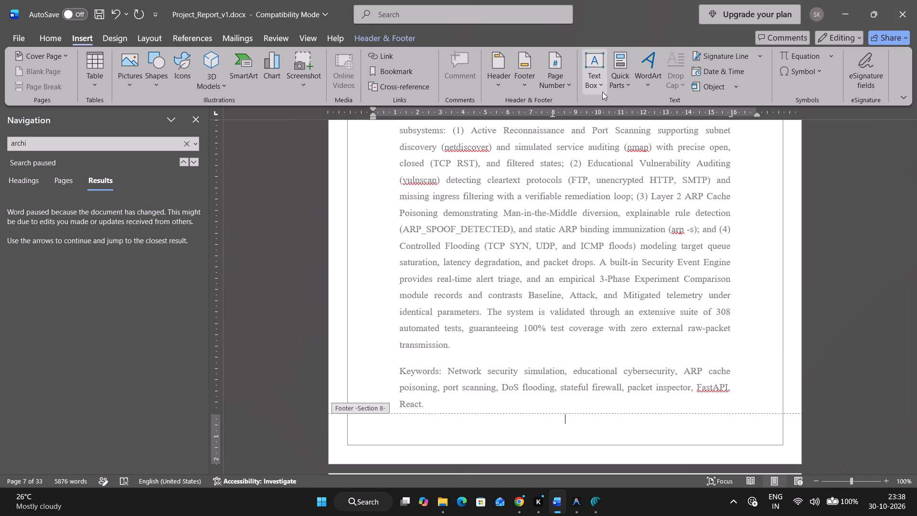
Insert a plain centred page number at the bottom of the page in the abstract section's footer.
{"action": "left_click", "coordinate": [560, 83]}
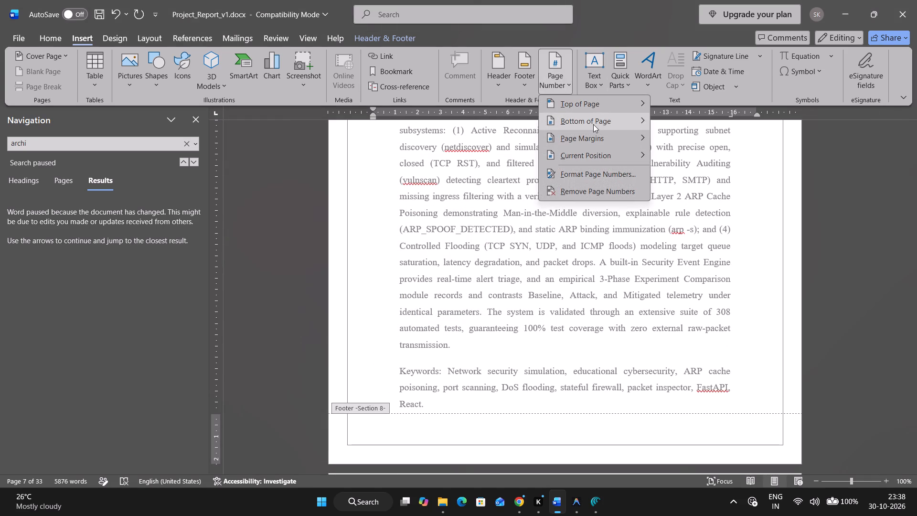
{"action": "left_click", "coordinate": [746, 246]}
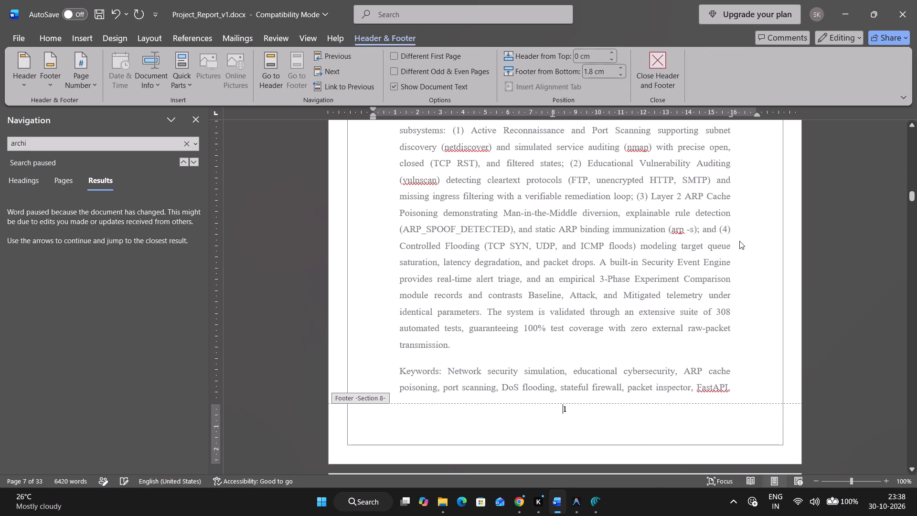
Examine the footers from the Table of Contents to the pages after the abstract to check where page numbering begins.
{"action": "scroll", "coordinate": [739, 241], "scroll_direction": "down", "scroll_amount": 20}
{"action": "scroll", "coordinate": [739, 241], "scroll_direction": "down", "scroll_amount": 7}
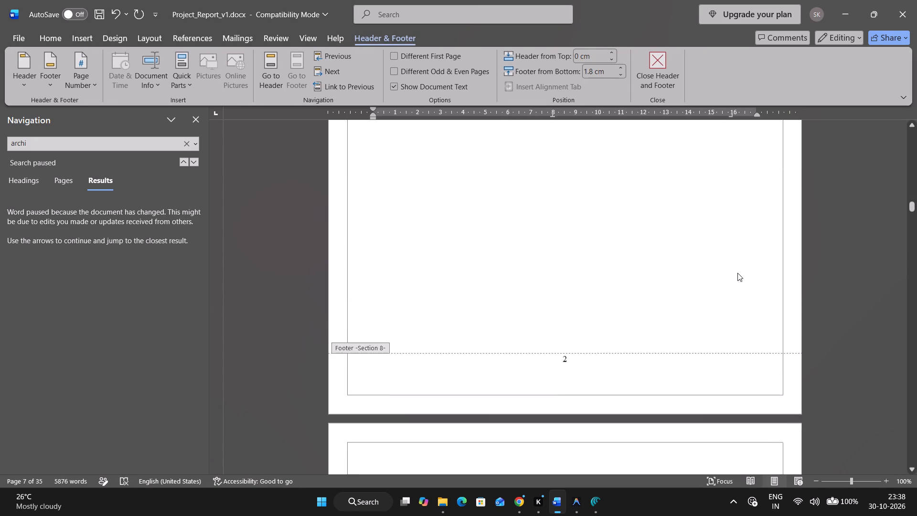
{"action": "scroll", "coordinate": [737, 273], "scroll_direction": "down", "scroll_amount": 6}
{"action": "scroll", "coordinate": [737, 277], "scroll_direction": "up", "scroll_amount": 14}
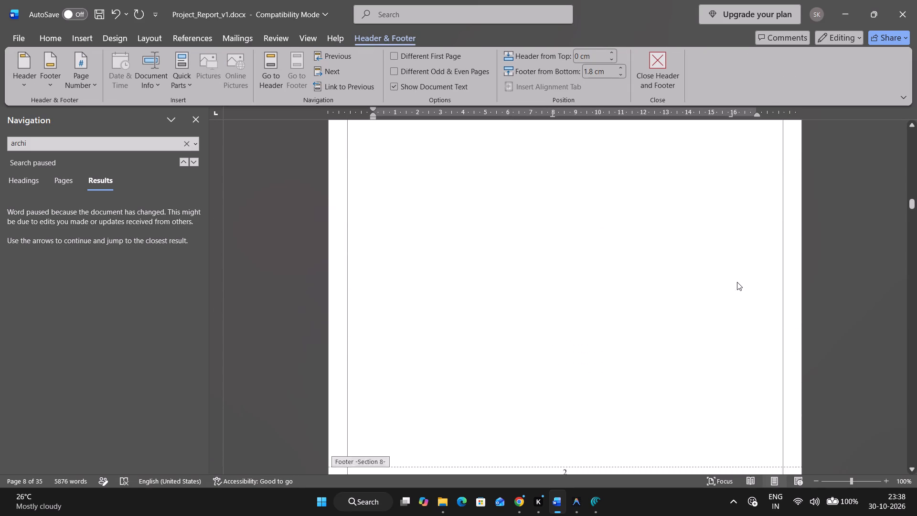
{"action": "scroll", "coordinate": [737, 282], "scroll_direction": "up", "scroll_amount": 20}
{"action": "scroll", "coordinate": [737, 282], "scroll_direction": "up", "scroll_amount": 17}
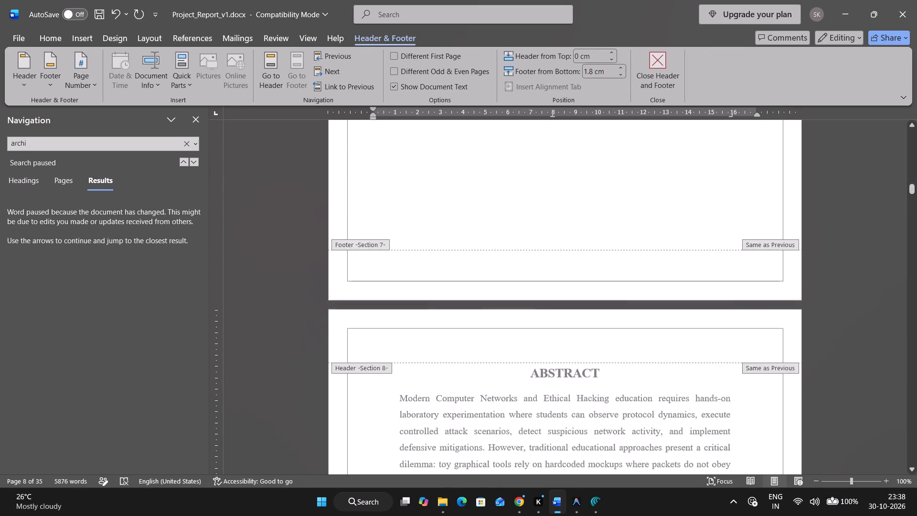
{"action": "scroll", "coordinate": [735, 283], "scroll_direction": "up", "scroll_amount": 20}
{"action": "scroll", "coordinate": [735, 283], "scroll_direction": "up", "scroll_amount": 20}
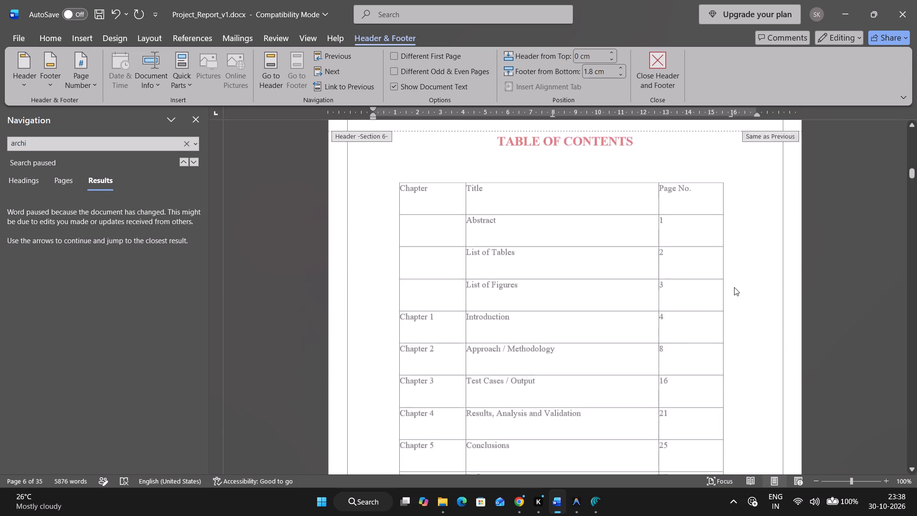
{"action": "scroll", "coordinate": [734, 287], "scroll_direction": "down", "scroll_amount": 15}
{"action": "scroll", "coordinate": [733, 287], "scroll_direction": "down", "scroll_amount": 7}
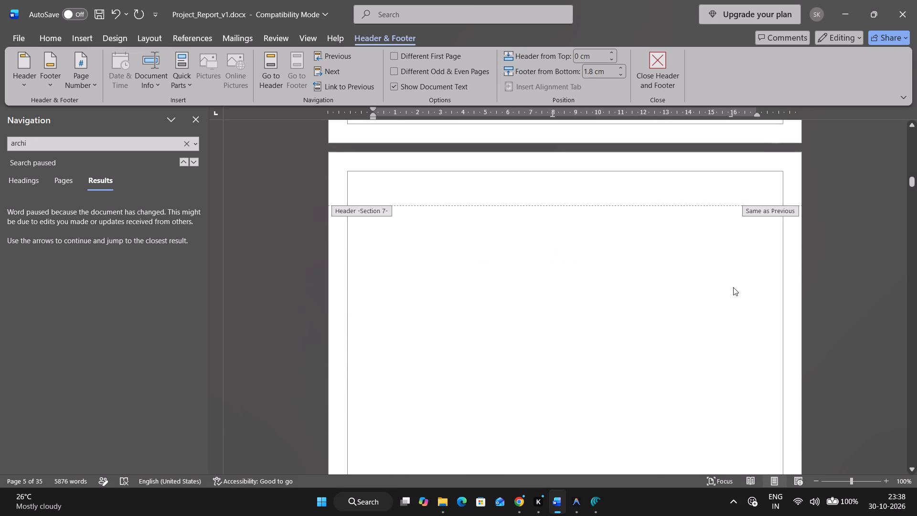
{"action": "scroll", "coordinate": [746, 281], "scroll_direction": "down", "scroll_amount": 7}
Close header and footer editing and return to the body text.
{"action": "left_click", "coordinate": [831, 234]}
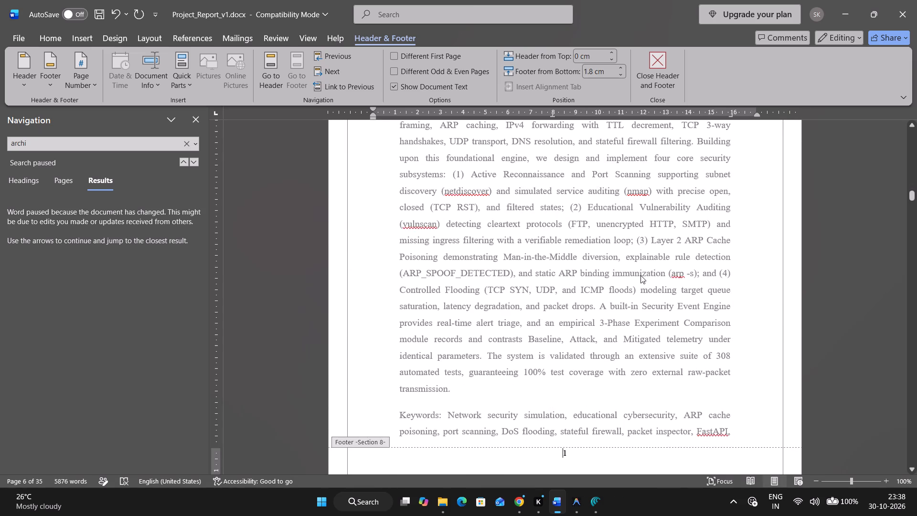
{"action": "scroll", "coordinate": [635, 275], "scroll_direction": "down", "scroll_amount": 6}
{"action": "left_click", "coordinate": [861, 274]}
{"action": "left_click", "coordinate": [662, 84]}
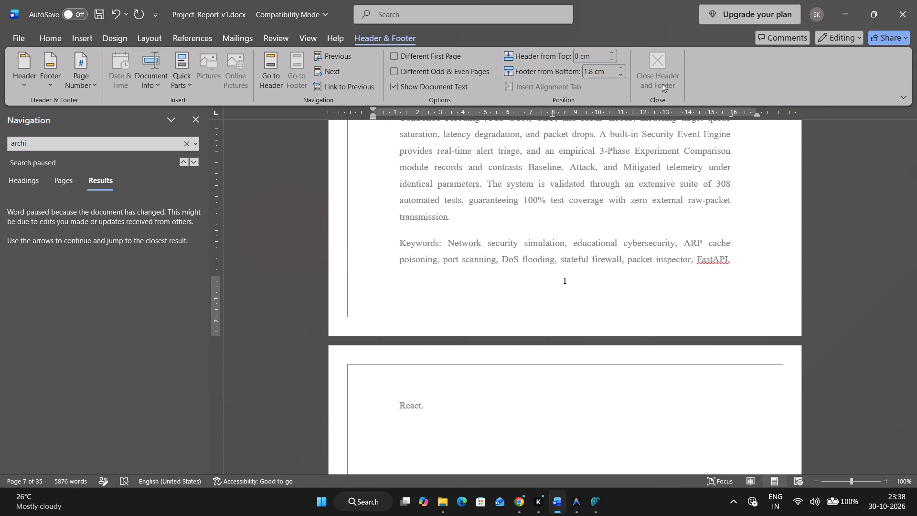
Examine the abstract, its overflow page and the List of Tables to check the text flow and page numbers.
{"action": "scroll", "coordinate": [635, 336], "scroll_direction": "up", "scroll_amount": 4}
{"action": "scroll", "coordinate": [635, 336], "scroll_direction": "down", "scroll_amount": 8}
{"action": "scroll", "coordinate": [633, 335], "scroll_direction": "up", "scroll_amount": 12}
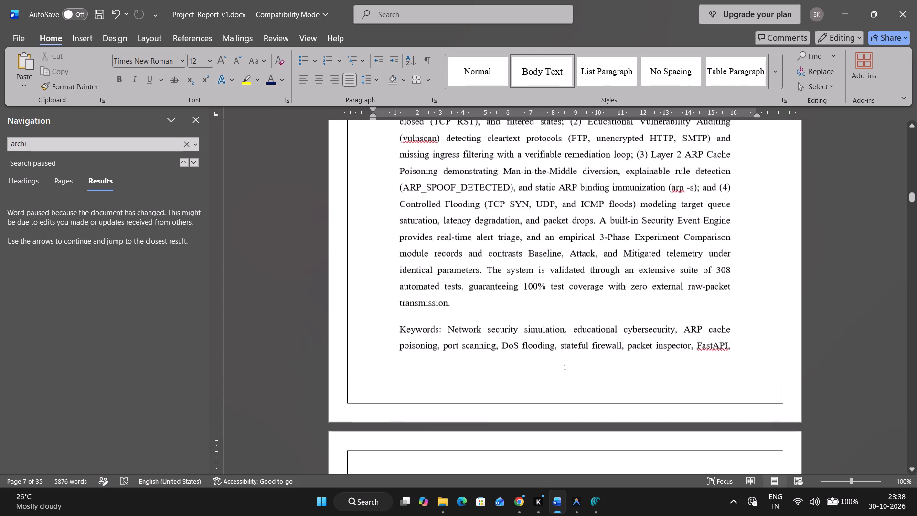
{"action": "scroll", "coordinate": [632, 335], "scroll_direction": "up", "scroll_amount": 10}
{"action": "scroll", "coordinate": [632, 335], "scroll_direction": "down", "scroll_amount": 17}
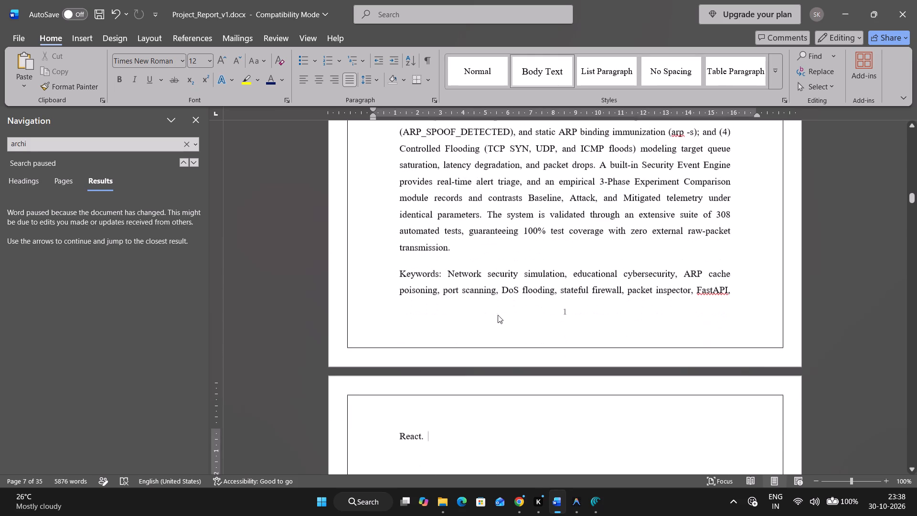
{"action": "left_click", "coordinate": [405, 261]}
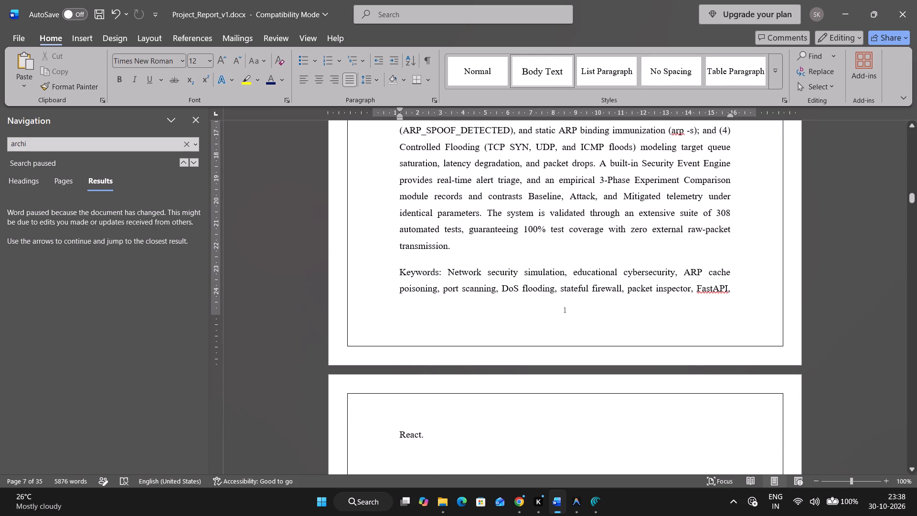
{"action": "left_click", "coordinate": [571, 312]}
{"action": "scroll", "coordinate": [482, 292], "scroll_direction": "down", "scroll_amount": 20}
{"action": "scroll", "coordinate": [482, 292], "scroll_direction": "down", "scroll_amount": 15}
{"action": "scroll", "coordinate": [479, 330], "scroll_direction": "down", "scroll_amount": 8}
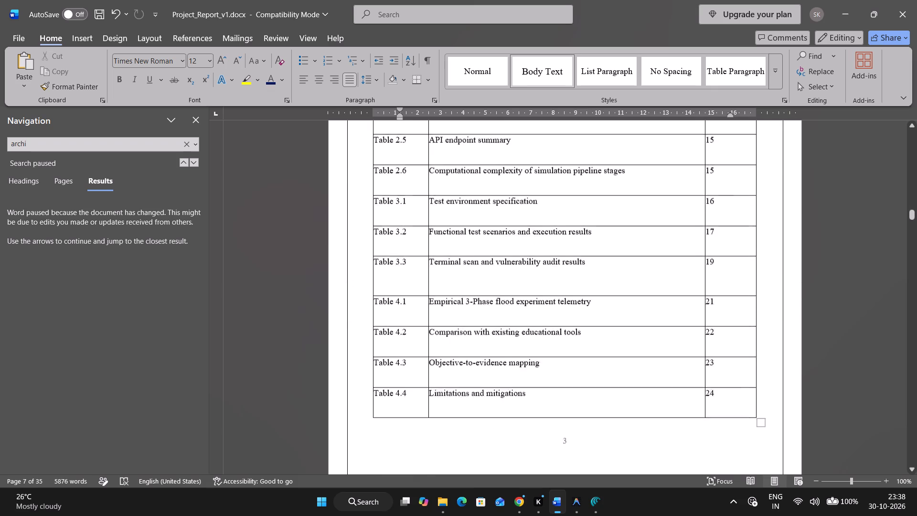
{"action": "scroll", "coordinate": [479, 336], "scroll_direction": "down", "scroll_amount": 9}
{"action": "scroll", "coordinate": [479, 337], "scroll_direction": "up", "scroll_amount": 20}
{"action": "scroll", "coordinate": [479, 337], "scroll_direction": "up", "scroll_amount": 20}
{"action": "scroll", "coordinate": [479, 337], "scroll_direction": "up", "scroll_amount": 1}
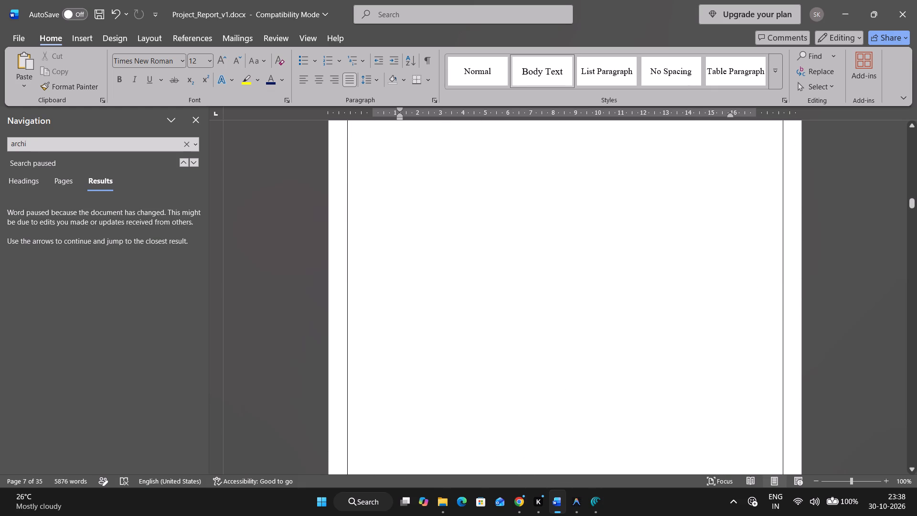
{"action": "scroll", "coordinate": [481, 342], "scroll_direction": "up", "scroll_amount": 13}
{"action": "scroll", "coordinate": [663, 329], "scroll_direction": "up", "scroll_amount": 13}
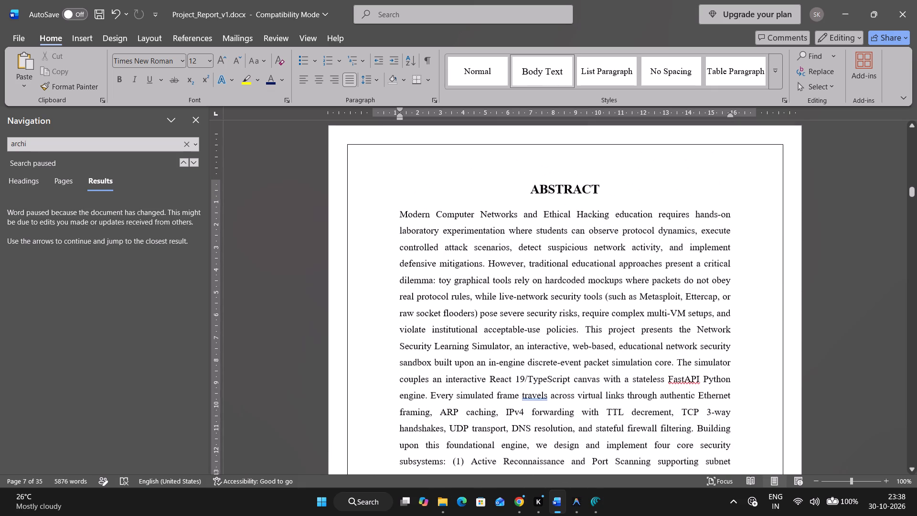
Set the right indent of the main abstract paragraph to 1.2 cm.
{"action": "left_click", "coordinate": [592, 258]}
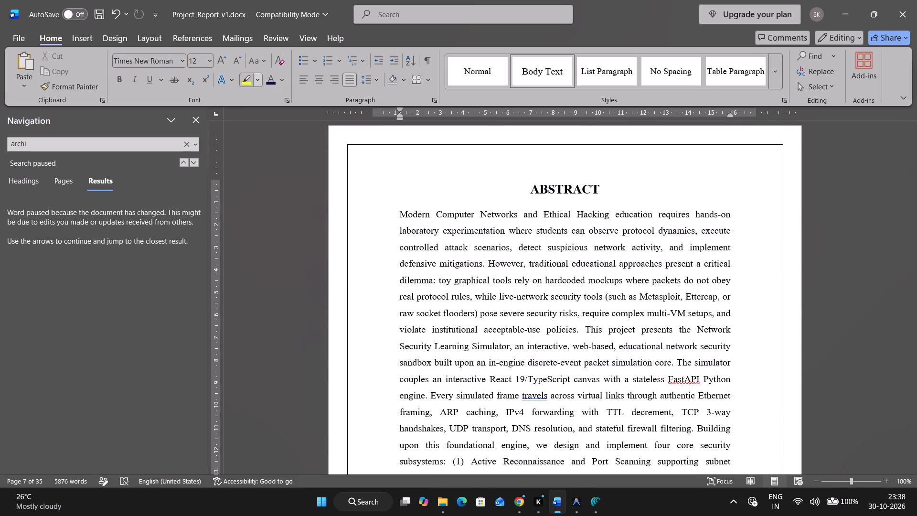
{"action": "left_click", "coordinate": [166, 43]}
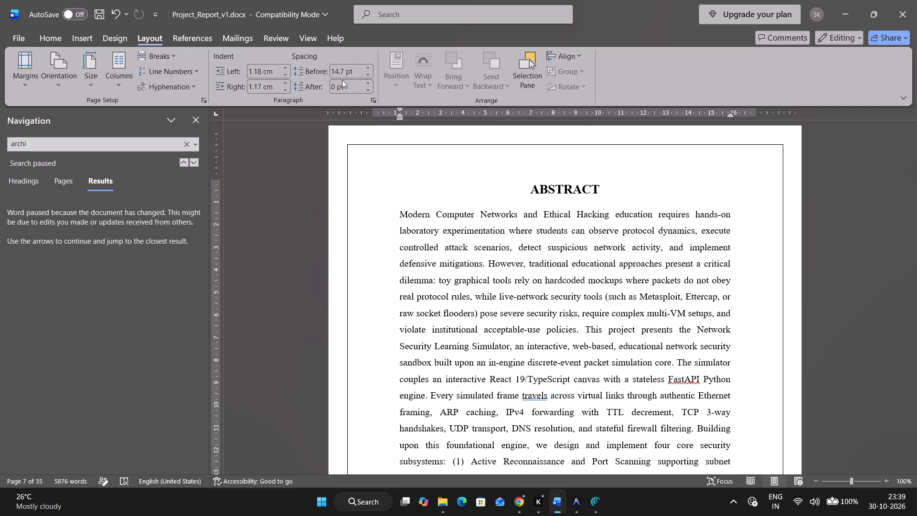
{"action": "left_click", "coordinate": [286, 84]}
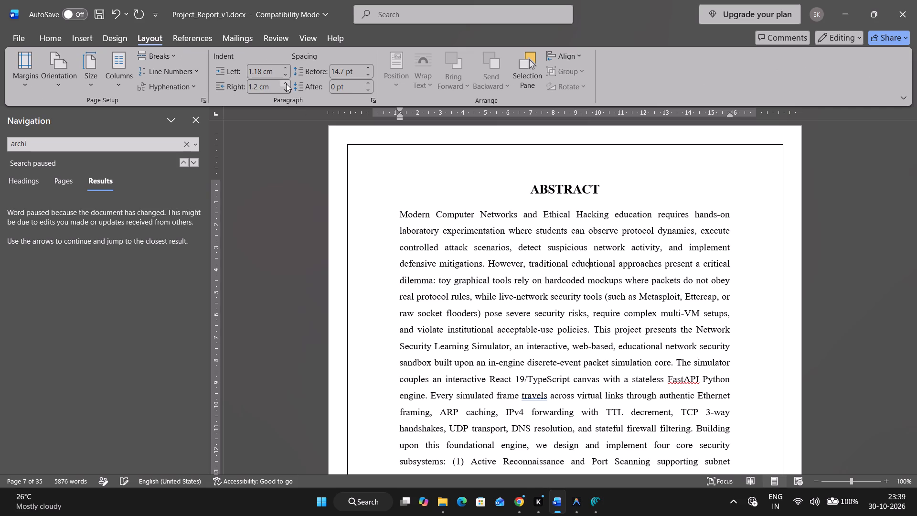
Select the abstract's Keywords paragraph and set its right indent to 1.2 cm.
{"action": "scroll", "coordinate": [448, 281], "scroll_direction": "down", "scroll_amount": 16}
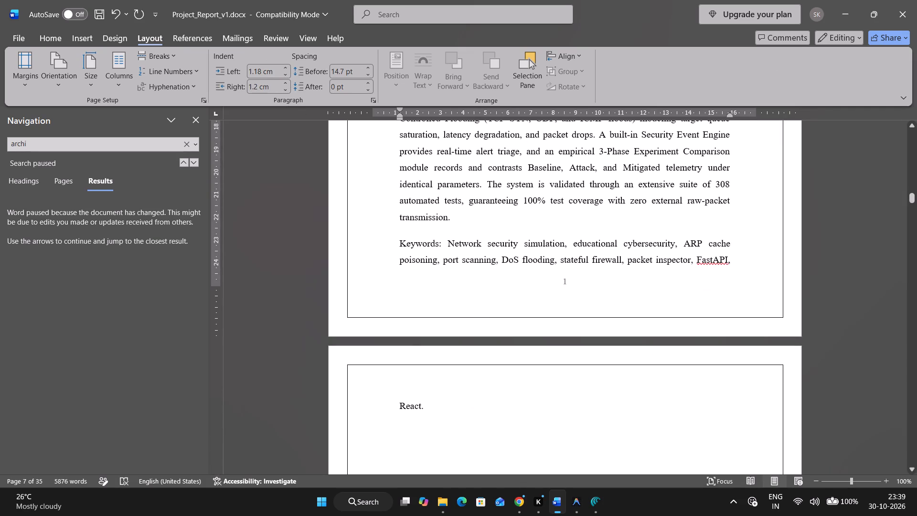
{"action": "left_click_drag", "start_coordinate": [741, 264], "coordinate": [426, 223]}
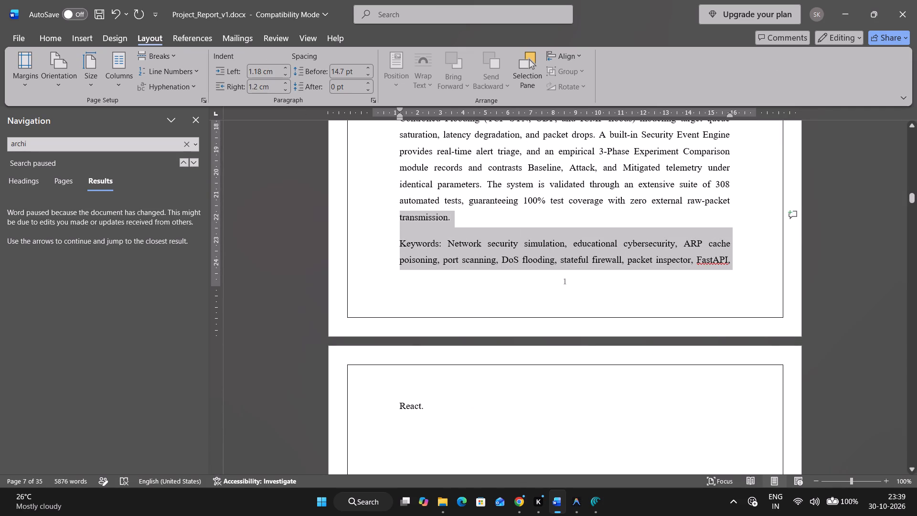
{"action": "left_click_drag", "start_coordinate": [426, 223], "coordinate": [423, 234]}
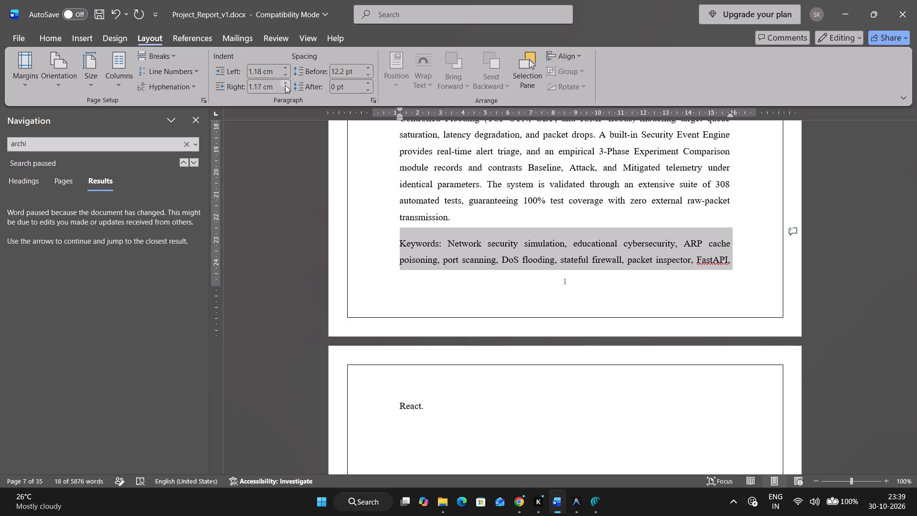
{"action": "left_click", "coordinate": [285, 85]}
{"action": "double_click", "coordinate": [286, 85]}
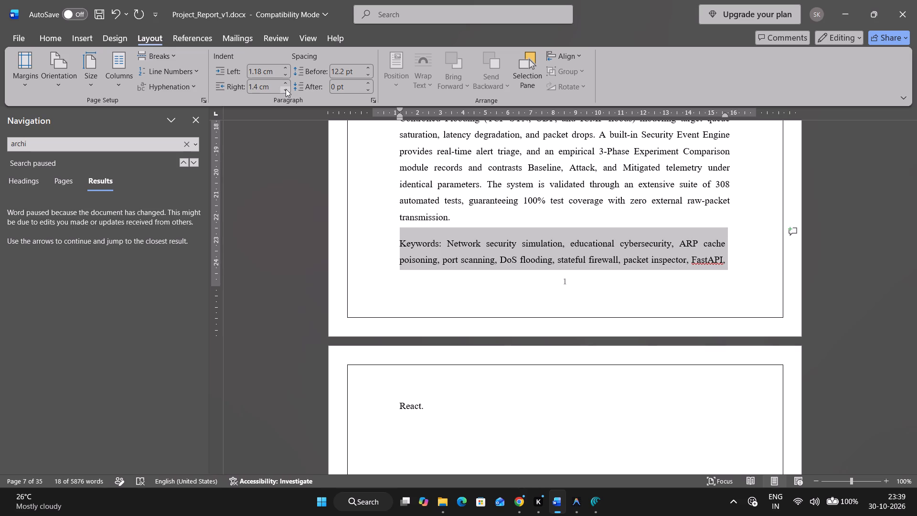
{"action": "triple_click", "coordinate": [286, 89]}
{"action": "left_click", "coordinate": [286, 89]}
{"action": "double_click", "coordinate": [286, 86]}
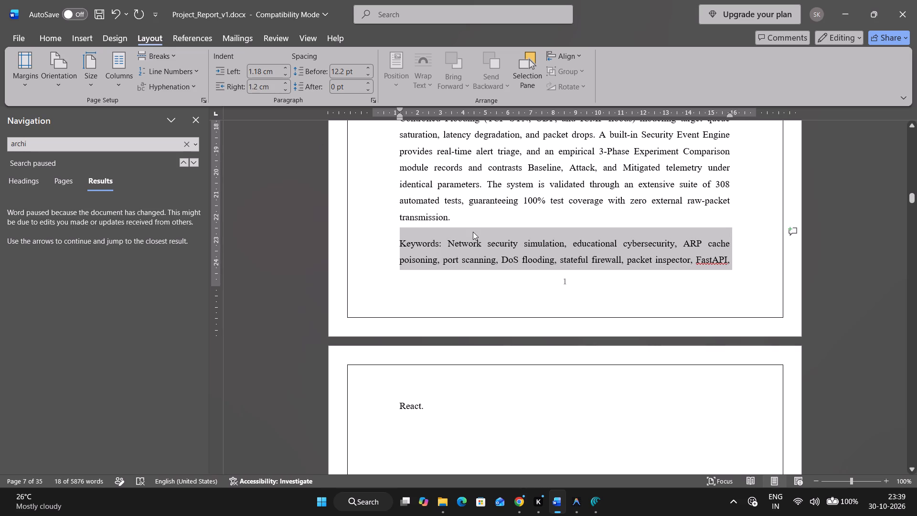
Examine the abstract's overflow page, the references and the pages back to Table 4.4 to check page numbers and layout.
{"action": "left_click", "coordinate": [485, 345]}
{"action": "scroll", "coordinate": [486, 347], "scroll_direction": "up", "scroll_amount": 4}
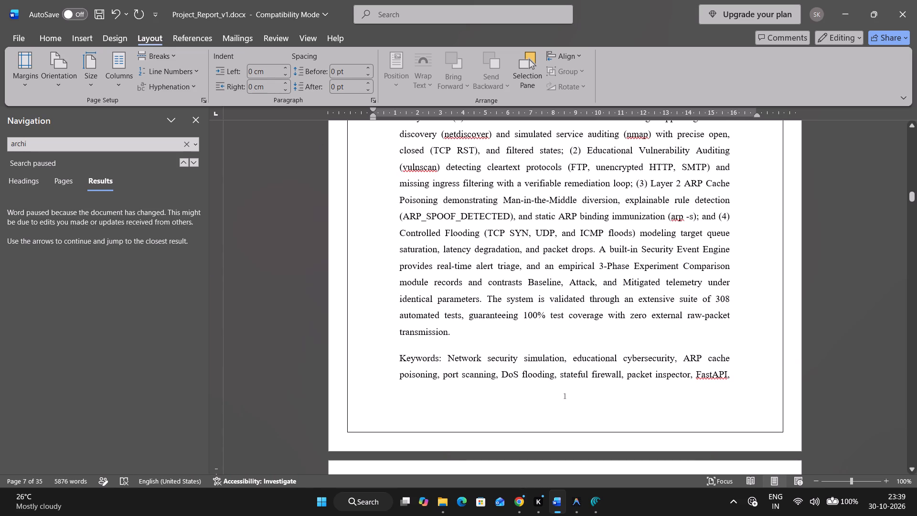
{"action": "left_click", "coordinate": [447, 359]}
{"action": "scroll", "coordinate": [454, 393], "scroll_direction": "down", "scroll_amount": 7}
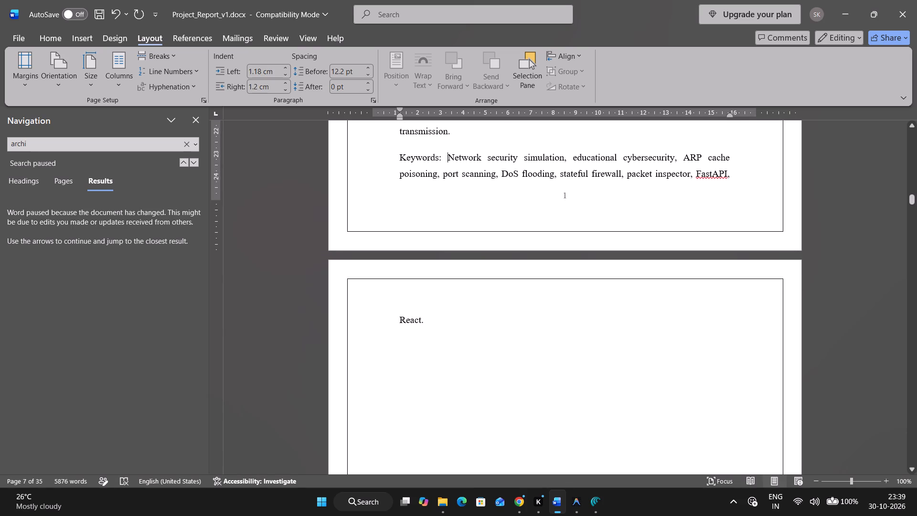
{"action": "scroll", "coordinate": [478, 368], "scroll_direction": "down", "scroll_amount": 17}
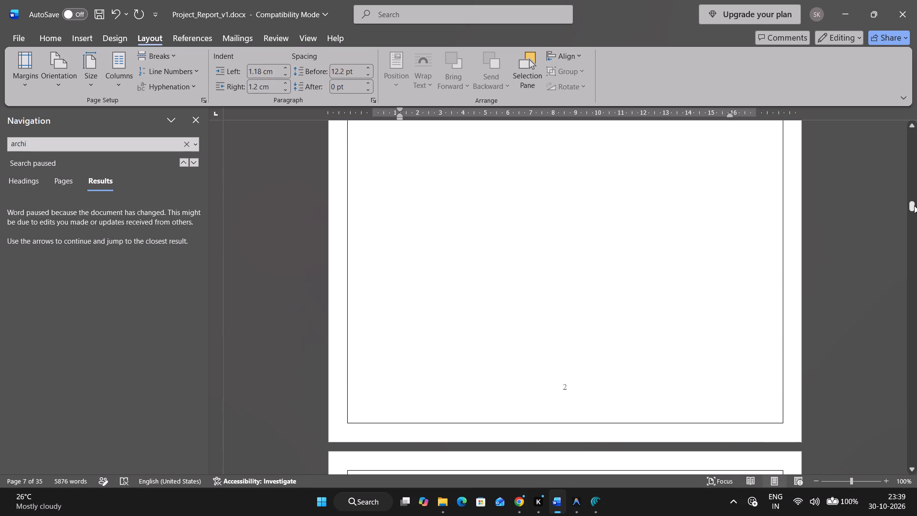
{"action": "left_click_drag", "start_coordinate": [914, 210], "coordinate": [916, 493]}
{"action": "scroll", "coordinate": [742, 344], "scroll_direction": "up", "scroll_amount": 11}
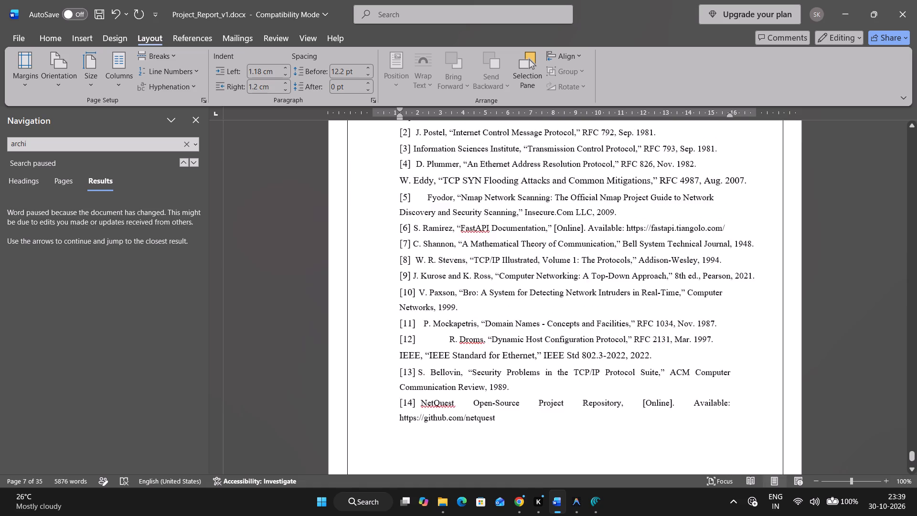
{"action": "scroll", "coordinate": [725, 336], "scroll_direction": "up", "scroll_amount": 5}
{"action": "scroll", "coordinate": [724, 336], "scroll_direction": "up", "scroll_amount": 20}
{"action": "scroll", "coordinate": [724, 336], "scroll_direction": "up", "scroll_amount": 20}
{"action": "scroll", "coordinate": [724, 336], "scroll_direction": "up", "scroll_amount": 1}
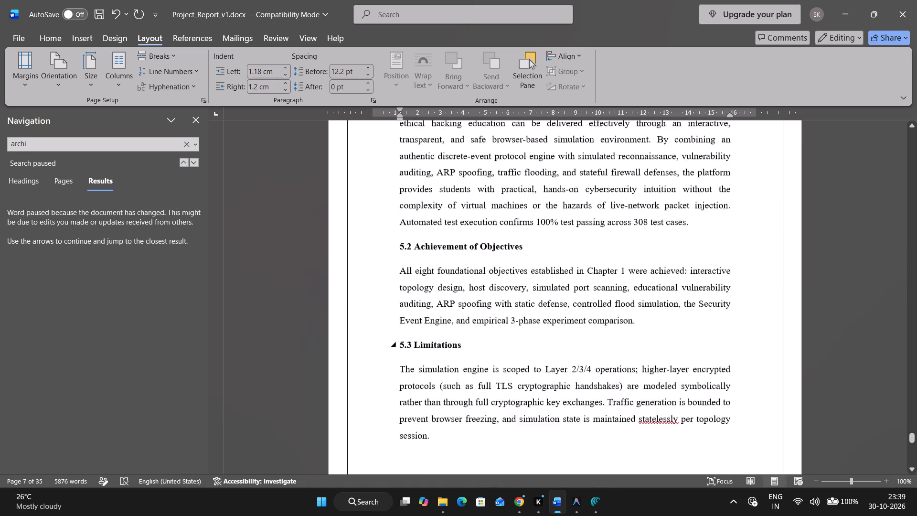
{"action": "scroll", "coordinate": [724, 336], "scroll_direction": "up", "scroll_amount": 3}
{"action": "scroll", "coordinate": [724, 336], "scroll_direction": "up", "scroll_amount": 20}
{"action": "scroll", "coordinate": [724, 336], "scroll_direction": "up", "scroll_amount": 11}
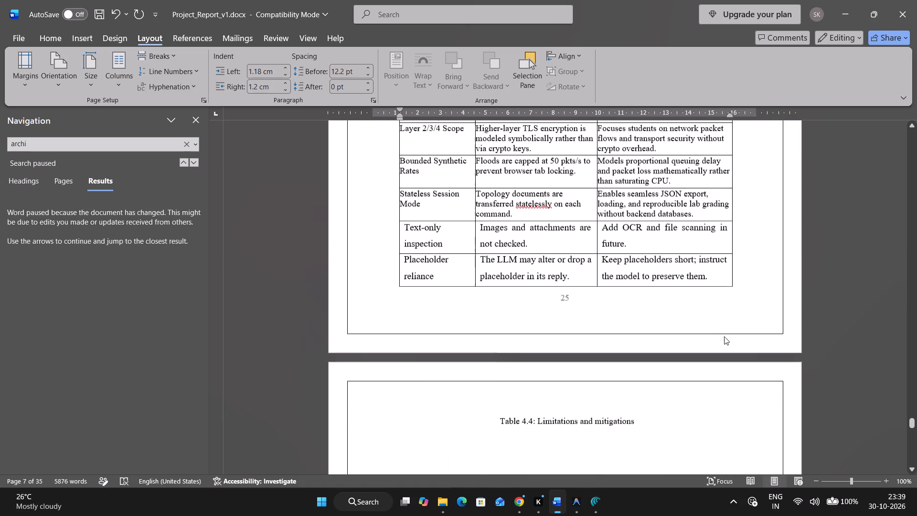
{"action": "scroll", "coordinate": [682, 325], "scroll_direction": "up", "scroll_amount": 7}
{"action": "scroll", "coordinate": [680, 325], "scroll_direction": "down", "scroll_amount": 8}
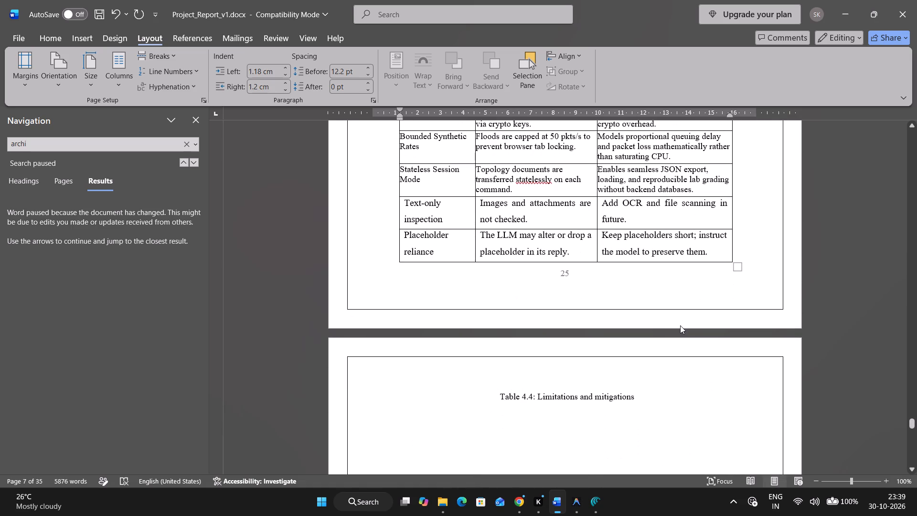
Undo the right-indent changes to the abstract and Keywords paragraphs and the page-number insertion made before them.
{"action": "key", "text": "ctrl+z"}
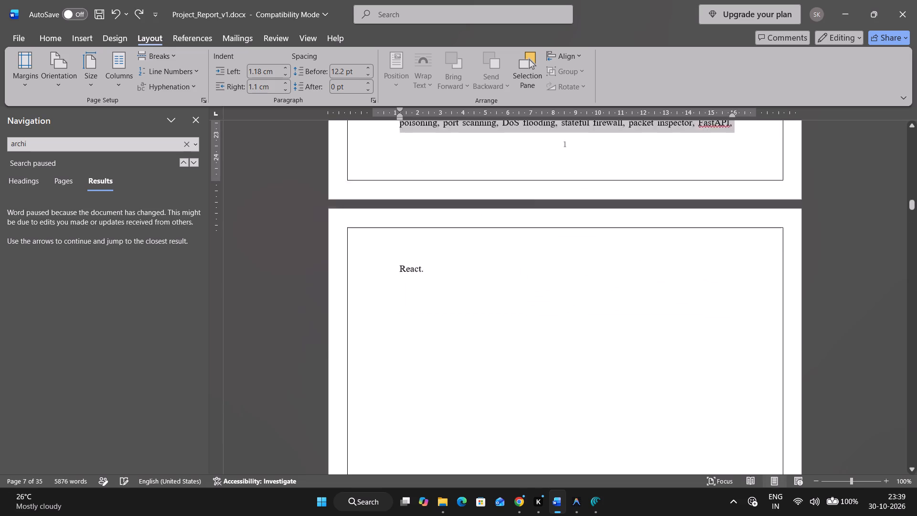
{"action": "key", "text": "ctrl+z"}
{"action": "key", "text": "ctrl+z"}
{"action": "key", "text": "ctrl+z"}
{"action": "key", "text": "ctrl+z"}
{"action": "key", "text": "ctrl+z"}
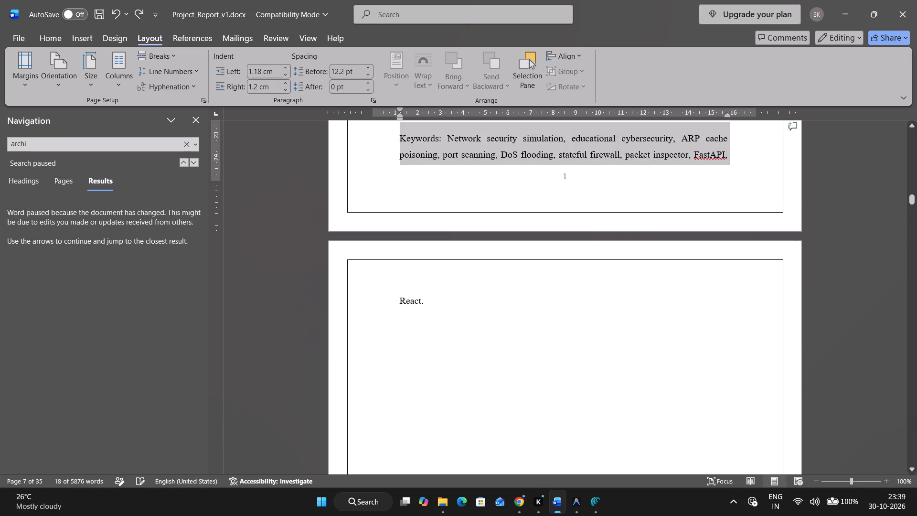
{"action": "key", "text": "ctrl+z"}
{"action": "key", "text": "ctrl+z"}
{"action": "key", "text": "ctrl+z"}
{"action": "key", "text": "ctrl+z"}
{"action": "key", "text": "ctrl+z"}
{"action": "key", "text": "ctrl+z"}
{"action": "key", "text": "ctrl+z"}
{"action": "key", "text": "ctrl+z"}
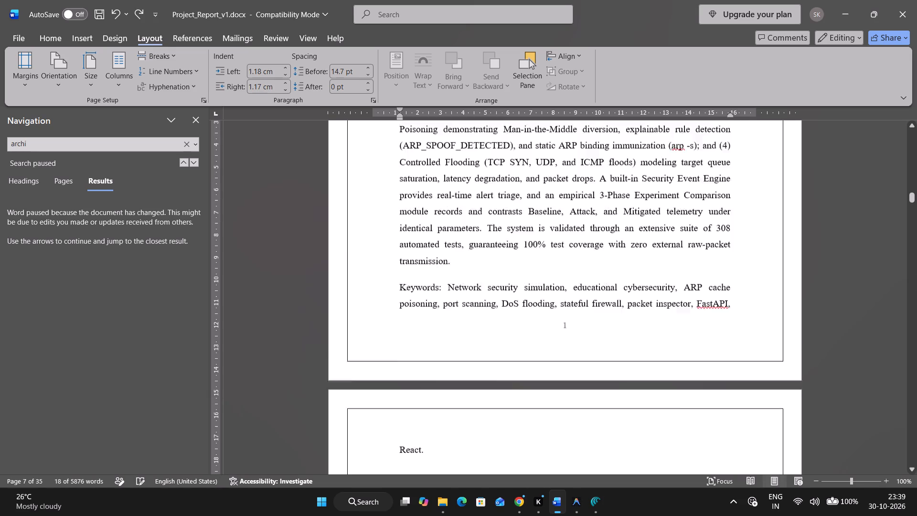
{"action": "key", "text": "ctrl+z"}
{"action": "key", "text": "ctrl+z"}
{"action": "scroll", "coordinate": [551, 284], "scroll_direction": "down", "scroll_amount": 7, "text": "ctrl"}
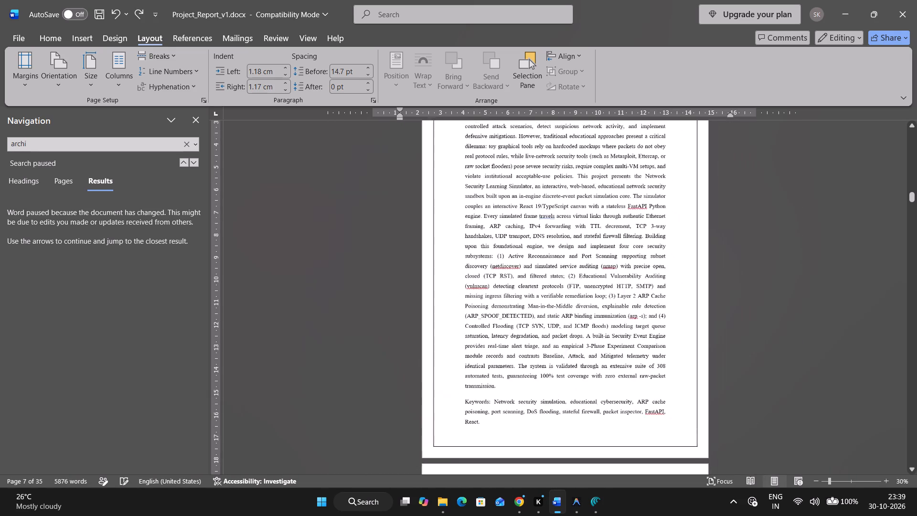
{"action": "scroll", "coordinate": [548, 290], "scroll_direction": "up", "scroll_amount": 6, "text": "ctrl"}
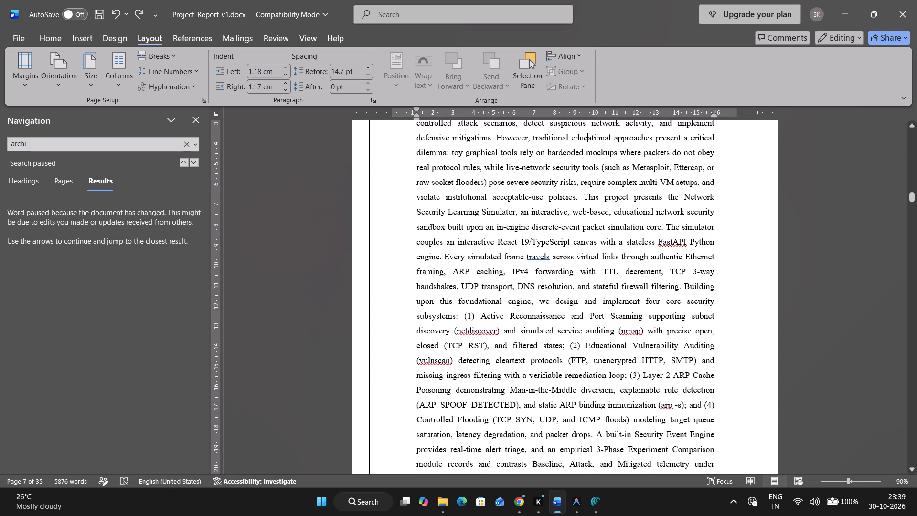
{"action": "key", "text": "ctrl+z"}
{"action": "scroll", "coordinate": [533, 269], "scroll_direction": "down", "scroll_amount": 7, "text": "ctrl"}
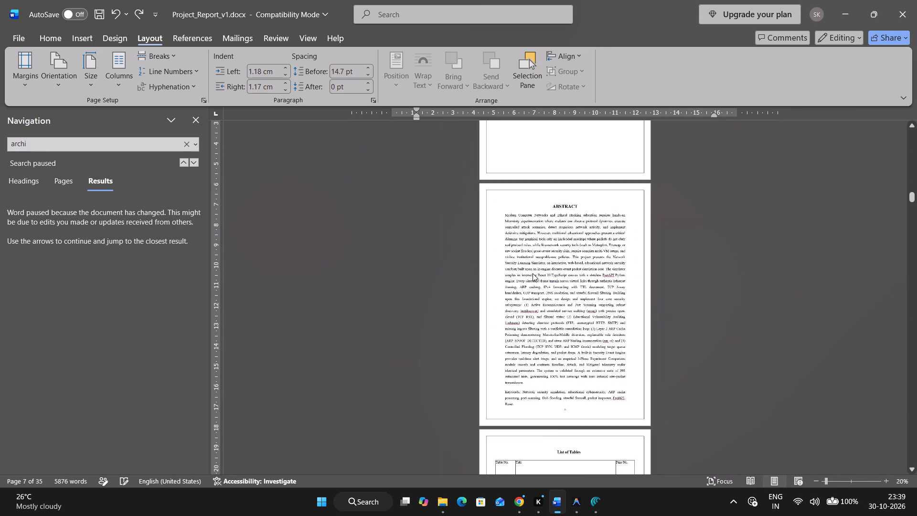
{"action": "scroll", "coordinate": [563, 331], "scroll_direction": "up", "scroll_amount": 7, "text": "ctrl"}
{"action": "scroll", "coordinate": [563, 331], "scroll_direction": "down", "scroll_amount": 3, "text": "ctrl"}
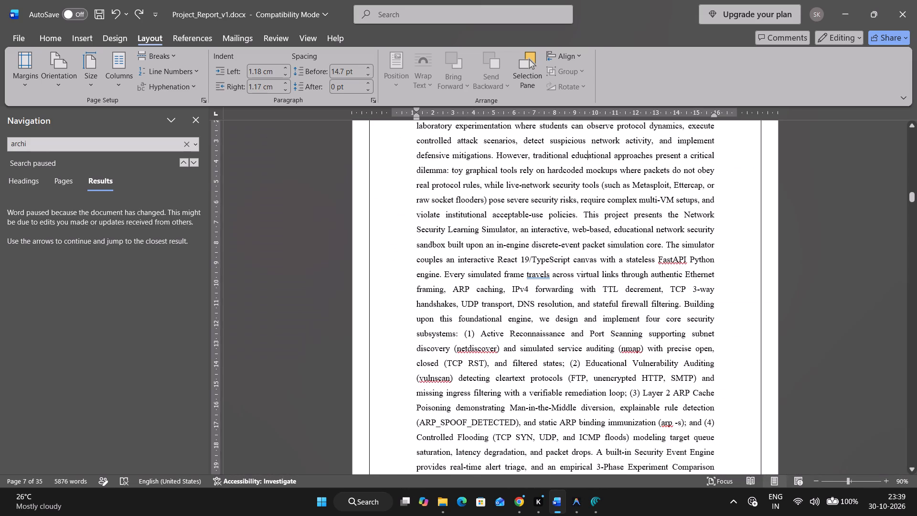
{"action": "scroll", "coordinate": [563, 331], "scroll_direction": "down", "scroll_amount": 2, "text": "ctrl"}
{"action": "key", "text": "ctrl+y"}
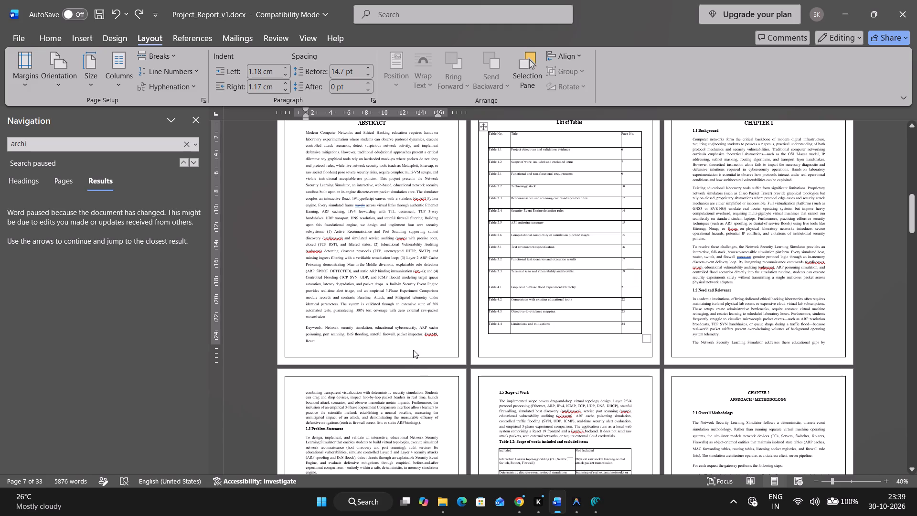
Open the Abstract section's footer and set its page numbering to start at 1.
{"action": "left_click", "coordinate": [399, 355]}
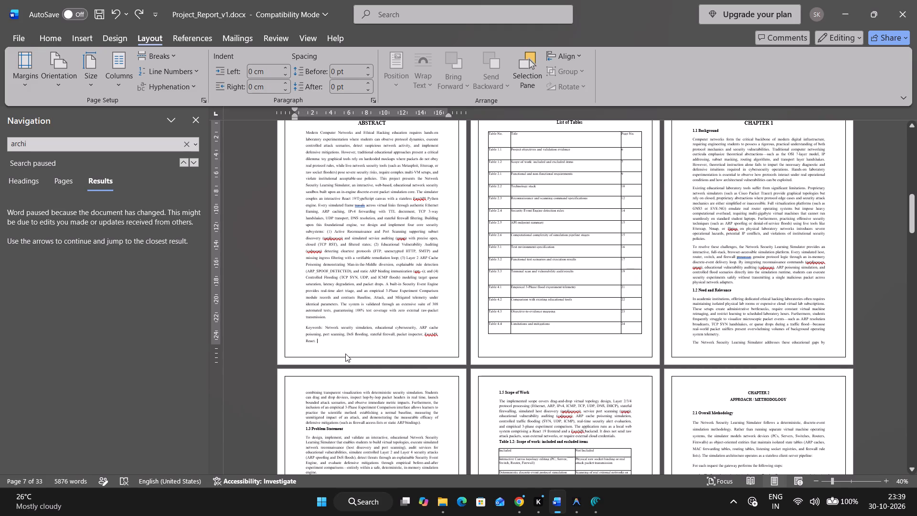
{"action": "double_click", "coordinate": [346, 353]}
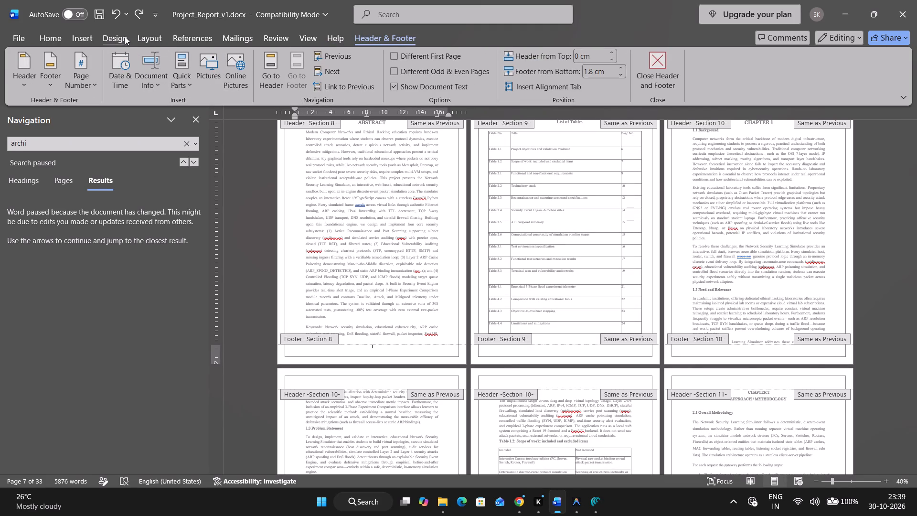
{"action": "left_click", "coordinate": [84, 38]}
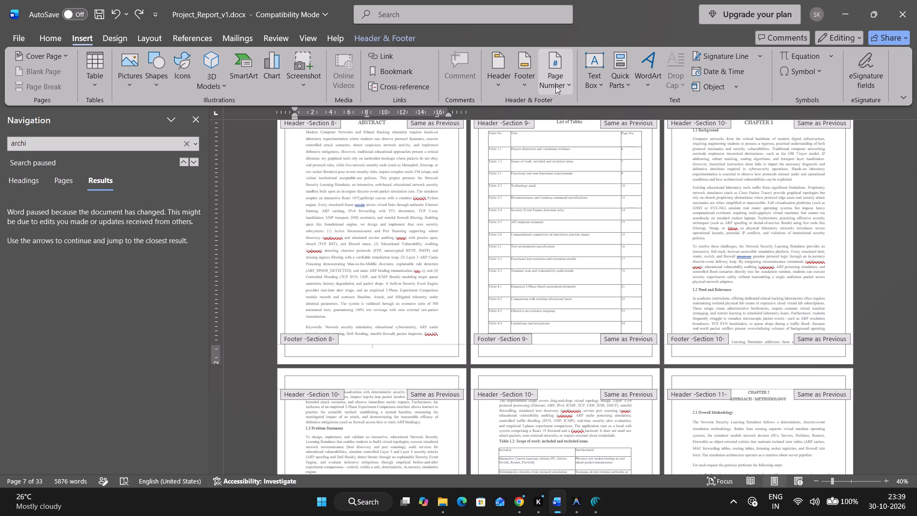
{"action": "left_click", "coordinate": [557, 85]}
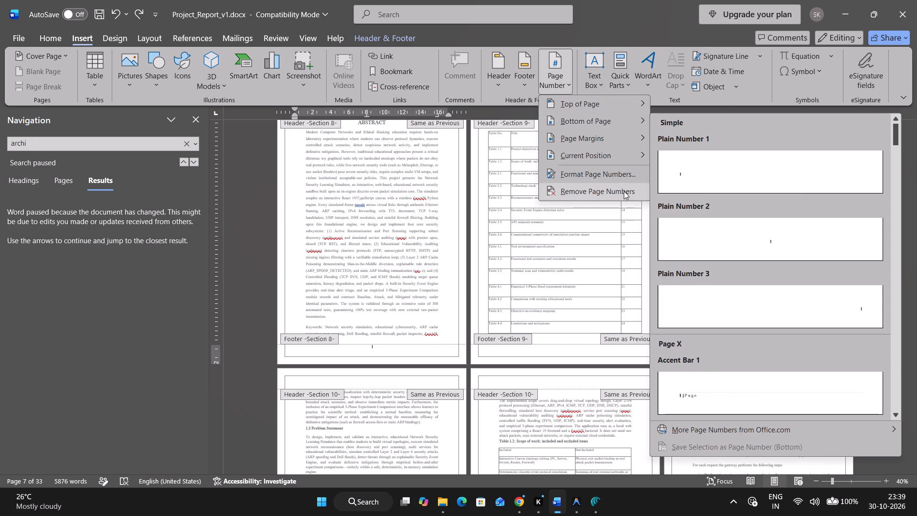
{"action": "left_click", "coordinate": [622, 179]}
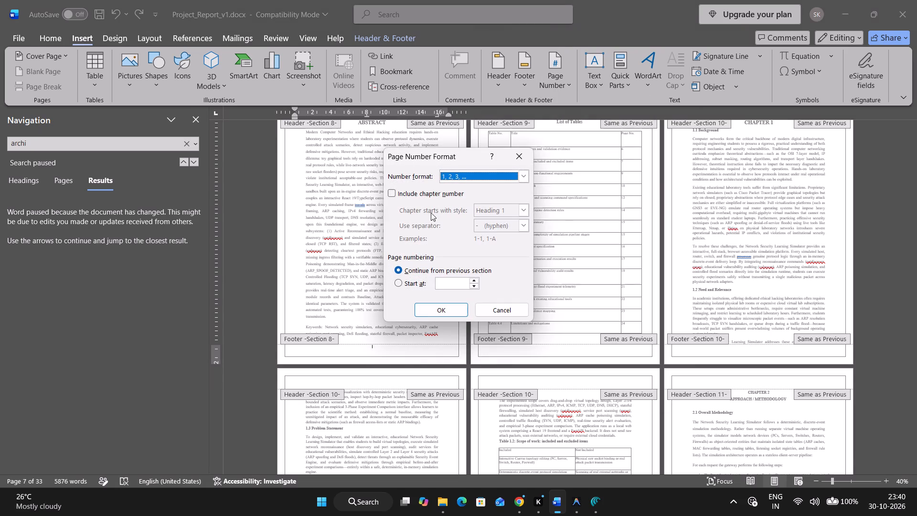
{"action": "left_click", "coordinate": [410, 279]}
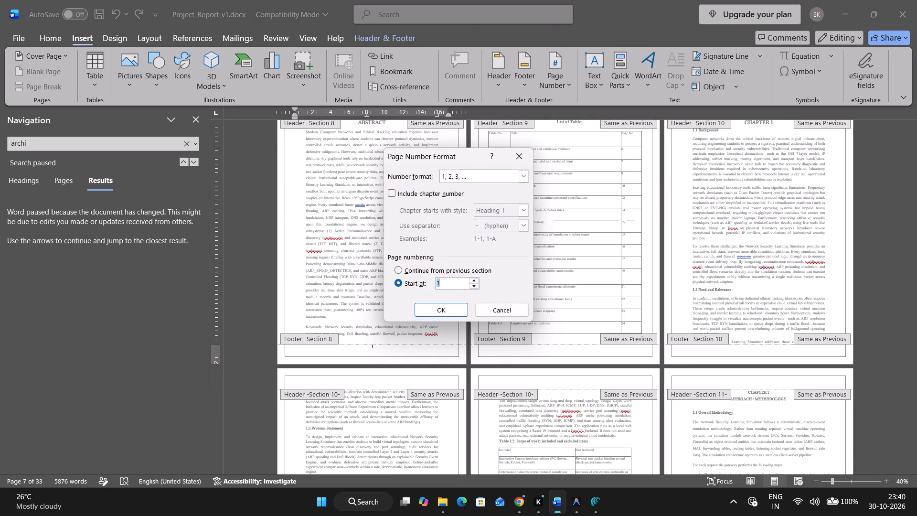
{"action": "left_click", "coordinate": [443, 282]}
{"action": "left_click", "coordinate": [447, 311]}
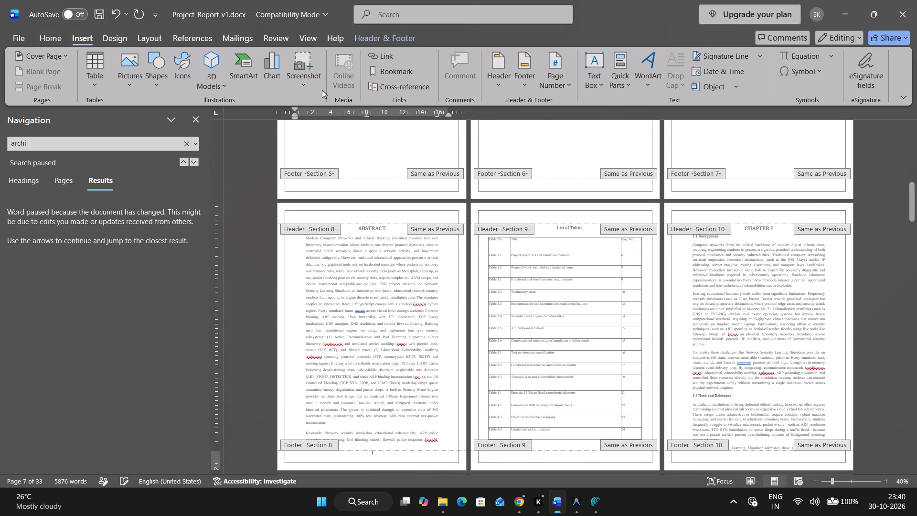
Insert a Plain Number 2 page number at the bottom of the page in the Abstract section's footer.
{"action": "scroll", "coordinate": [467, 283], "scroll_direction": "down", "scroll_amount": 4}
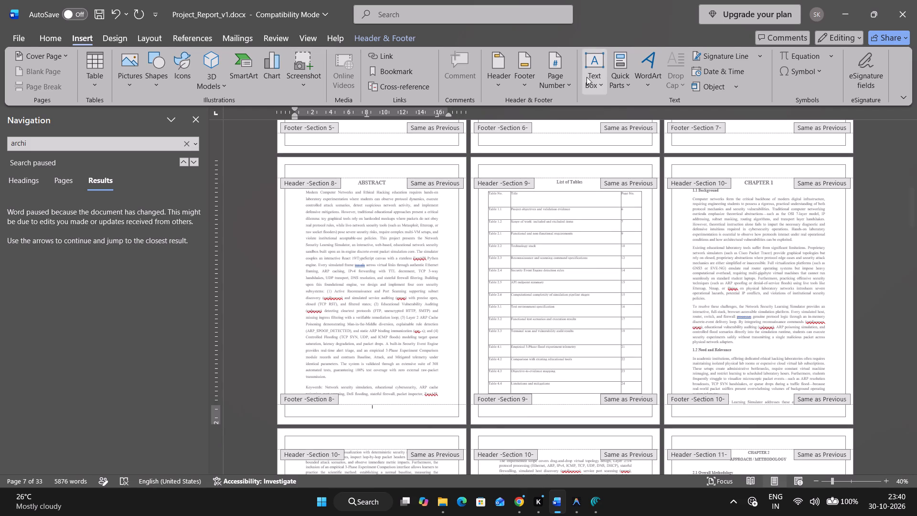
{"action": "left_click", "coordinate": [563, 81]}
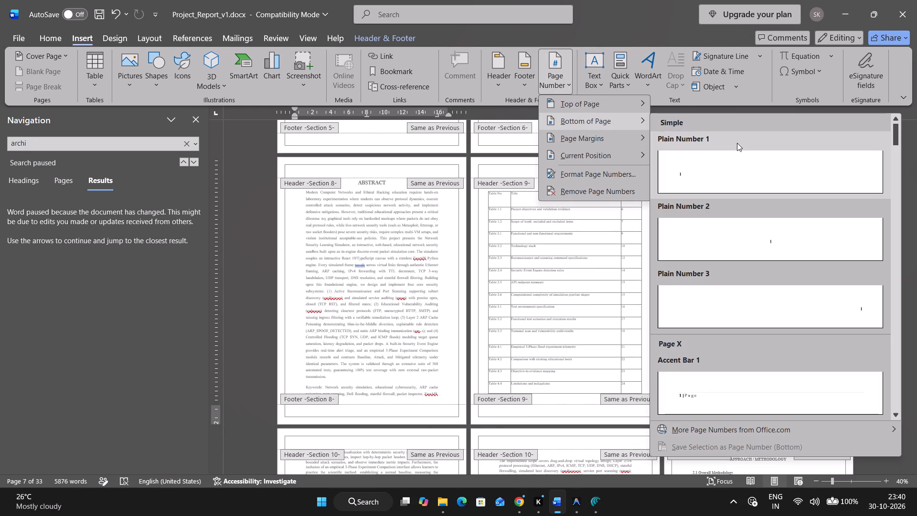
{"action": "left_click", "coordinate": [763, 245]}
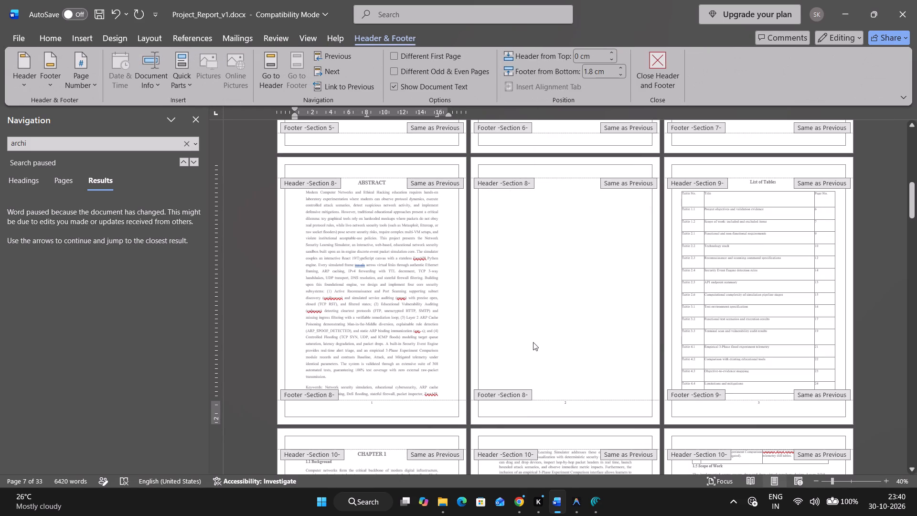
Reduce the Abstract section's bottom margin slightly to give the Keywords text more room above the page number.
{"action": "scroll", "coordinate": [533, 342], "scroll_direction": "down", "scroll_amount": 7}
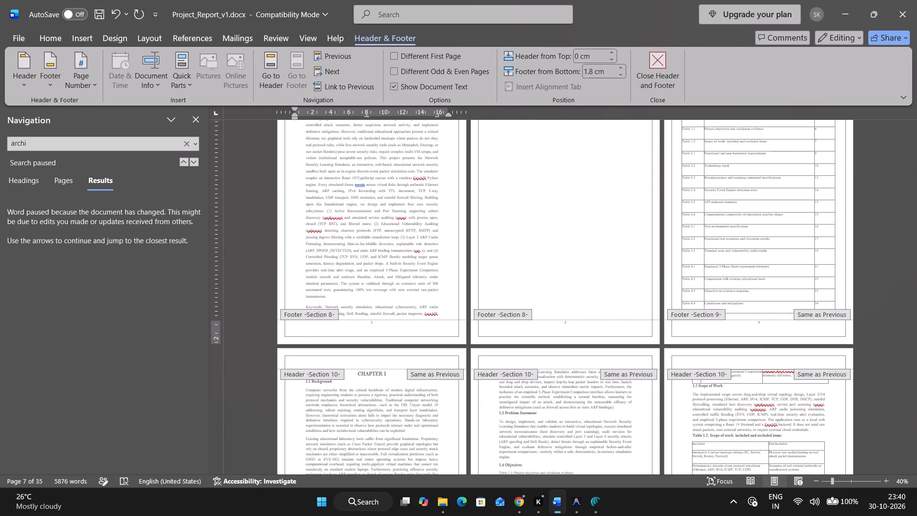
{"action": "left_click_drag", "start_coordinate": [215, 321], "coordinate": [215, 322]}
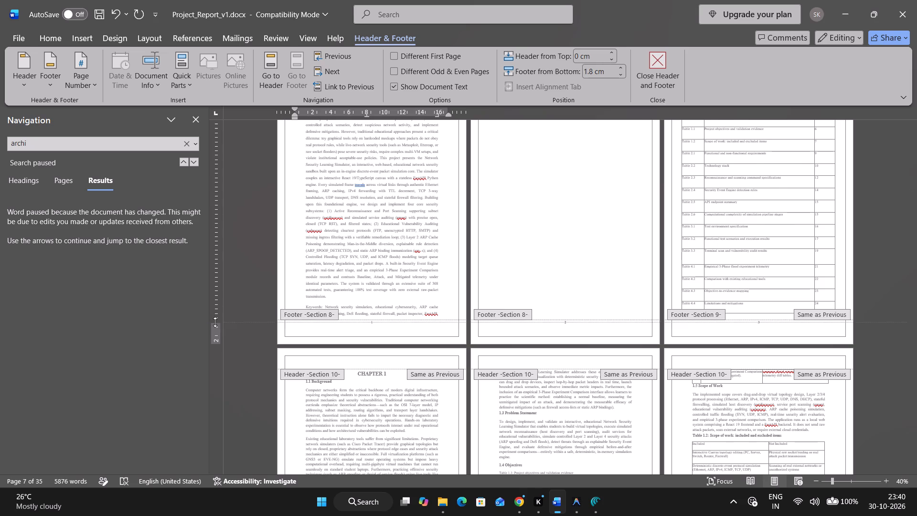
{"action": "left_click_drag", "start_coordinate": [215, 322], "coordinate": [216, 326]}
Examine the pages from the Abstract through Chapter 2 to check their page numbers and text layout.
{"action": "scroll", "coordinate": [683, 360], "scroll_direction": "down", "scroll_amount": 14}
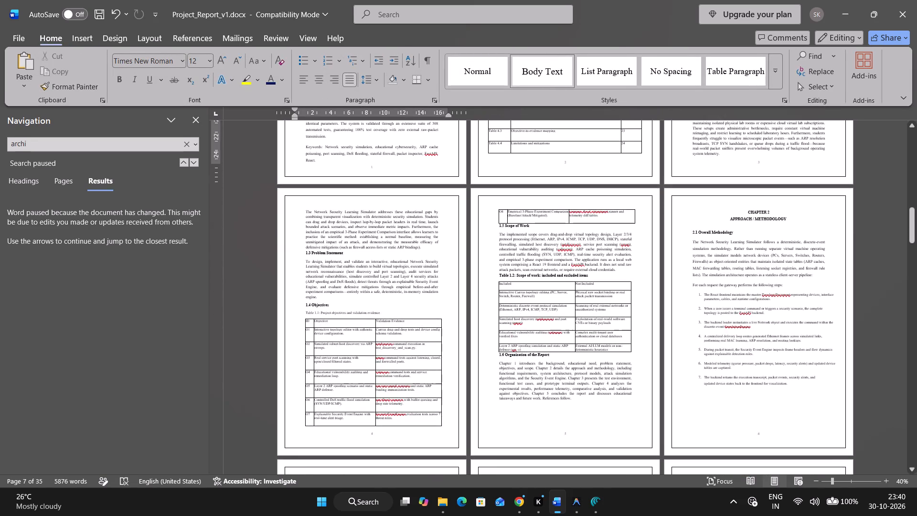
{"action": "scroll", "coordinate": [696, 286], "scroll_direction": "down", "scroll_amount": 15}
{"action": "scroll", "coordinate": [694, 290], "scroll_direction": "down", "scroll_amount": 7}
{"action": "scroll", "coordinate": [693, 298], "scroll_direction": "up", "scroll_amount": 2}
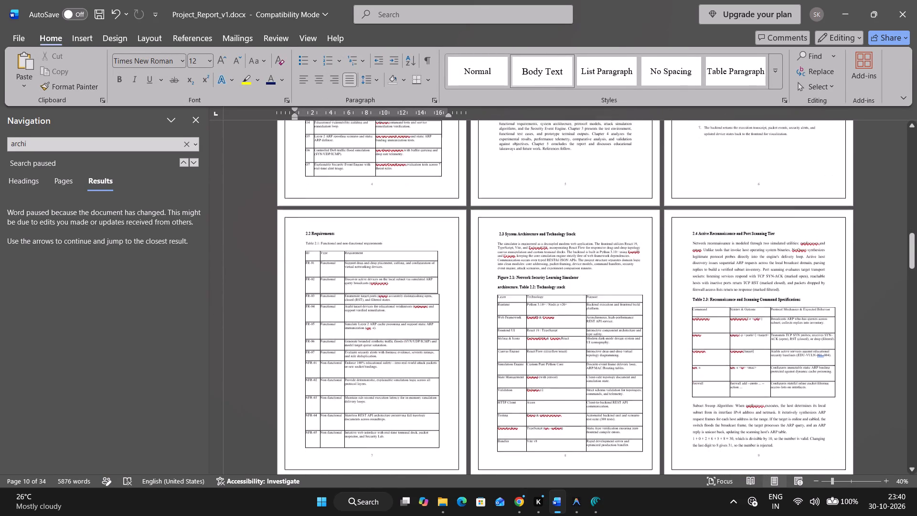
{"action": "scroll", "coordinate": [693, 298], "scroll_direction": "up", "scroll_amount": 20}
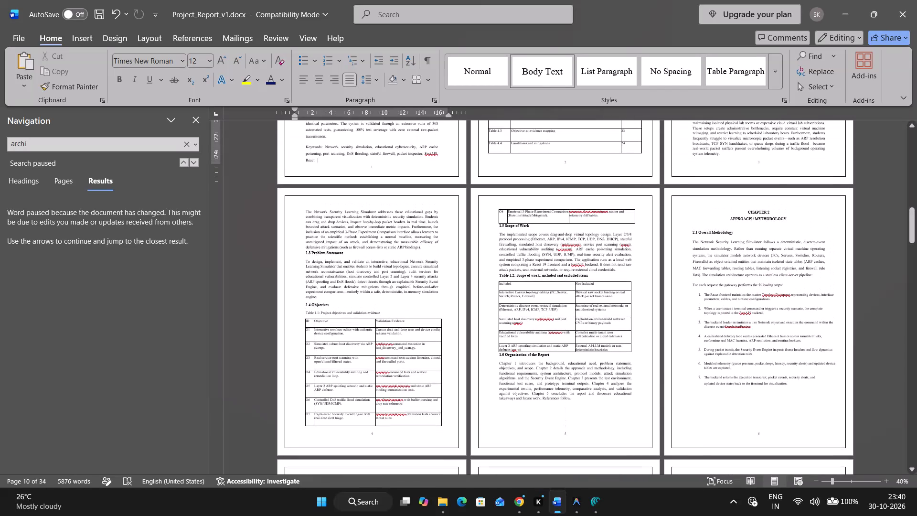
{"action": "scroll", "coordinate": [674, 300], "scroll_direction": "up", "scroll_amount": 7}
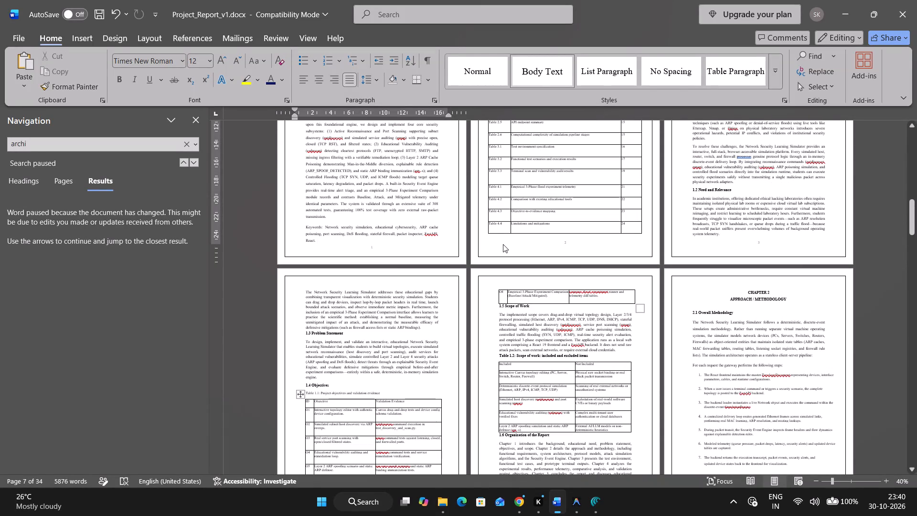
Open the List of Tables footer and reduce that section's bottom margin slightly.
{"action": "left_click", "coordinate": [570, 243]}
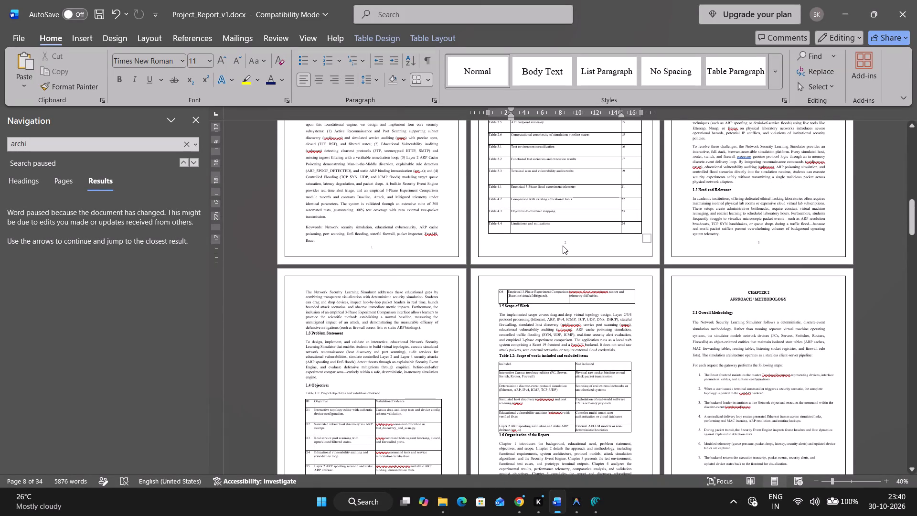
{"action": "double_click", "coordinate": [566, 243]}
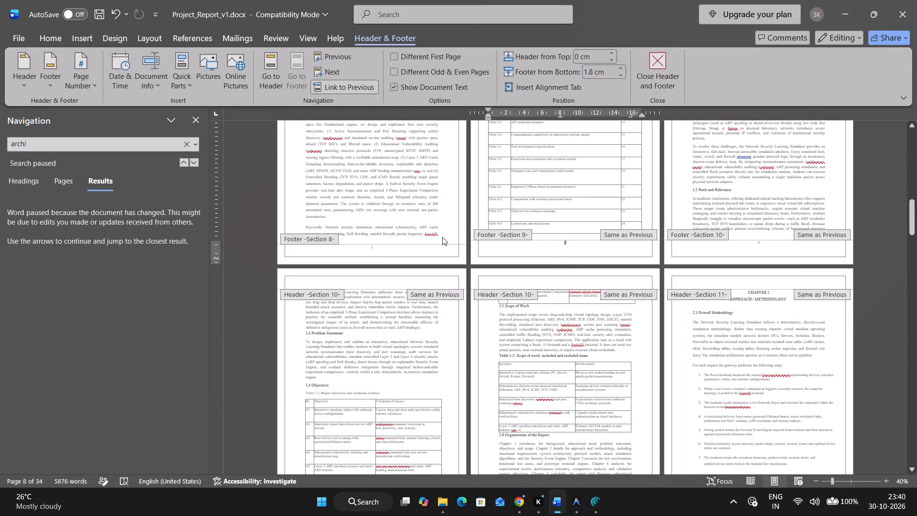
{"action": "left_click_drag", "start_coordinate": [219, 241], "coordinate": [218, 245]}
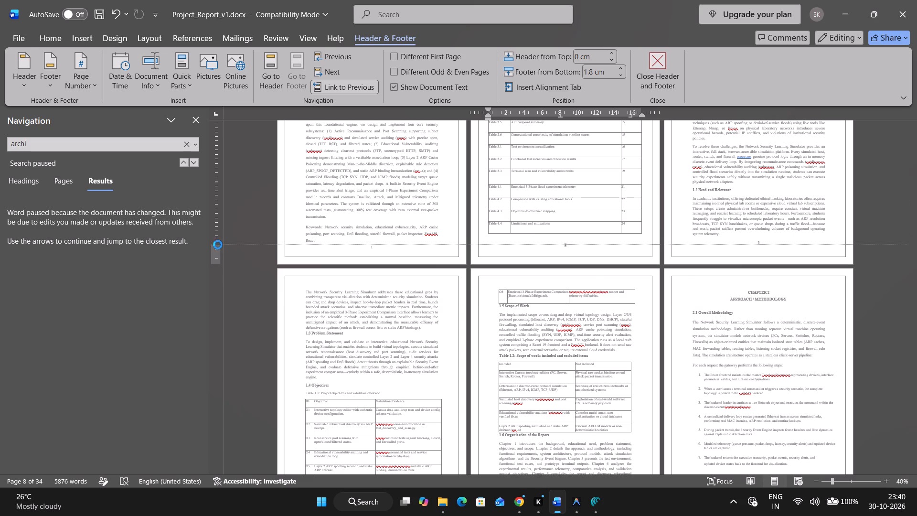
{"action": "left_click_drag", "start_coordinate": [218, 245], "coordinate": [218, 247]}
Open the Chapter 1 footer, set its distance from the bottom to 1.2 cm, and check the following pages.
{"action": "scroll", "coordinate": [644, 296], "scroll_direction": "up", "scroll_amount": 8}
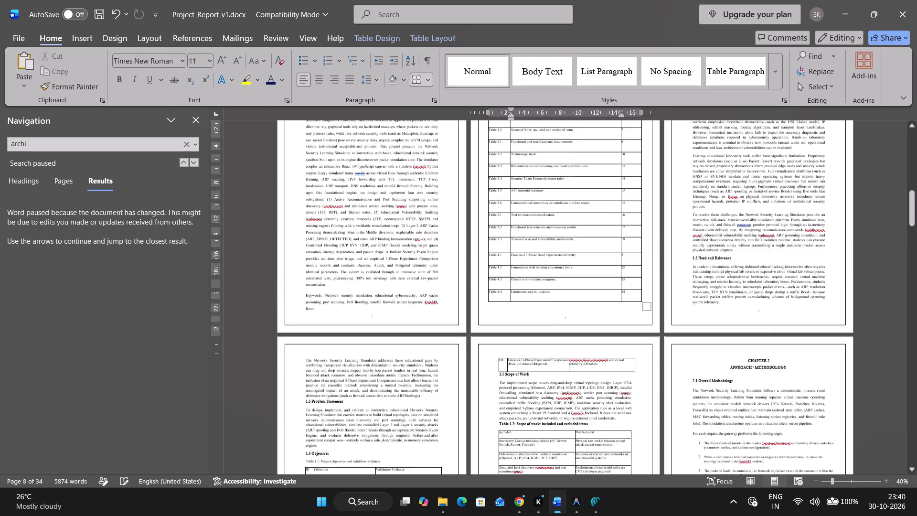
{"action": "scroll", "coordinate": [648, 304], "scroll_direction": "up", "scroll_amount": 8}
{"action": "scroll", "coordinate": [648, 304], "scroll_direction": "down", "scroll_amount": 7}
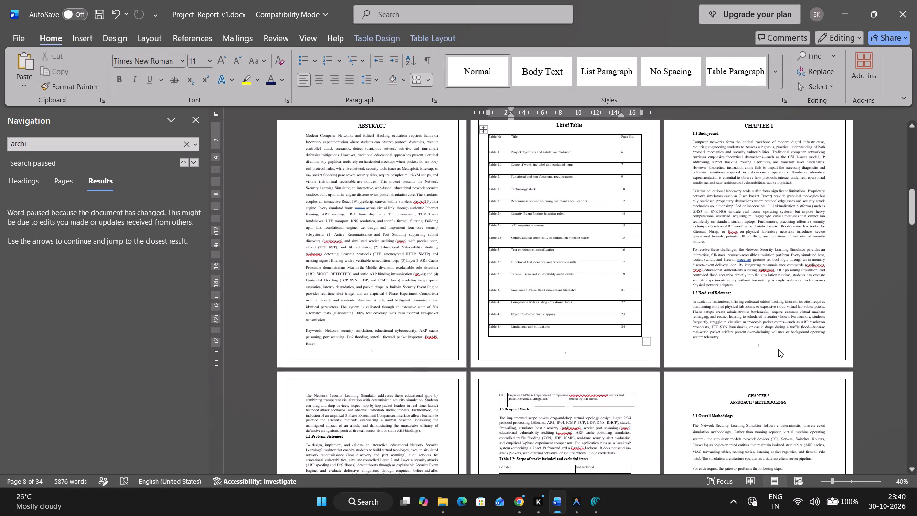
{"action": "left_click", "coordinate": [778, 349]}
{"action": "left_click", "coordinate": [759, 344]}
{"action": "double_click", "coordinate": [763, 345]}
{"action": "left_click", "coordinate": [762, 345]}
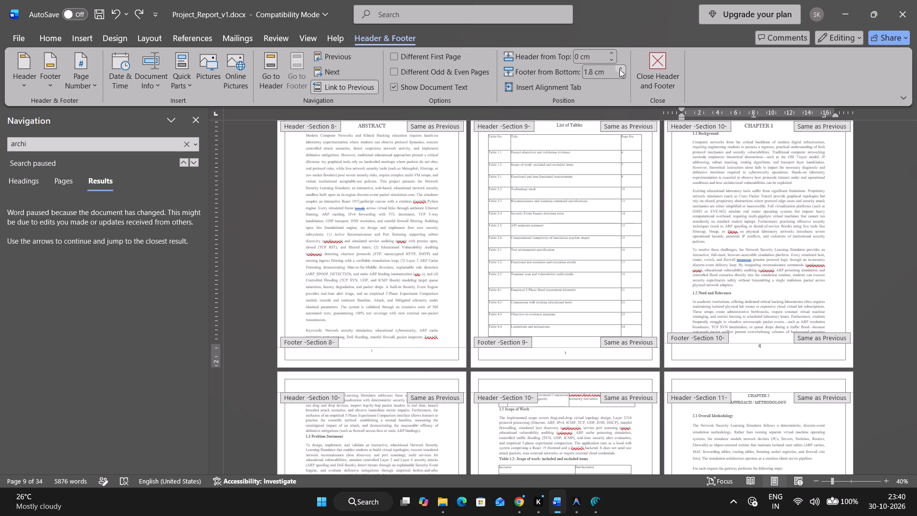
{"action": "double_click", "coordinate": [621, 76]}
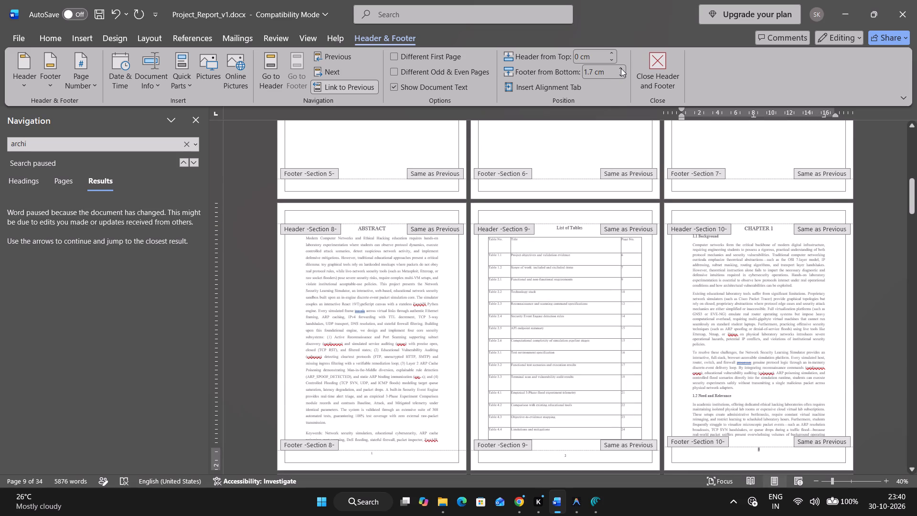
{"action": "left_click", "coordinate": [619, 76]}
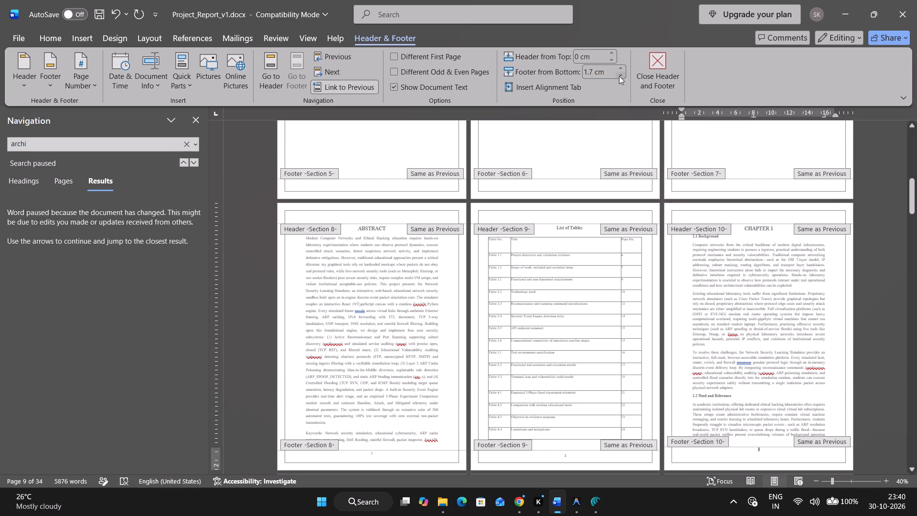
{"action": "triple_click", "coordinate": [619, 76]}
{"action": "left_click", "coordinate": [619, 76]}
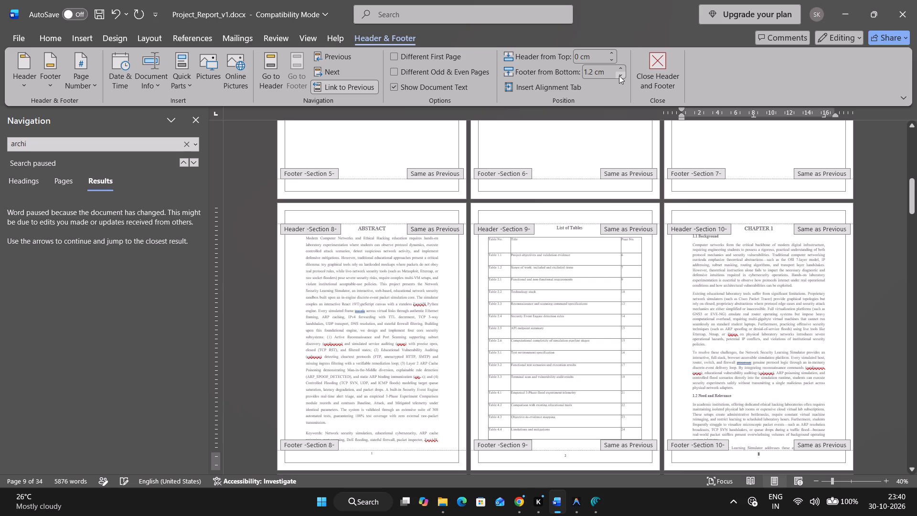
{"action": "scroll", "coordinate": [629, 193], "scroll_direction": "down", "scroll_amount": 14}
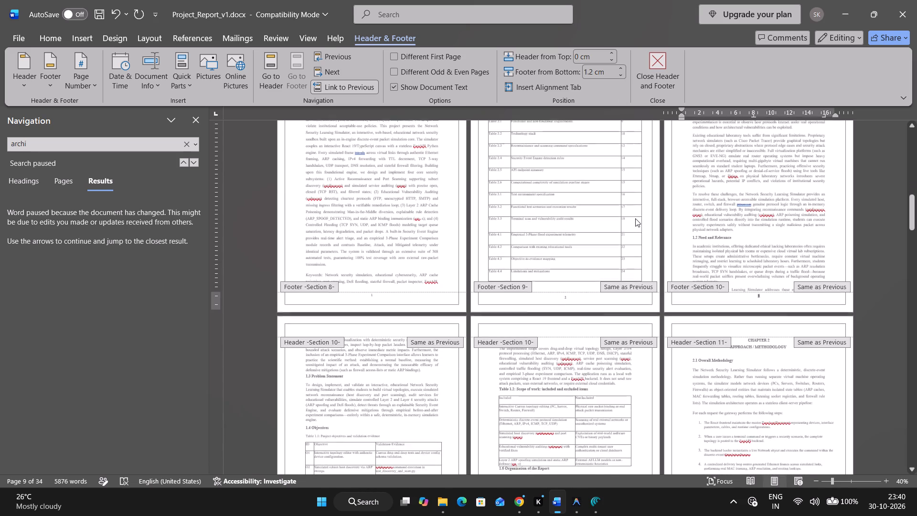
{"action": "scroll", "coordinate": [635, 218], "scroll_direction": "down", "scroll_amount": 16}
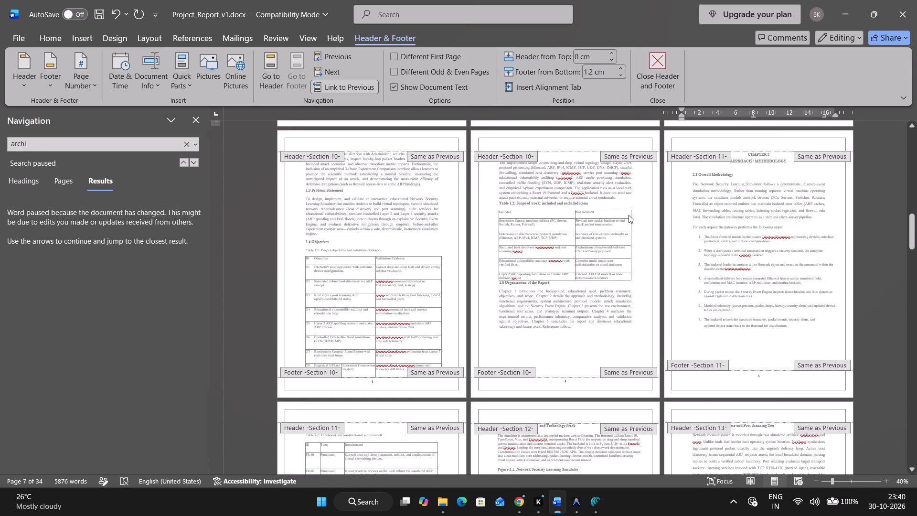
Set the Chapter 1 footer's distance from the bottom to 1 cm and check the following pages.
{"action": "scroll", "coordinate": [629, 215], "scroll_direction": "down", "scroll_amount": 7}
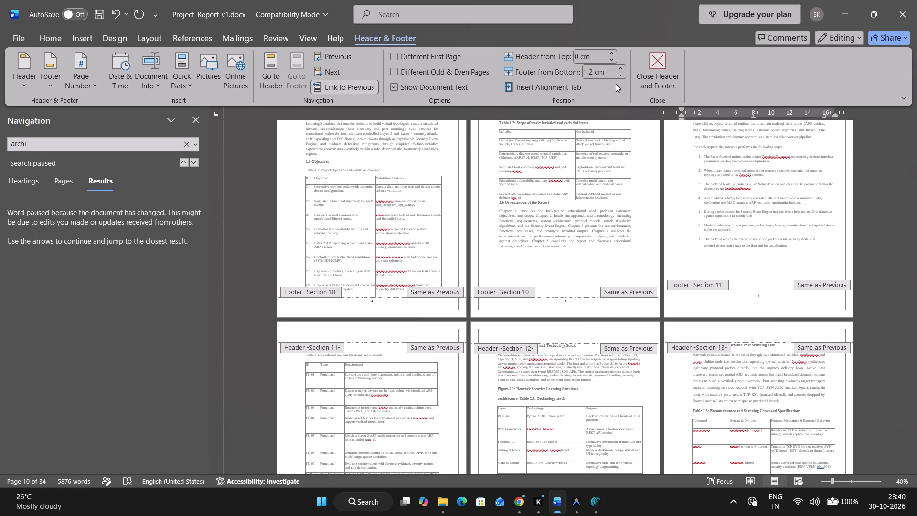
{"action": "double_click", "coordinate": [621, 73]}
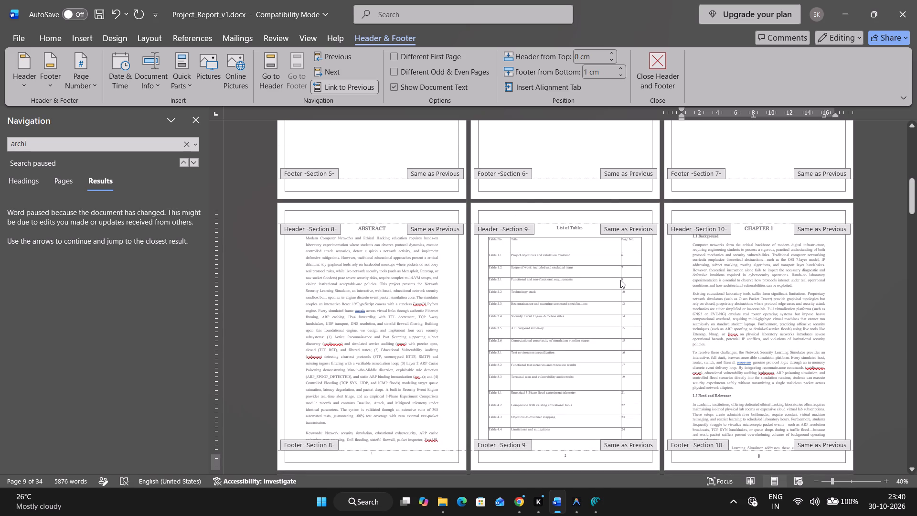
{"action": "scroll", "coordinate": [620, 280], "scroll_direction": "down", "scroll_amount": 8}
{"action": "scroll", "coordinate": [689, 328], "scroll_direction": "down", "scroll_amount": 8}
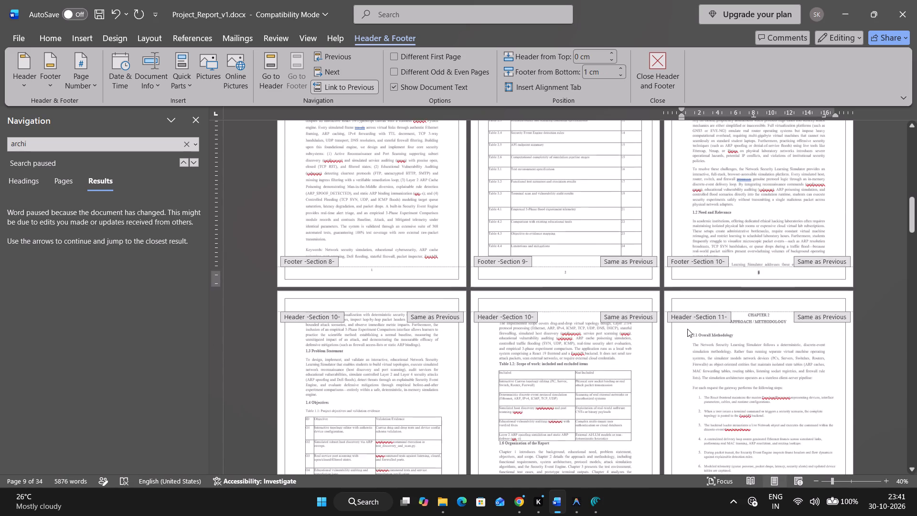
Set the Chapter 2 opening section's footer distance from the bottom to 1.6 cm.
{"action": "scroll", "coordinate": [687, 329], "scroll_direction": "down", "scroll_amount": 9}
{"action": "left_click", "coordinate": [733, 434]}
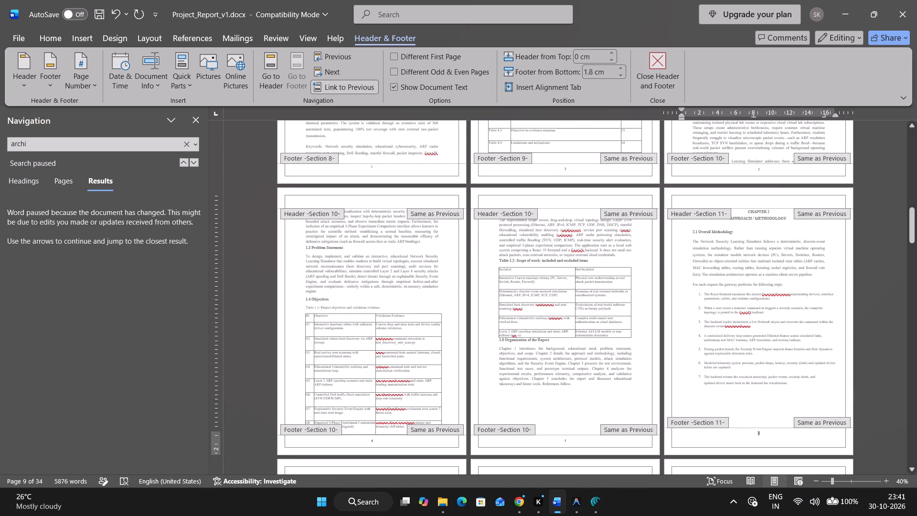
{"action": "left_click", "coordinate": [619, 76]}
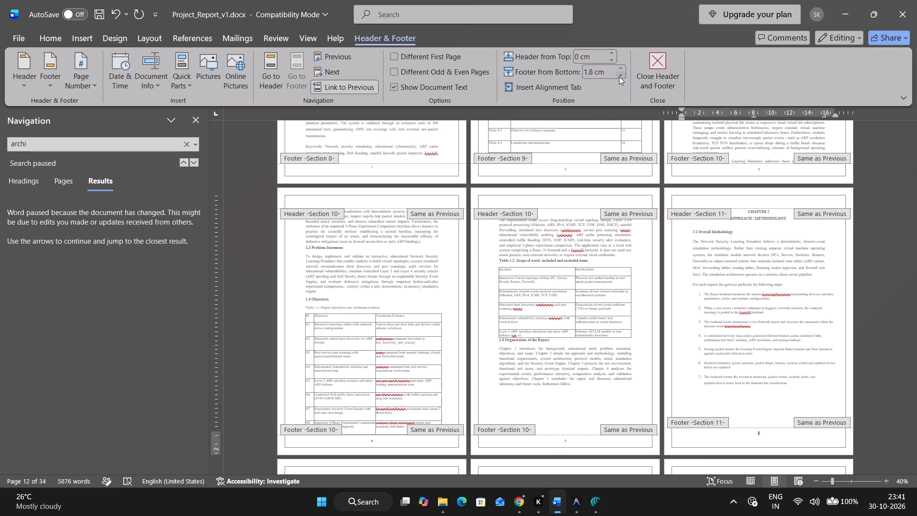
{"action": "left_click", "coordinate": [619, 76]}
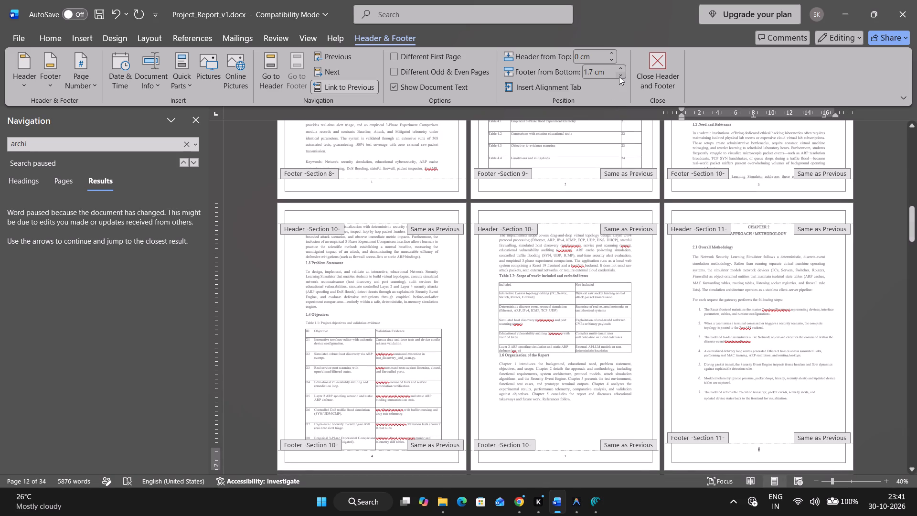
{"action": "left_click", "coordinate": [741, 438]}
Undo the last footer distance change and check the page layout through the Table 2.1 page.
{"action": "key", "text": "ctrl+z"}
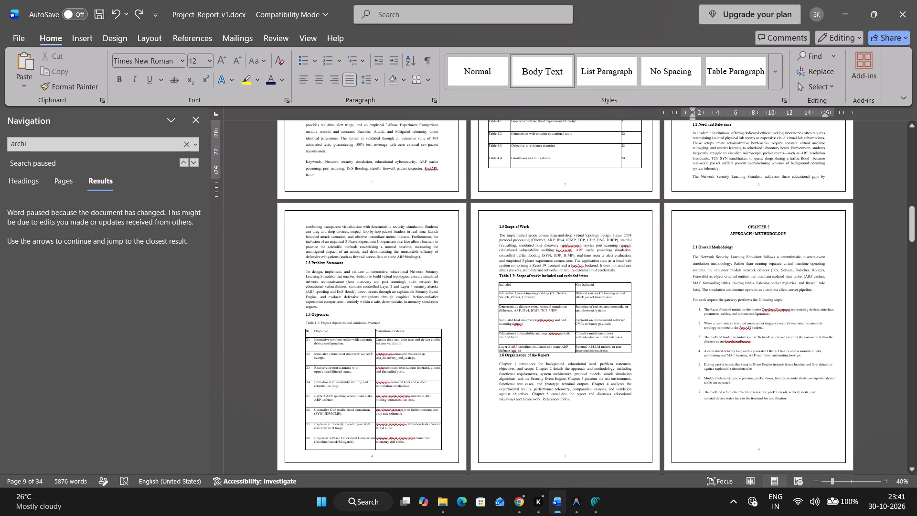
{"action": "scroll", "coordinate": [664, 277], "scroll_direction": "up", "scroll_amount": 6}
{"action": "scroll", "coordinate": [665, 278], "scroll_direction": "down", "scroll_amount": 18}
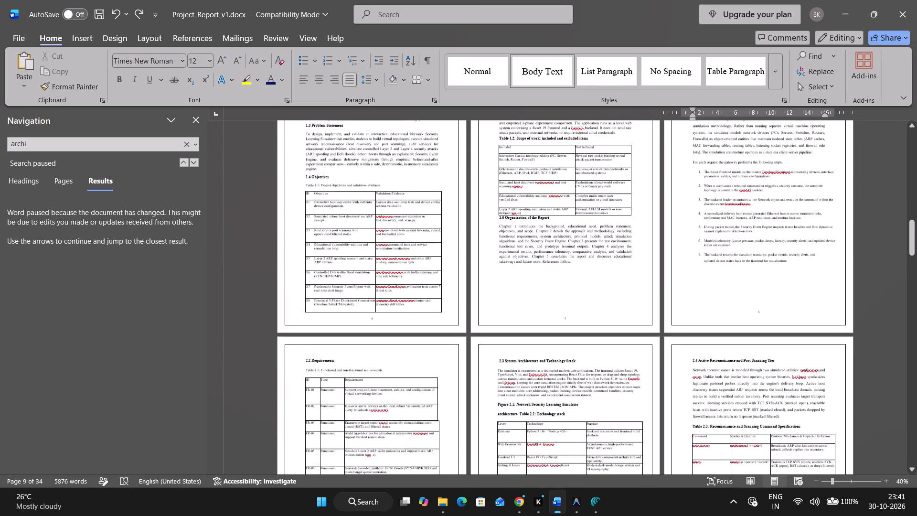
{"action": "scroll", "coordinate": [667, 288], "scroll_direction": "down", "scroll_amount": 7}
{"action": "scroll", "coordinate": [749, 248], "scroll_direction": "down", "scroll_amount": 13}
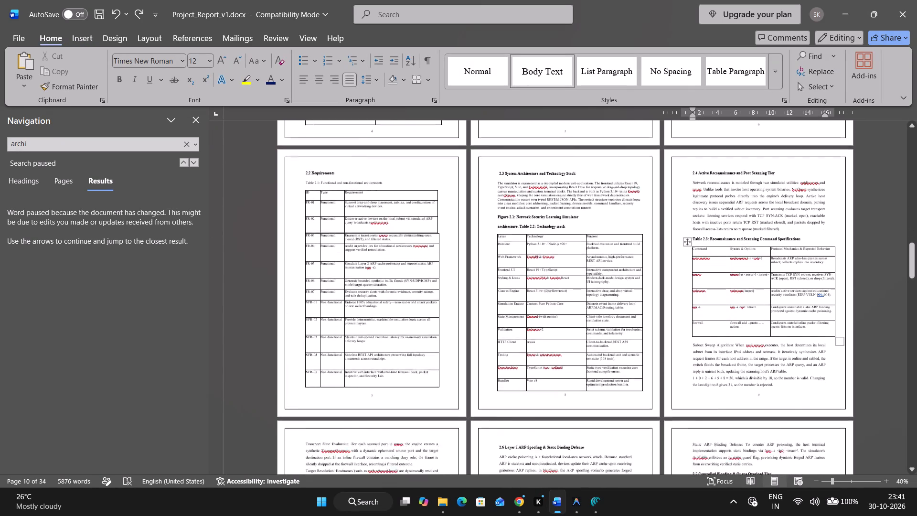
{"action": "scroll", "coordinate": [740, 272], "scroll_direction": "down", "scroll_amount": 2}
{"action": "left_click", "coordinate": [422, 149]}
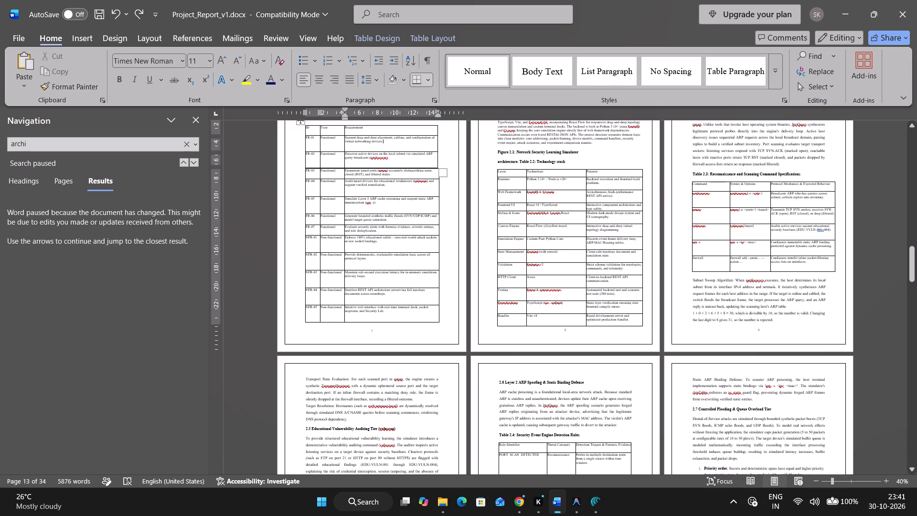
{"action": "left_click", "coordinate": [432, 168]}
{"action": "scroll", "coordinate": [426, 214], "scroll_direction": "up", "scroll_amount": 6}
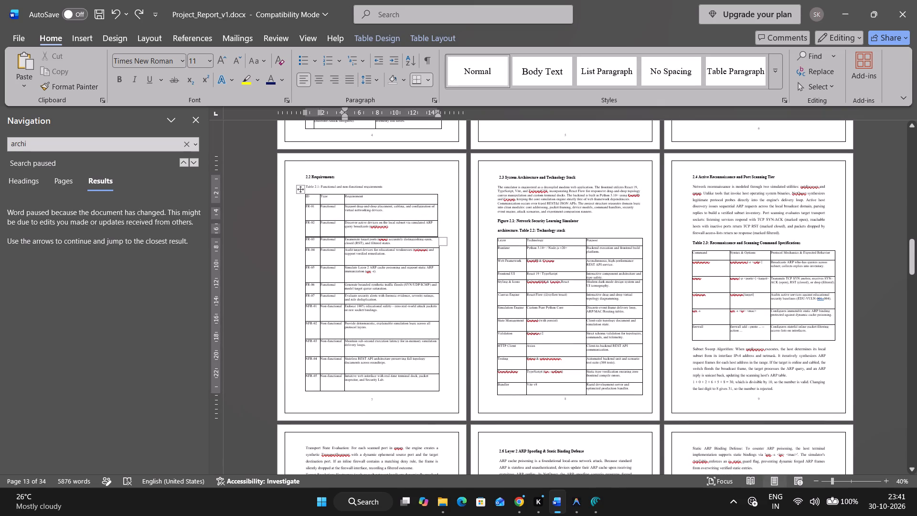
Undo the earlier footer, margin and page numbering changes, back to before the page numbers were added.
{"action": "key", "text": "ctrl+z"}
{"action": "key", "text": "ctrl+z"}
{"action": "key", "text": "ctrl+z"}
{"action": "key", "text": "ctrl+z"}
{"action": "key", "text": "ctrl+z"}
{"action": "key", "text": "ctrl+z"}
{"action": "key", "text": "ctrl+z"}
{"action": "key", "text": "ctrl+z"}
{"action": "key", "text": "ctrl+z"}
{"action": "key", "text": "ctrl+z"}
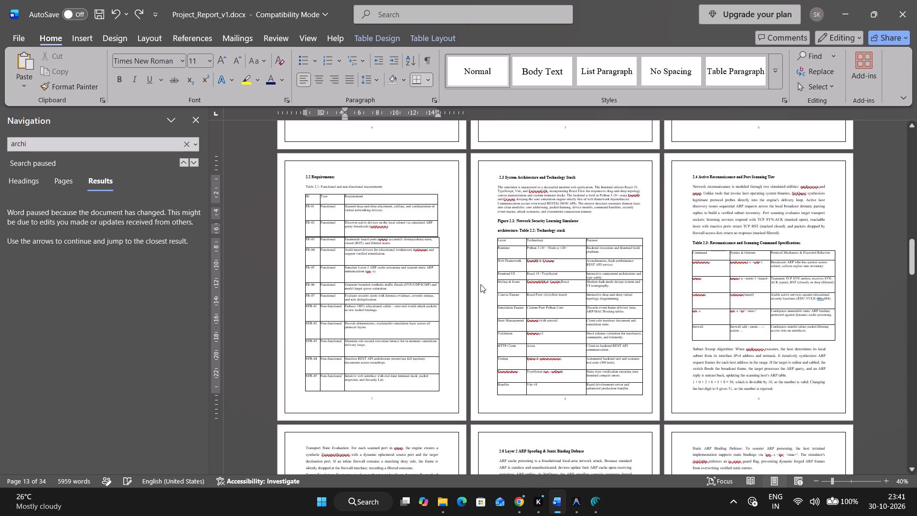
{"action": "key", "text": "ctrl+z"}
{"action": "key", "text": "ctrl+z"}
{"action": "key", "text": "ctrl+z"}
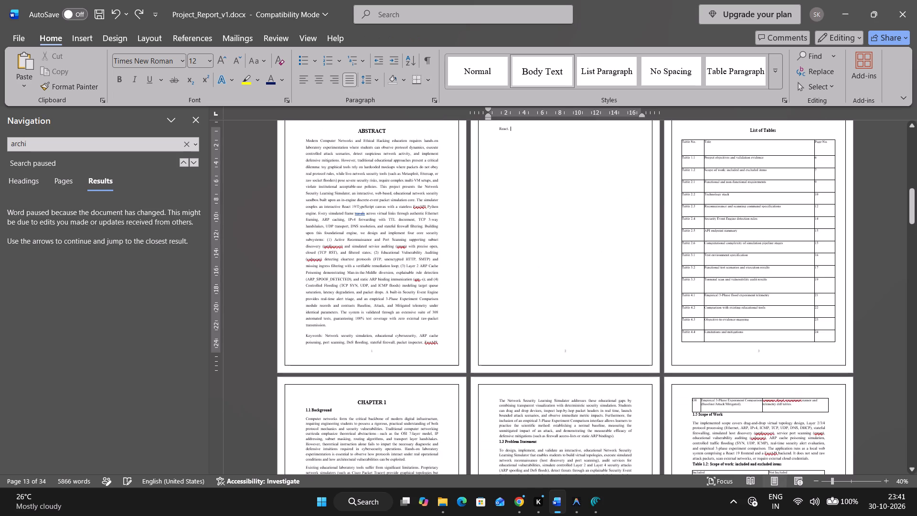
{"action": "scroll", "coordinate": [523, 293], "scroll_direction": "up", "scroll_amount": 2, "text": "ctrl"}
{"action": "scroll", "coordinate": [523, 294], "scroll_direction": "down", "scroll_amount": 5, "text": "ctrl"}
{"action": "scroll", "coordinate": [523, 294], "scroll_direction": "up", "scroll_amount": 5, "text": "ctrl"}
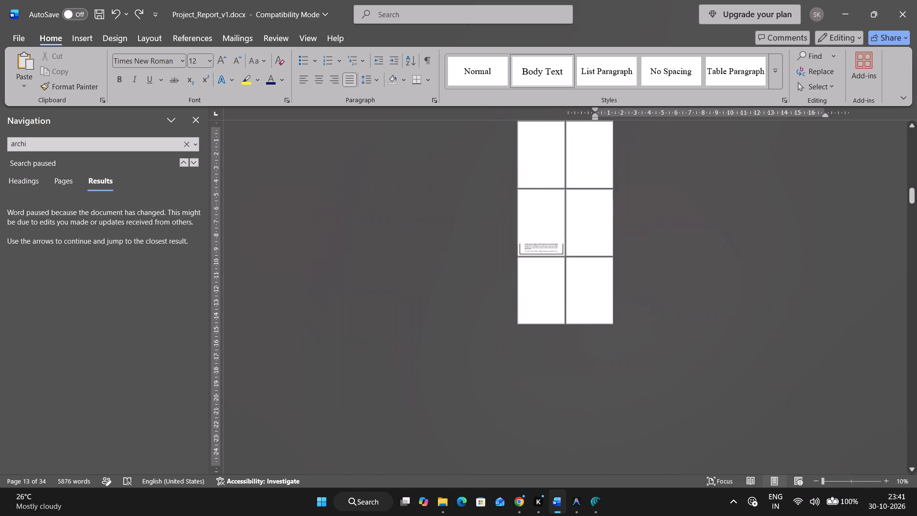
{"action": "key", "text": "ctrl+z"}
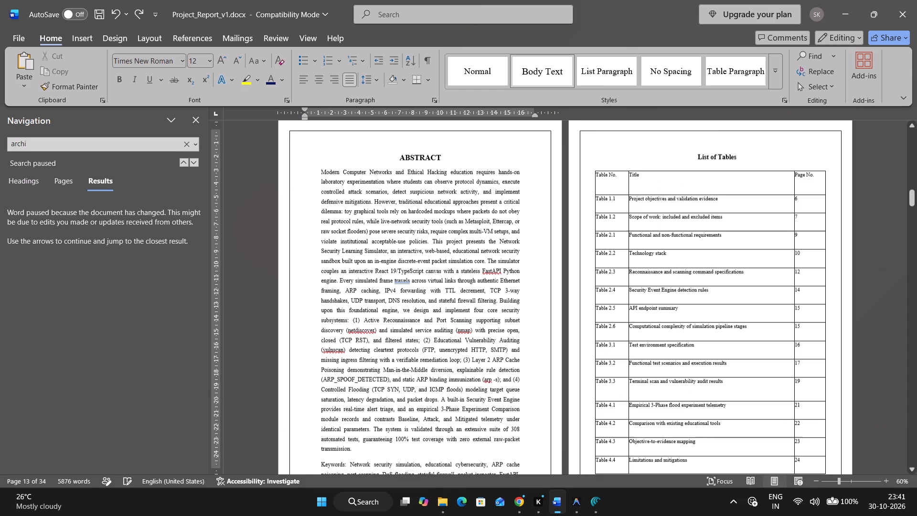
Widen the upper block of Table 2.1, from the header row to FR-02, slightly toward the lower rows' outer edge.
{"action": "scroll", "coordinate": [563, 225], "scroll_direction": "down", "scroll_amount": 1, "text": "ctrl"}
{"action": "scroll", "coordinate": [605, 231], "scroll_direction": "down", "scroll_amount": 3}
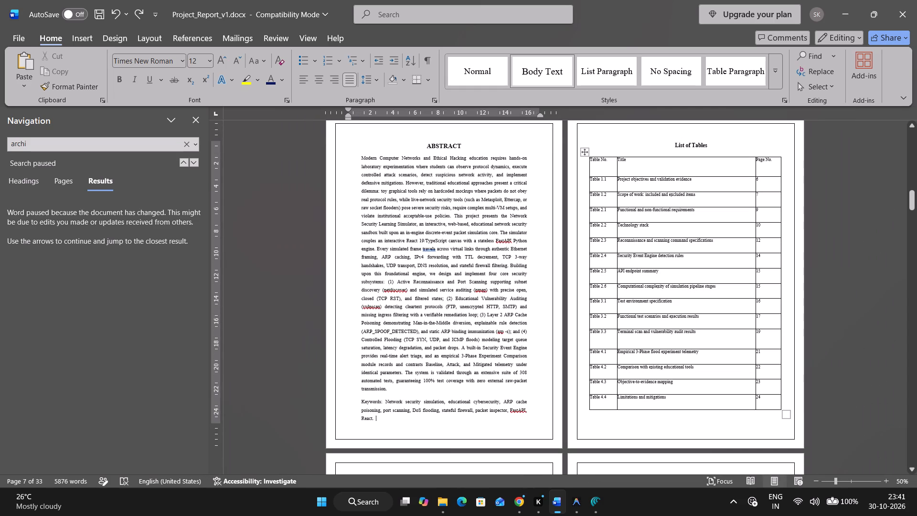
{"action": "scroll", "coordinate": [605, 231], "scroll_direction": "down", "scroll_amount": 20}
{"action": "scroll", "coordinate": [605, 231], "scroll_direction": "down", "scroll_amount": 12}
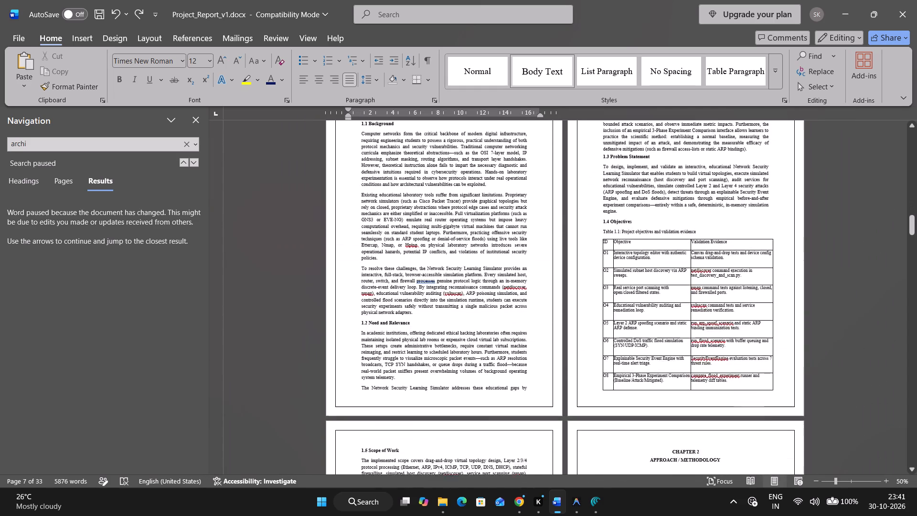
{"action": "scroll", "coordinate": [576, 230], "scroll_direction": "down", "scroll_amount": 9}
{"action": "scroll", "coordinate": [575, 236], "scroll_direction": "down", "scroll_amount": 18}
{"action": "scroll", "coordinate": [575, 249], "scroll_direction": "down", "scroll_amount": 8}
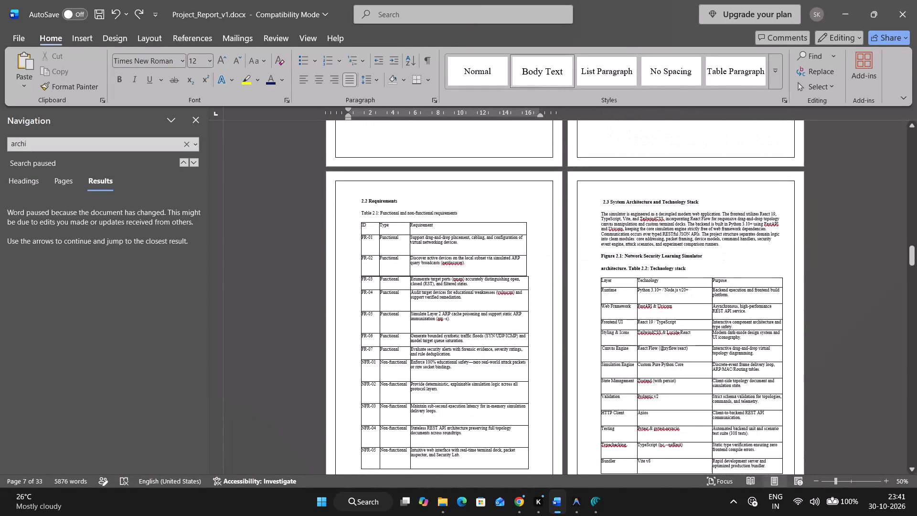
{"action": "left_click", "coordinate": [512, 256]}
{"action": "left_click_drag", "start_coordinate": [532, 283], "coordinate": [534, 284]}
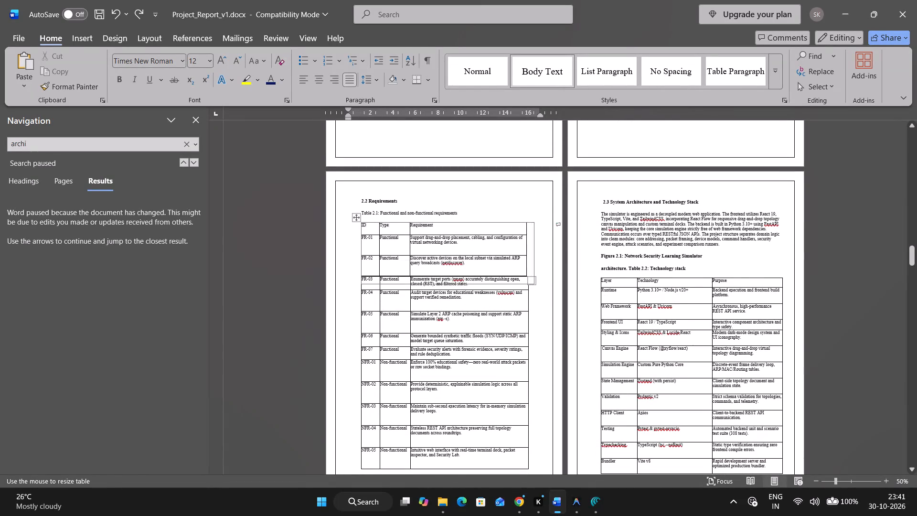
{"action": "left_click_drag", "start_coordinate": [534, 284], "coordinate": [528, 277]}
Fine-tune the width of Table 2.1's upper block so its outer edge aligns with the rows from FR-03 down.
{"action": "scroll", "coordinate": [433, 283], "scroll_direction": "up", "scroll_amount": 2, "text": "ctrl"}
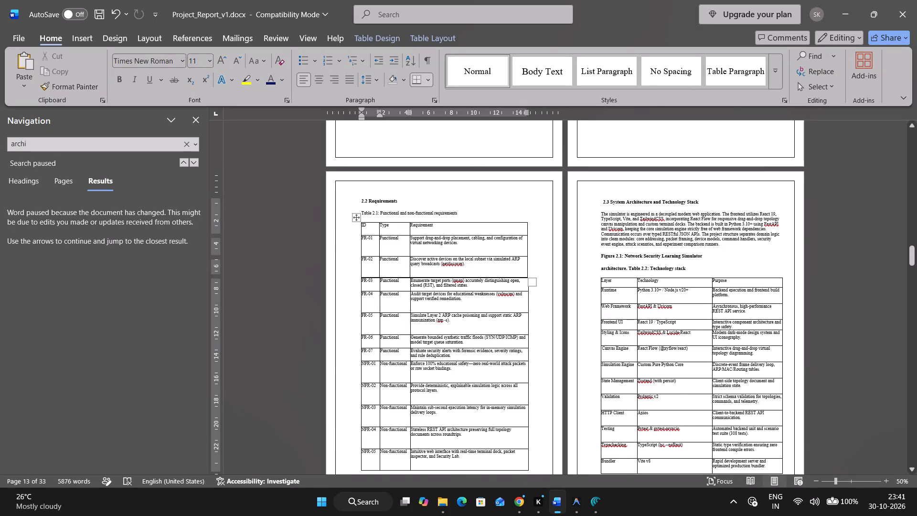
{"action": "scroll", "coordinate": [433, 283], "scroll_direction": "up", "scroll_amount": 6, "text": "ctrl"}
{"action": "scroll", "coordinate": [605, 251], "scroll_direction": "down", "scroll_amount": 8}
{"action": "scroll", "coordinate": [596, 267], "scroll_direction": "up", "scroll_amount": 3}
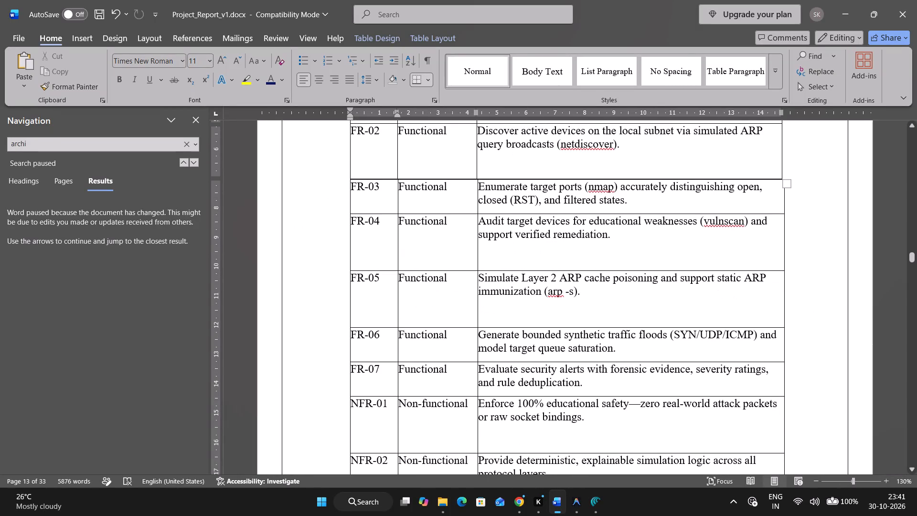
{"action": "scroll", "coordinate": [722, 247], "scroll_direction": "up", "scroll_amount": 3}
{"action": "left_click_drag", "start_coordinate": [789, 297], "coordinate": [790, 299]}
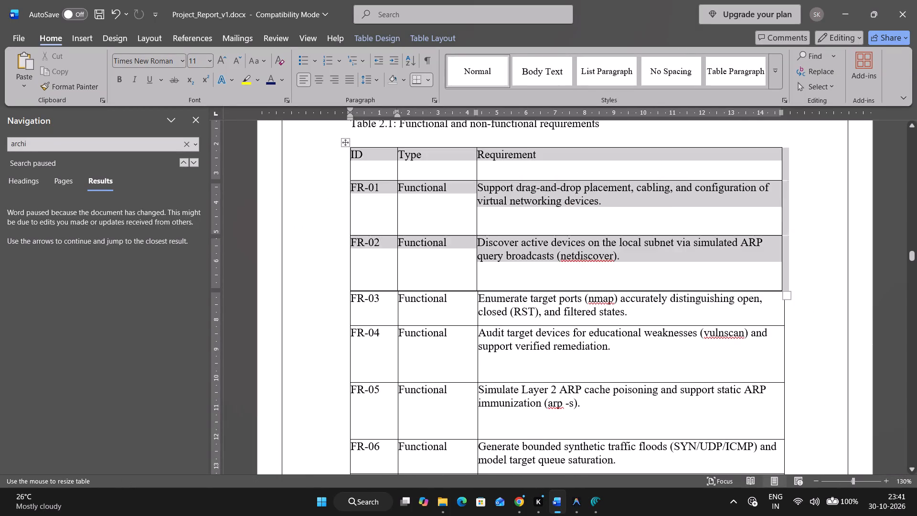
{"action": "left_click_drag", "start_coordinate": [790, 299], "coordinate": [785, 291]}
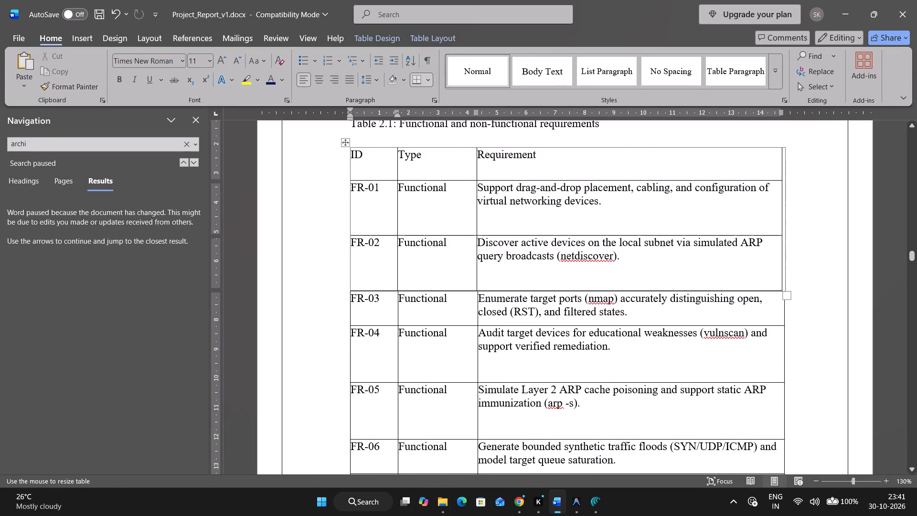
{"action": "left_click_drag", "start_coordinate": [785, 291], "coordinate": [784, 291]}
{"action": "left_click", "coordinate": [828, 246]}
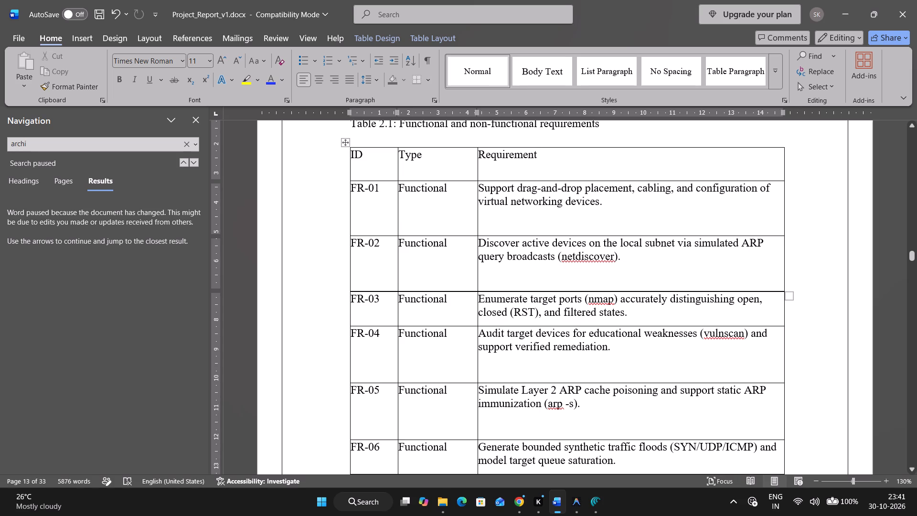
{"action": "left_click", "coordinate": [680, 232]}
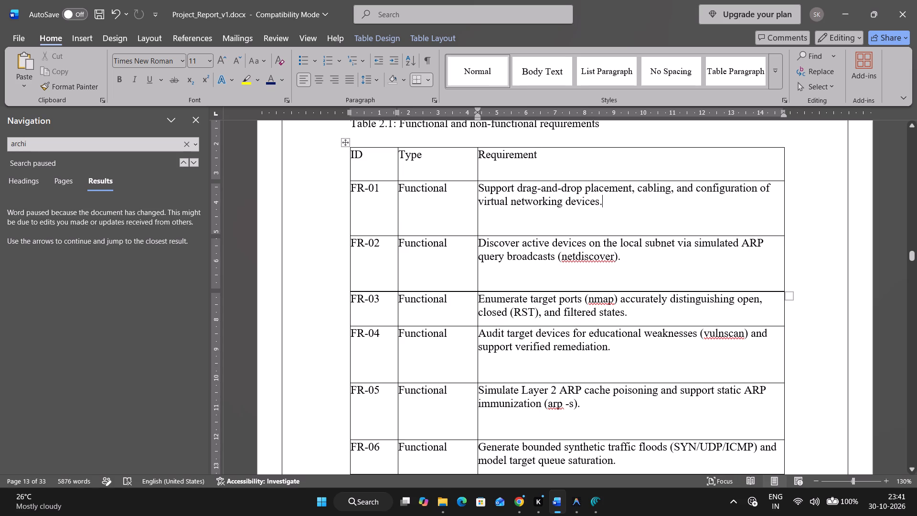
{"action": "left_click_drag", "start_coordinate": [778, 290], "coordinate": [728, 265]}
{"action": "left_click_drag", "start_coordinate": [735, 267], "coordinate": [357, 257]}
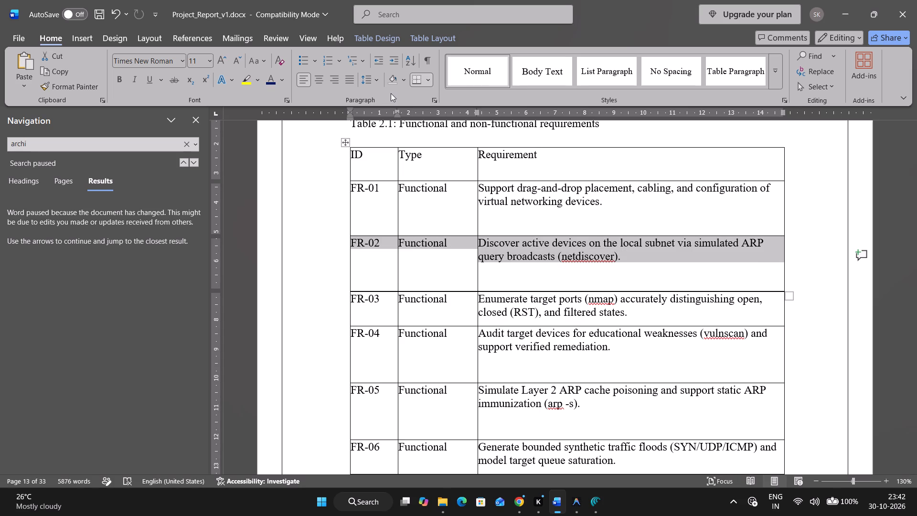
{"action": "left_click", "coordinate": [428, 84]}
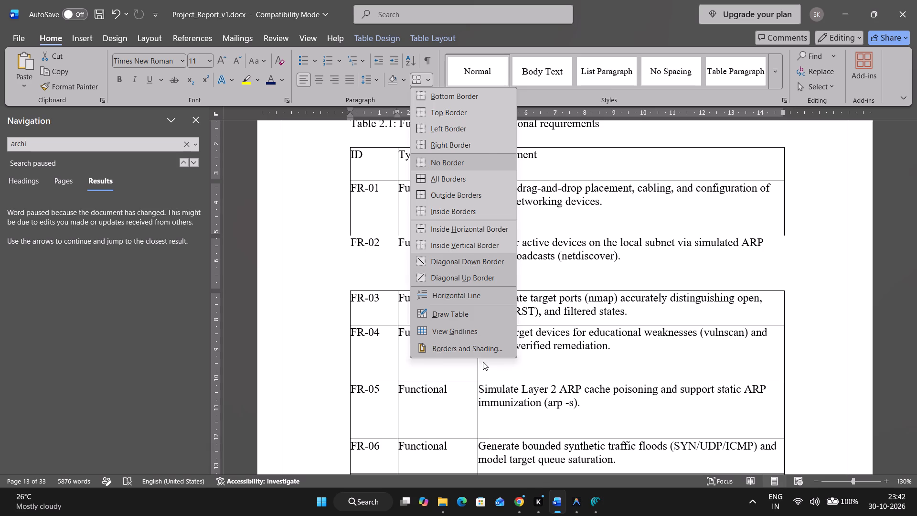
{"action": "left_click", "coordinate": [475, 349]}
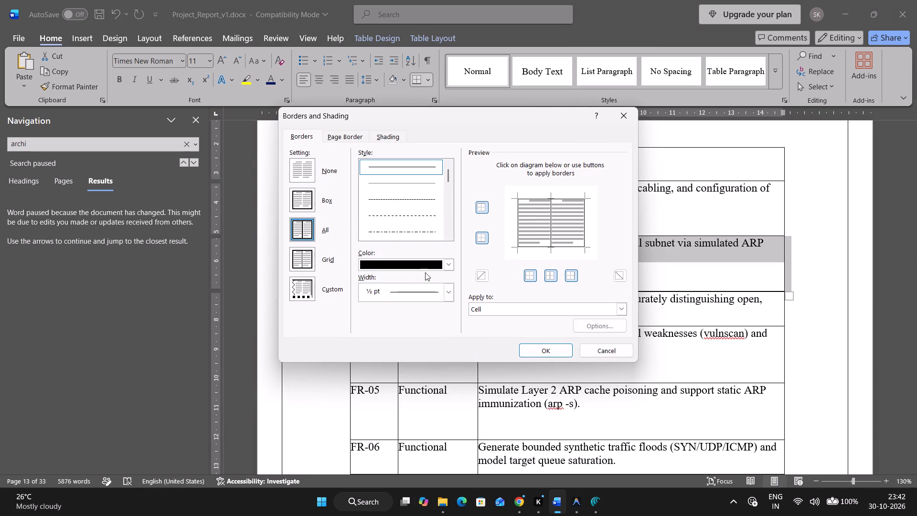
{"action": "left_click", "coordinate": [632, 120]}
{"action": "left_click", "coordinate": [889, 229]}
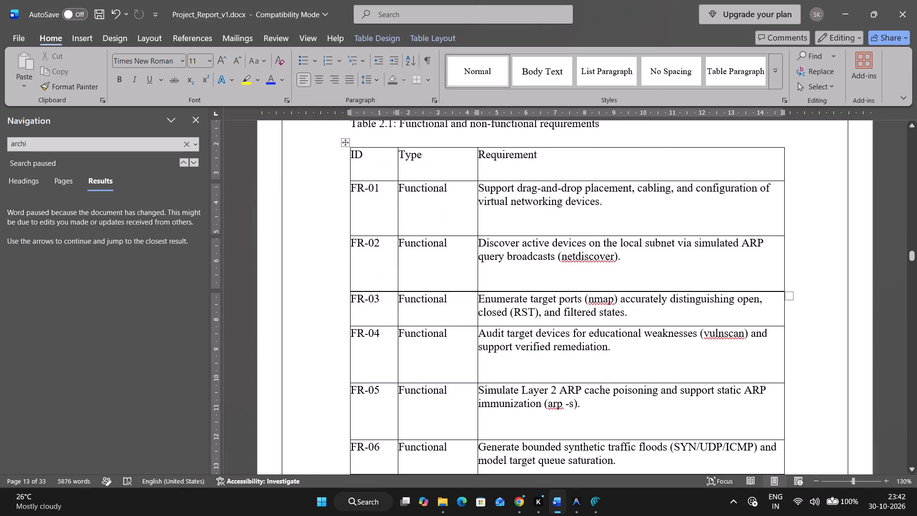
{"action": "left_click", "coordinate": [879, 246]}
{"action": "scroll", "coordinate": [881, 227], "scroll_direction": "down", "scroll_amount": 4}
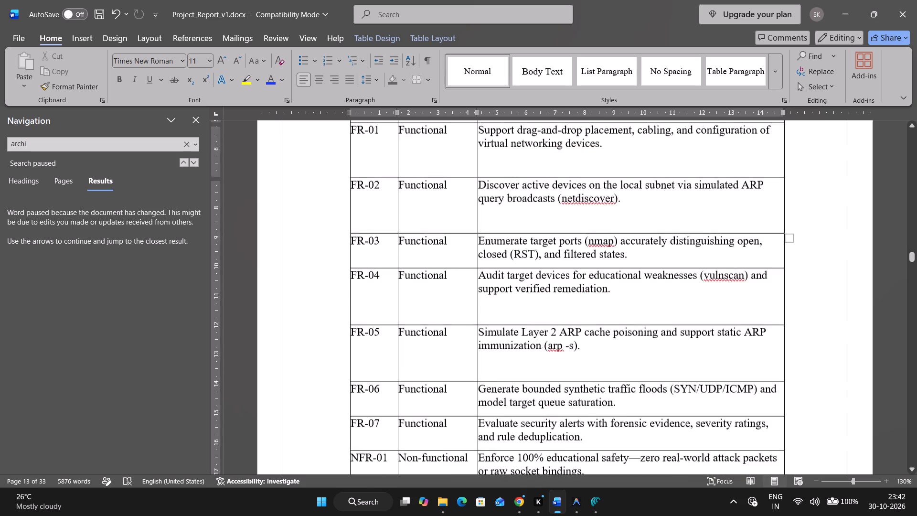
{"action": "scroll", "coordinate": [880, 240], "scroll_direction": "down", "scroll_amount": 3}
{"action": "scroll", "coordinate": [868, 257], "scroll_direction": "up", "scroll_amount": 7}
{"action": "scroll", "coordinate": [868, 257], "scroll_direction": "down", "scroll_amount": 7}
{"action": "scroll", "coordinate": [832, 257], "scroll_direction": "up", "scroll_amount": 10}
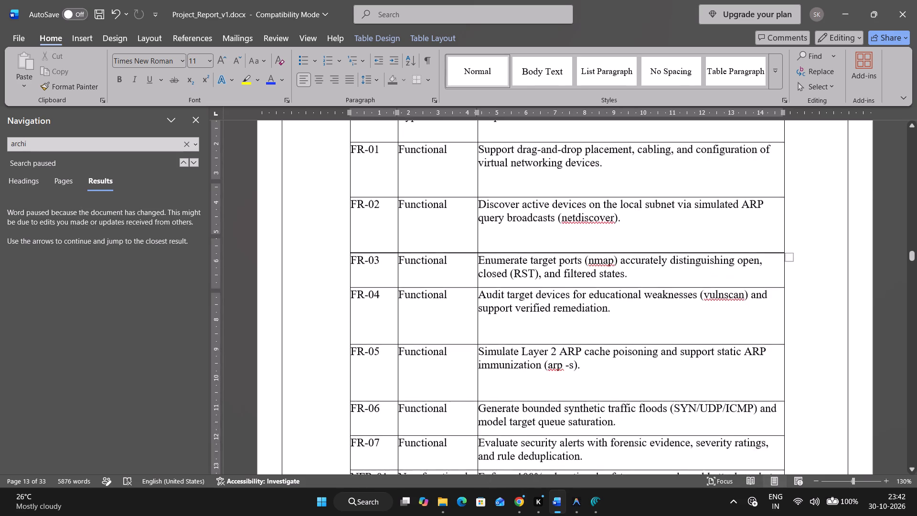
Unlink the Section 11 footer, on the last page before 2.2 Requirements, from the previous section.
{"action": "scroll", "coordinate": [832, 262], "scroll_direction": "up", "scroll_amount": 11}
{"action": "scroll", "coordinate": [830, 269], "scroll_direction": "down", "scroll_amount": 8}
{"action": "scroll", "coordinate": [617, 303], "scroll_direction": "up", "scroll_amount": 6}
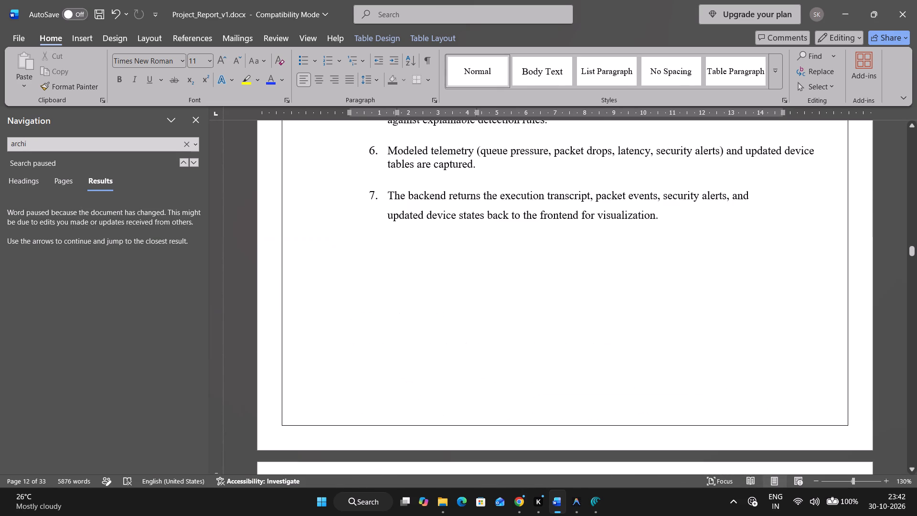
{"action": "left_click", "coordinate": [634, 353]}
{"action": "double_click", "coordinate": [616, 412]}
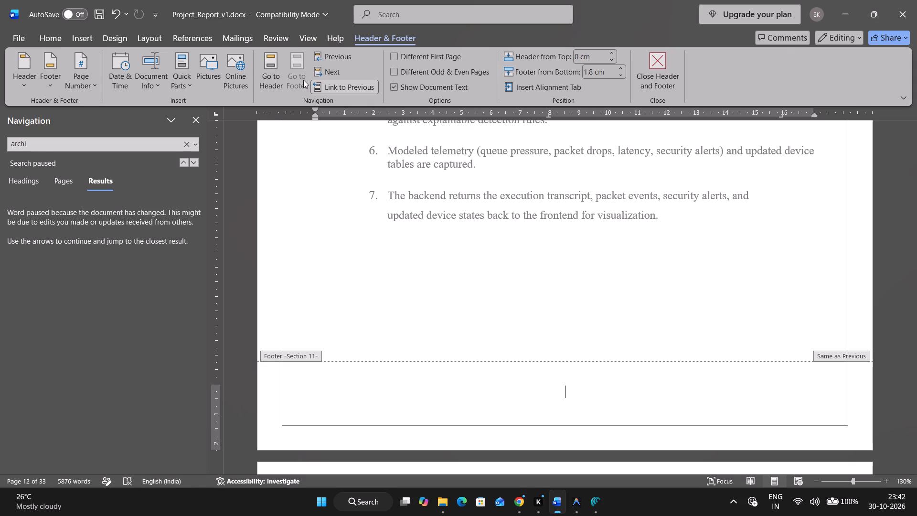
{"action": "left_click", "coordinate": [351, 89]}
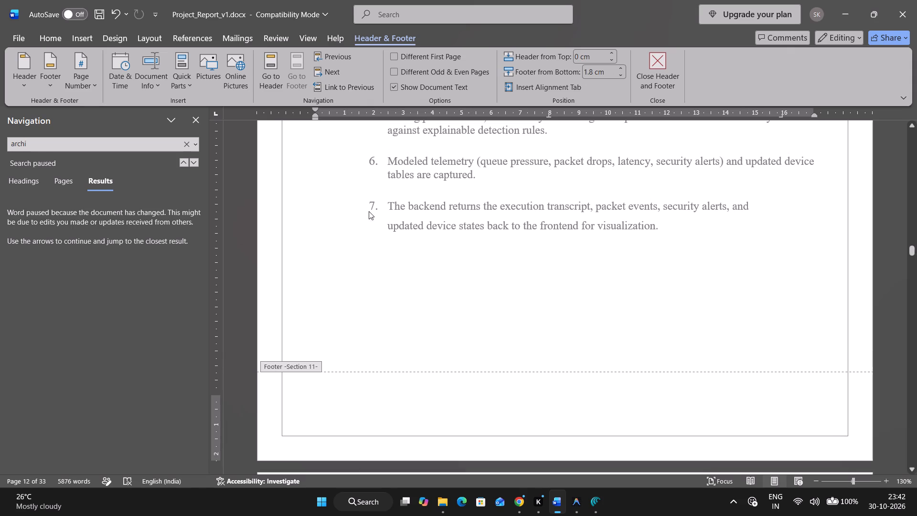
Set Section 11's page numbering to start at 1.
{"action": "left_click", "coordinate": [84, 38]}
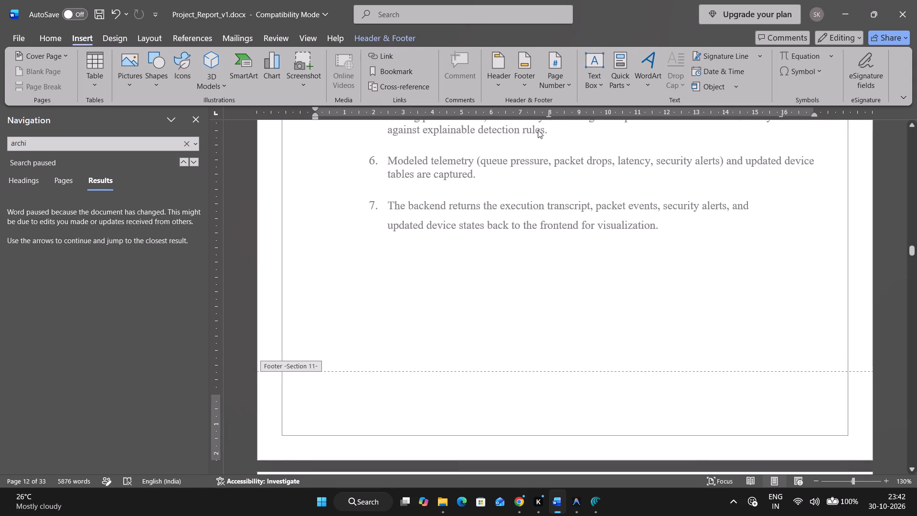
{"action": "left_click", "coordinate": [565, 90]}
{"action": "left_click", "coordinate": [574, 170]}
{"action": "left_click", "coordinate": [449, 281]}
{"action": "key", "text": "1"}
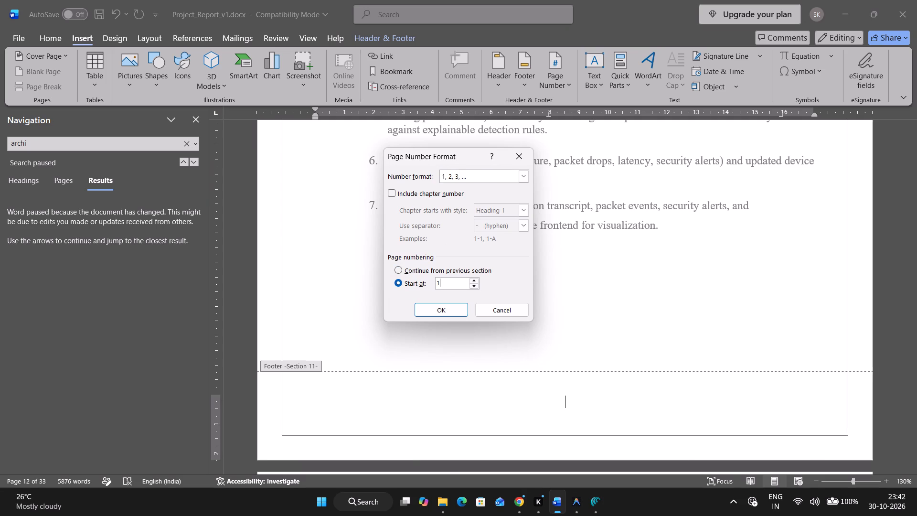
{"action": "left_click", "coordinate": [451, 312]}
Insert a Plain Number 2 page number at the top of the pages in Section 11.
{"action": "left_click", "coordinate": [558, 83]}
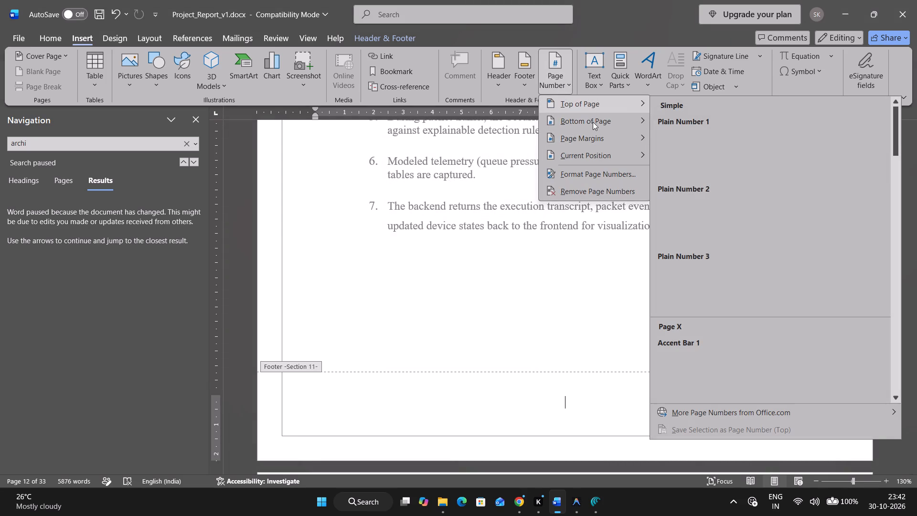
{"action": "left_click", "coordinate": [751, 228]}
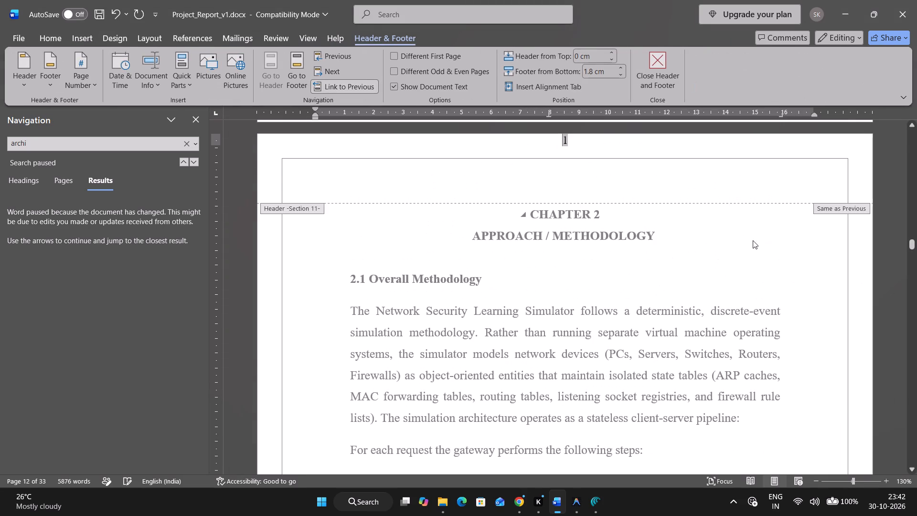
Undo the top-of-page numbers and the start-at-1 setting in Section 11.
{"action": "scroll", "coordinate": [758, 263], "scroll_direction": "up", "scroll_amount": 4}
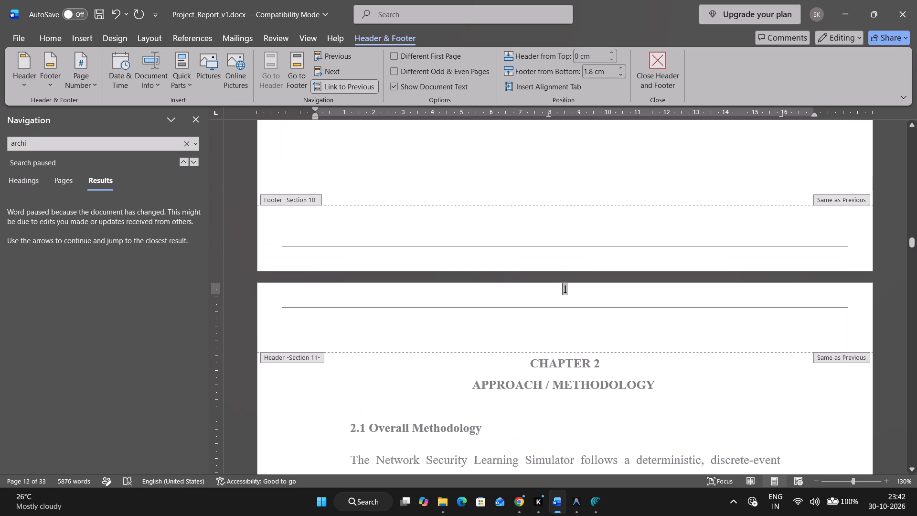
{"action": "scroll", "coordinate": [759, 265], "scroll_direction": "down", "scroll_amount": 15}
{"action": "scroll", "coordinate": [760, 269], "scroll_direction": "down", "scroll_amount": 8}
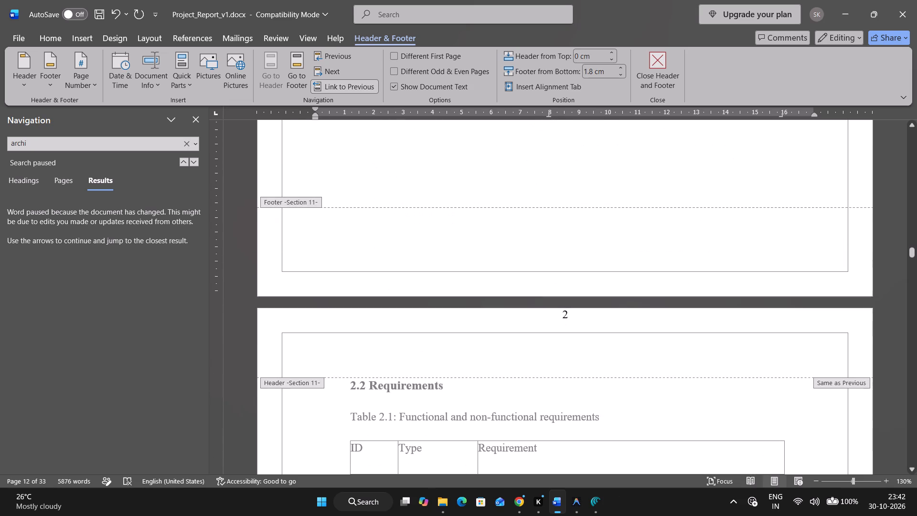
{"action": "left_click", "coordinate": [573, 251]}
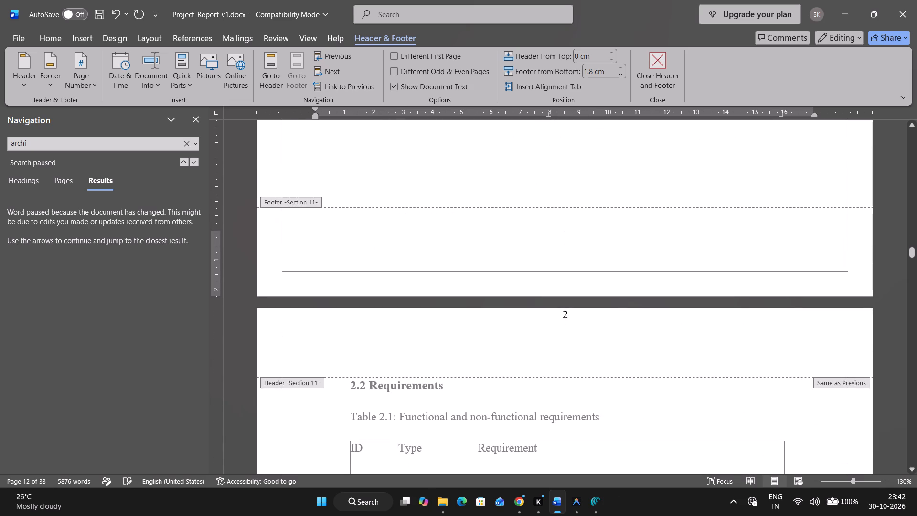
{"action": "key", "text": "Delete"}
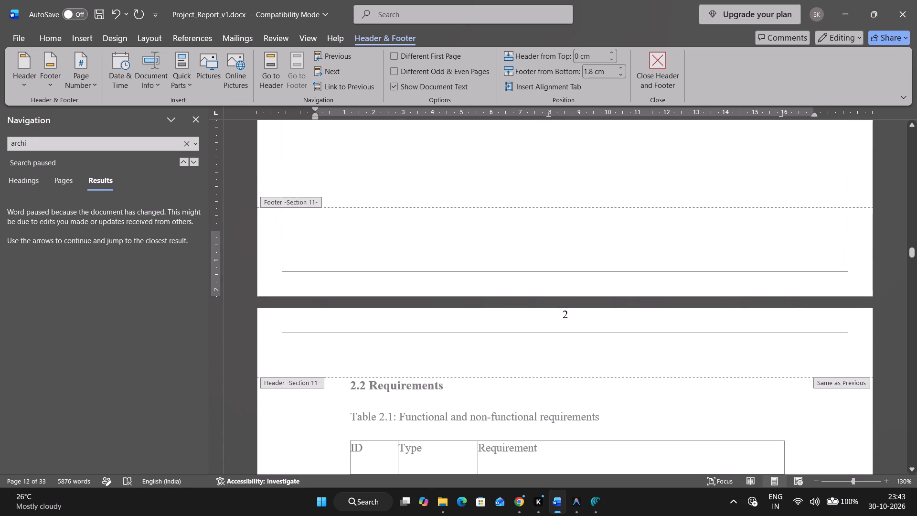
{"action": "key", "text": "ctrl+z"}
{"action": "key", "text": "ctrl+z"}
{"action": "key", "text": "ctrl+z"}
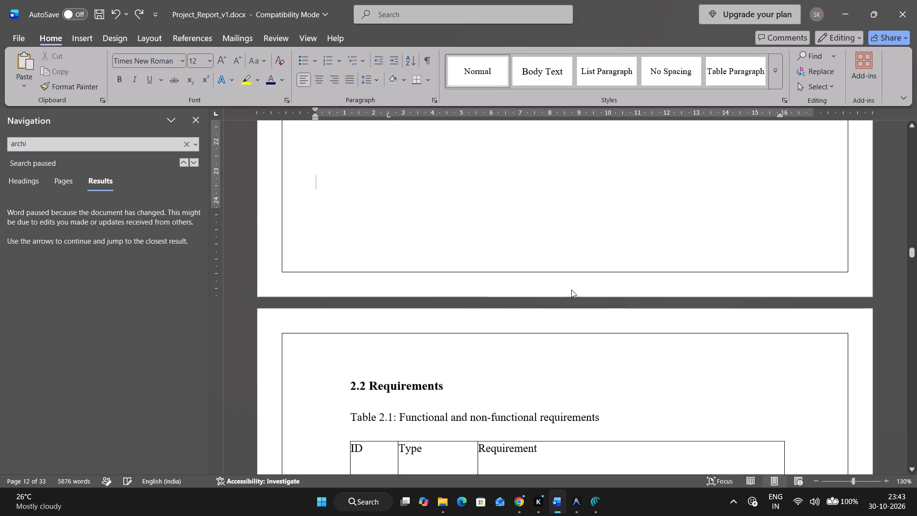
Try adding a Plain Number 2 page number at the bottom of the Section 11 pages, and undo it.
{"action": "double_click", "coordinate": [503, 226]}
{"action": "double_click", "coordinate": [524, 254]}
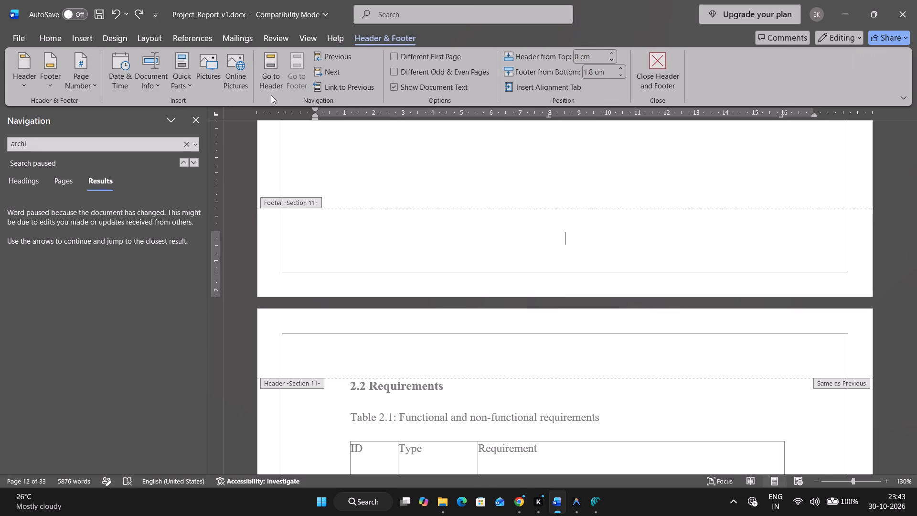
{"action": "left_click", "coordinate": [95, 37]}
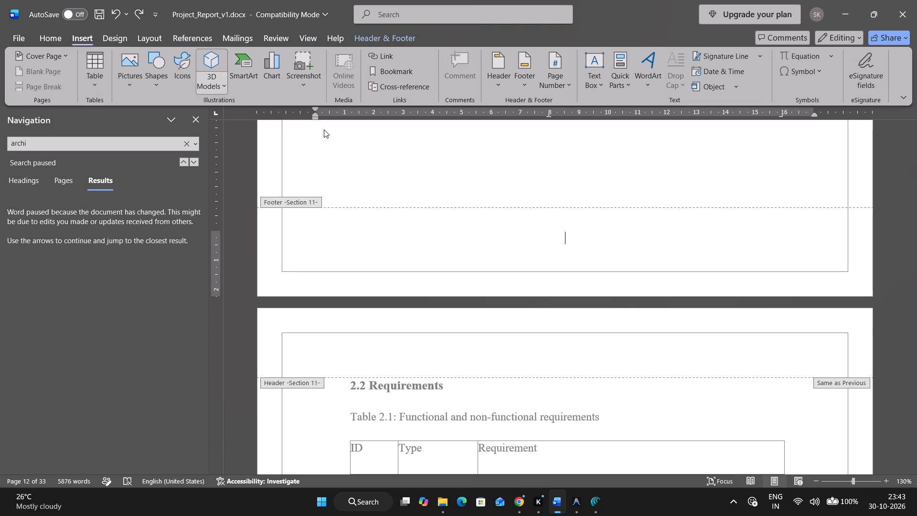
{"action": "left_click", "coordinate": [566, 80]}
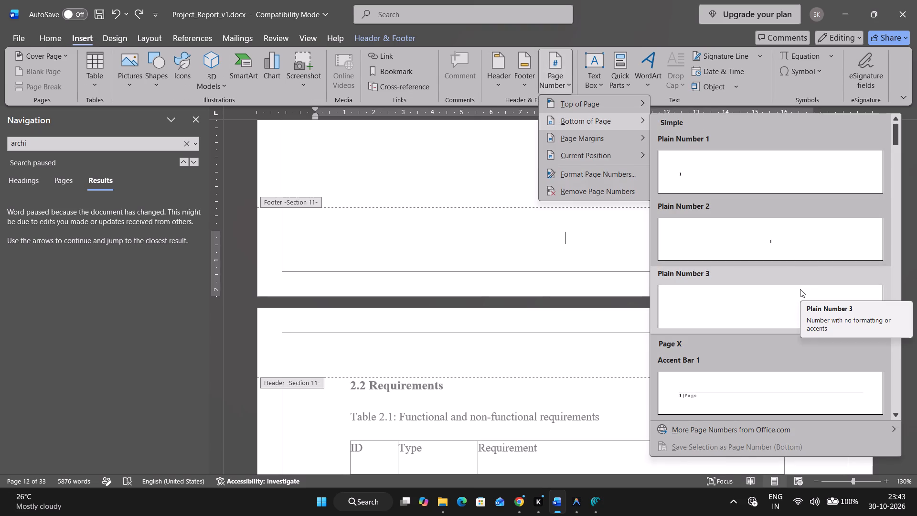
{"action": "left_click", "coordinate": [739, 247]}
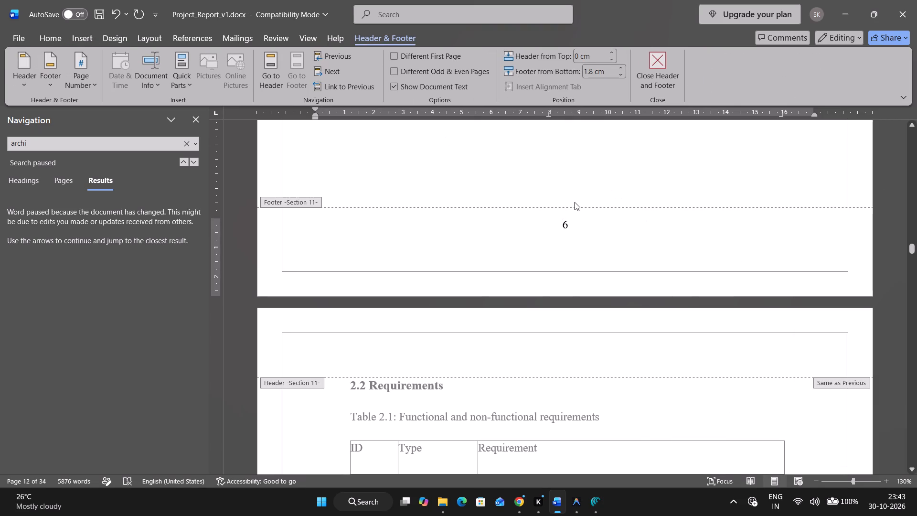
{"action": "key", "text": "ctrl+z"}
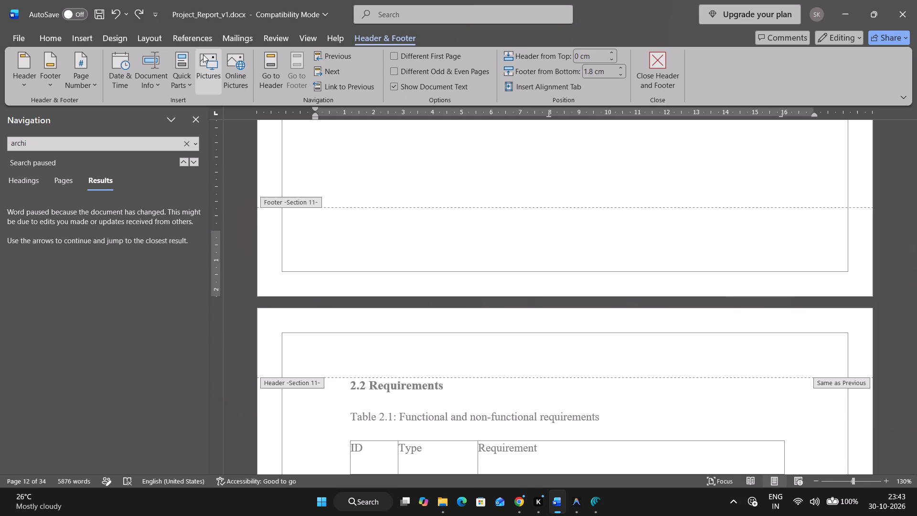
Set the page numbering of Section 11, where Chapter 2 begins, to start at 1.
{"action": "left_click", "coordinate": [80, 31]}
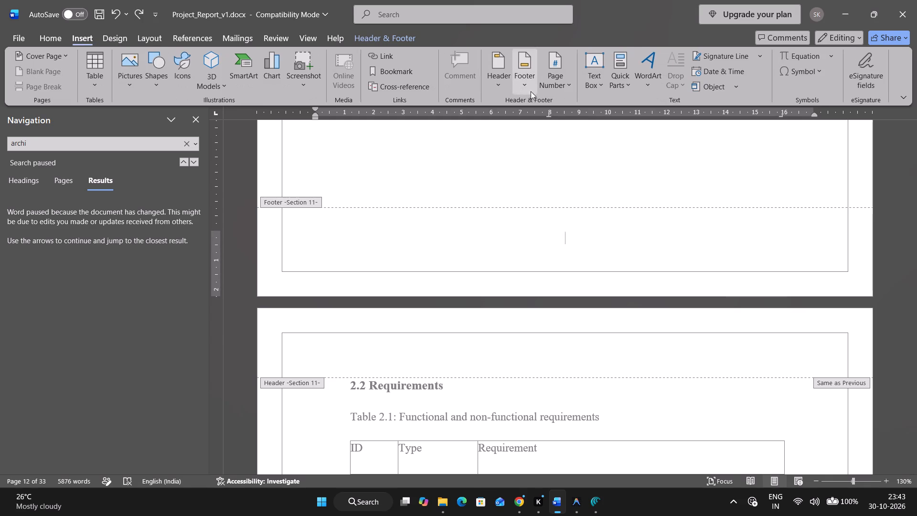
{"action": "left_click", "coordinate": [564, 79]}
{"action": "left_click", "coordinate": [575, 177]}
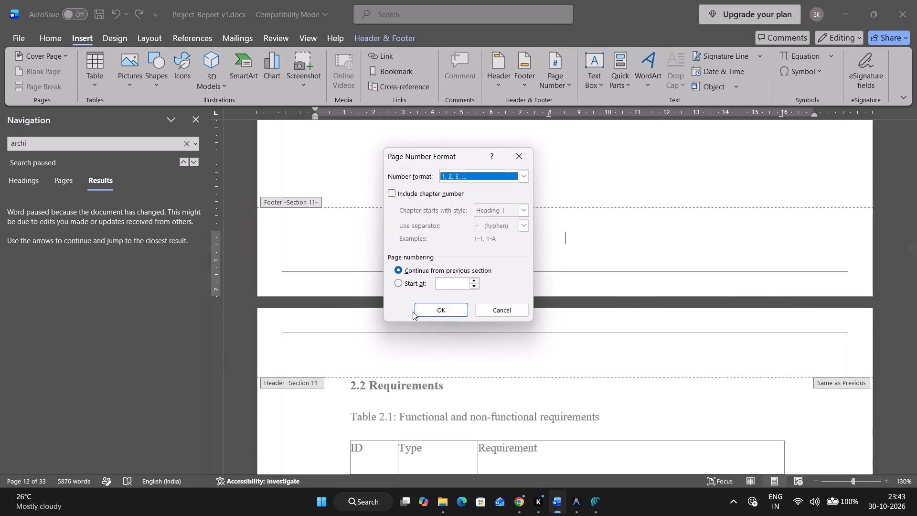
{"action": "left_click", "coordinate": [440, 283]}
{"action": "key", "text": "1"}
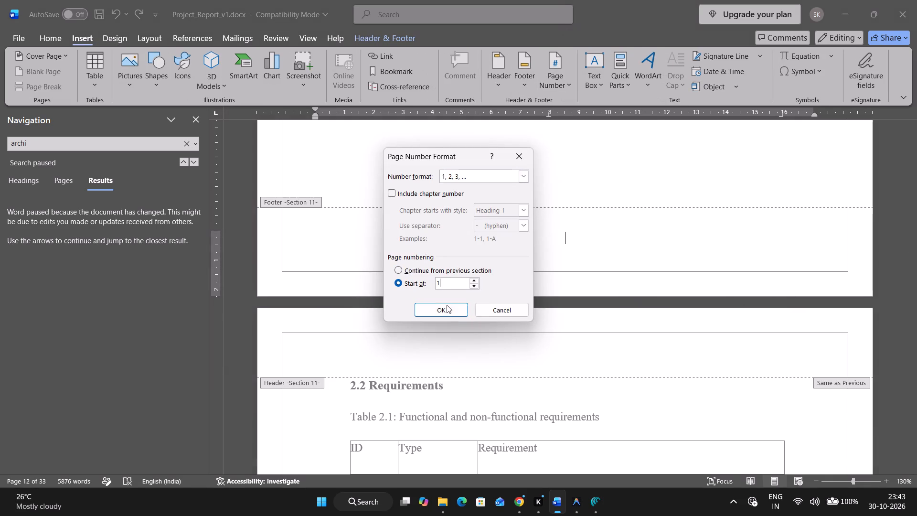
{"action": "left_click", "coordinate": [453, 309]}
Insert a Plain Number 2 page number at the bottom of the Section 11 pages.
{"action": "left_click", "coordinate": [555, 96]}
{"action": "left_click", "coordinate": [557, 91]}
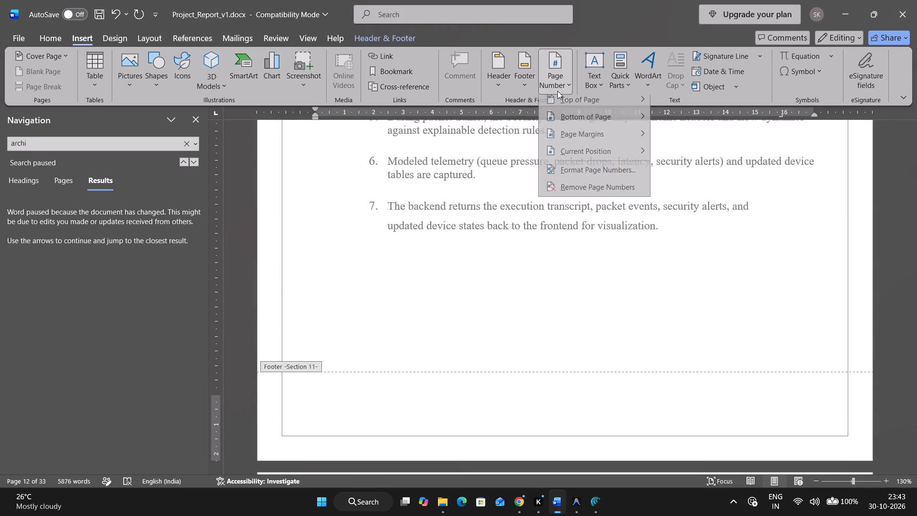
{"action": "left_click", "coordinate": [721, 230]}
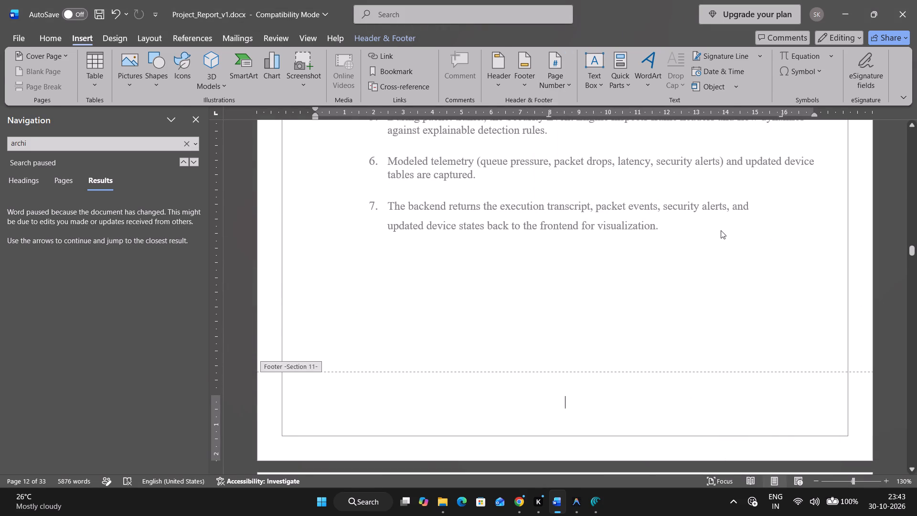
Lower the Section 11 page number by setting the footer's distance from the bottom to 1.3 cm.
{"action": "scroll", "coordinate": [721, 230], "scroll_direction": "down", "scroll_amount": 20}
{"action": "scroll", "coordinate": [716, 240], "scroll_direction": "up", "scroll_amount": 8}
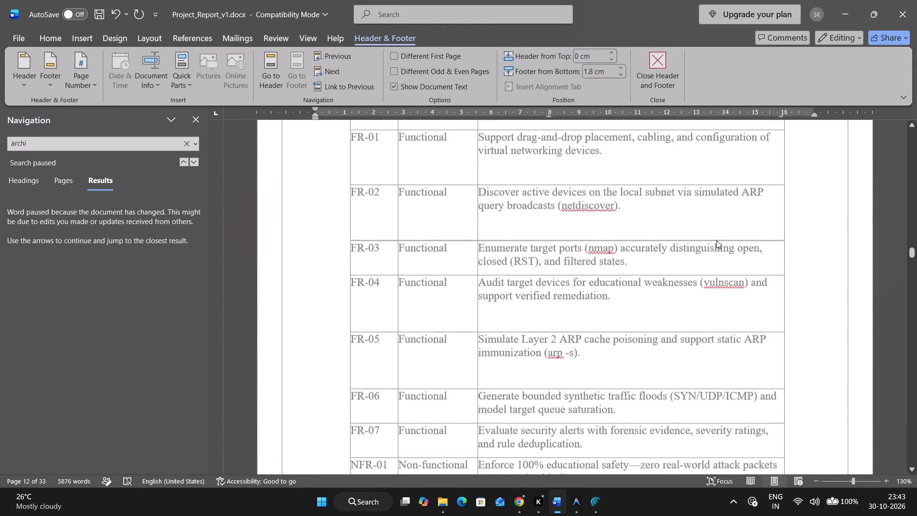
{"action": "scroll", "coordinate": [716, 240], "scroll_direction": "up", "scroll_amount": 6}
{"action": "scroll", "coordinate": [716, 242], "scroll_direction": "down", "scroll_amount": 16}
{"action": "scroll", "coordinate": [716, 242], "scroll_direction": "down", "scroll_amount": 5}
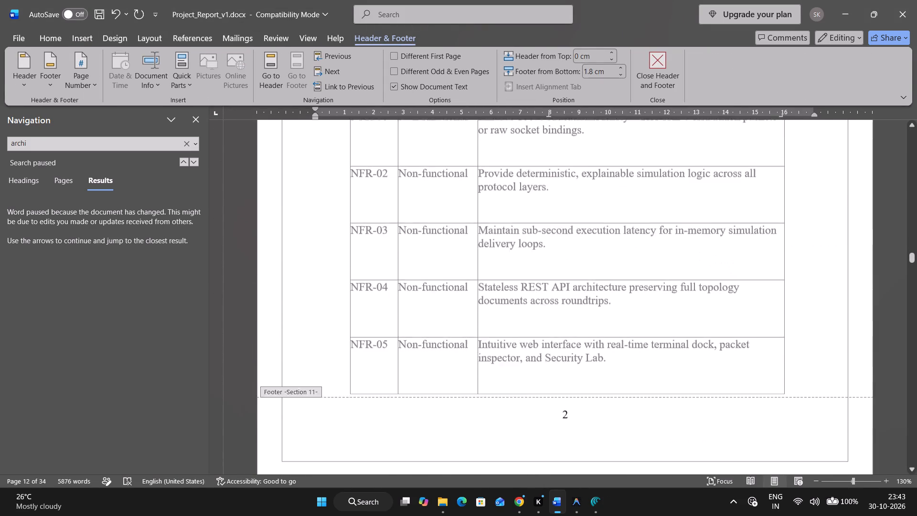
{"action": "scroll", "coordinate": [716, 242], "scroll_direction": "down", "scroll_amount": 2}
{"action": "left_click", "coordinate": [621, 74]}
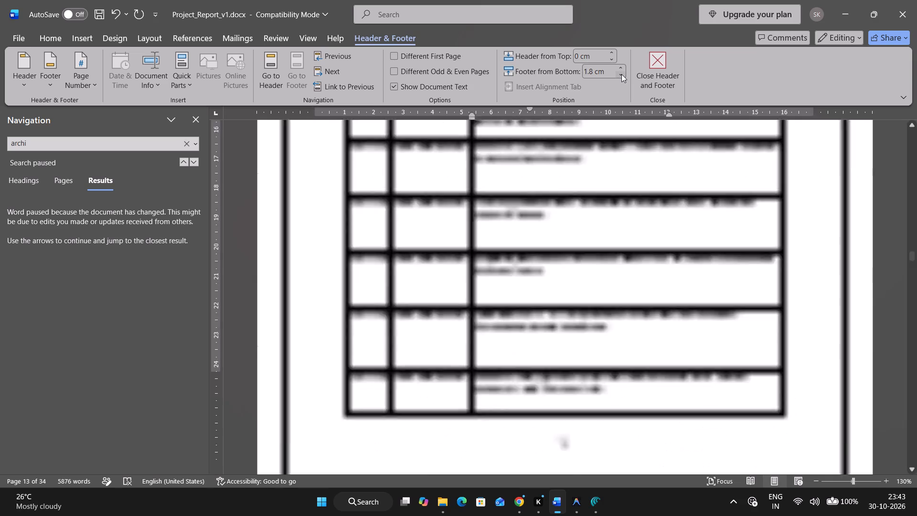
{"action": "left_click", "coordinate": [621, 74]}
{"action": "left_click", "coordinate": [621, 74]}
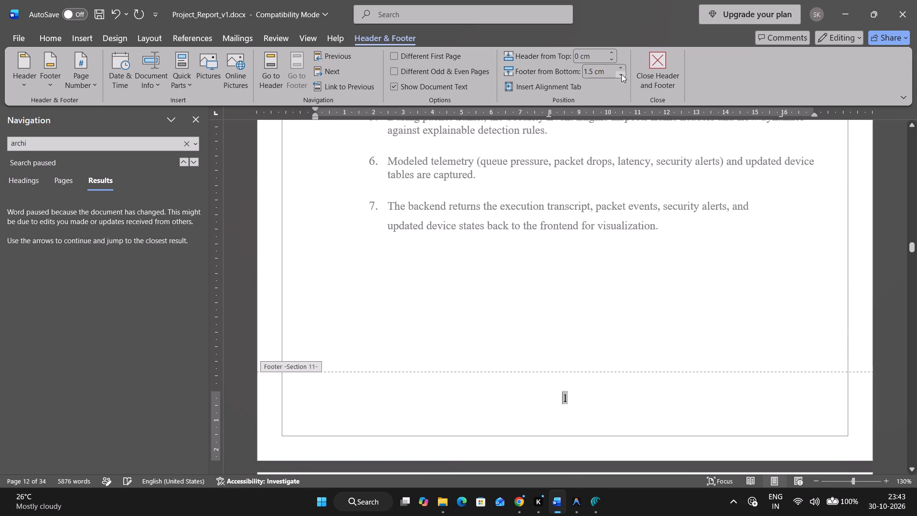
{"action": "left_click", "coordinate": [621, 74]}
{"action": "left_click", "coordinate": [621, 74]}
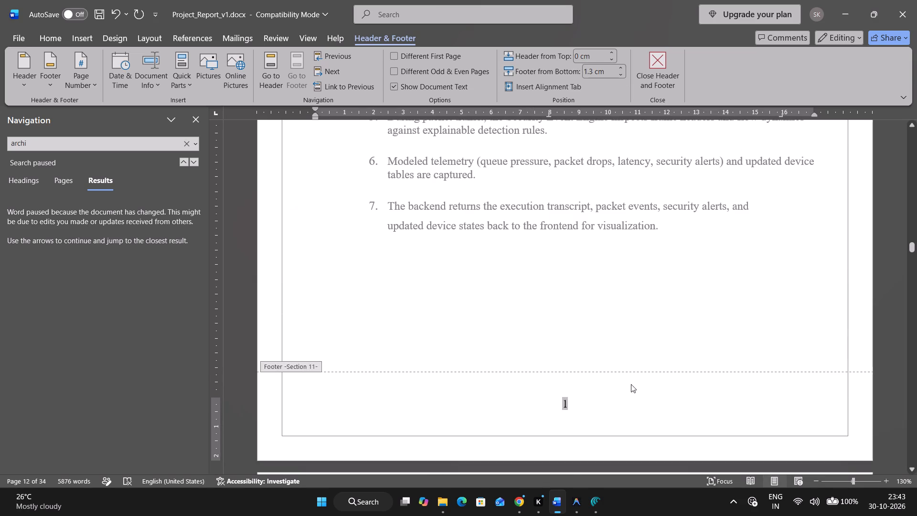
Check the page numbers and their footer position on every page from Chapter 2 through the start of Chapter 5.
{"action": "scroll", "coordinate": [631, 378], "scroll_direction": "down", "scroll_amount": 20}
{"action": "scroll", "coordinate": [631, 378], "scroll_direction": "down", "scroll_amount": 12}
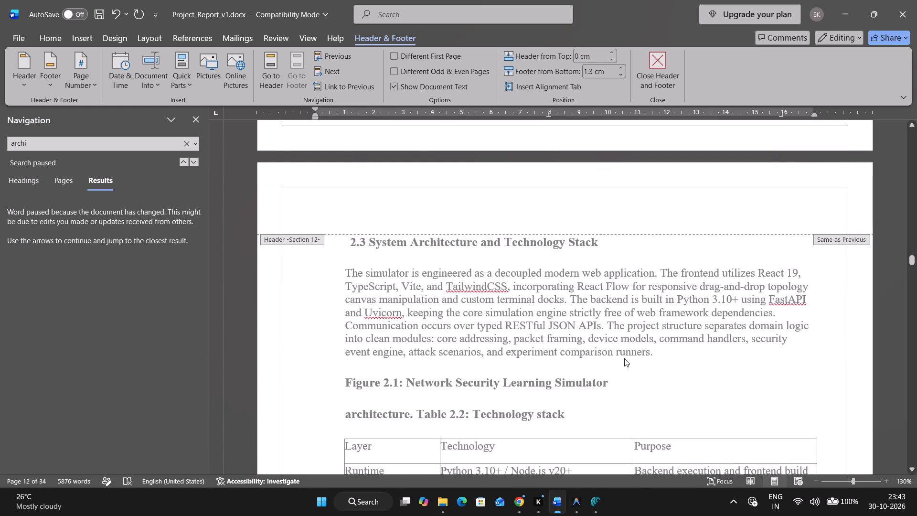
{"action": "scroll", "coordinate": [624, 359], "scroll_direction": "down", "scroll_amount": 8}
{"action": "scroll", "coordinate": [623, 361], "scroll_direction": "up", "scroll_amount": 15}
{"action": "scroll", "coordinate": [623, 361], "scroll_direction": "down", "scroll_amount": 8}
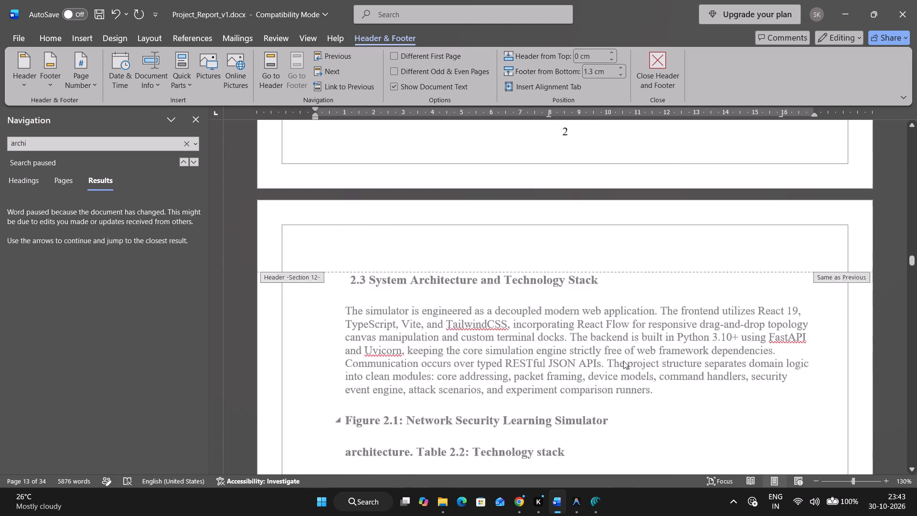
{"action": "scroll", "coordinate": [623, 361], "scroll_direction": "down", "scroll_amount": 20}
{"action": "scroll", "coordinate": [623, 361], "scroll_direction": "down", "scroll_amount": 19}
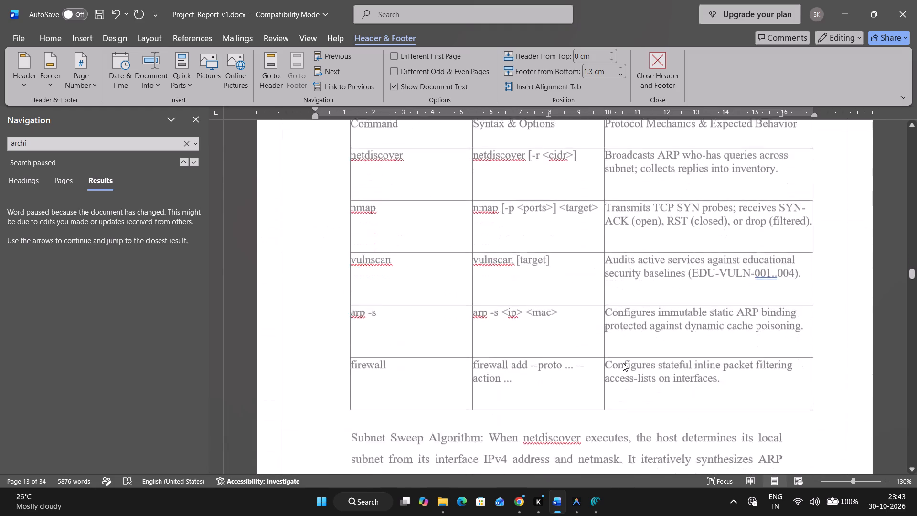
{"action": "scroll", "coordinate": [623, 363], "scroll_direction": "down", "scroll_amount": 17}
{"action": "scroll", "coordinate": [623, 365], "scroll_direction": "down", "scroll_amount": 8}
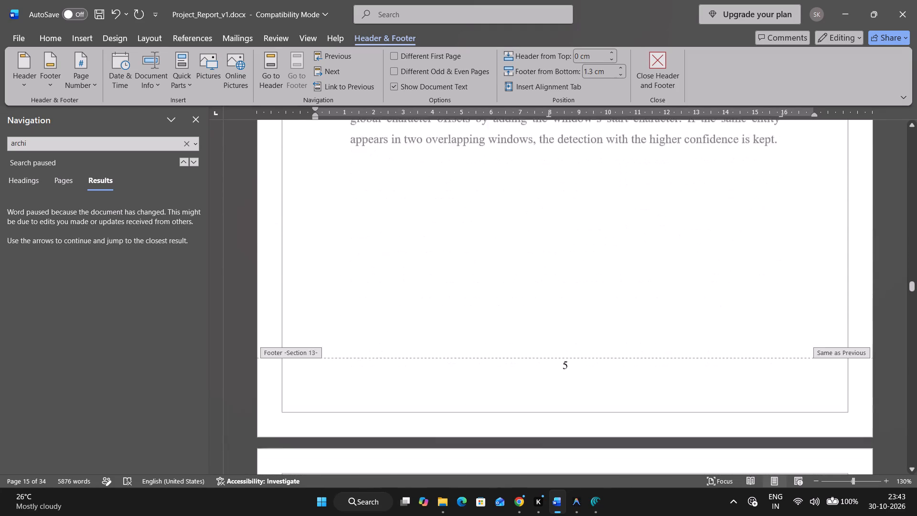
{"action": "scroll", "coordinate": [621, 368], "scroll_direction": "down", "scroll_amount": 8}
{"action": "scroll", "coordinate": [621, 368], "scroll_direction": "down", "scroll_amount": 20}
{"action": "scroll", "coordinate": [621, 368], "scroll_direction": "down", "scroll_amount": 5}
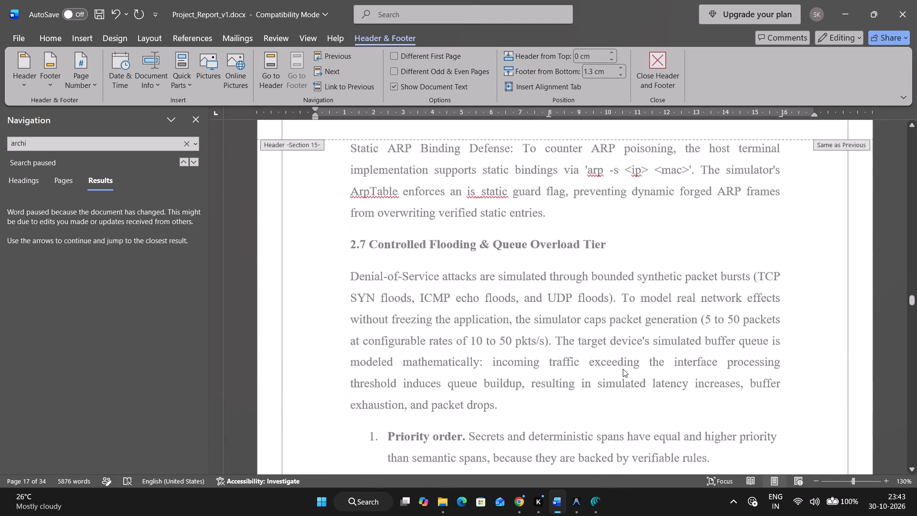
{"action": "scroll", "coordinate": [623, 370], "scroll_direction": "down", "scroll_amount": 16}
{"action": "scroll", "coordinate": [622, 374], "scroll_direction": "down", "scroll_amount": 16}
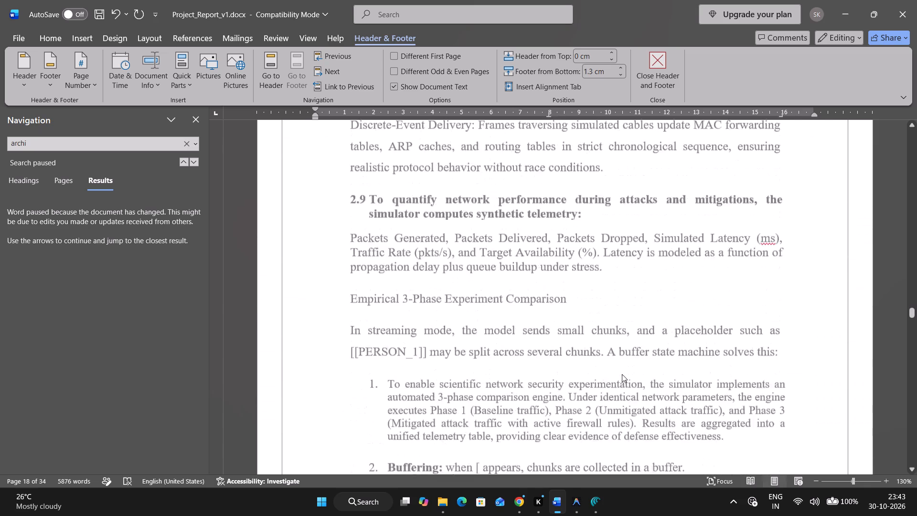
{"action": "scroll", "coordinate": [622, 374], "scroll_direction": "down", "scroll_amount": 16}
{"action": "scroll", "coordinate": [622, 374], "scroll_direction": "down", "scroll_amount": 15}
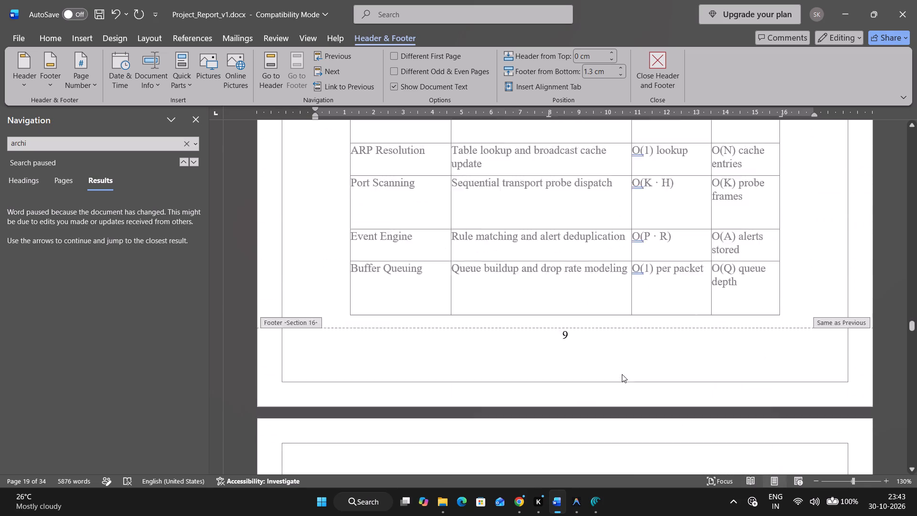
{"action": "scroll", "coordinate": [622, 374], "scroll_direction": "down", "scroll_amount": 17}
{"action": "scroll", "coordinate": [623, 379], "scroll_direction": "down", "scroll_amount": 16}
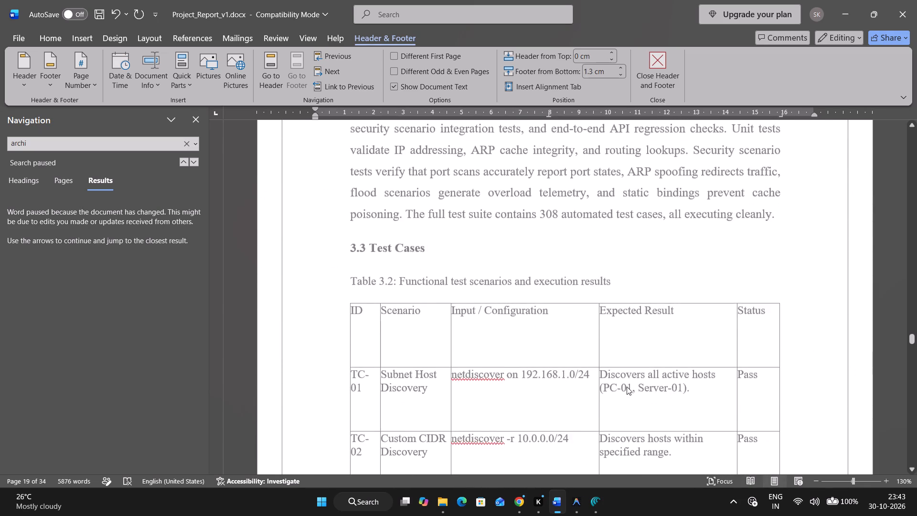
{"action": "scroll", "coordinate": [625, 393], "scroll_direction": "down", "scroll_amount": 16}
{"action": "scroll", "coordinate": [623, 416], "scroll_direction": "down", "scroll_amount": 20}
{"action": "scroll", "coordinate": [623, 416], "scroll_direction": "down", "scroll_amount": 5}
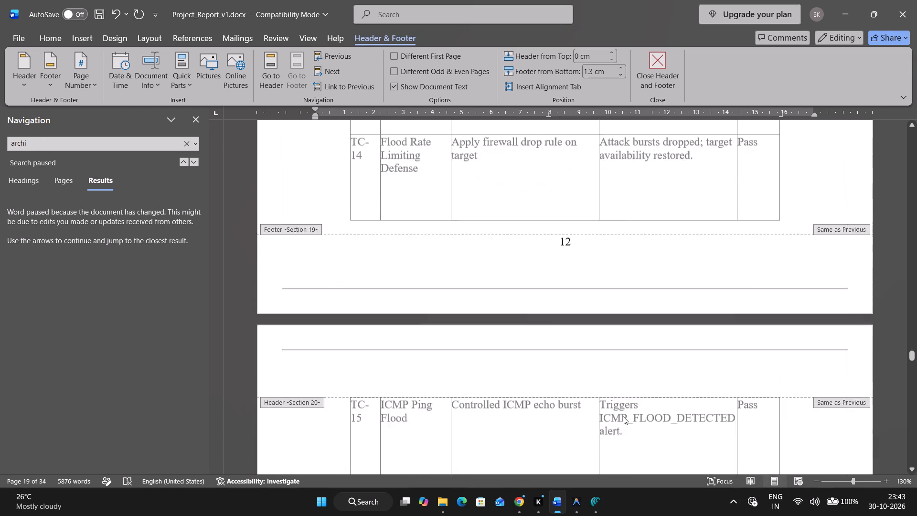
{"action": "scroll", "coordinate": [623, 416], "scroll_direction": "down", "scroll_amount": 14}
{"action": "scroll", "coordinate": [623, 416], "scroll_direction": "down", "scroll_amount": 14}
{"action": "scroll", "coordinate": [623, 416], "scroll_direction": "down", "scroll_amount": 8}
{"action": "scroll", "coordinate": [623, 416], "scroll_direction": "down", "scroll_amount": 20}
{"action": "scroll", "coordinate": [623, 416], "scroll_direction": "down", "scroll_amount": 6}
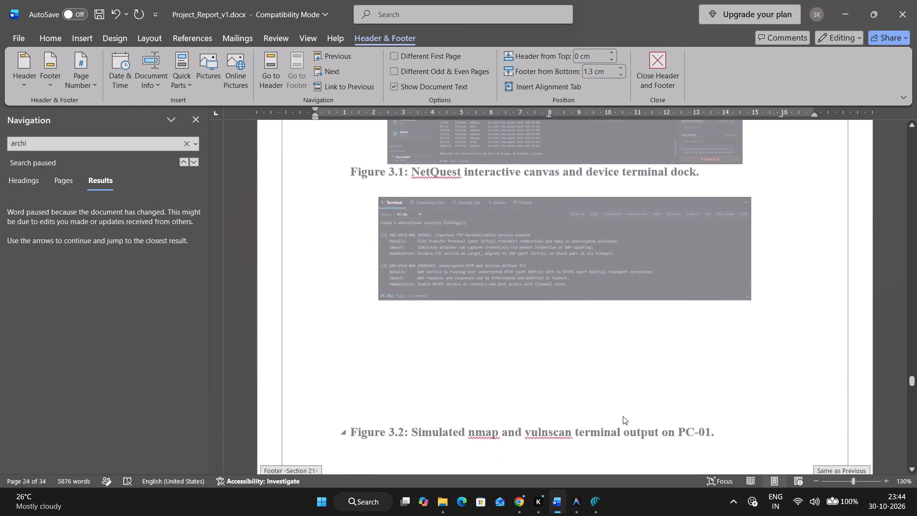
{"action": "scroll", "coordinate": [623, 416], "scroll_direction": "down", "scroll_amount": 15}
{"action": "scroll", "coordinate": [623, 416], "scroll_direction": "down", "scroll_amount": 7}
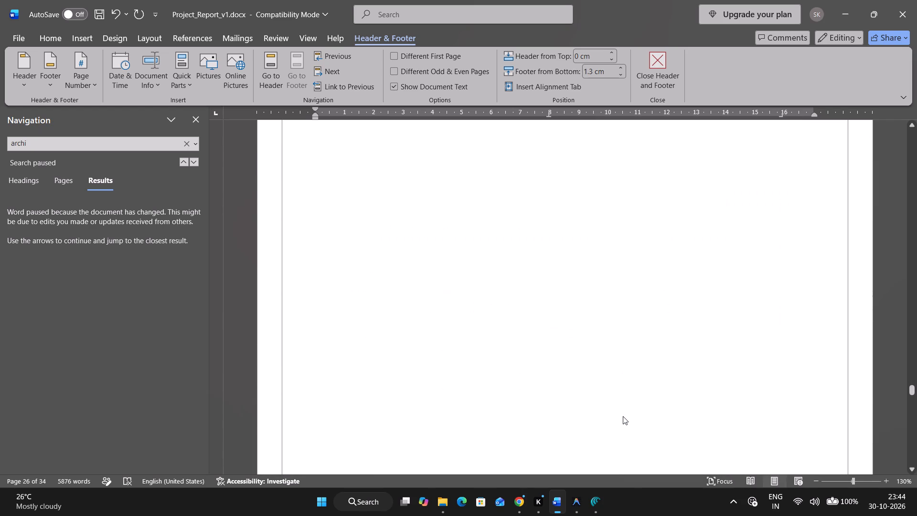
{"action": "scroll", "coordinate": [623, 416], "scroll_direction": "up", "scroll_amount": 6}
{"action": "scroll", "coordinate": [623, 416], "scroll_direction": "down", "scroll_amount": 15}
{"action": "scroll", "coordinate": [623, 416], "scroll_direction": "down", "scroll_amount": 7}
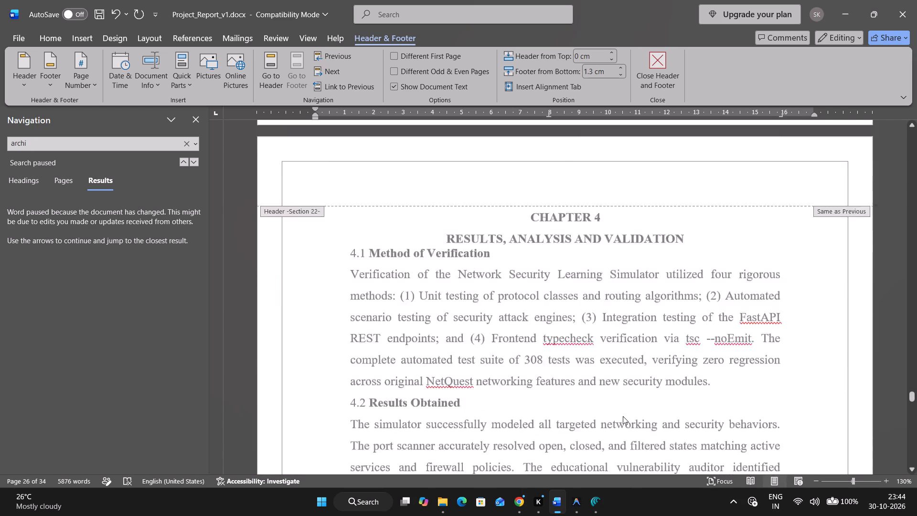
{"action": "scroll", "coordinate": [623, 416], "scroll_direction": "up", "scroll_amount": 20}
{"action": "scroll", "coordinate": [623, 416], "scroll_direction": "up", "scroll_amount": 2}
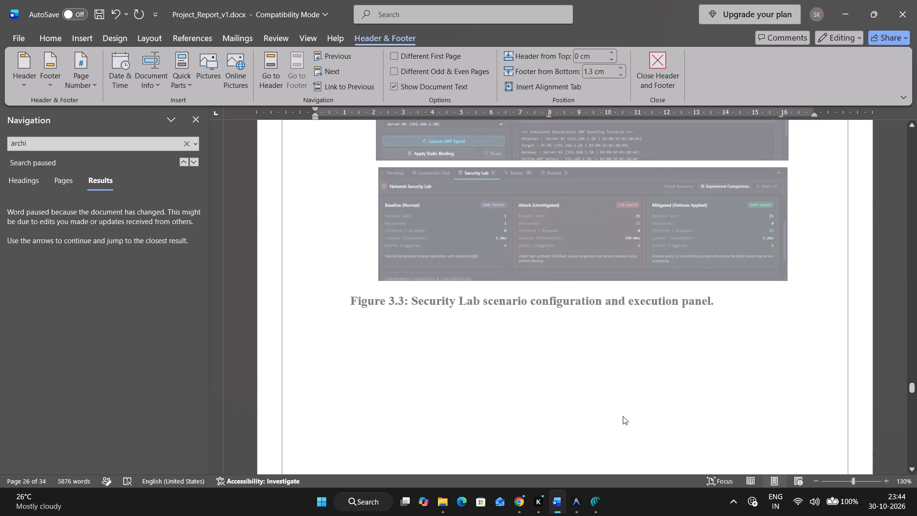
{"action": "scroll", "coordinate": [623, 416], "scroll_direction": "up", "scroll_amount": 7}
{"action": "scroll", "coordinate": [623, 416], "scroll_direction": "down", "scroll_amount": 16}
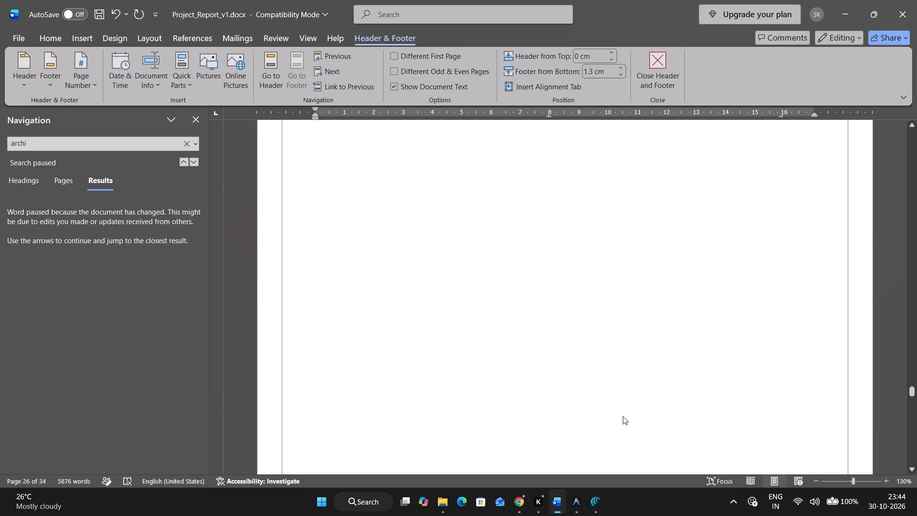
{"action": "scroll", "coordinate": [623, 416], "scroll_direction": "down", "scroll_amount": 14}
{"action": "scroll", "coordinate": [623, 416], "scroll_direction": "down", "scroll_amount": 19}
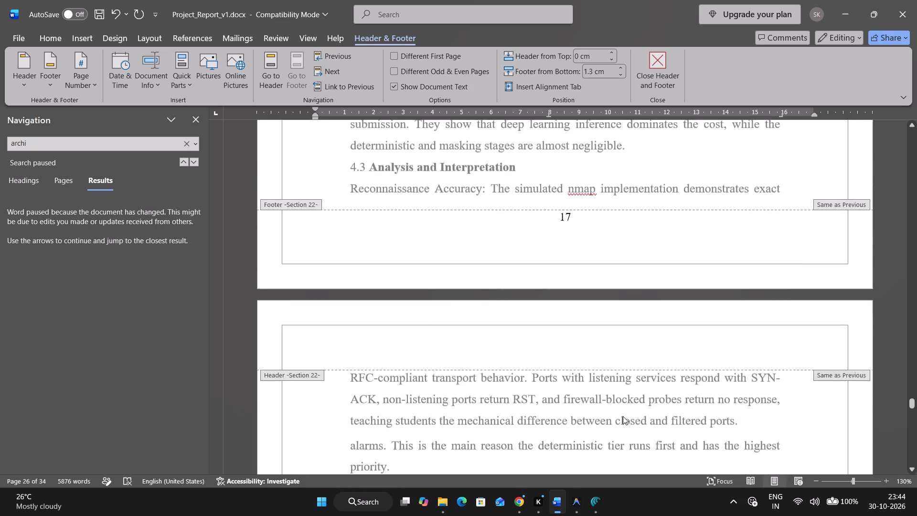
{"action": "scroll", "coordinate": [623, 416], "scroll_direction": "down", "scroll_amount": 12}
{"action": "scroll", "coordinate": [623, 416], "scroll_direction": "down", "scroll_amount": 15}
{"action": "scroll", "coordinate": [623, 416], "scroll_direction": "down", "scroll_amount": 8}
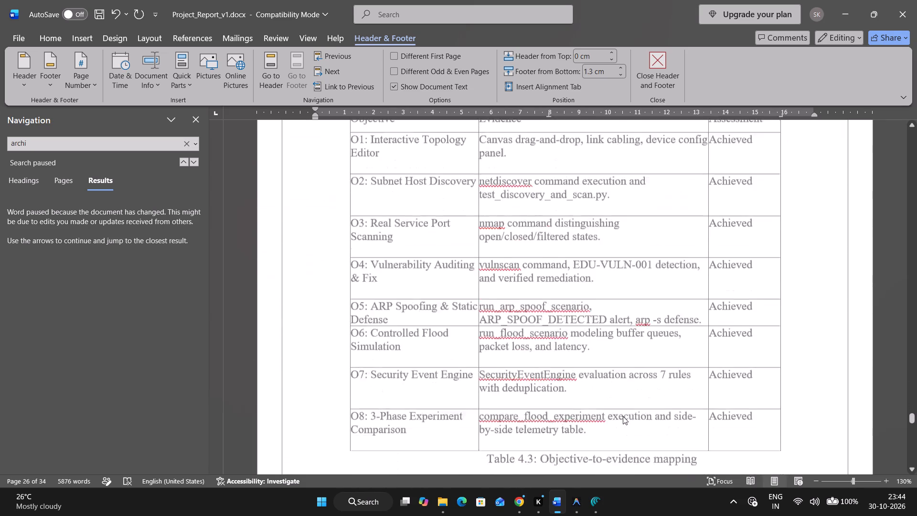
{"action": "scroll", "coordinate": [623, 416], "scroll_direction": "down", "scroll_amount": 15}
{"action": "scroll", "coordinate": [623, 416], "scroll_direction": "up", "scroll_amount": 5}
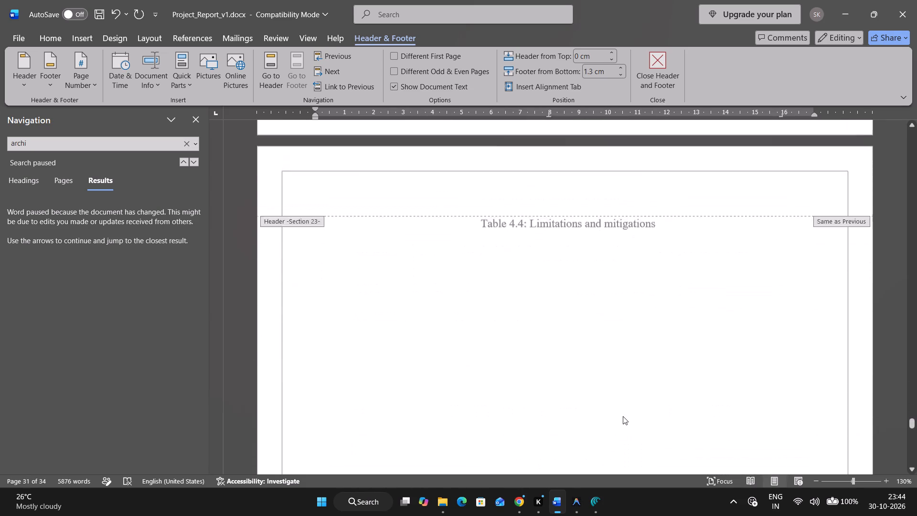
{"action": "scroll", "coordinate": [623, 416], "scroll_direction": "up", "scroll_amount": 2}
{"action": "scroll", "coordinate": [623, 416], "scroll_direction": "down", "scroll_amount": 20}
{"action": "scroll", "coordinate": [623, 416], "scroll_direction": "down", "scroll_amount": 10}
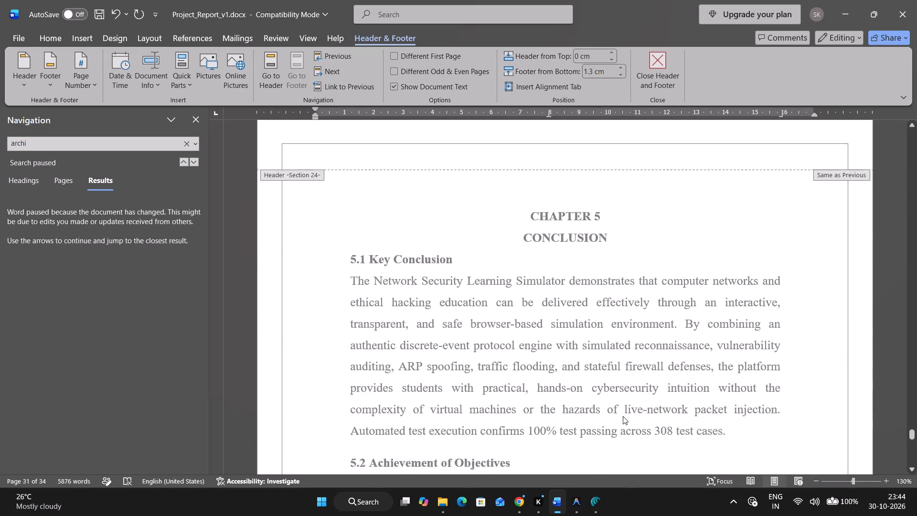
{"action": "scroll", "coordinate": [623, 416], "scroll_direction": "up", "scroll_amount": 20}
{"action": "scroll", "coordinate": [623, 416], "scroll_direction": "up", "scroll_amount": 9}
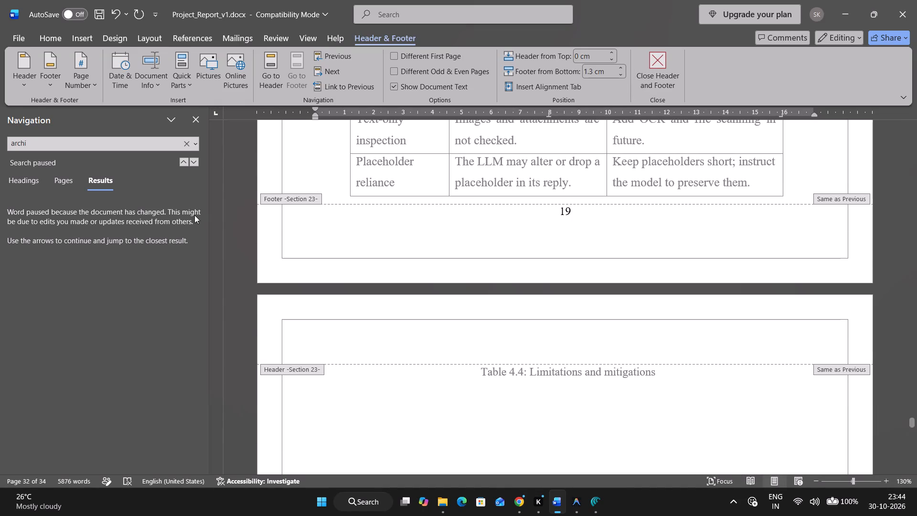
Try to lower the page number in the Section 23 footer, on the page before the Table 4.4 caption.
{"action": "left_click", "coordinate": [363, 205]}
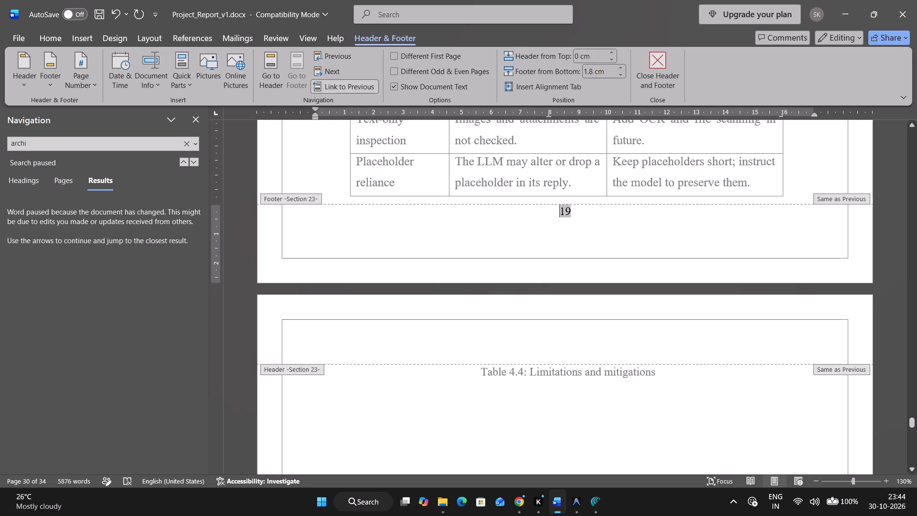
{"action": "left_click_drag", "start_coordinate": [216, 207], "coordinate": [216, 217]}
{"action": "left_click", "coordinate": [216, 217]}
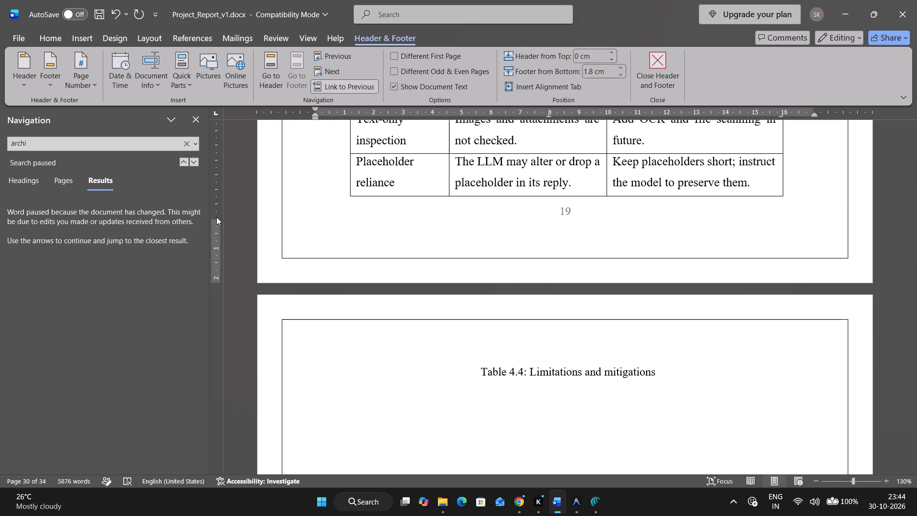
Compare the page number placement on the first two Chapter 2 pages and check the end of Chapter 1.
{"action": "scroll", "coordinate": [396, 320], "scroll_direction": "down", "scroll_amount": 20}
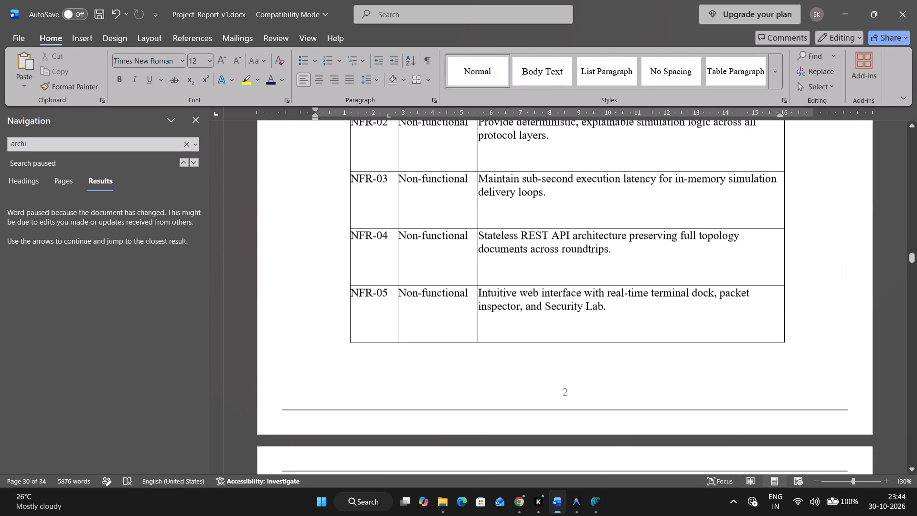
{"action": "scroll", "coordinate": [801, 370], "scroll_direction": "up", "scroll_amount": 19}
{"action": "scroll", "coordinate": [801, 370], "scroll_direction": "up", "scroll_amount": 7}
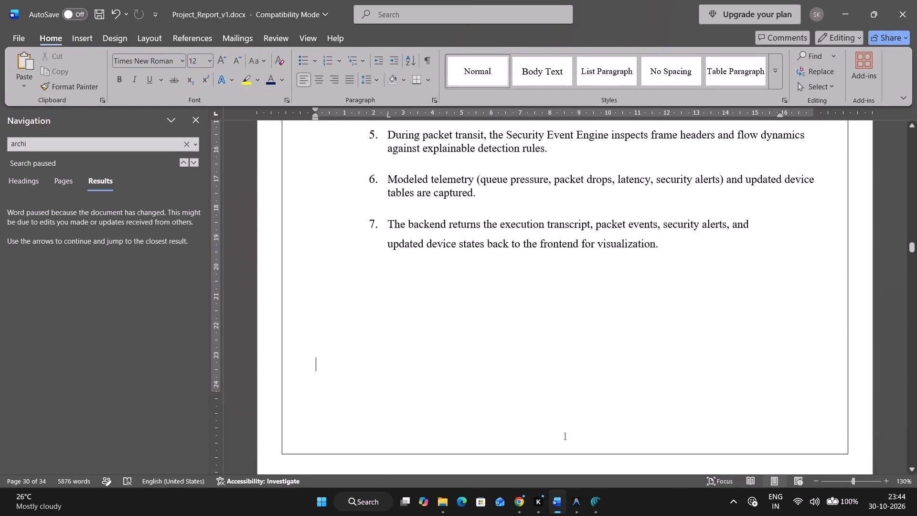
{"action": "scroll", "coordinate": [801, 370], "scroll_direction": "up", "scroll_amount": 14}
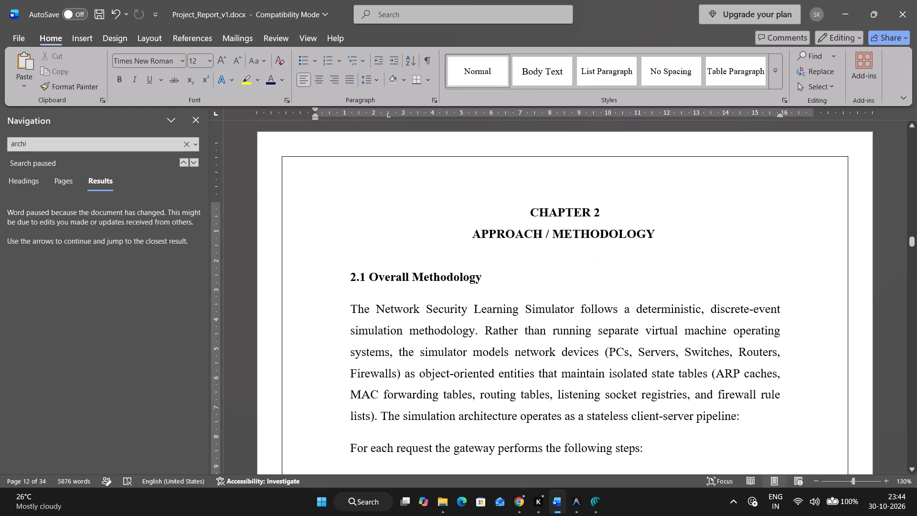
{"action": "scroll", "coordinate": [801, 370], "scroll_direction": "down", "scroll_amount": 14}
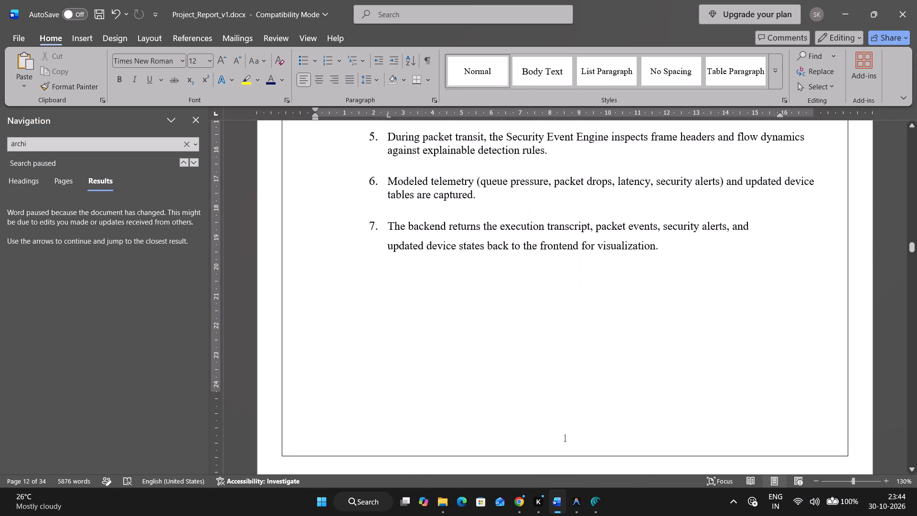
{"action": "scroll", "coordinate": [798, 372], "scroll_direction": "up", "scroll_amount": 20}
{"action": "scroll", "coordinate": [798, 372], "scroll_direction": "up", "scroll_amount": 7}
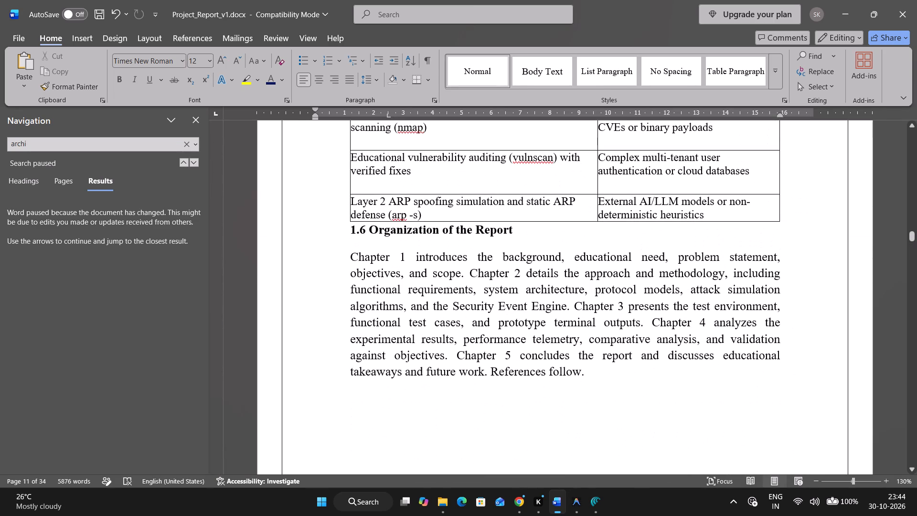
Undo the footer distance changes and the page number insertion on the pages from Chapter 2 onward.
{"action": "key", "text": "ctrl+z"}
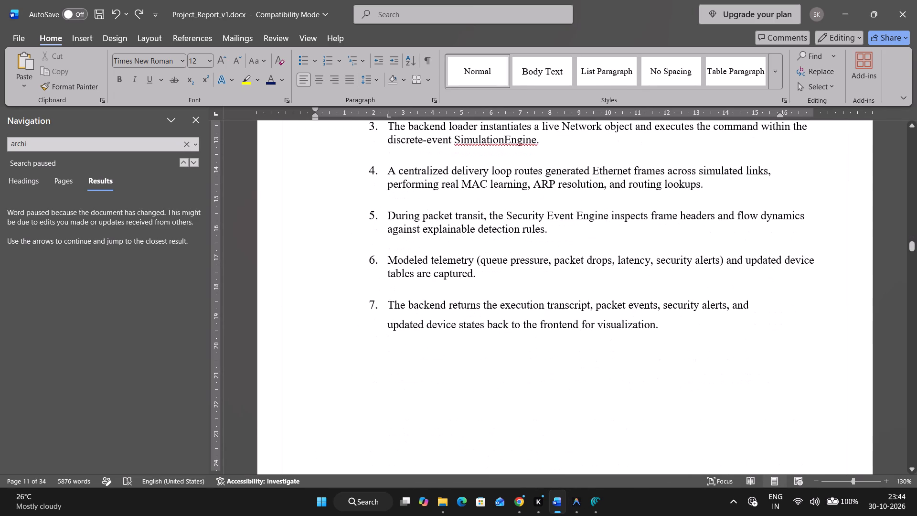
{"action": "key", "text": "ctrl+z"}
{"action": "scroll", "coordinate": [784, 347], "scroll_direction": "down", "scroll_amount": 9}
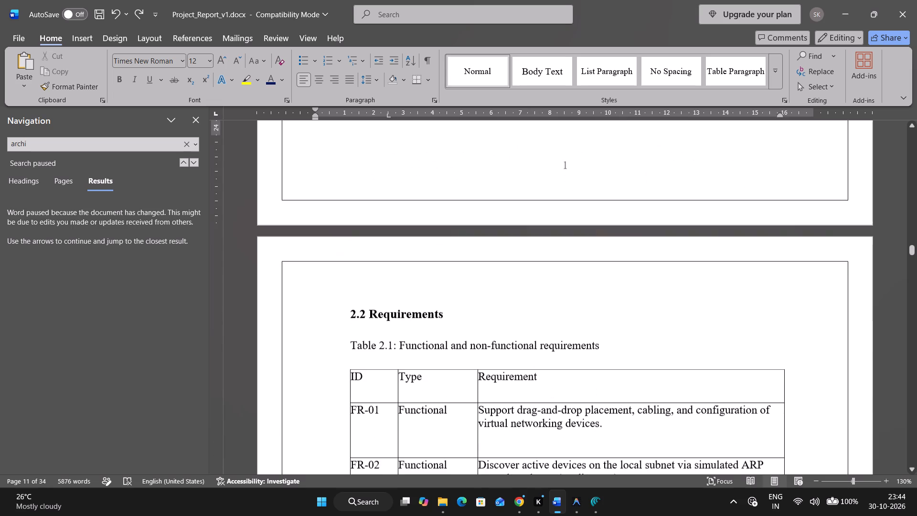
{"action": "scroll", "coordinate": [781, 338], "scroll_direction": "up", "scroll_amount": 20}
{"action": "scroll", "coordinate": [781, 338], "scroll_direction": "up", "scroll_amount": 6}
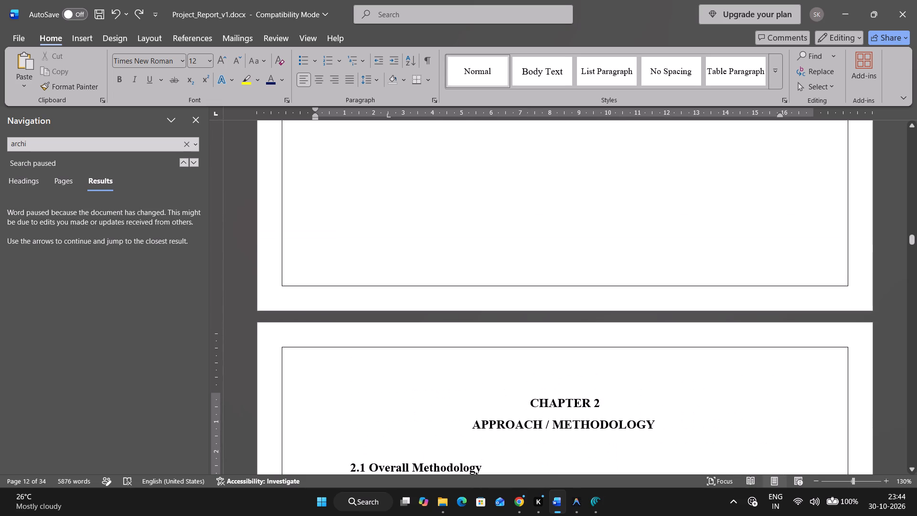
{"action": "key", "text": "ctrl+z"}
{"action": "scroll", "coordinate": [781, 338], "scroll_direction": "down", "scroll_amount": 7, "text": "ctrl"}
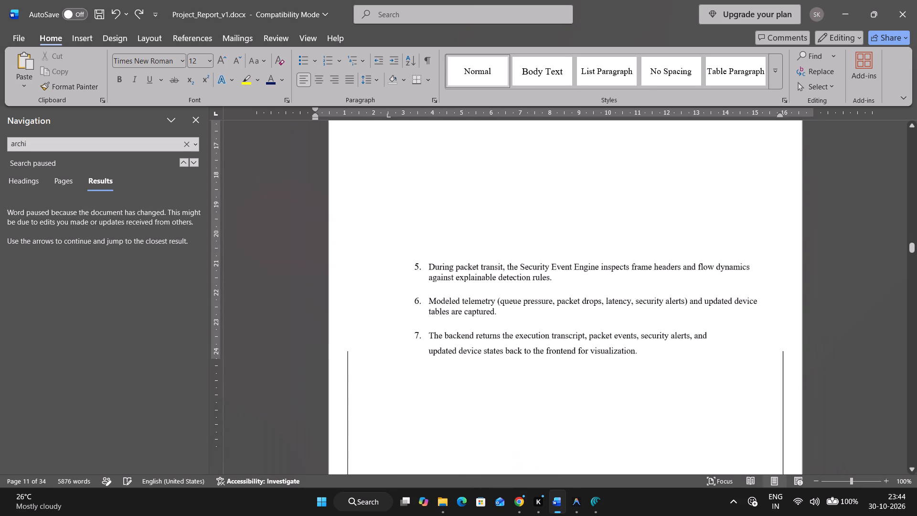
{"action": "scroll", "coordinate": [781, 338], "scroll_direction": "down", "scroll_amount": 8}
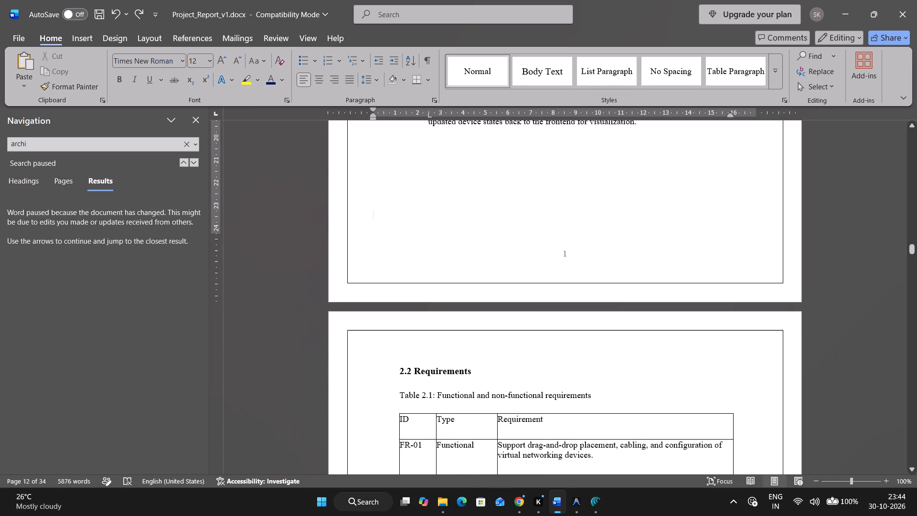
{"action": "key", "text": "ctrl+z"}
{"action": "key", "text": "ctrl+z"}
{"action": "key", "text": "ctrl+z"}
{"action": "key", "text": "ctrl+z"}
{"action": "key", "text": "ctrl+z"}
Set the page numbering for the Abstract page's footer (Section 8) to the 1, 2, 3 format, starting at 1.
{"action": "scroll", "coordinate": [727, 273], "scroll_direction": "up", "scroll_amount": 8}
{"action": "scroll", "coordinate": [727, 273], "scroll_direction": "up", "scroll_amount": 17}
{"action": "scroll", "coordinate": [727, 273], "scroll_direction": "up", "scroll_amount": 8}
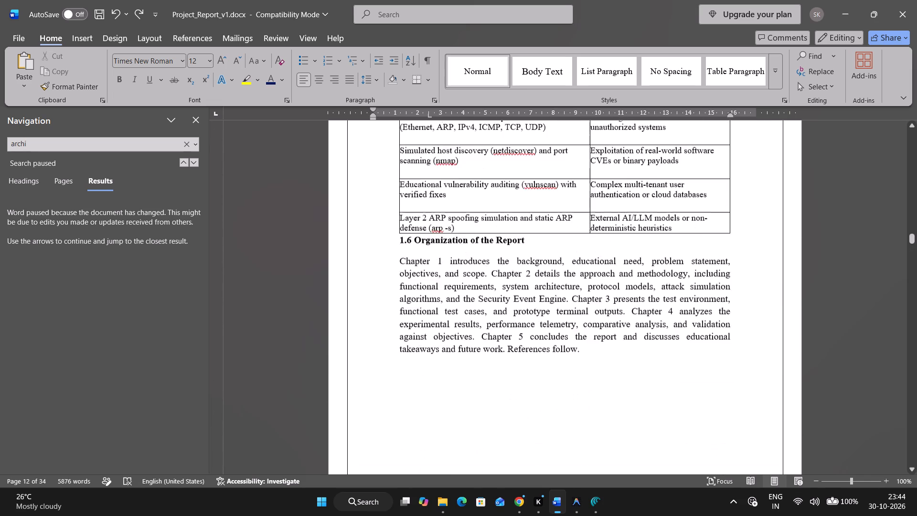
{"action": "scroll", "coordinate": [727, 273], "scroll_direction": "up", "scroll_amount": 20}
{"action": "scroll", "coordinate": [727, 273], "scroll_direction": "up", "scroll_amount": 20}
{"action": "scroll", "coordinate": [727, 273], "scroll_direction": "up", "scroll_amount": 10}
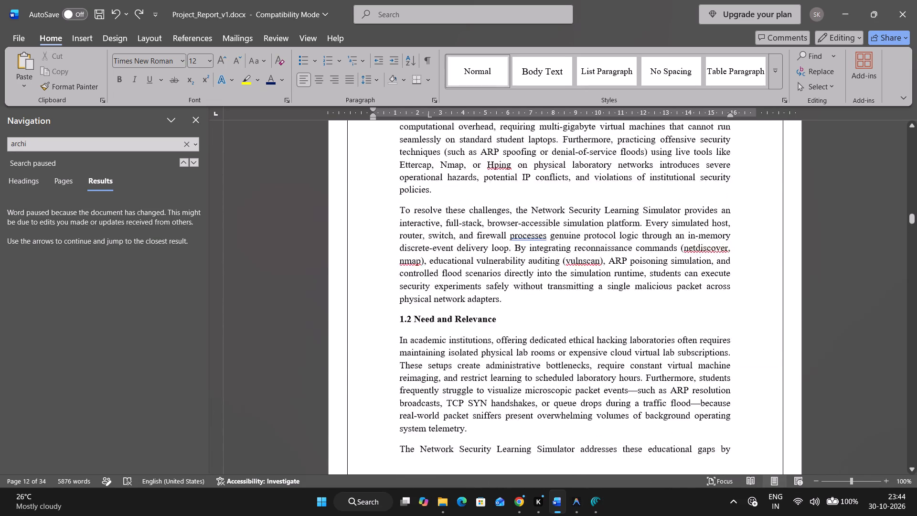
{"action": "scroll", "coordinate": [727, 273], "scroll_direction": "up", "scroll_amount": 13}
{"action": "scroll", "coordinate": [727, 273], "scroll_direction": "up", "scroll_amount": 14}
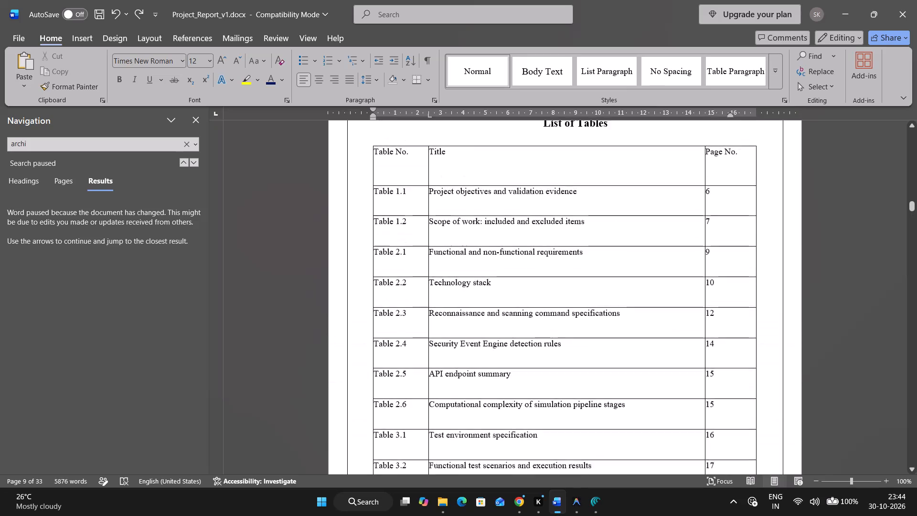
{"action": "scroll", "coordinate": [722, 273], "scroll_direction": "up", "scroll_amount": 8}
{"action": "scroll", "coordinate": [722, 273], "scroll_direction": "up", "scroll_amount": 16}
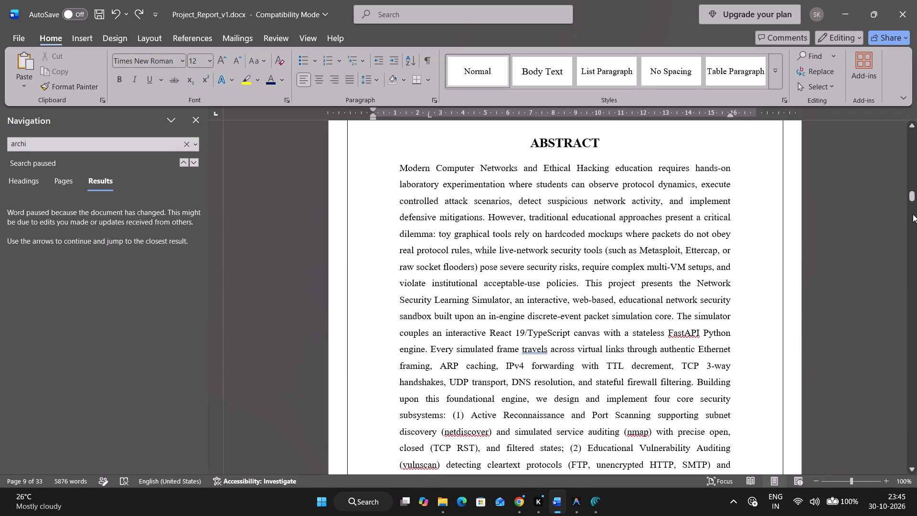
{"action": "scroll", "coordinate": [681, 211], "scroll_direction": "down", "scroll_amount": 13}
{"action": "left_click", "coordinate": [445, 318]}
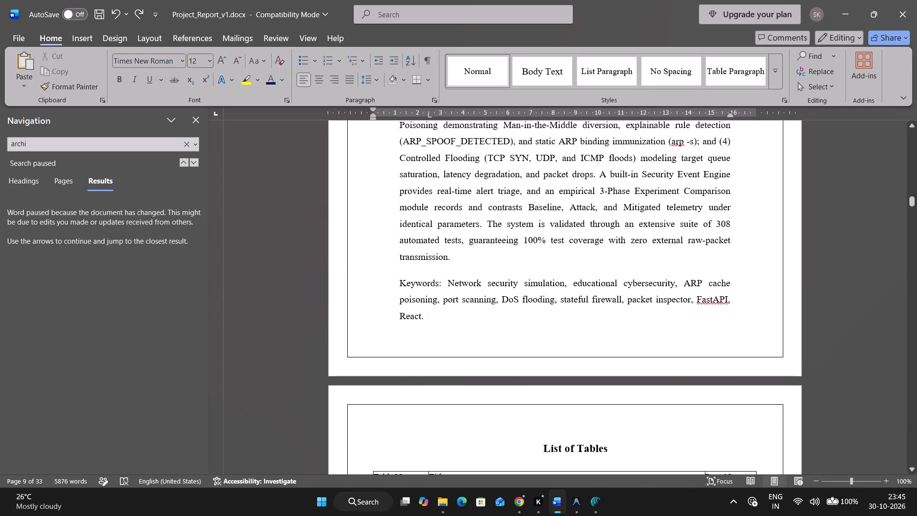
{"action": "left_click", "coordinate": [147, 36]}
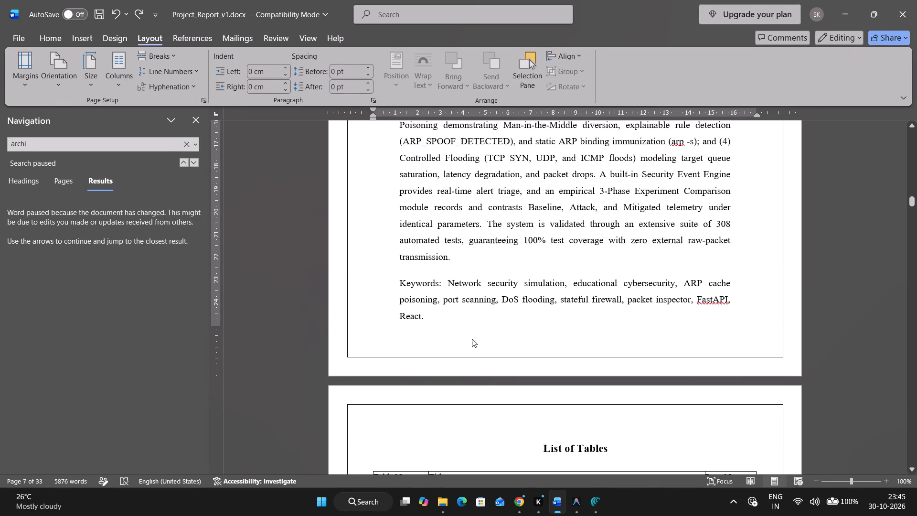
{"action": "double_click", "coordinate": [471, 338]}
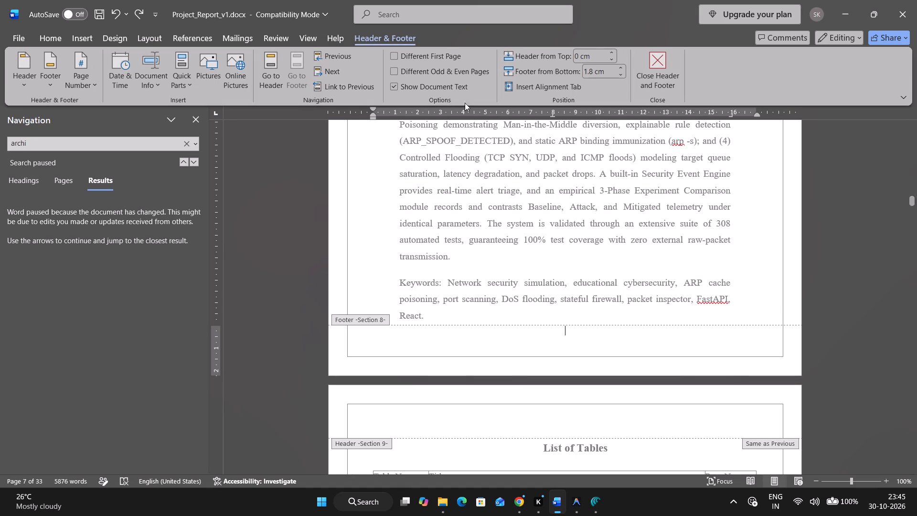
{"action": "left_click", "coordinate": [87, 37]}
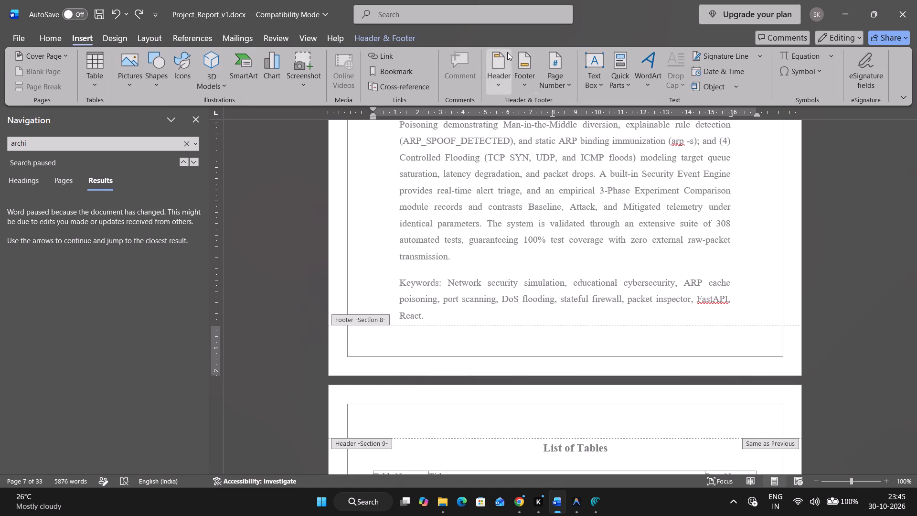
{"action": "left_click", "coordinate": [554, 90]}
{"action": "left_click", "coordinate": [587, 177]}
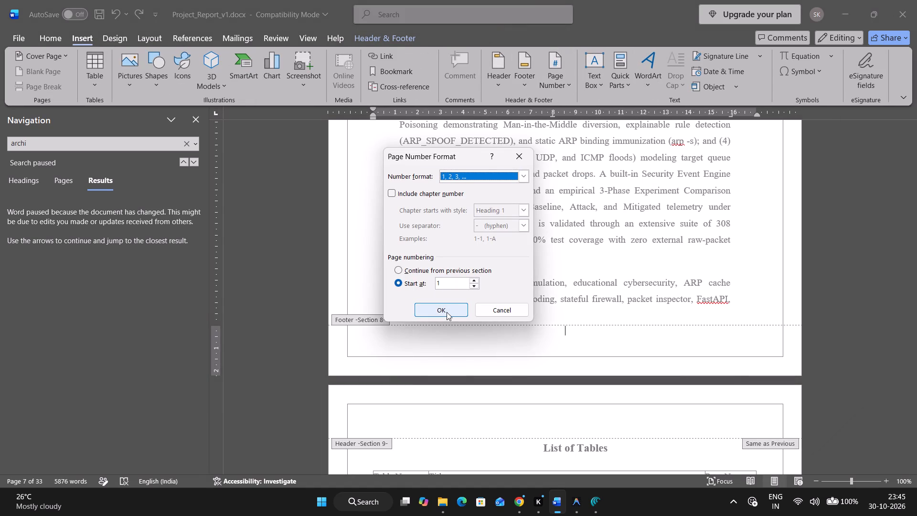
{"action": "left_click", "coordinate": [447, 312]}
Insert a centred page number at the bottom of the Abstract page.
{"action": "left_click", "coordinate": [566, 81]}
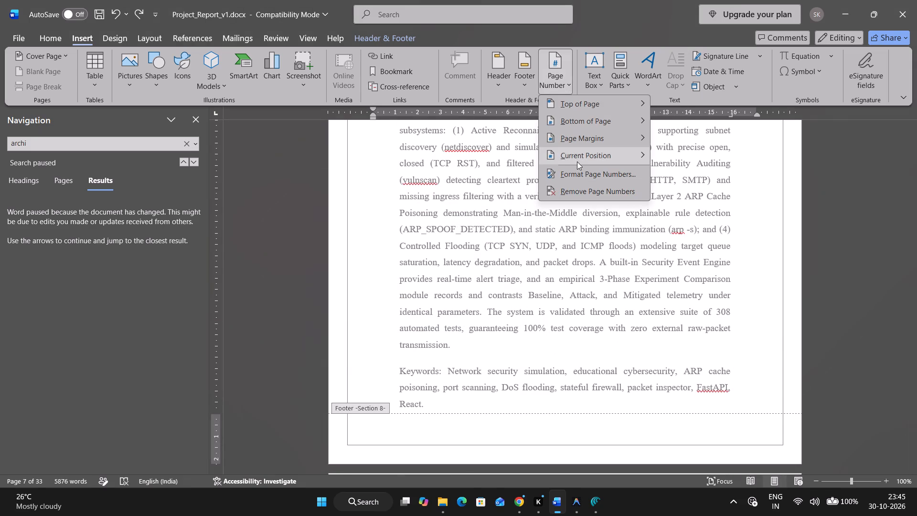
{"action": "left_click", "coordinate": [734, 240]}
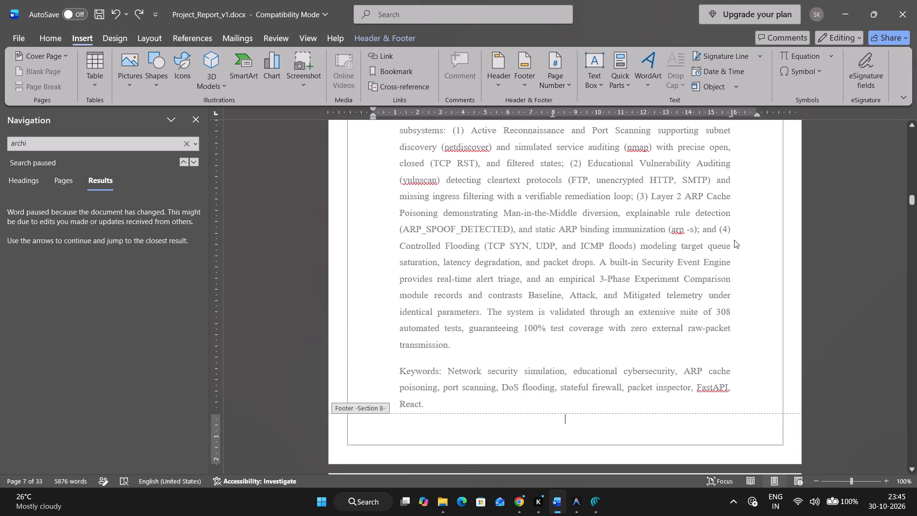
Set the Abstract page's footer distance from the bottom (Section 8) to 1 cm.
{"action": "scroll", "coordinate": [734, 240], "scroll_direction": "down", "scroll_amount": 8}
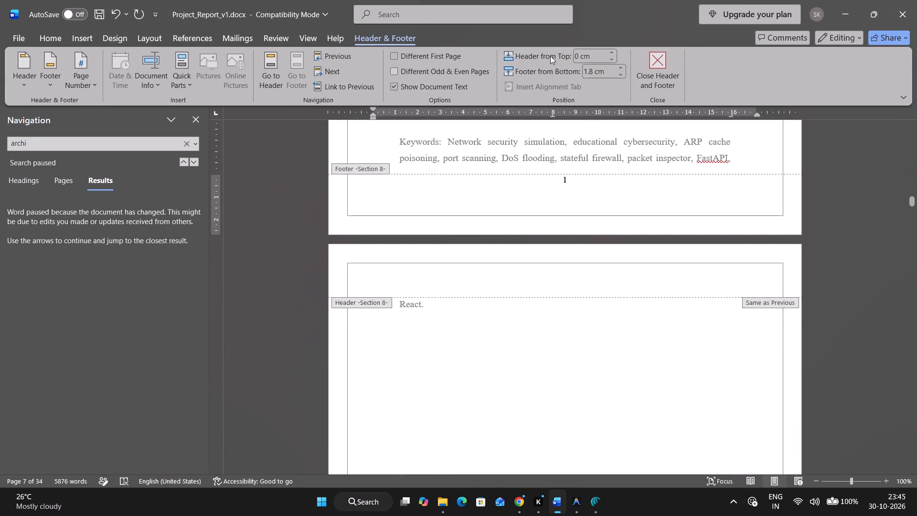
{"action": "triple_click", "coordinate": [624, 74]}
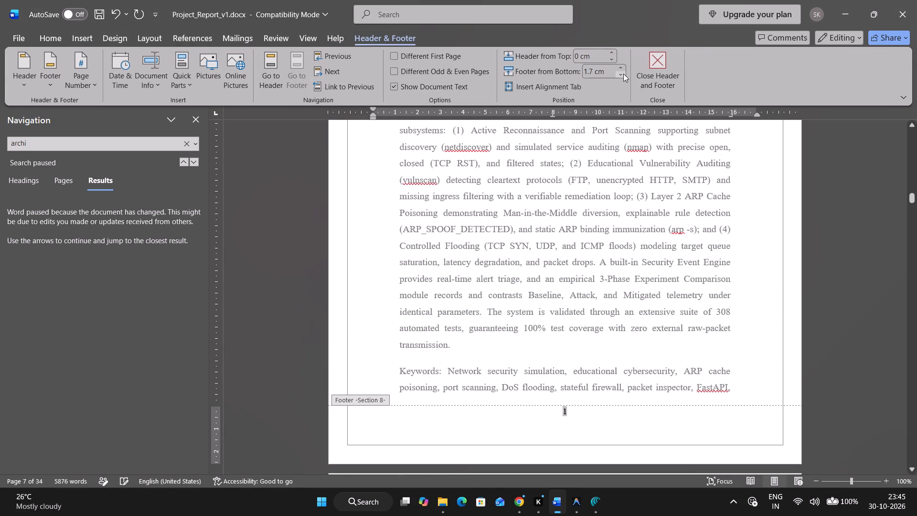
{"action": "triple_click", "coordinate": [623, 74]}
{"action": "triple_click", "coordinate": [623, 74]}
{"action": "left_click", "coordinate": [623, 74]}
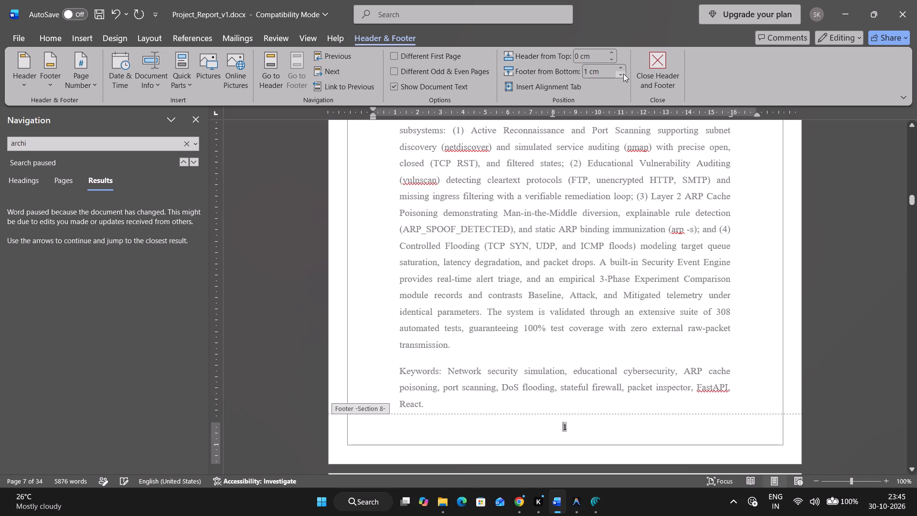
Set the footer distance from the bottom on the List of Tables page (Section 9) to 1.5 cm.
{"action": "scroll", "coordinate": [783, 298], "scroll_direction": "down", "scroll_amount": 18}
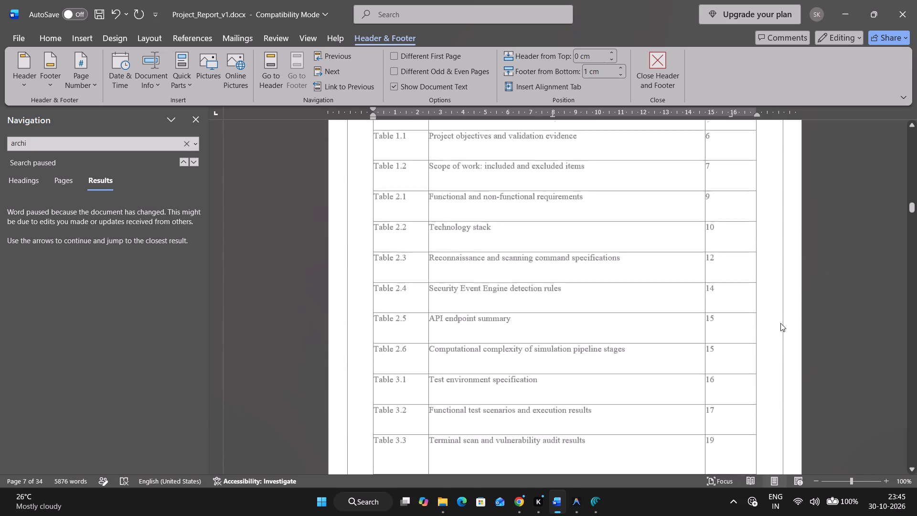
{"action": "scroll", "coordinate": [782, 322], "scroll_direction": "down", "scroll_amount": 17}
{"action": "scroll", "coordinate": [792, 344], "scroll_direction": "up", "scroll_amount": 5}
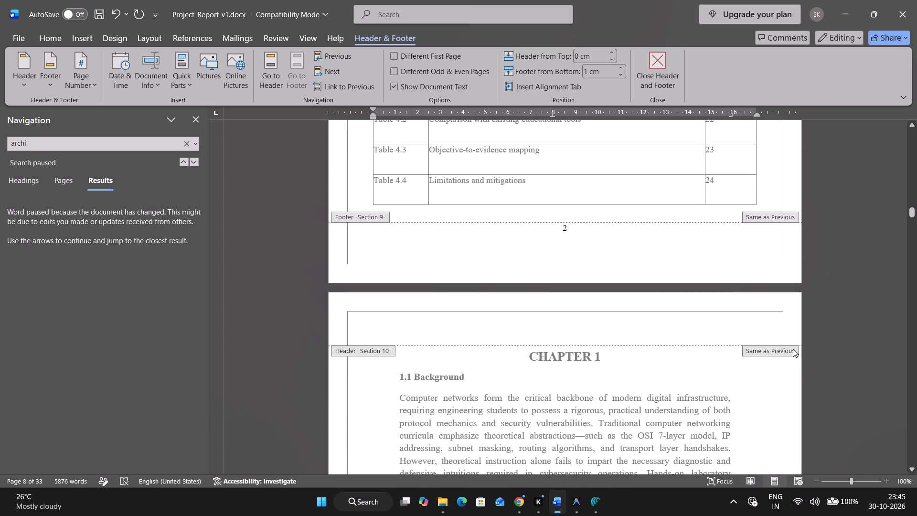
{"action": "left_click", "coordinate": [584, 242]}
{"action": "double_click", "coordinate": [621, 73]}
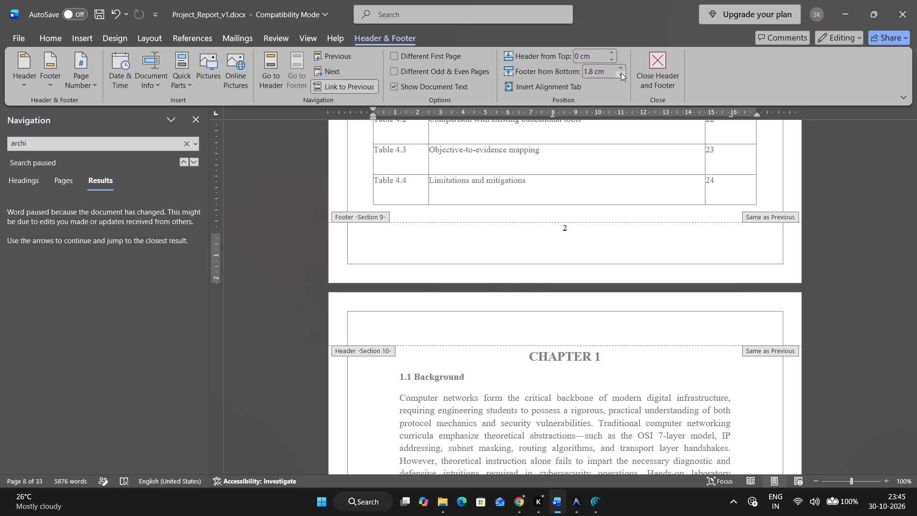
{"action": "left_click", "coordinate": [621, 73]}
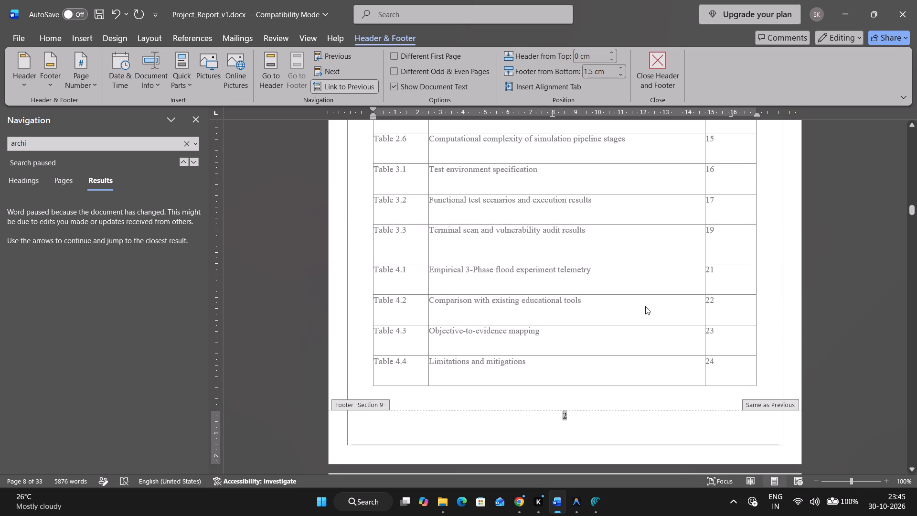
Set the footer distance from the bottom on the Chapter 1 pages (Section 10) to 1.4 cm.
{"action": "scroll", "coordinate": [635, 298], "scroll_direction": "down", "scroll_amount": 20}
{"action": "scroll", "coordinate": [635, 298], "scroll_direction": "down", "scroll_amount": 3}
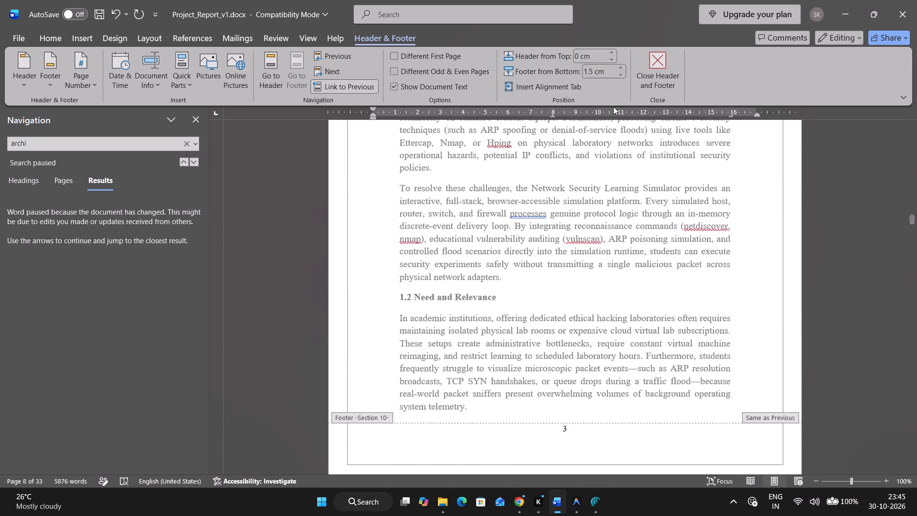
{"action": "scroll", "coordinate": [627, 359], "scroll_direction": "down", "scroll_amount": 3}
{"action": "left_click", "coordinate": [566, 355]}
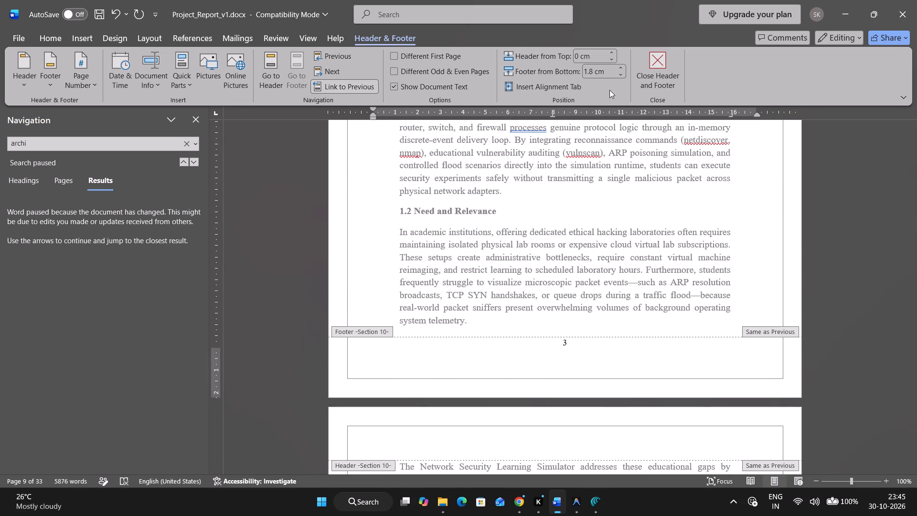
{"action": "left_click", "coordinate": [622, 73]}
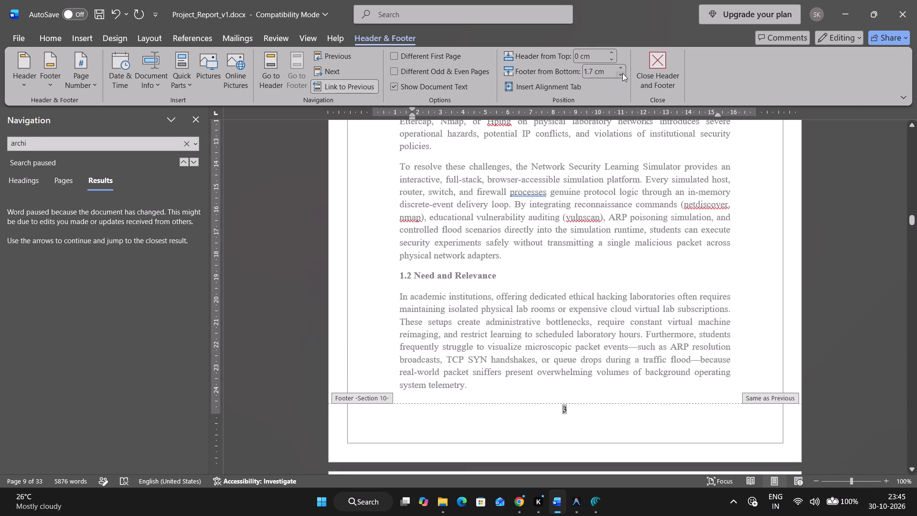
{"action": "left_click", "coordinate": [622, 73]}
{"action": "left_click", "coordinate": [622, 73]}
{"action": "scroll", "coordinate": [638, 430], "scroll_direction": "down", "scroll_amount": 13}
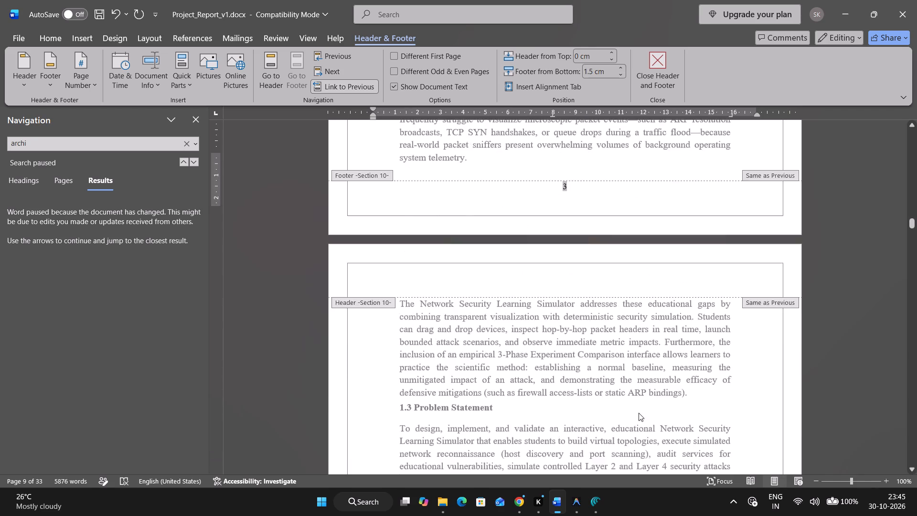
{"action": "scroll", "coordinate": [639, 413], "scroll_direction": "down", "scroll_amount": 16}
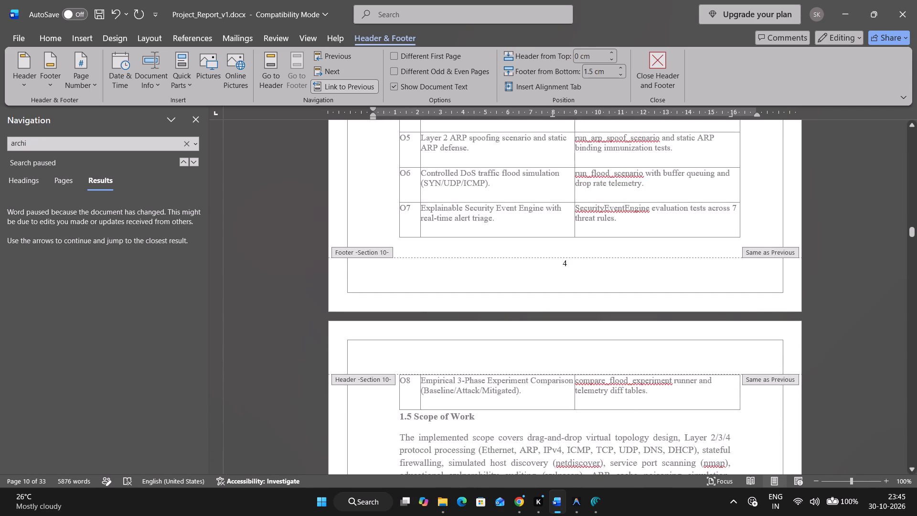
{"action": "left_click", "coordinate": [592, 264]}
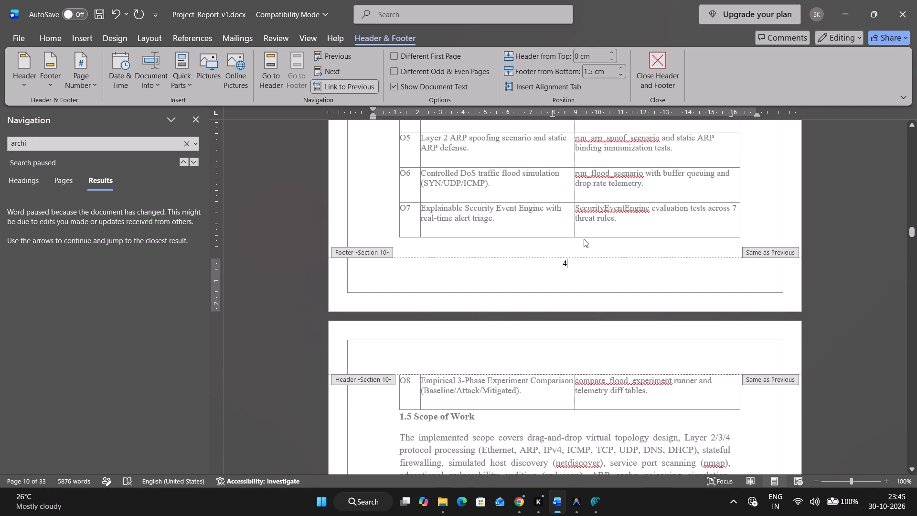
{"action": "left_click", "coordinate": [620, 76]}
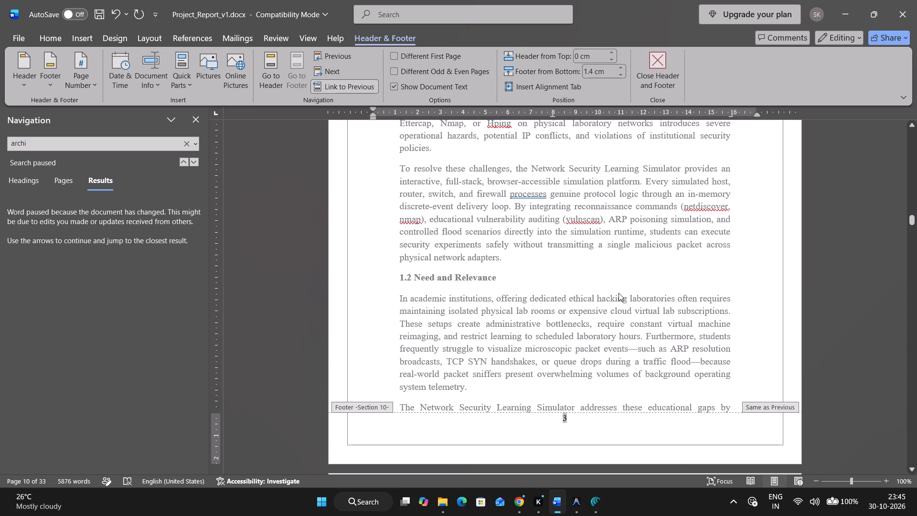
Compare the page number placement on the List of Tables page with the footers of the Chapter 1 pages.
{"action": "scroll", "coordinate": [629, 206], "scroll_direction": "down", "scroll_amount": 15}
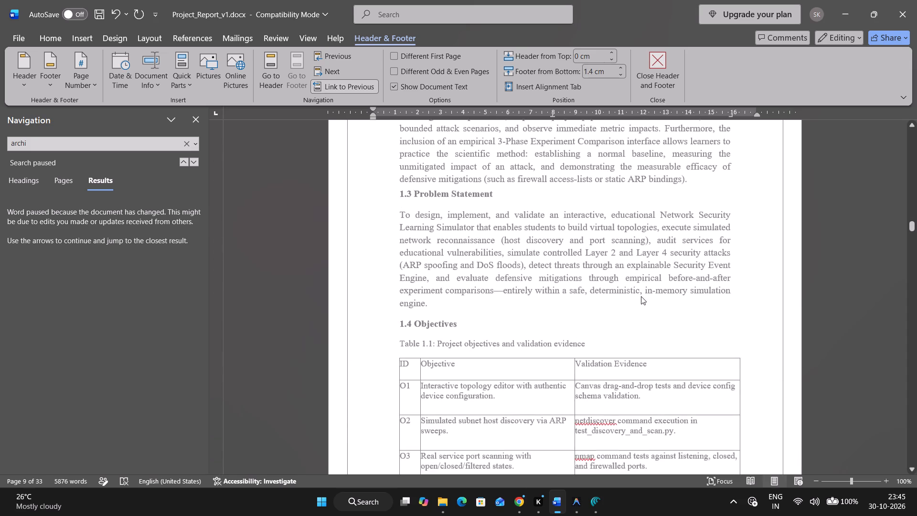
{"action": "scroll", "coordinate": [641, 297], "scroll_direction": "up", "scroll_amount": 7}
{"action": "scroll", "coordinate": [641, 297], "scroll_direction": "down", "scroll_amount": 1}
{"action": "scroll", "coordinate": [641, 300], "scroll_direction": "up", "scroll_amount": 20}
{"action": "scroll", "coordinate": [641, 300], "scroll_direction": "up", "scroll_amount": 10}
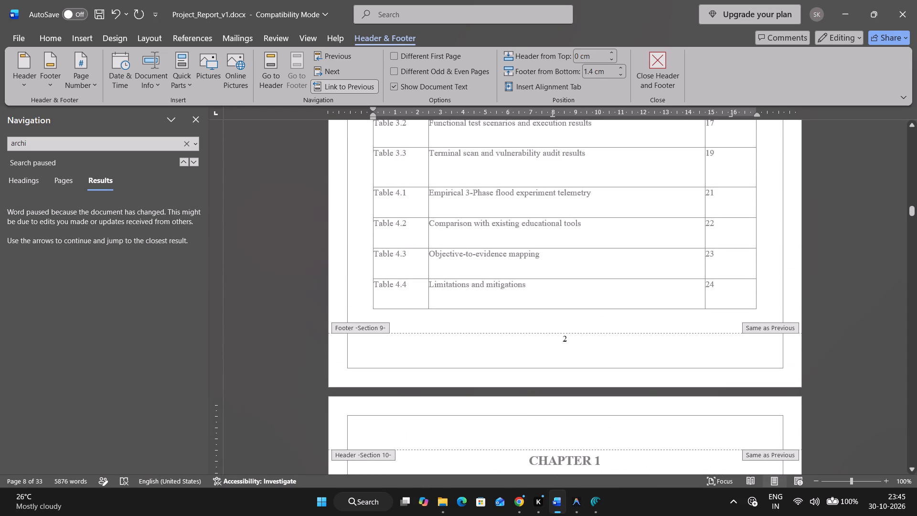
{"action": "triple_click", "coordinate": [569, 342]}
{"action": "scroll", "coordinate": [576, 368], "scroll_direction": "down", "scroll_amount": 20}
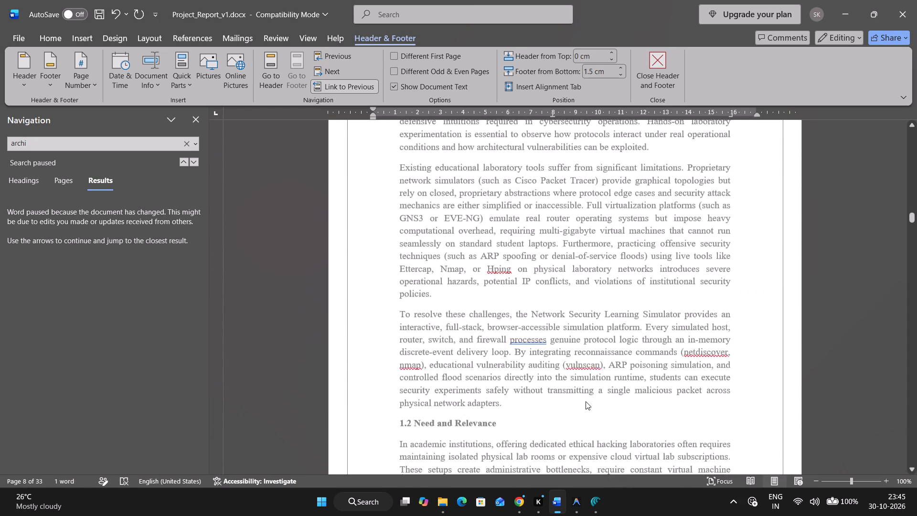
{"action": "scroll", "coordinate": [586, 401], "scroll_direction": "down", "scroll_amount": 4}
{"action": "scroll", "coordinate": [576, 314], "scroll_direction": "down", "scroll_amount": 16}
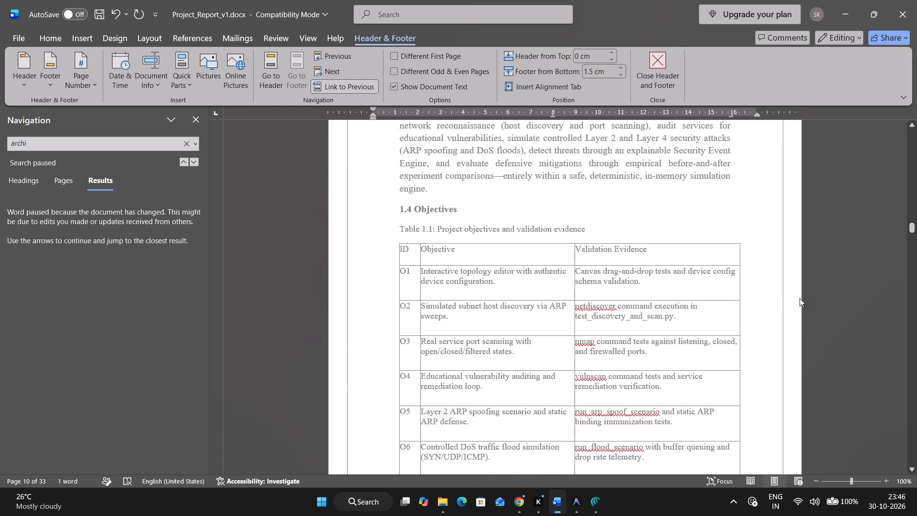
{"action": "left_click", "coordinate": [821, 299]}
{"action": "scroll", "coordinate": [811, 305], "scroll_direction": "down", "scroll_amount": 9}
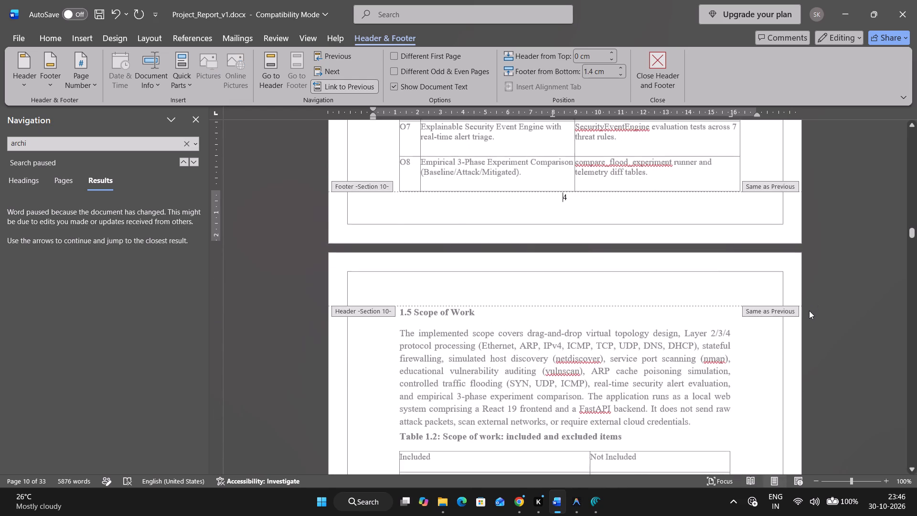
{"action": "scroll", "coordinate": [799, 305], "scroll_direction": "down", "scroll_amount": 8}
Check the footers from the References page back through the chapters to the front pages, placing the cursor in Section 21's footer.
{"action": "left_click_drag", "start_coordinate": [911, 236], "coordinate": [912, 471]}
{"action": "scroll", "coordinate": [728, 349], "scroll_direction": "up", "scroll_amount": 17}
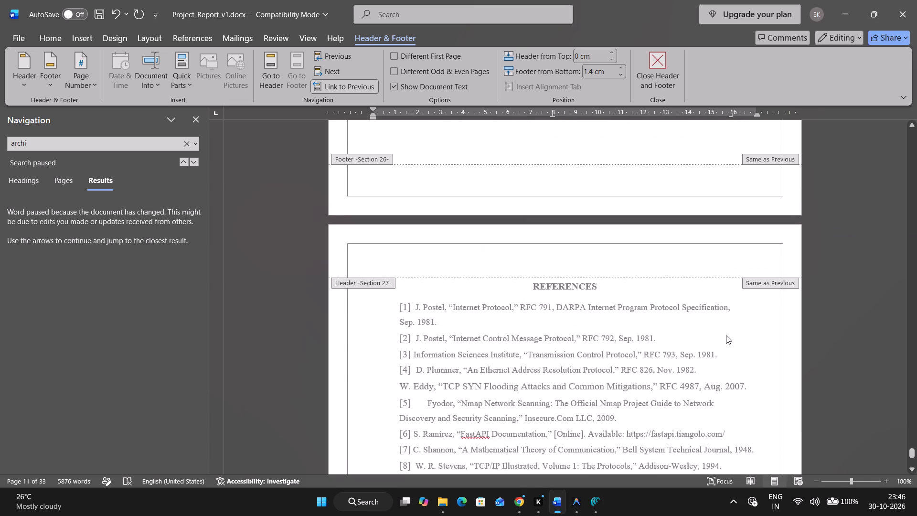
{"action": "scroll", "coordinate": [726, 335], "scroll_direction": "up", "scroll_amount": 6}
{"action": "scroll", "coordinate": [726, 335], "scroll_direction": "up", "scroll_amount": 20}
{"action": "scroll", "coordinate": [726, 335], "scroll_direction": "up", "scroll_amount": 16}
{"action": "scroll", "coordinate": [725, 333], "scroll_direction": "up", "scroll_amount": 7}
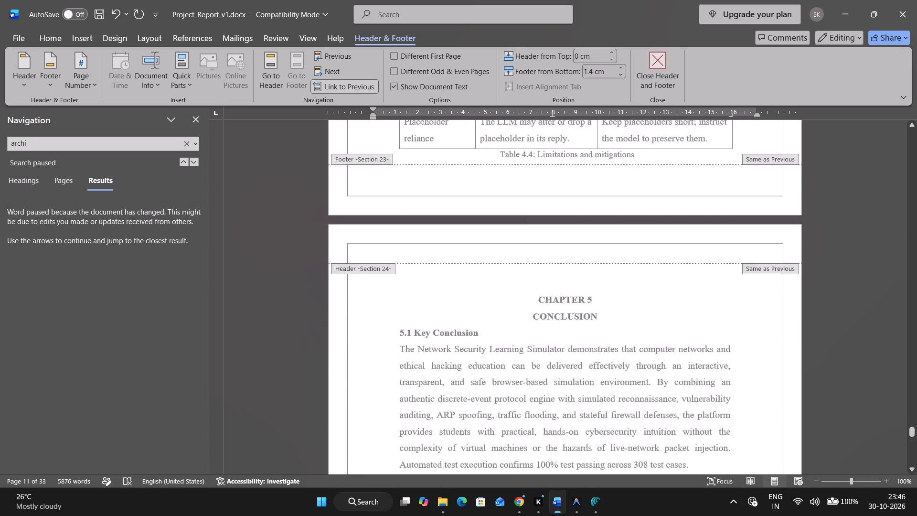
{"action": "scroll", "coordinate": [725, 333], "scroll_direction": "up", "scroll_amount": 15}
{"action": "scroll", "coordinate": [725, 333], "scroll_direction": "down", "scroll_amount": 7}
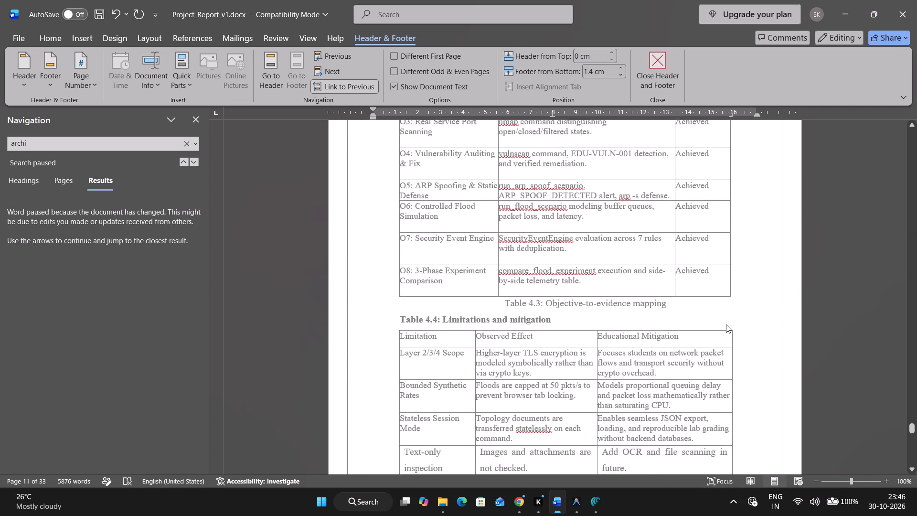
{"action": "scroll", "coordinate": [726, 324], "scroll_direction": "up", "scroll_amount": 14}
{"action": "scroll", "coordinate": [726, 324], "scroll_direction": "up", "scroll_amount": 7}
{"action": "scroll", "coordinate": [726, 324], "scroll_direction": "up", "scroll_amount": 15}
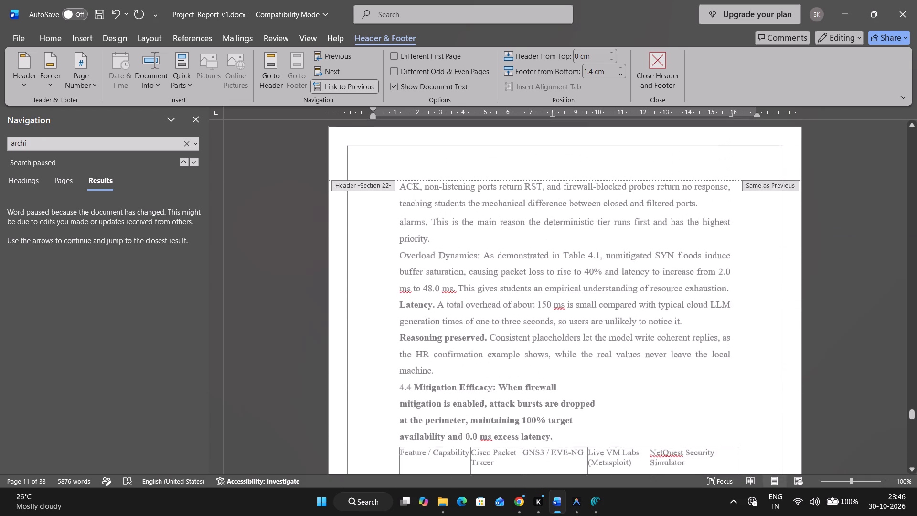
{"action": "scroll", "coordinate": [726, 324], "scroll_direction": "up", "scroll_amount": 20}
{"action": "scroll", "coordinate": [726, 324], "scroll_direction": "up", "scroll_amount": 20}
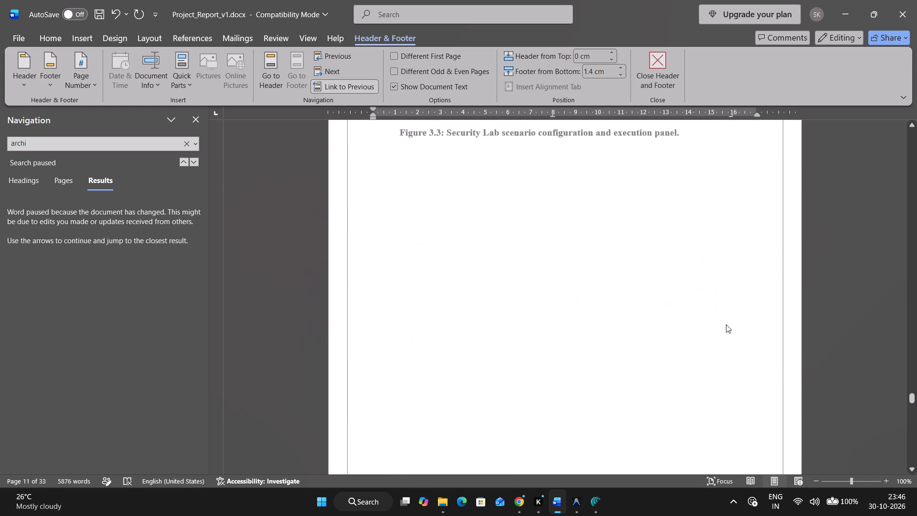
{"action": "scroll", "coordinate": [726, 324], "scroll_direction": "up", "scroll_amount": 7}
{"action": "scroll", "coordinate": [726, 324], "scroll_direction": "up", "scroll_amount": 14}
{"action": "scroll", "coordinate": [726, 324], "scroll_direction": "up", "scroll_amount": 7}
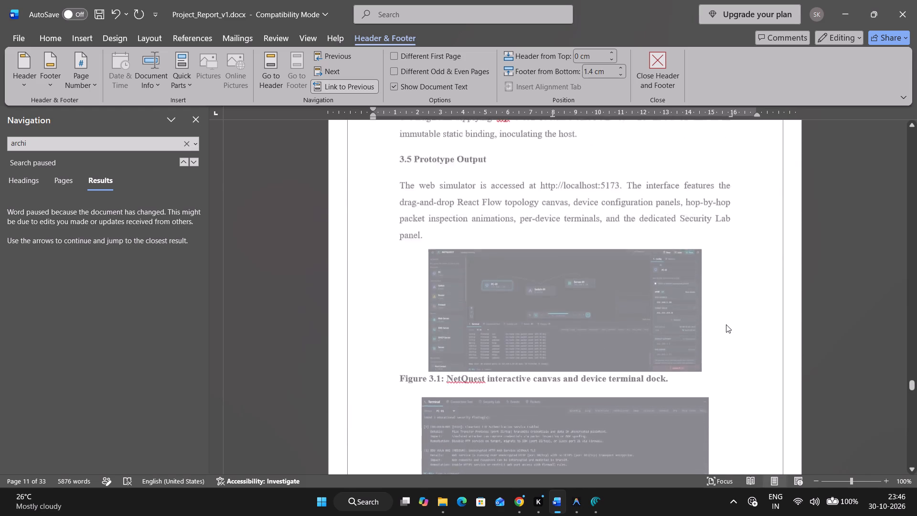
{"action": "scroll", "coordinate": [726, 324], "scroll_direction": "up", "scroll_amount": 13}
{"action": "scroll", "coordinate": [726, 324], "scroll_direction": "down", "scroll_amount": 6}
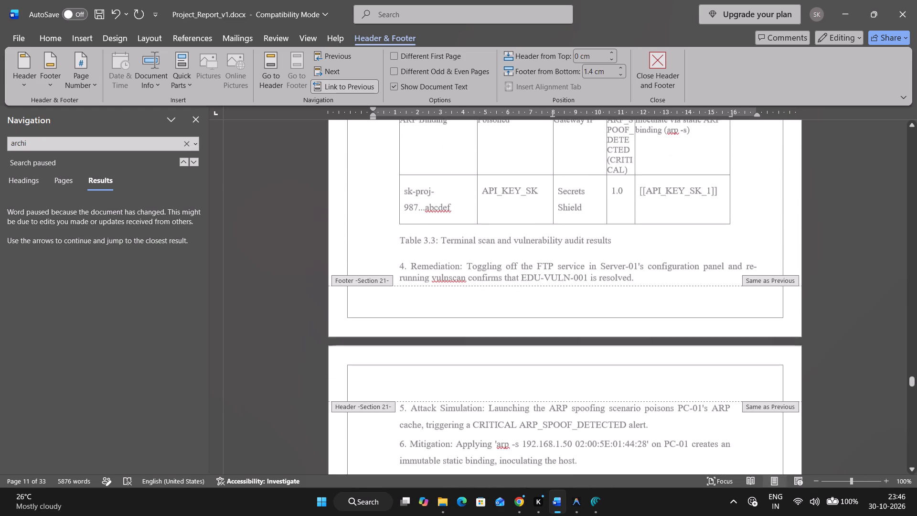
{"action": "left_click", "coordinate": [585, 291]}
{"action": "scroll", "coordinate": [643, 329], "scroll_direction": "down", "scroll_amount": 16}
{"action": "scroll", "coordinate": [643, 329], "scroll_direction": "down", "scroll_amount": 6}
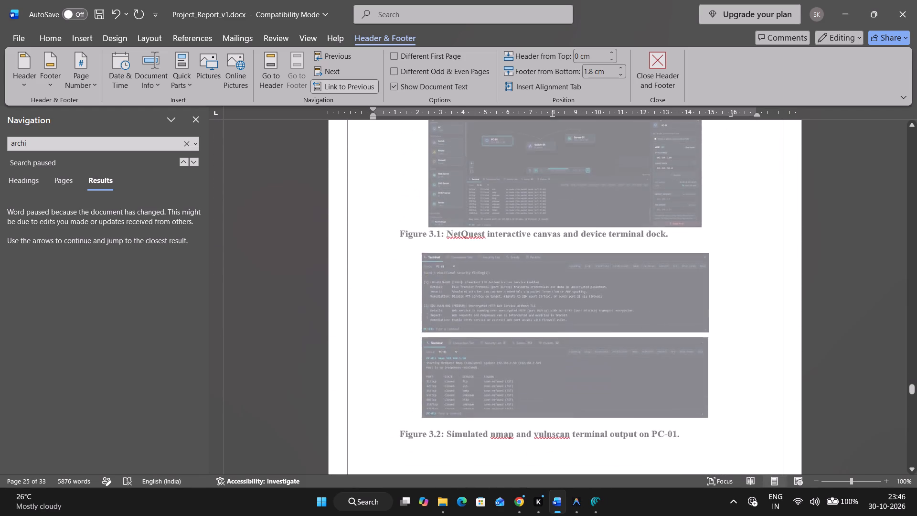
{"action": "scroll", "coordinate": [643, 329], "scroll_direction": "down", "scroll_amount": 2}
{"action": "scroll", "coordinate": [643, 329], "scroll_direction": "up", "scroll_amount": 14}
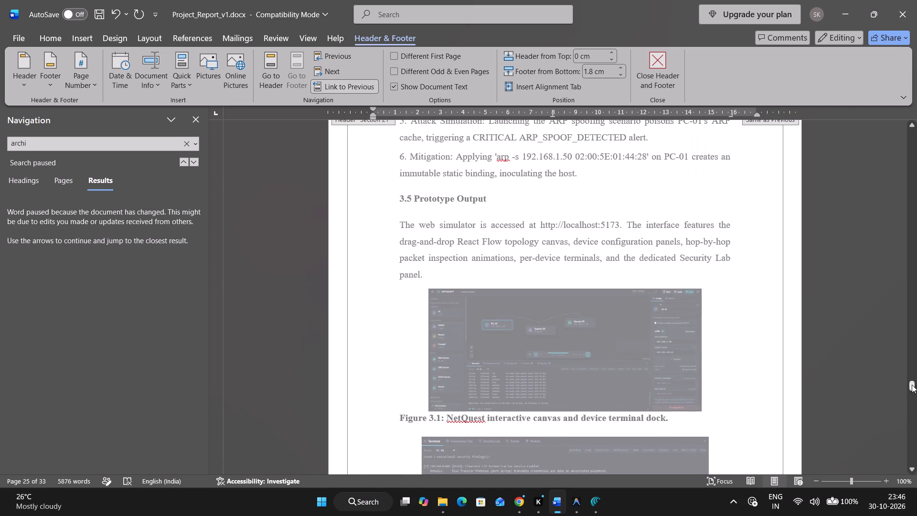
{"action": "left_click_drag", "start_coordinate": [912, 385], "coordinate": [896, 271]}
{"action": "scroll", "coordinate": [614, 344], "scroll_direction": "up", "scroll_amount": 7}
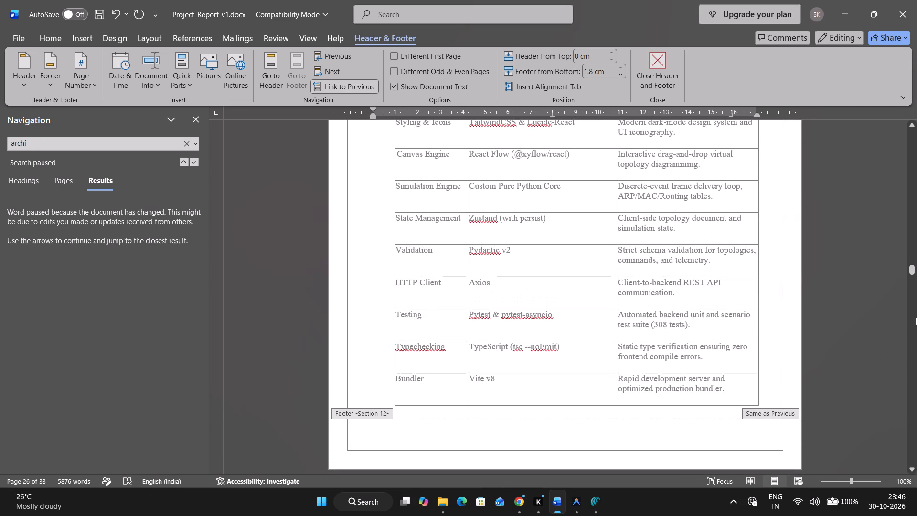
{"action": "left_click_drag", "start_coordinate": [911, 269], "coordinate": [904, 179]}
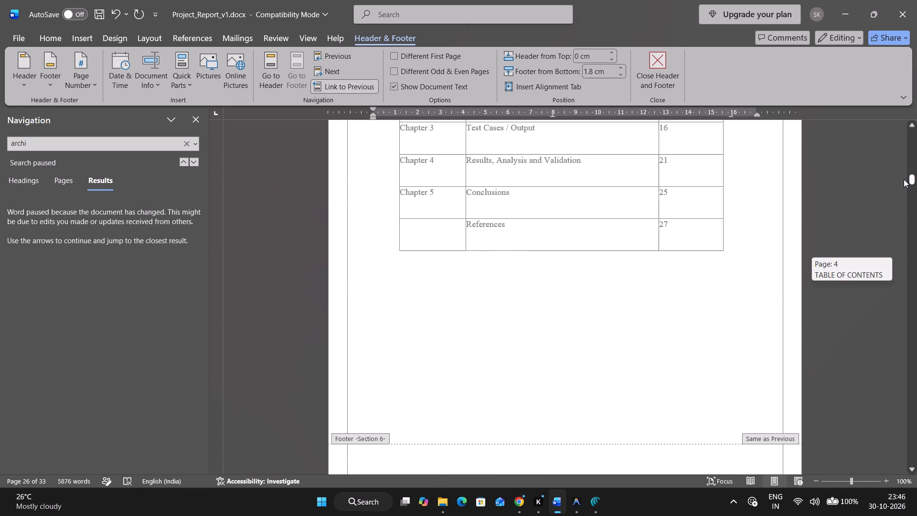
{"action": "left_click_drag", "start_coordinate": [904, 179], "coordinate": [904, 178]}
{"action": "left_click_drag", "start_coordinate": [904, 178], "coordinate": [904, 165]}
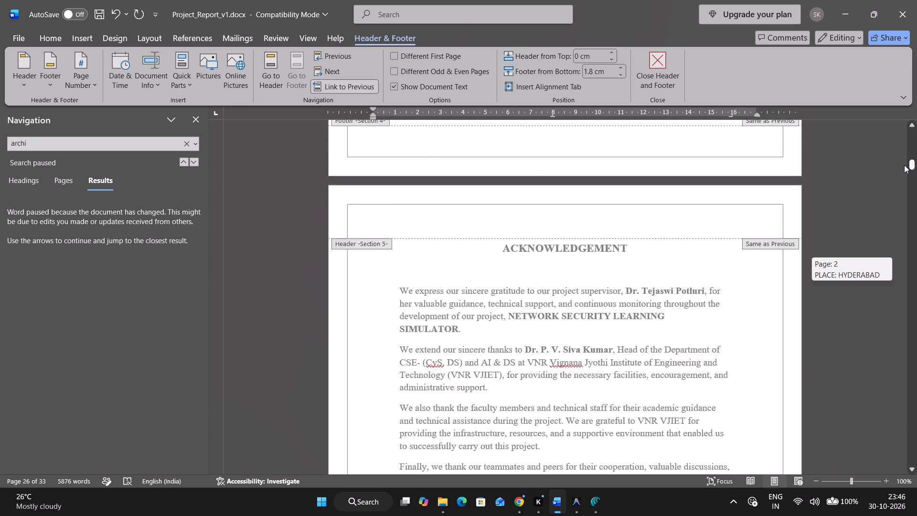
{"action": "left_click_drag", "start_coordinate": [904, 165], "coordinate": [905, 162]}
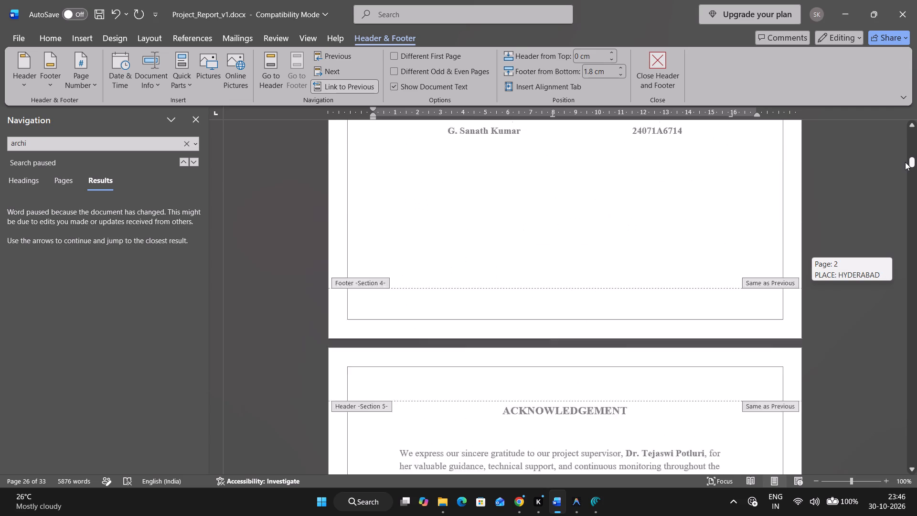
{"action": "left_click_drag", "start_coordinate": [905, 162], "coordinate": [907, 174]}
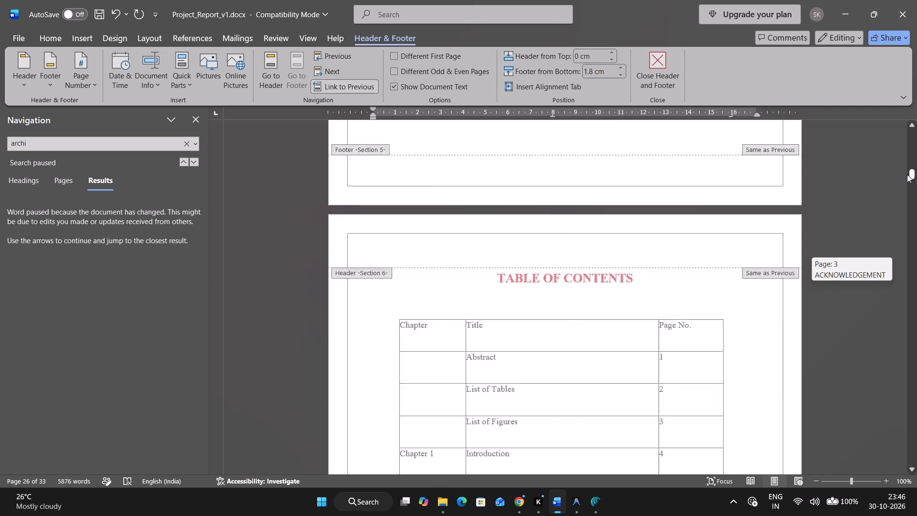
{"action": "left_click_drag", "start_coordinate": [907, 174], "coordinate": [908, 180]}
Repeat the last footer distance setting on Section 21's footer, making it 1.4 cm from the bottom, and leave footer editing.
{"action": "key", "text": "ctrl+y"}
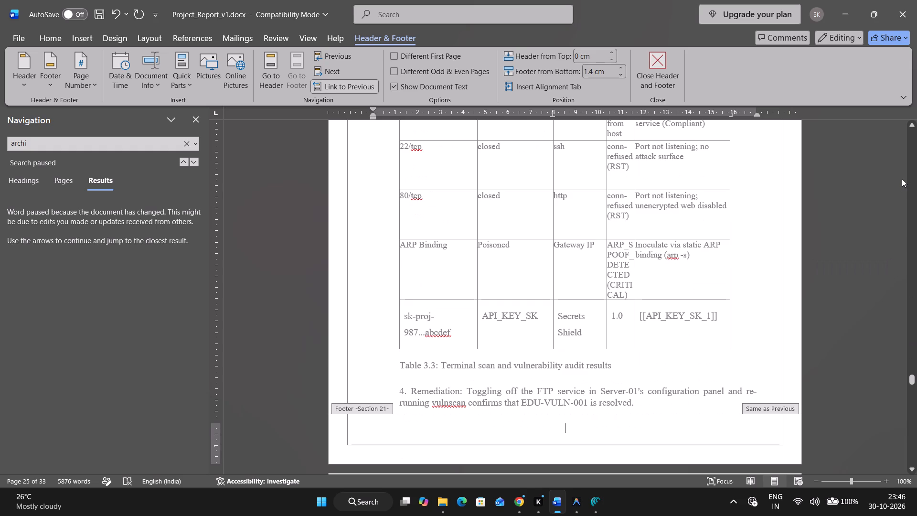
{"action": "key", "text": "ctrl+y"}
{"action": "key", "text": "ctrl+y"}
{"action": "key", "text": "ctrl+y"}
{"action": "key", "text": "ctrl+y"}
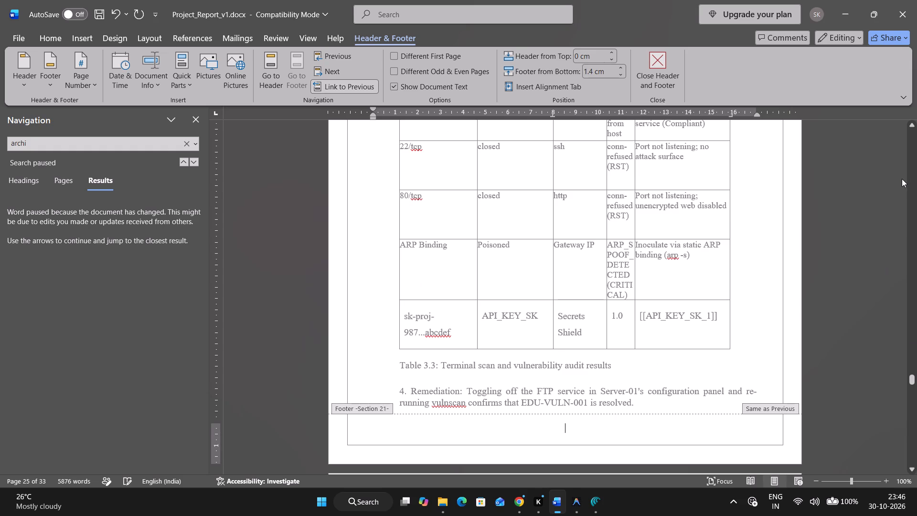
{"action": "key", "text": "ctrl+y"}
{"action": "key", "text": "ctrl+y"}
{"action": "key", "text": "ctrl+y"}
{"action": "key", "text": "ctrl+y"}
{"action": "key", "text": "ctrl+y"}
{"action": "key", "text": "ctrl+y"}
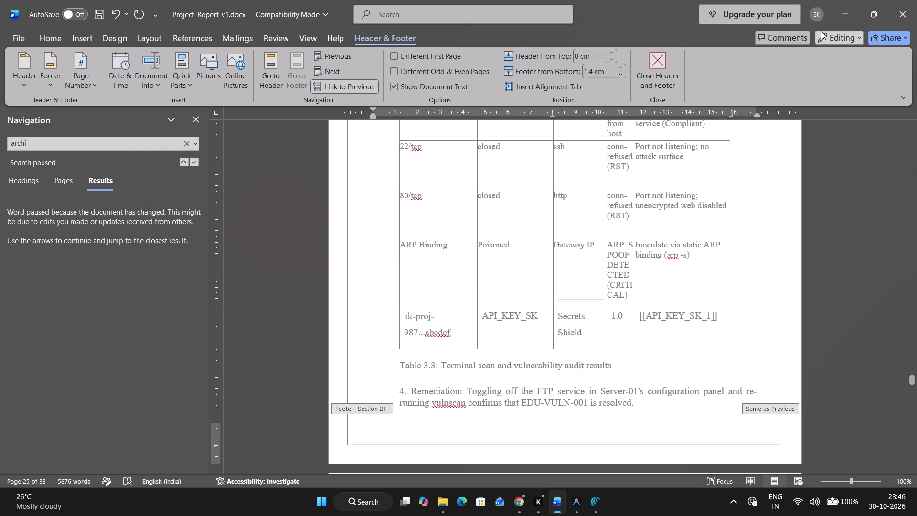
{"action": "left_click", "coordinate": [657, 66]}
Review the page numbers from the front pages through Chapter 2 in a 40% multi-page view with the Navigation pane closed.
{"action": "scroll", "coordinate": [807, 389], "scroll_direction": "up", "scroll_amount": 8}
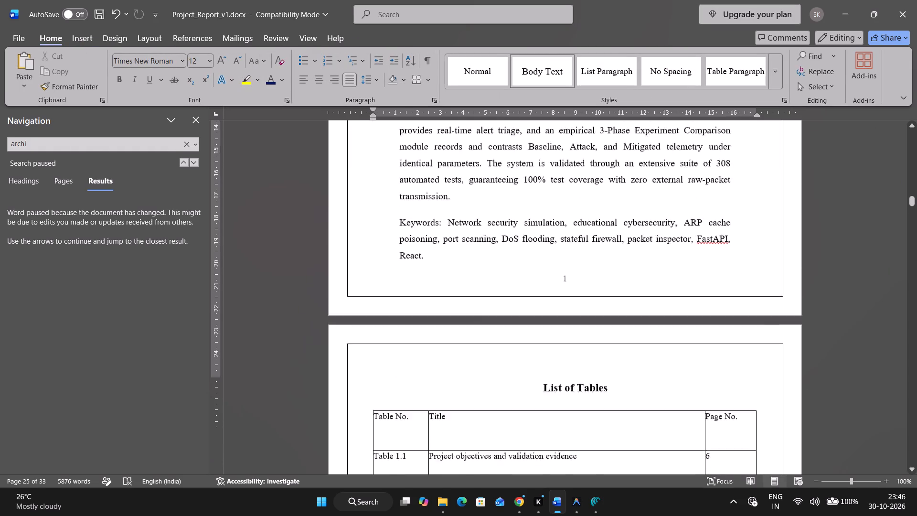
{"action": "scroll", "coordinate": [809, 378], "scroll_direction": "down", "scroll_amount": 20}
{"action": "scroll", "coordinate": [809, 378], "scroll_direction": "down", "scroll_amount": 6}
{"action": "scroll", "coordinate": [666, 339], "scroll_direction": "down", "scroll_amount": 8}
{"action": "left_click_drag", "start_coordinate": [914, 217], "coordinate": [914, 223]}
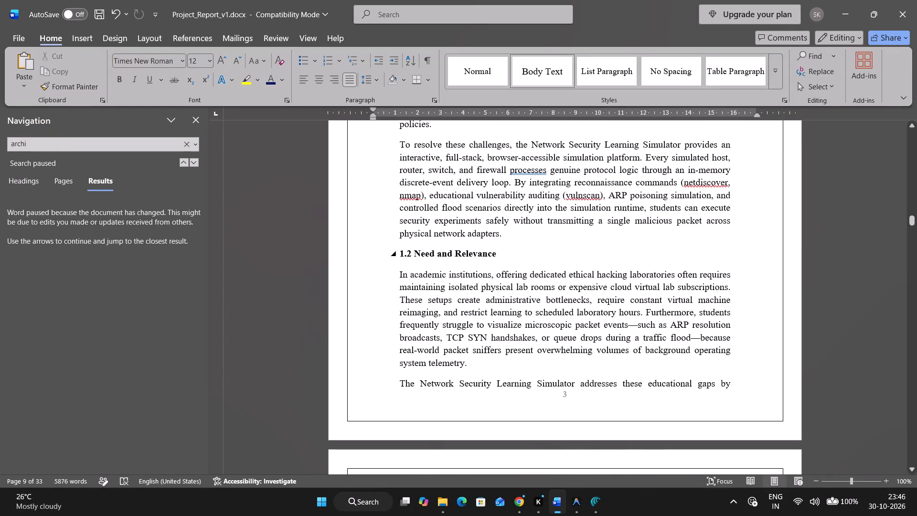
{"action": "scroll", "coordinate": [719, 247], "scroll_direction": "down", "scroll_amount": 9, "text": "ctrl"}
{"action": "scroll", "coordinate": [586, 201], "scroll_direction": "up", "scroll_amount": 3, "text": "ctrl"}
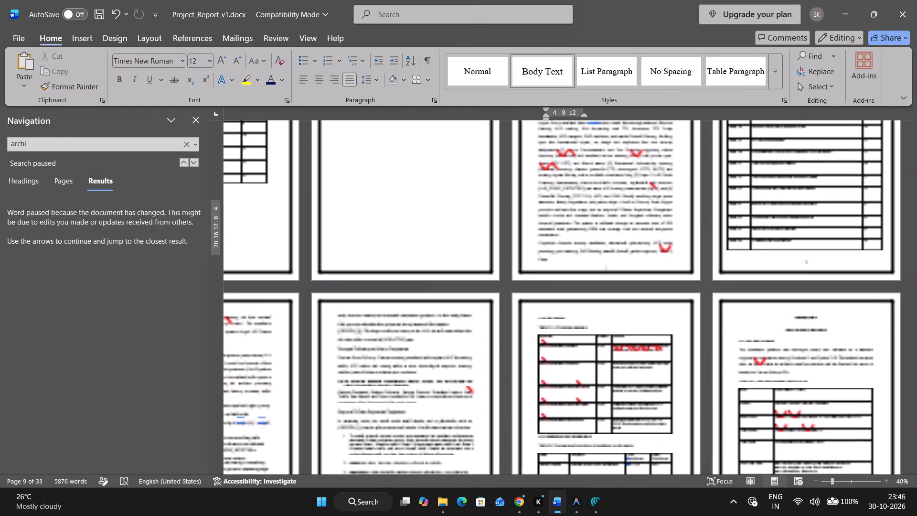
{"action": "left_click", "coordinate": [195, 116]}
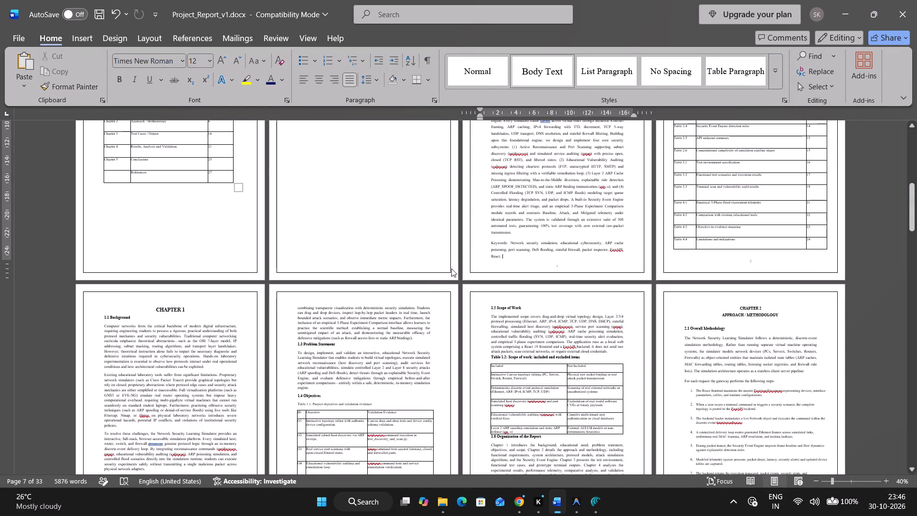
{"action": "scroll", "coordinate": [451, 269], "scroll_direction": "up", "scroll_amount": 8}
{"action": "scroll", "coordinate": [468, 295], "scroll_direction": "up", "scroll_amount": 16}
{"action": "scroll", "coordinate": [477, 301], "scroll_direction": "down", "scroll_amount": 14}
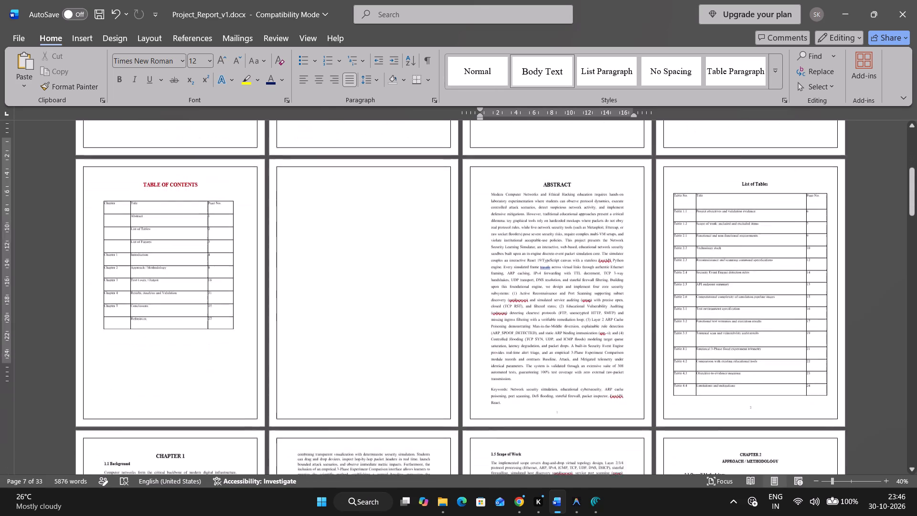
{"action": "scroll", "coordinate": [485, 321], "scroll_direction": "down", "scroll_amount": 2}
{"action": "scroll", "coordinate": [666, 355], "scroll_direction": "down", "scroll_amount": 17}
{"action": "scroll", "coordinate": [672, 358], "scroll_direction": "down", "scroll_amount": 7}
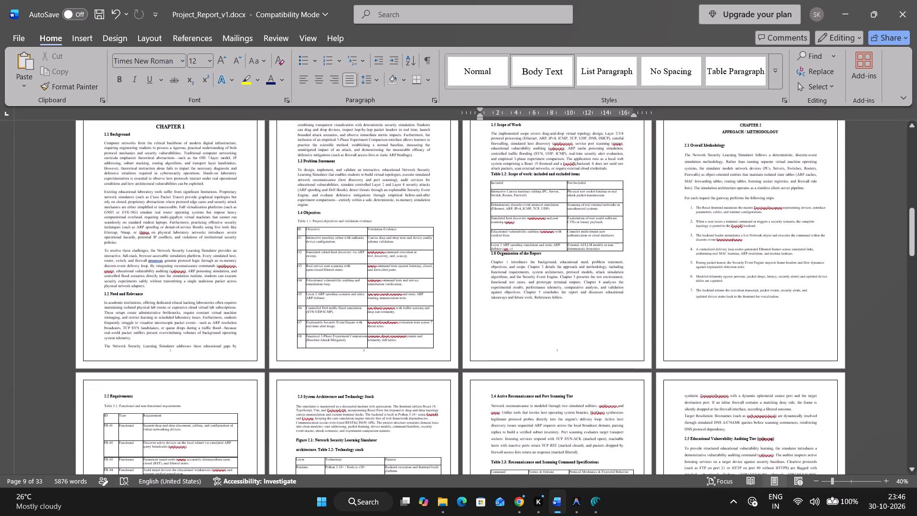
{"action": "scroll", "coordinate": [655, 343], "scroll_direction": "down", "scroll_amount": 16}
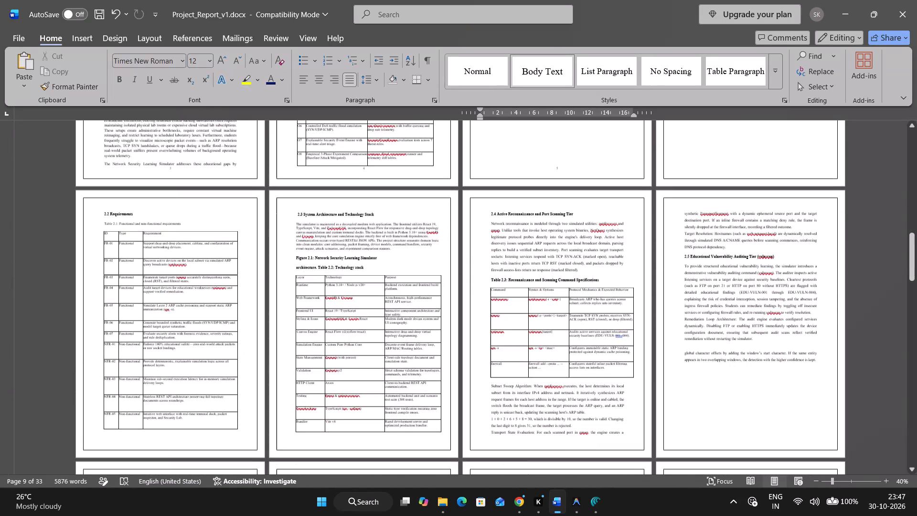
{"action": "scroll", "coordinate": [656, 343], "scroll_direction": "down", "scroll_amount": 2}
{"action": "scroll", "coordinate": [656, 343], "scroll_direction": "up", "scroll_amount": 7}
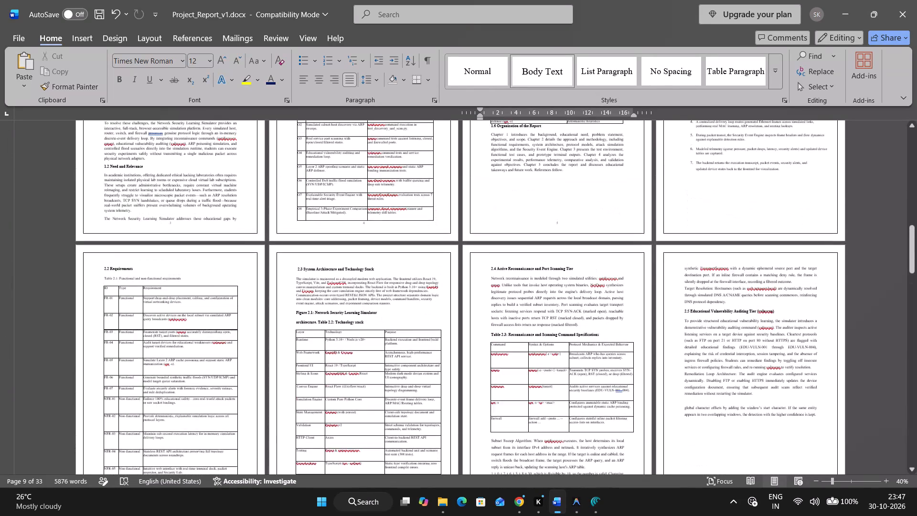
{"action": "scroll", "coordinate": [656, 343], "scroll_direction": "up", "scroll_amount": 3}
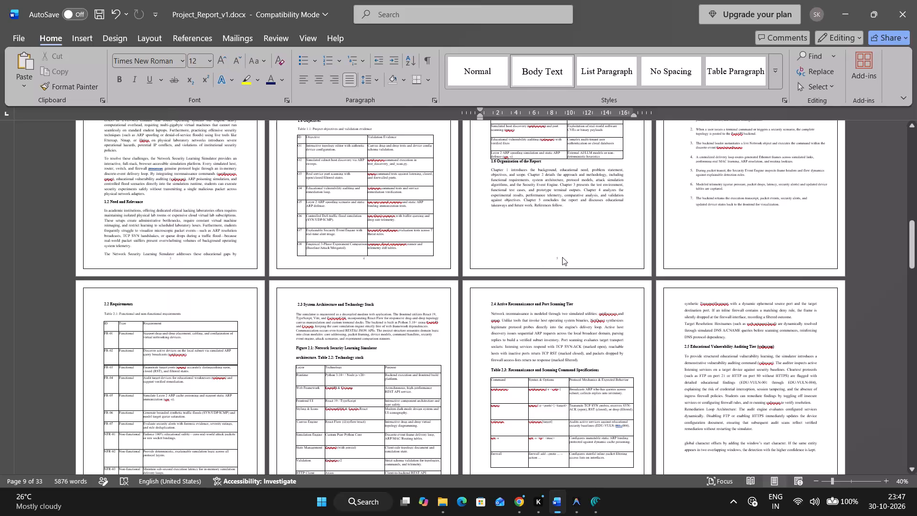
Set the footer distance from the bottom on the first Chapter 2 page (Section 11) to 1.3 cm.
{"action": "left_click", "coordinate": [557, 257]}
{"action": "double_click", "coordinate": [714, 257]}
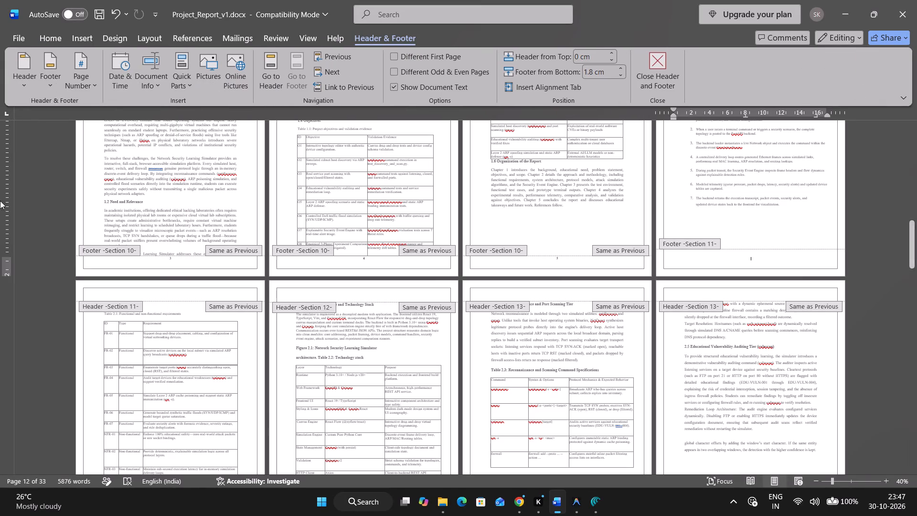
{"action": "left_click", "coordinate": [7, 258]}
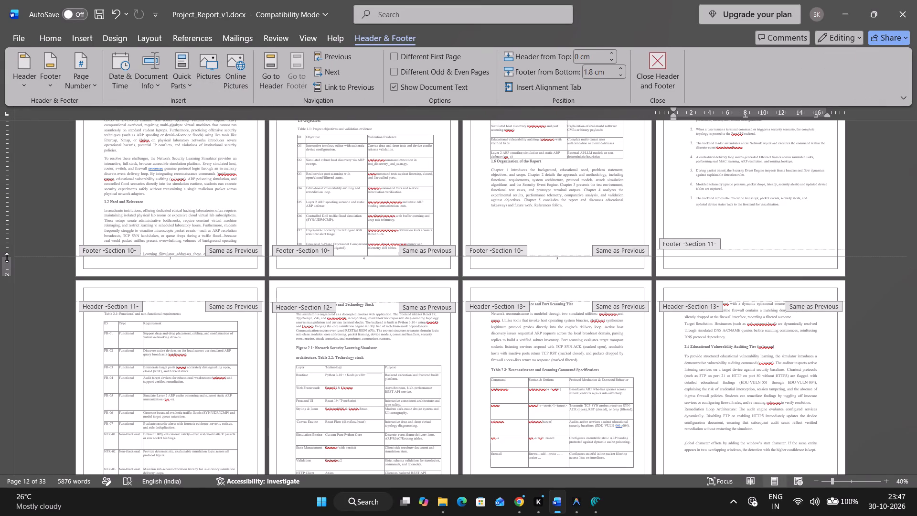
{"action": "left_click", "coordinate": [759, 250]}
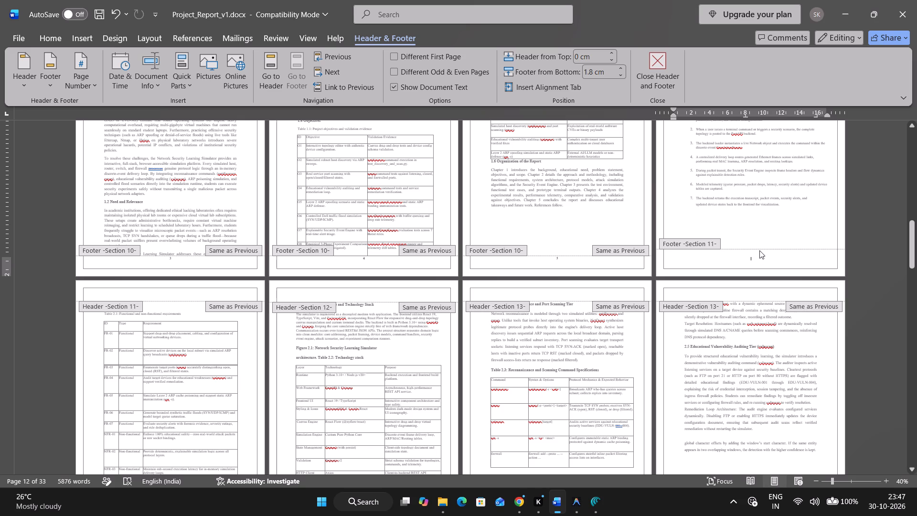
{"action": "left_click", "coordinate": [758, 249]}
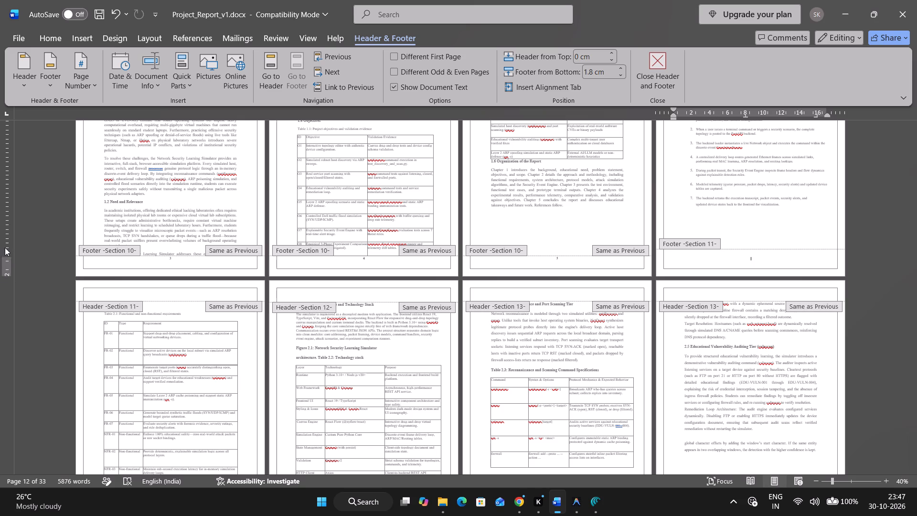
{"action": "left_click_drag", "start_coordinate": [7, 242], "coordinate": [7, 247]}
{"action": "left_click", "coordinate": [7, 258]}
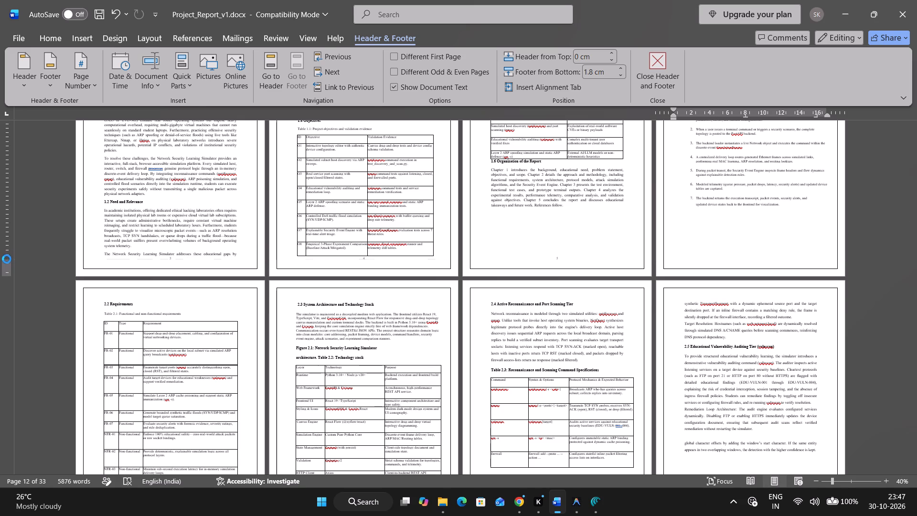
{"action": "double_click", "coordinate": [751, 258]}
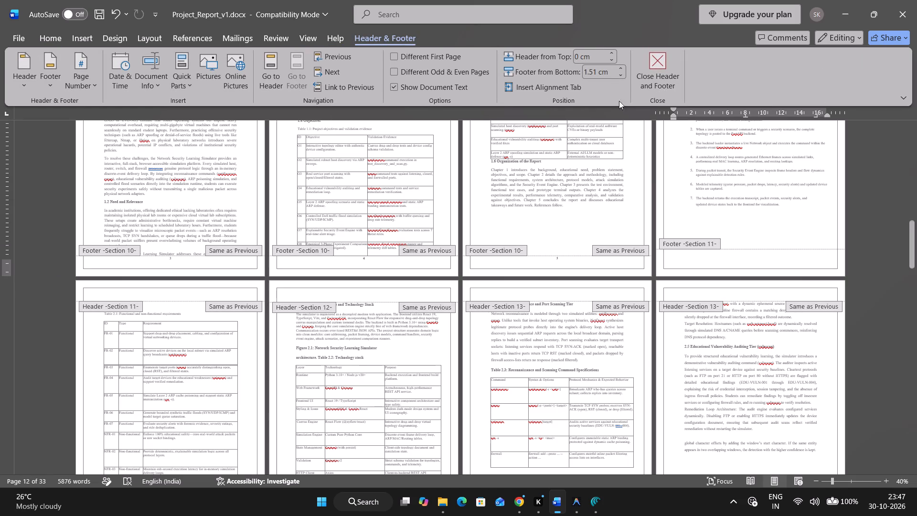
{"action": "left_click", "coordinate": [618, 75]}
{"action": "left_click", "coordinate": [618, 75]}
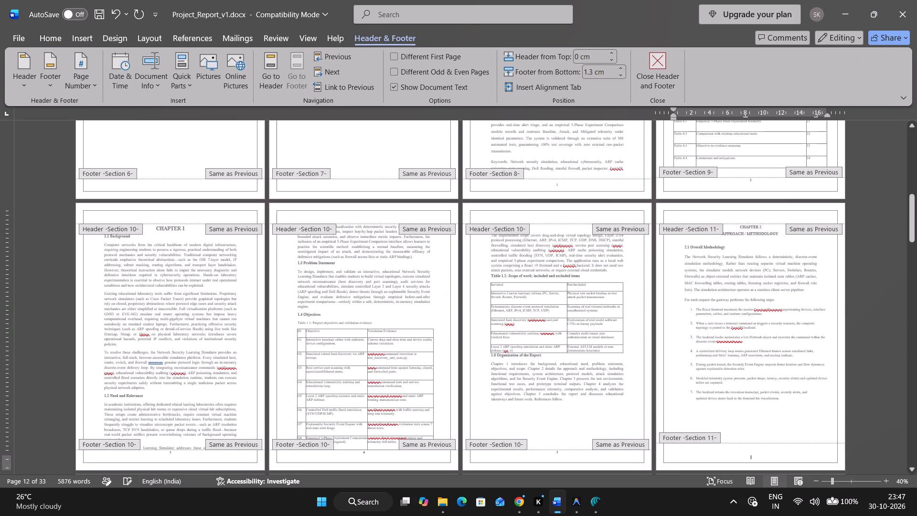
{"action": "scroll", "coordinate": [699, 293], "scroll_direction": "down", "scroll_amount": 12}
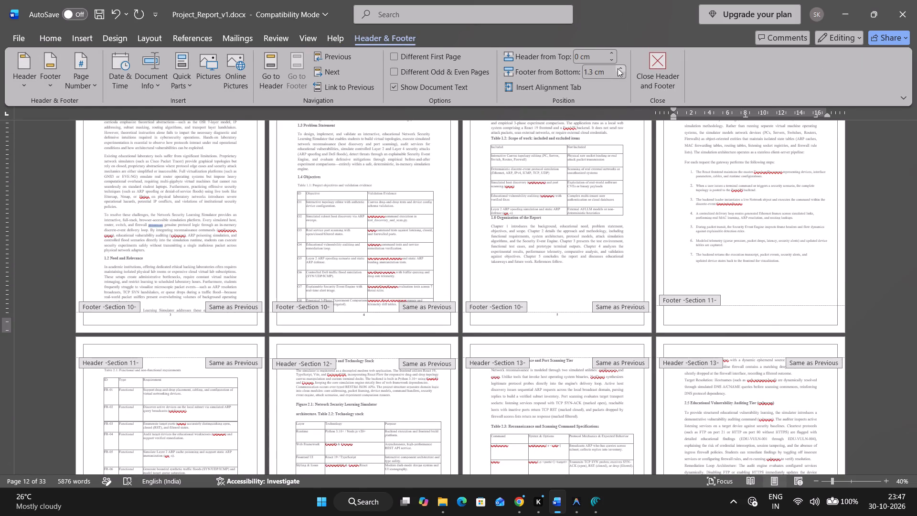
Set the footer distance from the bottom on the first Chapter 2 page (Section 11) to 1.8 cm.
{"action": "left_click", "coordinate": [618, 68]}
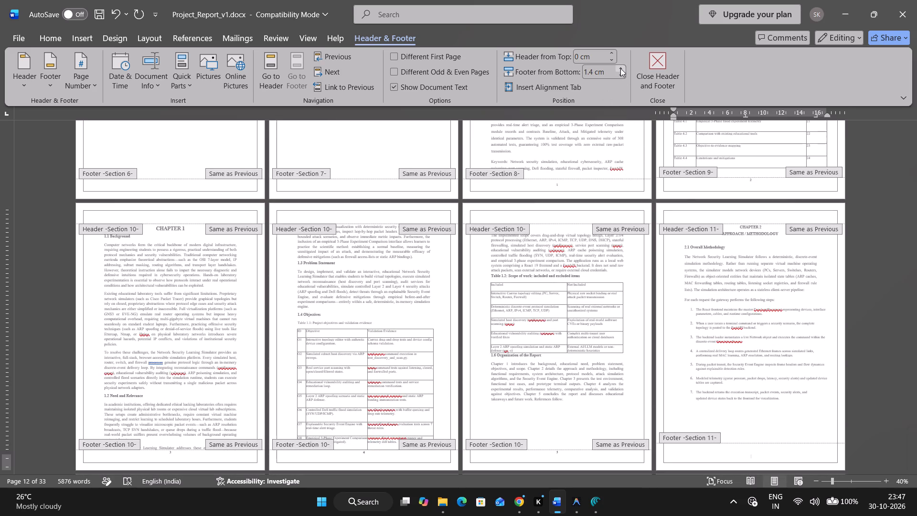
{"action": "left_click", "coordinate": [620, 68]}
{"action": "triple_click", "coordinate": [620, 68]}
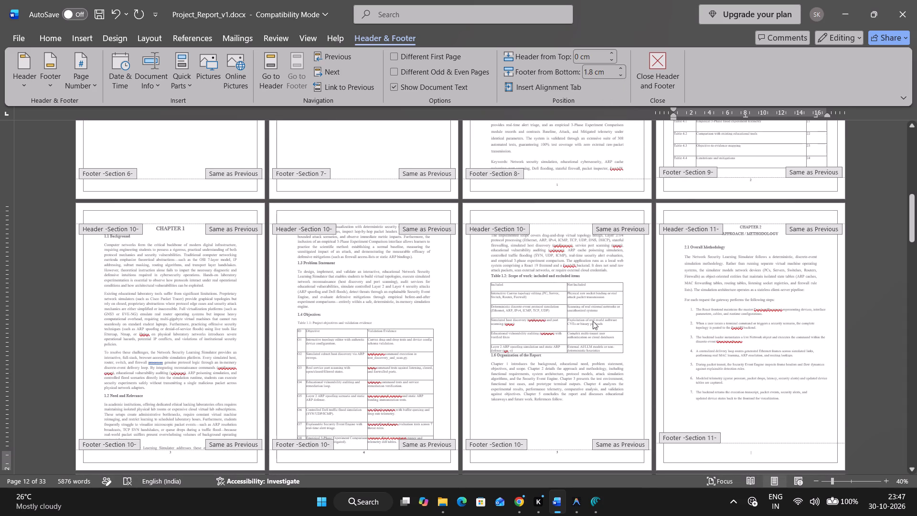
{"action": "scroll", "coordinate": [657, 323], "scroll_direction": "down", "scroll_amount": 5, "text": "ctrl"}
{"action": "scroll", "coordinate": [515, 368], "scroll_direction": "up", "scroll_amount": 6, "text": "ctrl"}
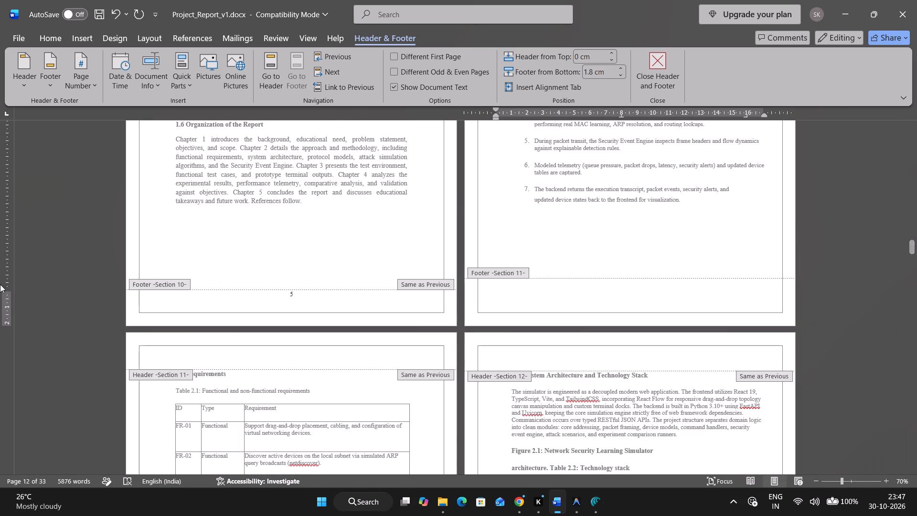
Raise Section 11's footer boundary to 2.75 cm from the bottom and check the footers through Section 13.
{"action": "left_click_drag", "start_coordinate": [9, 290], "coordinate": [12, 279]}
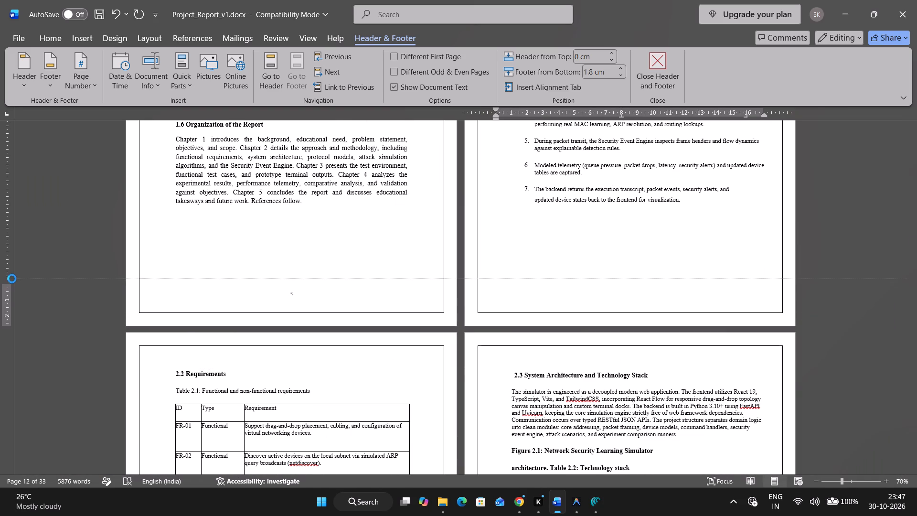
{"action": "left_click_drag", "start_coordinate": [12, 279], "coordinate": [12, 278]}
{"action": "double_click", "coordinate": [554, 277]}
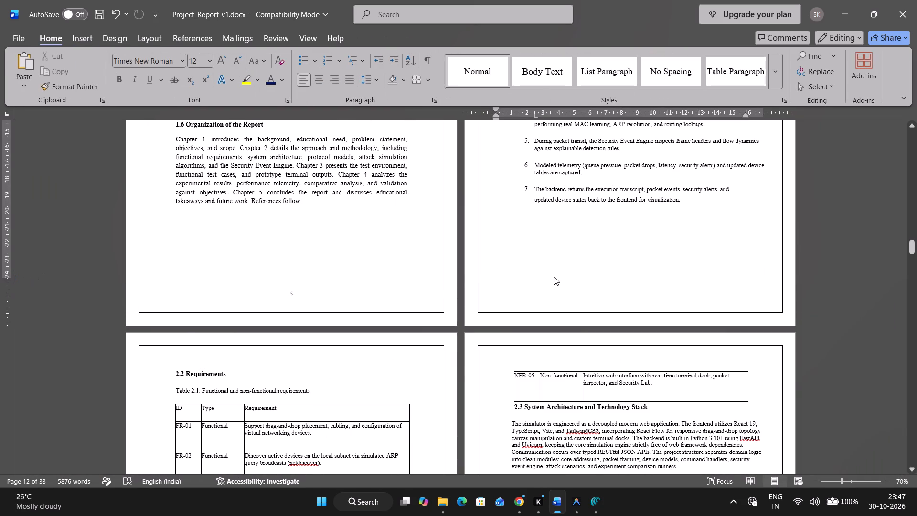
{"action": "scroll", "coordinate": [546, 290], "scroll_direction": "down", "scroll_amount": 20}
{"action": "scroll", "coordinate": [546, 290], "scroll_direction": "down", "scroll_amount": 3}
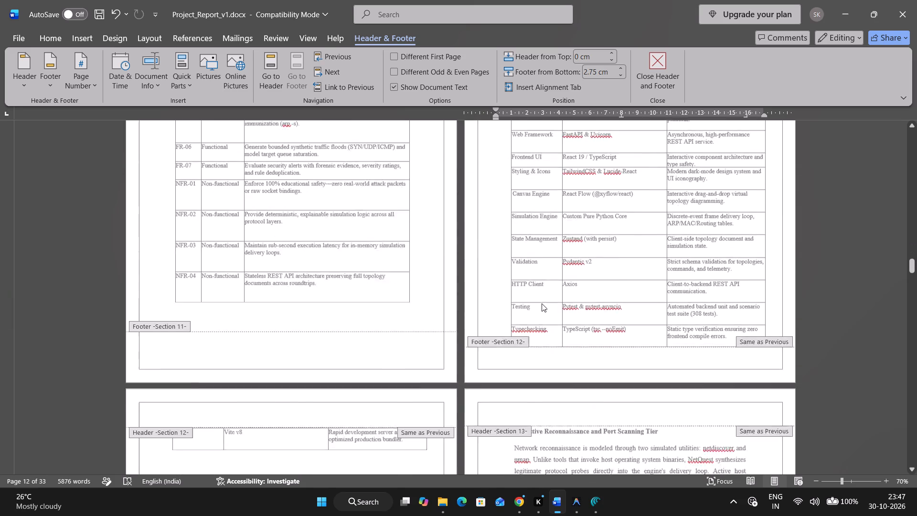
Undo the Section 11 footer changes and step back through the earlier footer and page number edits.
{"action": "key", "text": "ctrl+z"}
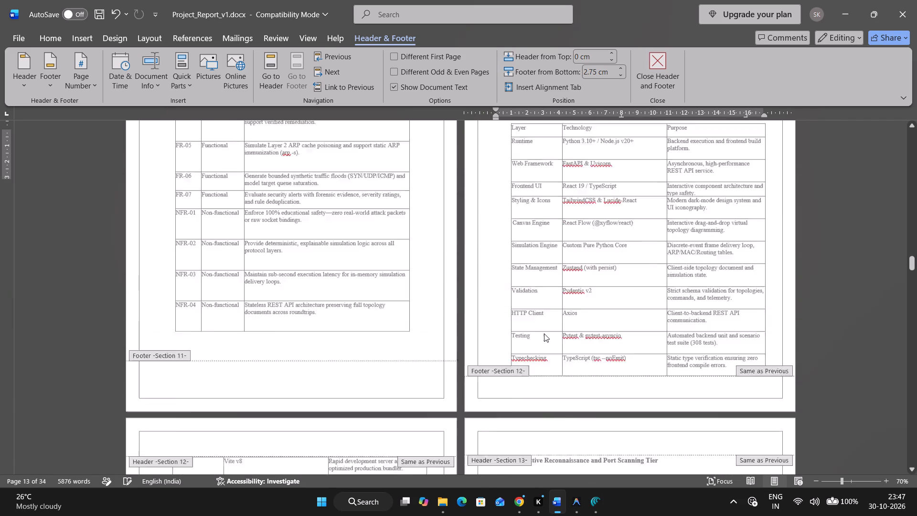
{"action": "key", "text": "ctrl+z"}
{"action": "key", "text": "ctrl+z"}
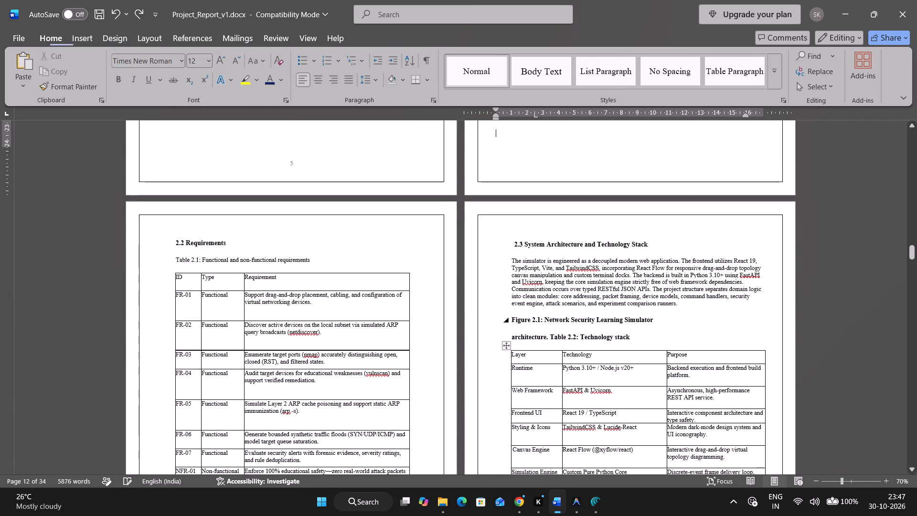
{"action": "key", "text": "ctrl+z"}
{"action": "key", "text": "ctrl+z"}
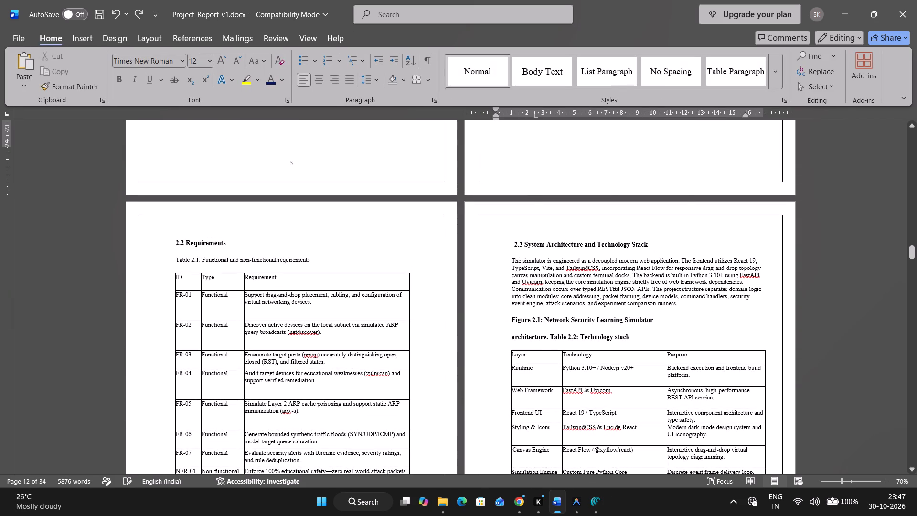
{"action": "key", "text": "ctrl+z"}
{"action": "key", "text": "ctrl+z"}
{"action": "key", "text": "ctrl+z"}
{"action": "key", "text": "ctrl+z"}
{"action": "key", "text": "ctrl+z"}
{"action": "key", "text": "ctrl+z"}
{"action": "key", "text": "ctrl+z"}
{"action": "key", "text": "ctrl+z"}
{"action": "key", "text": "ctrl+z"}
{"action": "key", "text": "ctrl+z"}
{"action": "key", "text": "ctrl+z"}
{"action": "key", "text": "ctrl+z"}
{"action": "key", "text": "ctrl+z"}
{"action": "key", "text": "ctrl+z"}
{"action": "key", "text": "ctrl+z"}
{"action": "key", "text": "ctrl+z"}
{"action": "key", "text": "ctrl+z"}
{"action": "key", "text": "ctrl+z"}
{"action": "key", "text": "ctrl+z"}
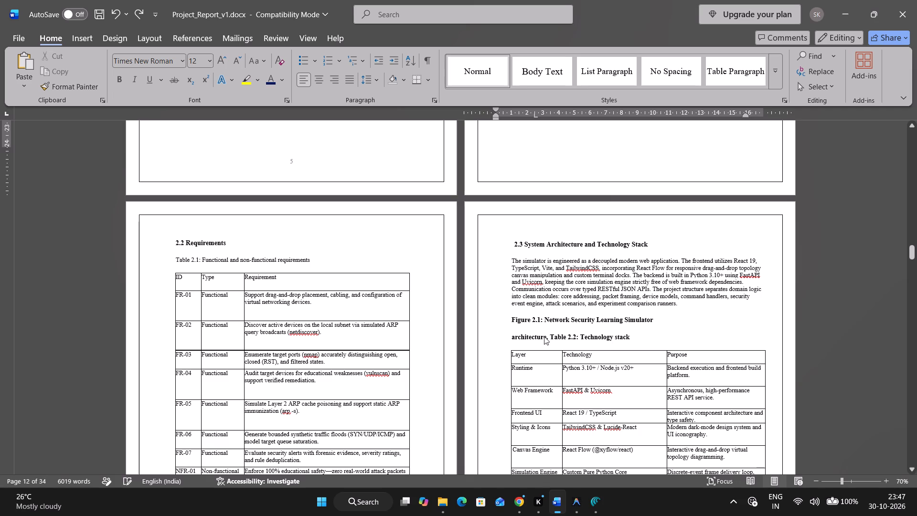
{"action": "key", "text": "ctrl+z"}
{"action": "key", "text": "ctrl+z"}
{"action": "key", "text": "ctrl+z"}
{"action": "key", "text": "ctrl+z"}
{"action": "key", "text": "ctrl+z"}
{"action": "key", "text": "ctrl+z"}
{"action": "key", "text": "ctrl+z"}
{"action": "key", "text": "ctrl+z"}
{"action": "key", "text": "ctrl+z"}
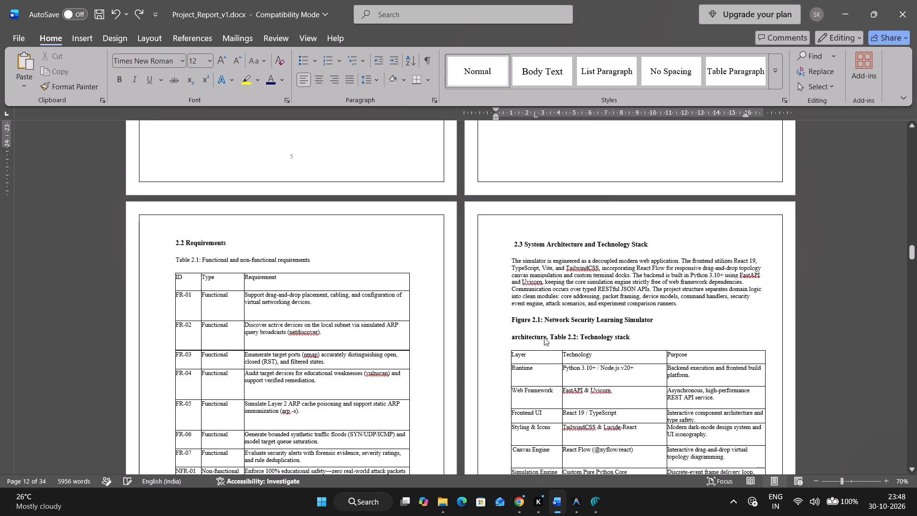
{"action": "key", "text": "ctrl+z"}
{"action": "key", "text": "ctrl+z"}
{"action": "key", "text": "ctrl+z"}
{"action": "key", "text": "ctrl+z"}
{"action": "key", "text": "ctrl+z"}
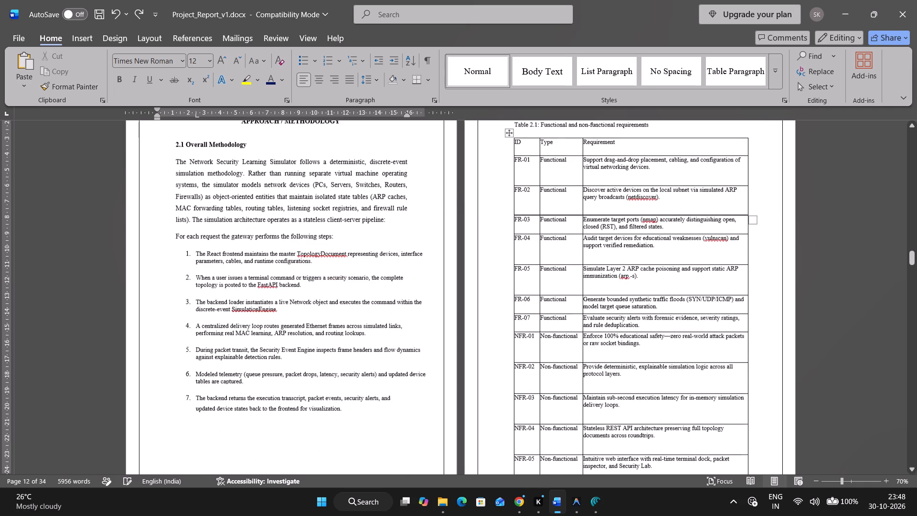
Undo three more edits one at a time, checking the page numbers in Chapter 1 and the front pages between them.
{"action": "scroll", "coordinate": [586, 301], "scroll_direction": "up", "scroll_amount": 15}
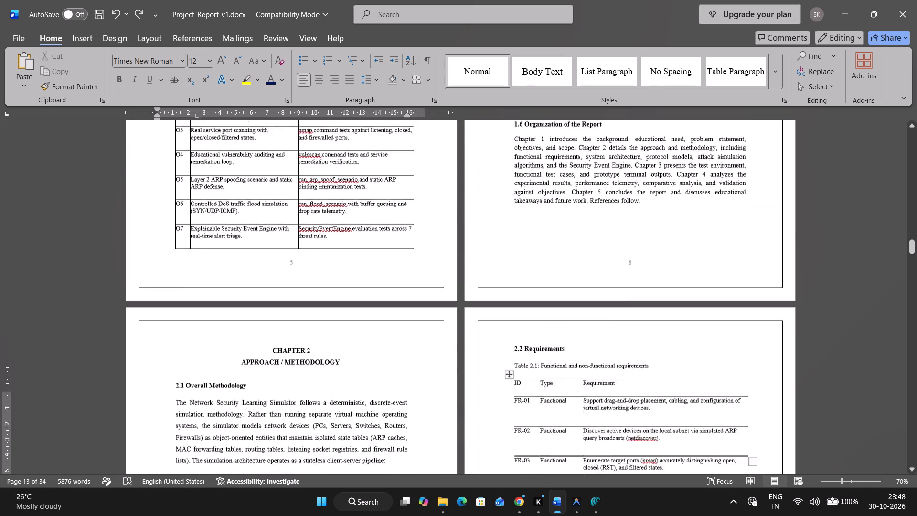
{"action": "scroll", "coordinate": [588, 301], "scroll_direction": "up", "scroll_amount": 4}
{"action": "scroll", "coordinate": [591, 303], "scroll_direction": "up", "scroll_amount": 20}
{"action": "scroll", "coordinate": [591, 303], "scroll_direction": "up", "scroll_amount": 2}
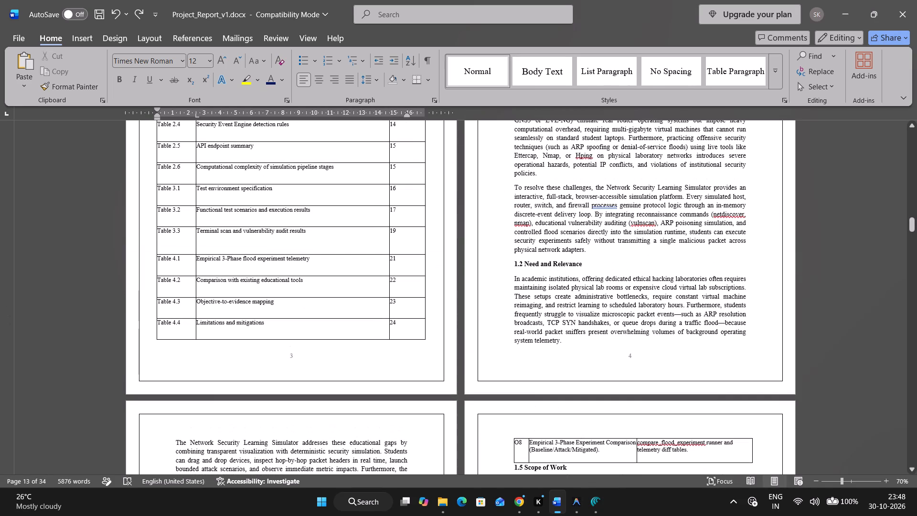
{"action": "key", "text": "ctrl+z"}
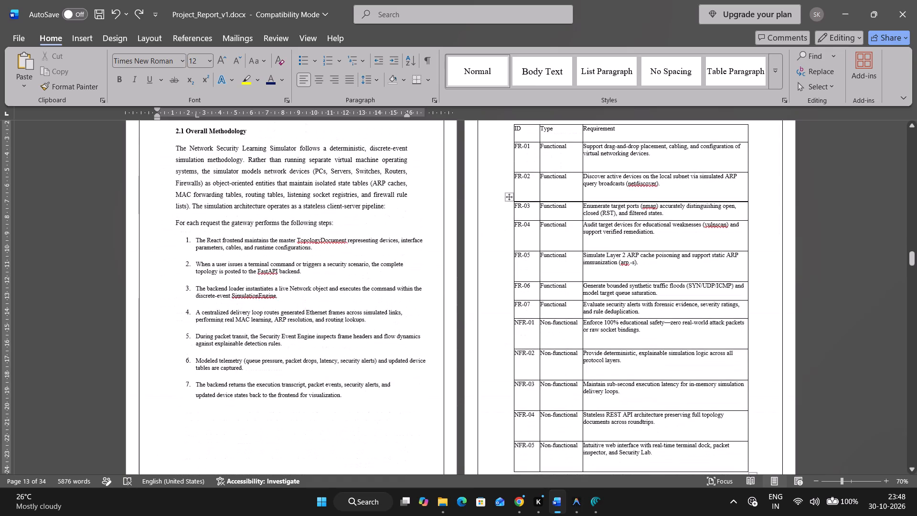
{"action": "scroll", "coordinate": [588, 301], "scroll_direction": "up", "scroll_amount": 17}
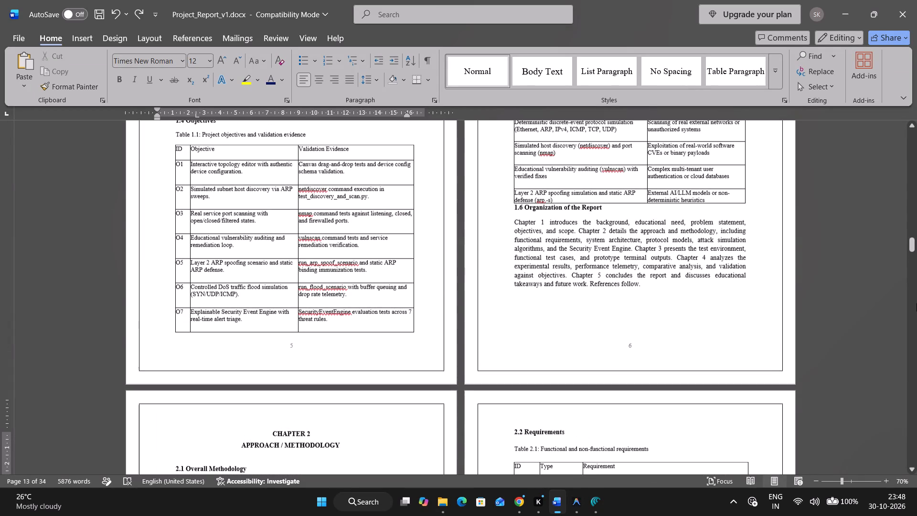
{"action": "left_click_drag", "start_coordinate": [911, 245], "coordinate": [899, 110]}
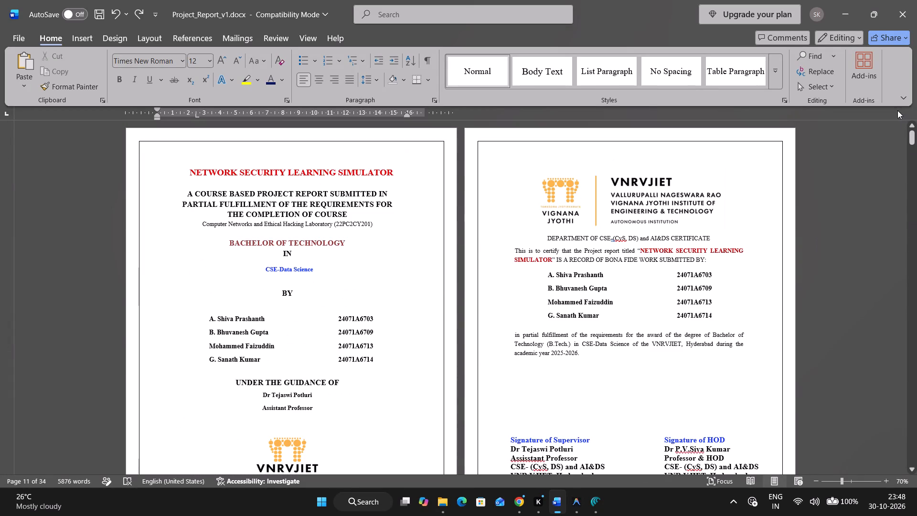
{"action": "scroll", "coordinate": [587, 288], "scroll_direction": "down", "scroll_amount": 7}
{"action": "key", "text": "ctrl+z"}
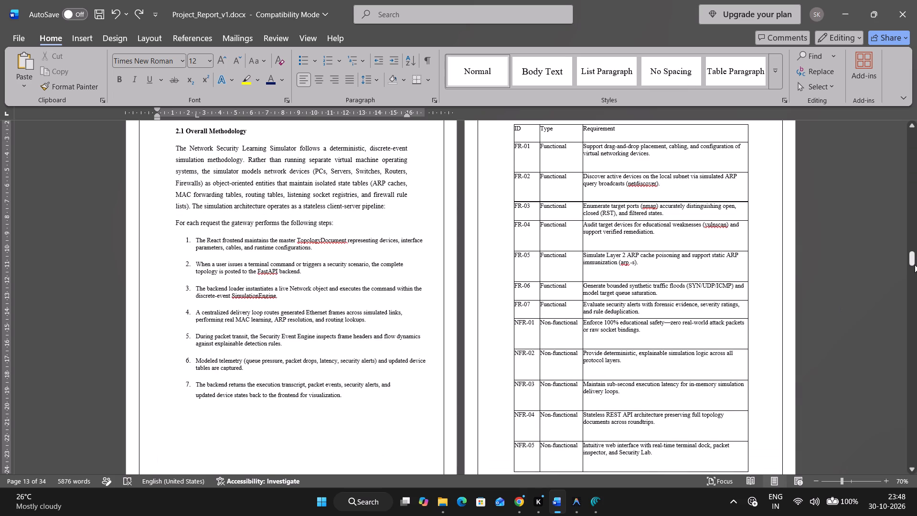
{"action": "left_click_drag", "start_coordinate": [912, 260], "coordinate": [892, 24]}
{"action": "scroll", "coordinate": [886, 179], "scroll_direction": "down", "scroll_amount": 5}
{"action": "scroll", "coordinate": [807, 266], "scroll_direction": "down", "scroll_amount": 5}
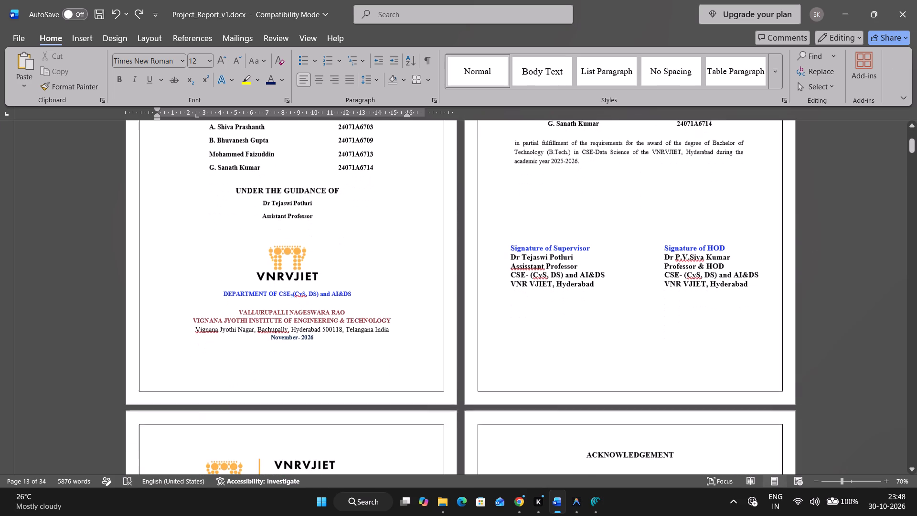
{"action": "key", "text": "ctrl+z"}
Undo two more edits, checking the cover and certificate pages before each one.
{"action": "scroll", "coordinate": [810, 276], "scroll_direction": "up", "scroll_amount": 2, "text": "ctrl"}
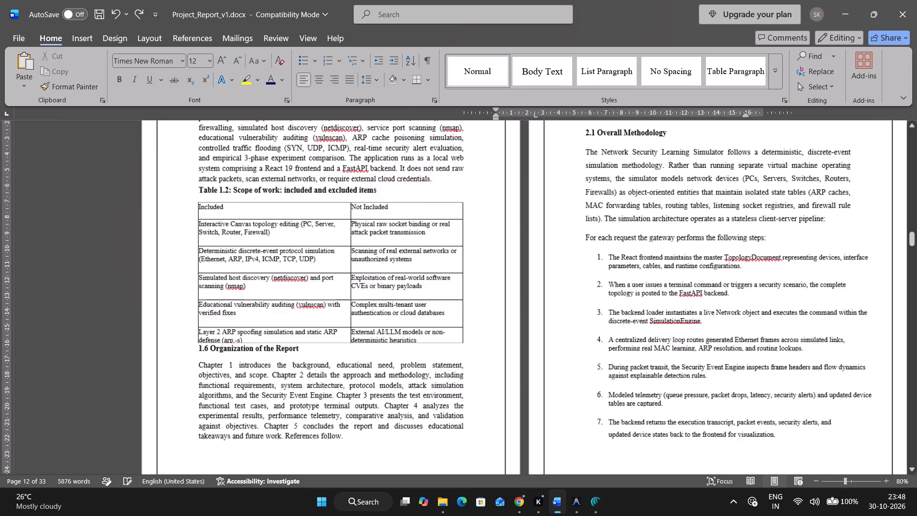
{"action": "scroll", "coordinate": [810, 276], "scroll_direction": "up", "scroll_amount": 7, "text": "ctrl"}
{"action": "left_click_drag", "start_coordinate": [912, 248], "coordinate": [877, 0]}
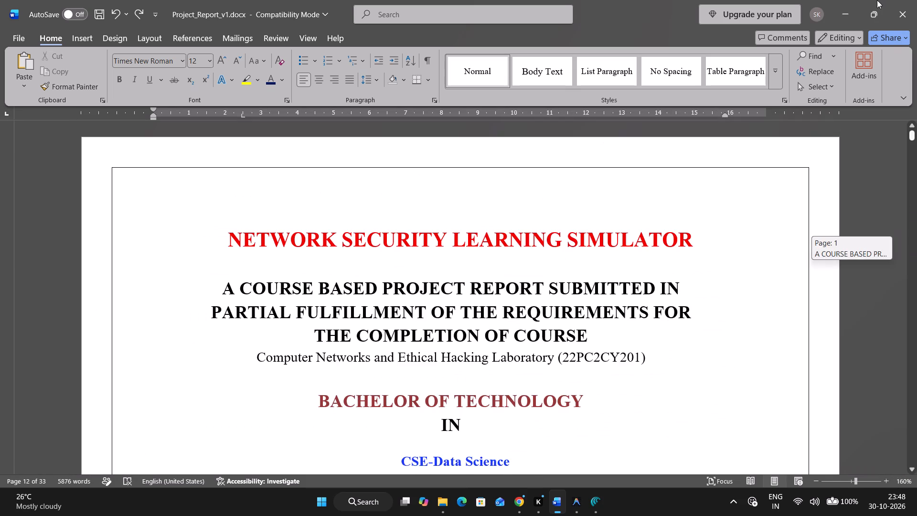
{"action": "scroll", "coordinate": [768, 264], "scroll_direction": "down", "scroll_amount": 6}
{"action": "scroll", "coordinate": [769, 302], "scroll_direction": "down", "scroll_amount": 15}
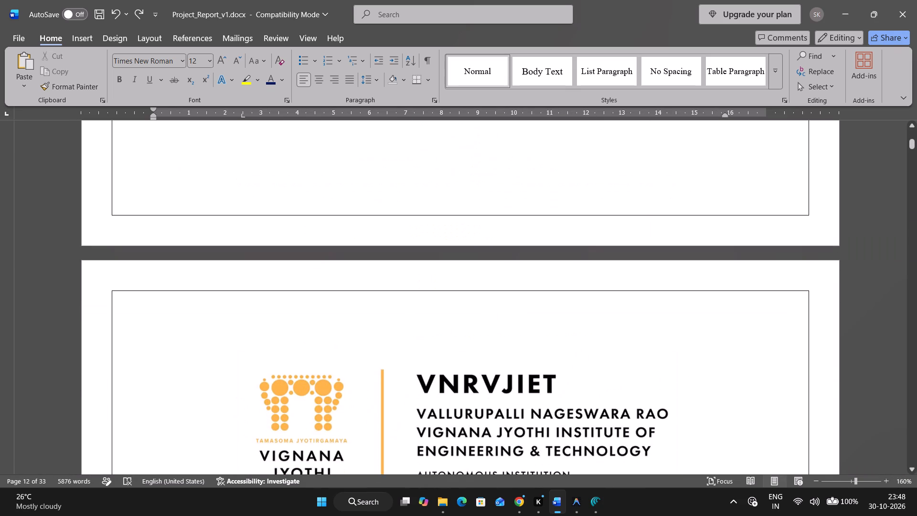
{"action": "key", "text": "ctrl+z"}
{"action": "scroll", "coordinate": [774, 310], "scroll_direction": "up", "scroll_amount": 6}
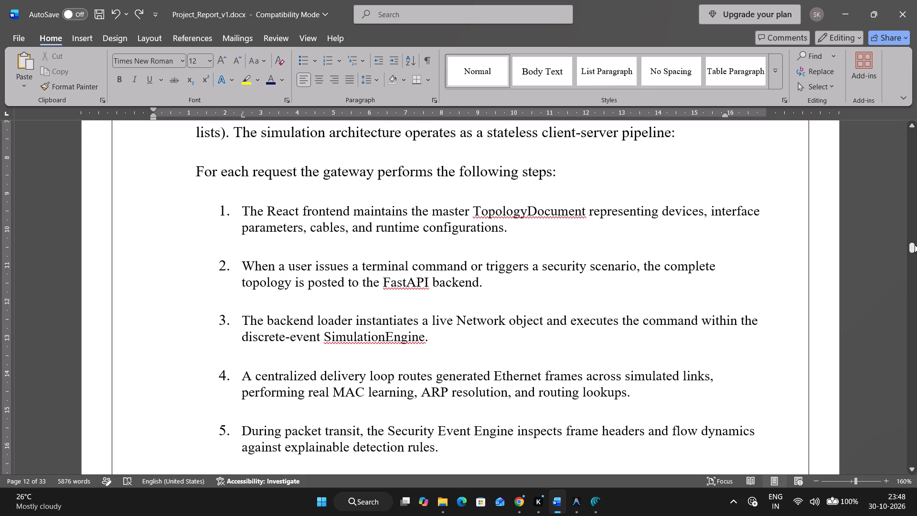
{"action": "left_click_drag", "start_coordinate": [915, 245], "coordinate": [890, 32]}
{"action": "scroll", "coordinate": [831, 278], "scroll_direction": "down", "scroll_amount": 17}
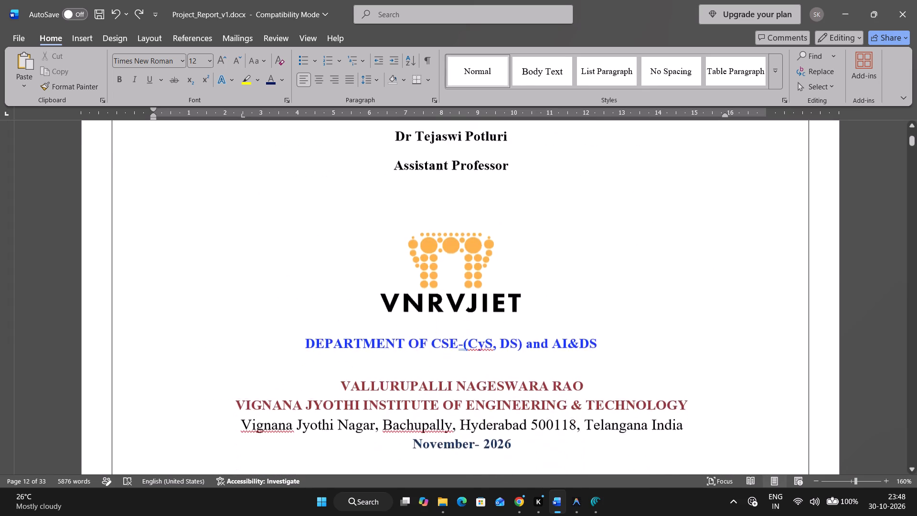
{"action": "scroll", "coordinate": [824, 311], "scroll_direction": "down", "scroll_amount": 2}
{"action": "key", "text": "ctrl+z"}
Undo the preceding edits back through the Table 2.1 adjustments in Section 2.2, checking the Section 2.2 and 2.3 pages.
{"action": "scroll", "coordinate": [824, 312], "scroll_direction": "up", "scroll_amount": 6}
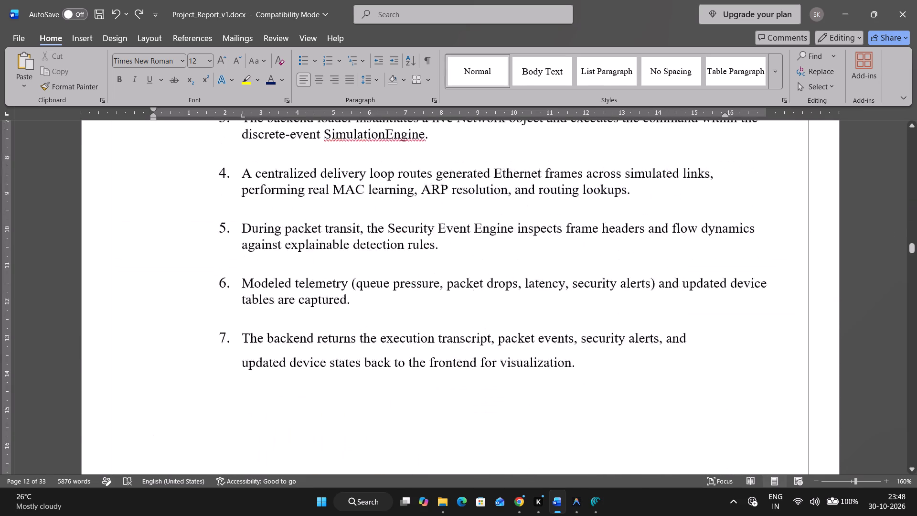
{"action": "scroll", "coordinate": [824, 312], "scroll_direction": "up", "scroll_amount": 1}
{"action": "scroll", "coordinate": [824, 312], "scroll_direction": "down", "scroll_amount": 12}
{"action": "key", "text": "ctrl+z"}
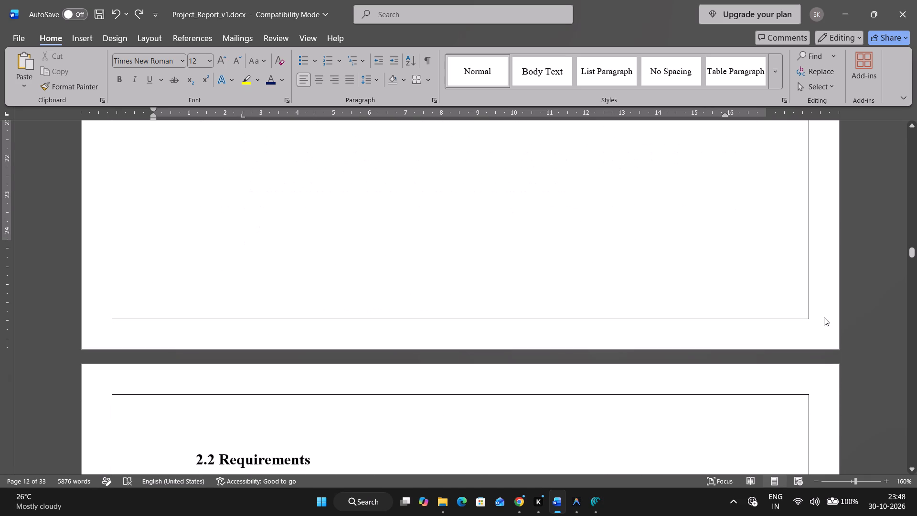
{"action": "scroll", "coordinate": [824, 317], "scroll_direction": "down", "scroll_amount": 15}
{"action": "scroll", "coordinate": [824, 317], "scroll_direction": "down", "scroll_amount": 7}
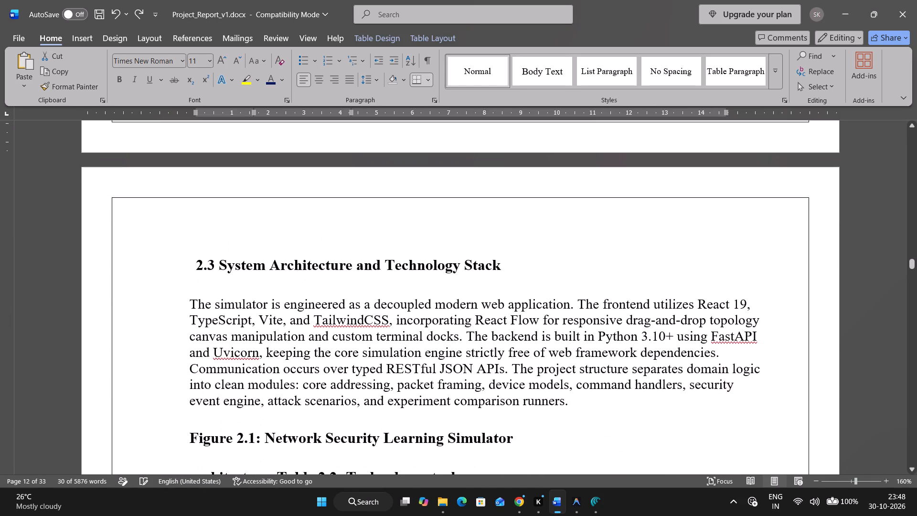
{"action": "key", "text": "ctrl+z"}
{"action": "scroll", "coordinate": [824, 317], "scroll_direction": "down", "scroll_amount": 14}
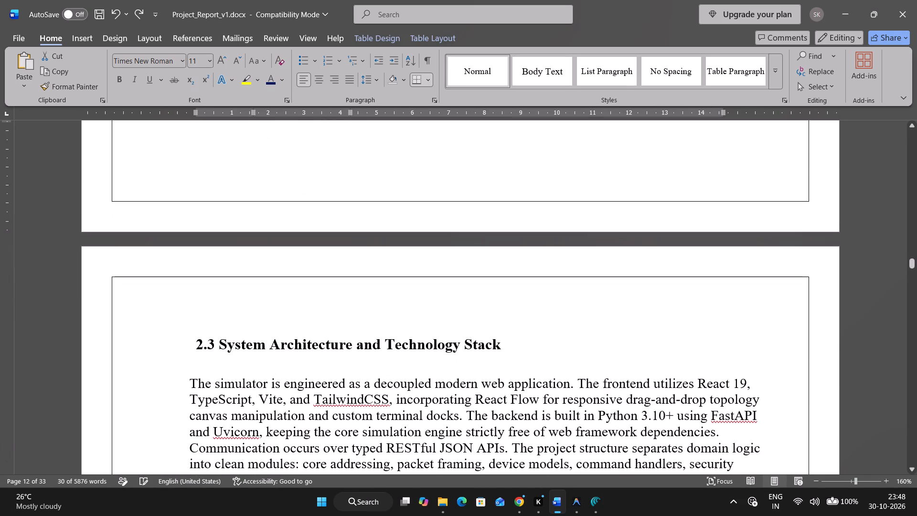
{"action": "key", "text": "ctrl+z"}
{"action": "scroll", "coordinate": [823, 324], "scroll_direction": "down", "scroll_amount": 14}
{"action": "key", "text": "ctrl+z"}
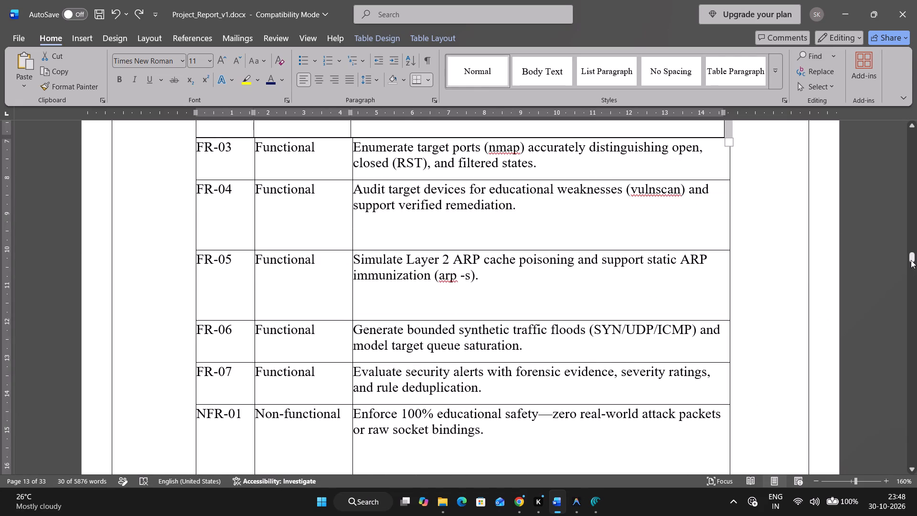
Undo one more edit, checking the cover and certificate pages before it and the surrounding report pages after it.
{"action": "left_click_drag", "start_coordinate": [911, 260], "coordinate": [896, 112]}
{"action": "scroll", "coordinate": [678, 350], "scroll_direction": "down", "scroll_amount": 20}
{"action": "scroll", "coordinate": [678, 350], "scroll_direction": "down", "scroll_amount": 3}
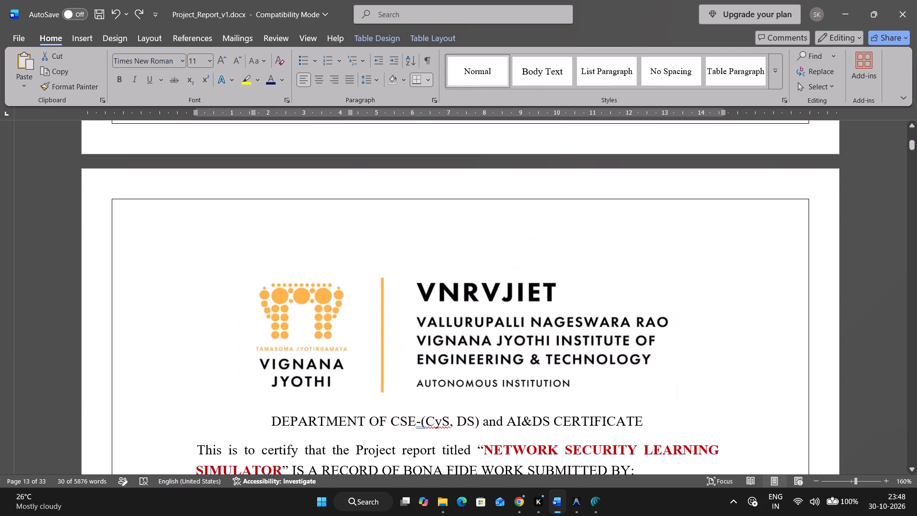
{"action": "scroll", "coordinate": [674, 365], "scroll_direction": "up", "scroll_amount": 5}
{"action": "key", "text": "ctrl+z"}
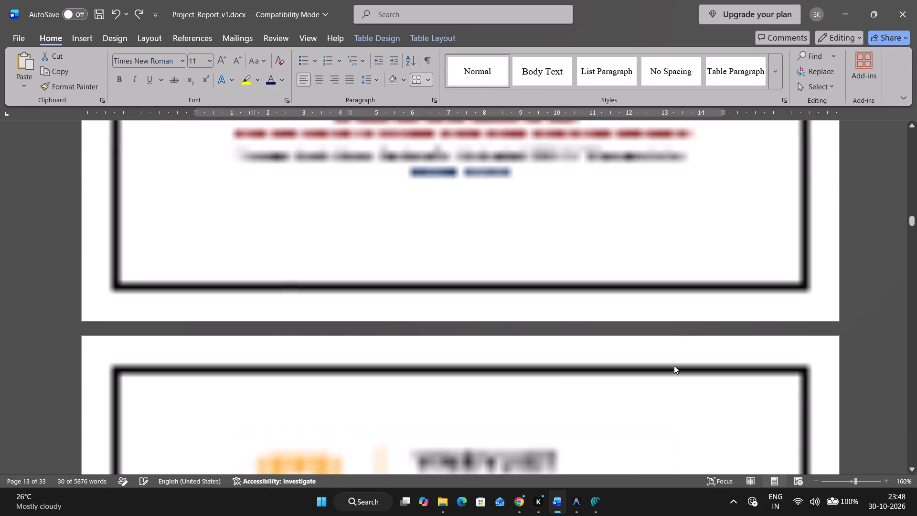
{"action": "scroll", "coordinate": [674, 365], "scroll_direction": "up", "scroll_amount": 13}
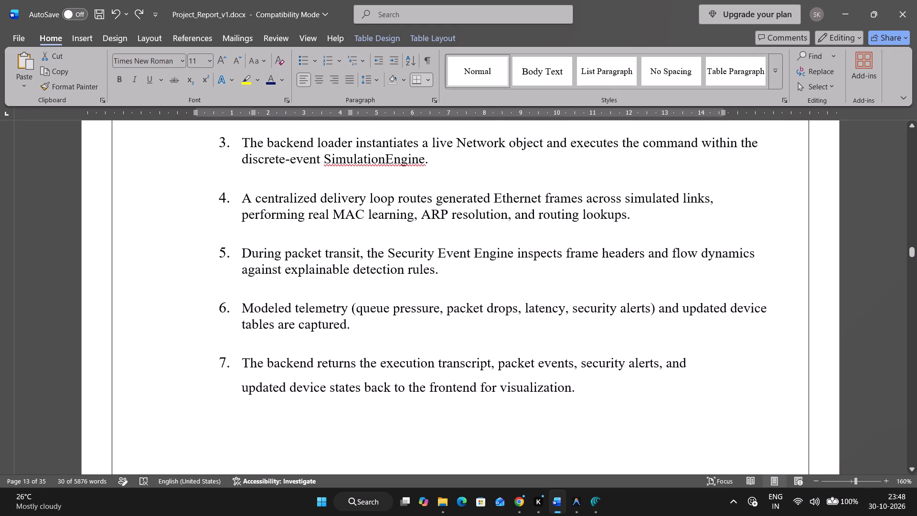
{"action": "scroll", "coordinate": [864, 296], "scroll_direction": "down", "scroll_amount": 15, "text": "ctrl"}
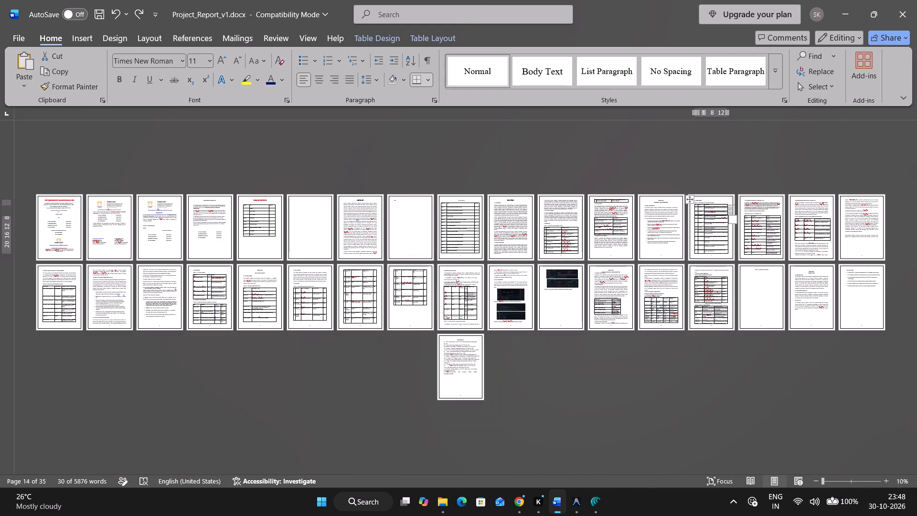
Undo five more edits in succession, watching the page layout of the whole report.
{"action": "key", "text": "ctrl+z"}
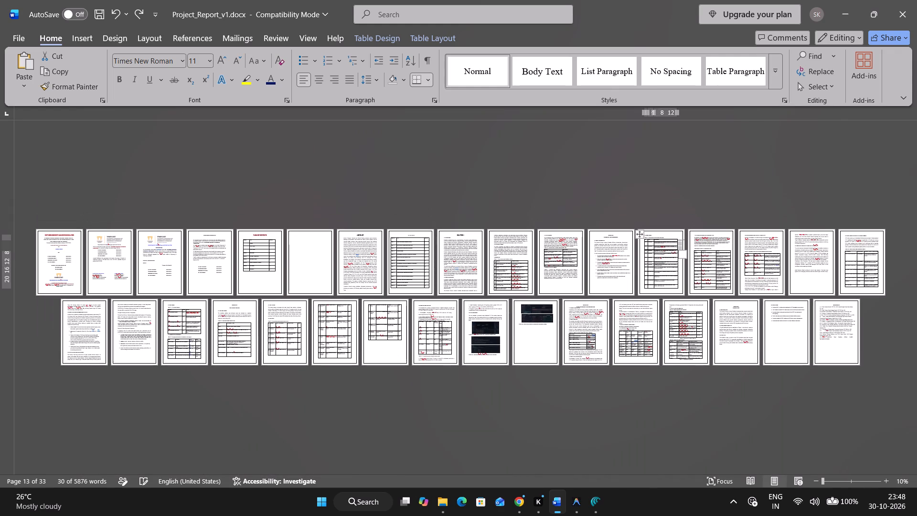
{"action": "key", "text": "ctrl+z"}
{"action": "key", "text": "ctrl+z"}
{"action": "key", "text": "ctrl+z"}
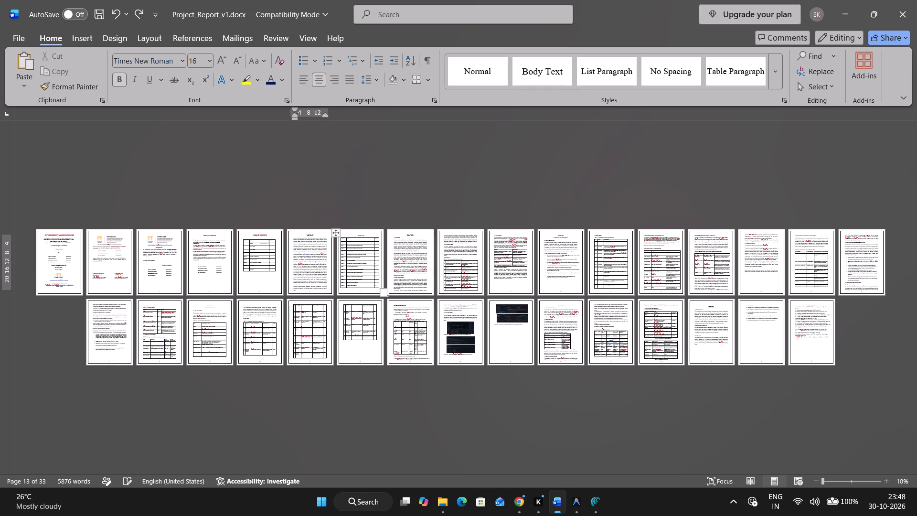
{"action": "key", "text": "ctrl+z"}
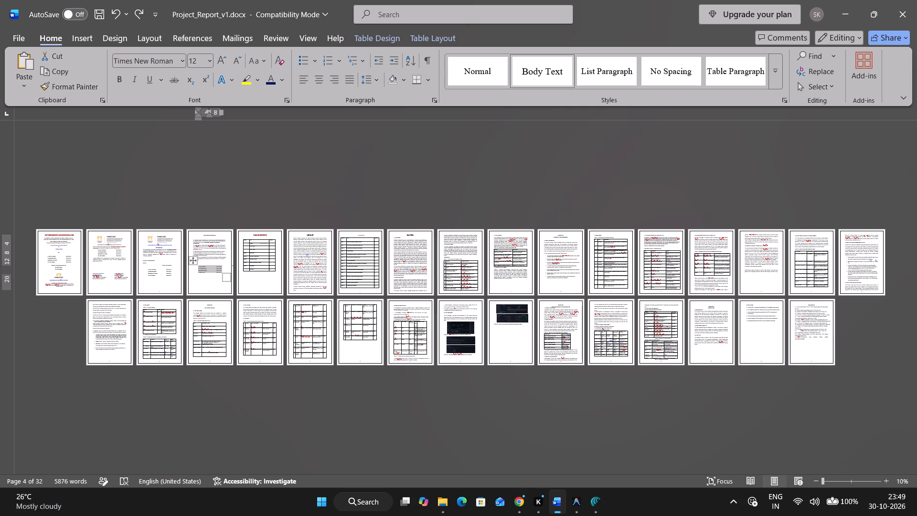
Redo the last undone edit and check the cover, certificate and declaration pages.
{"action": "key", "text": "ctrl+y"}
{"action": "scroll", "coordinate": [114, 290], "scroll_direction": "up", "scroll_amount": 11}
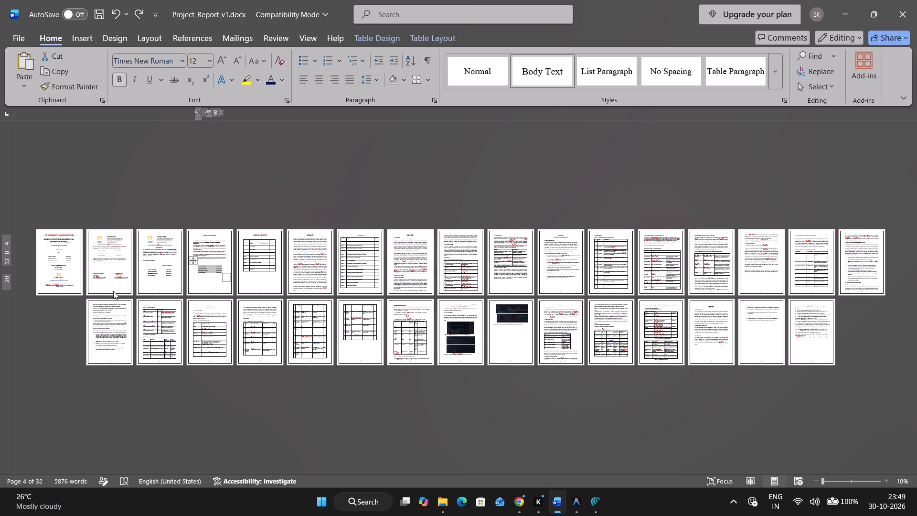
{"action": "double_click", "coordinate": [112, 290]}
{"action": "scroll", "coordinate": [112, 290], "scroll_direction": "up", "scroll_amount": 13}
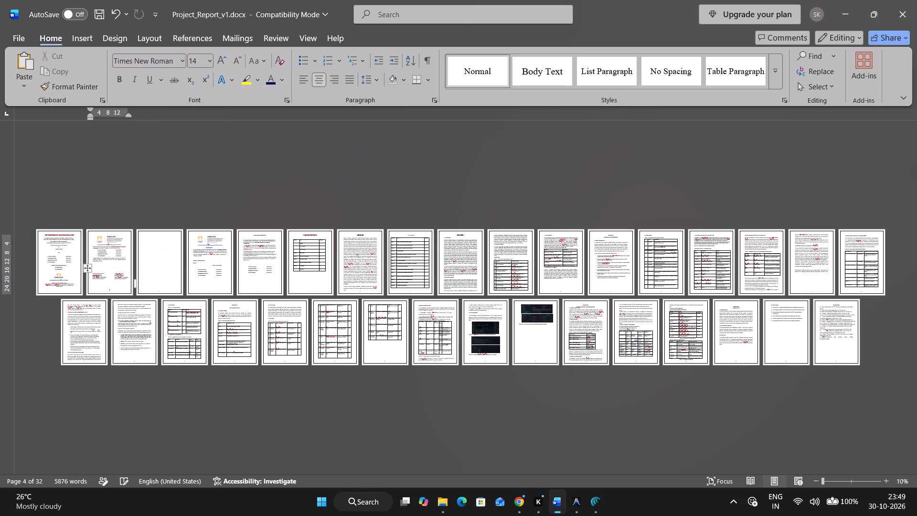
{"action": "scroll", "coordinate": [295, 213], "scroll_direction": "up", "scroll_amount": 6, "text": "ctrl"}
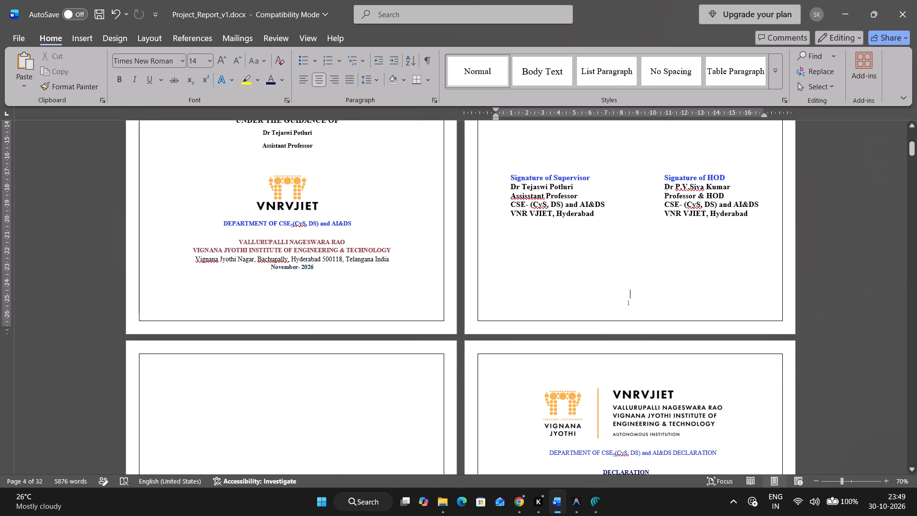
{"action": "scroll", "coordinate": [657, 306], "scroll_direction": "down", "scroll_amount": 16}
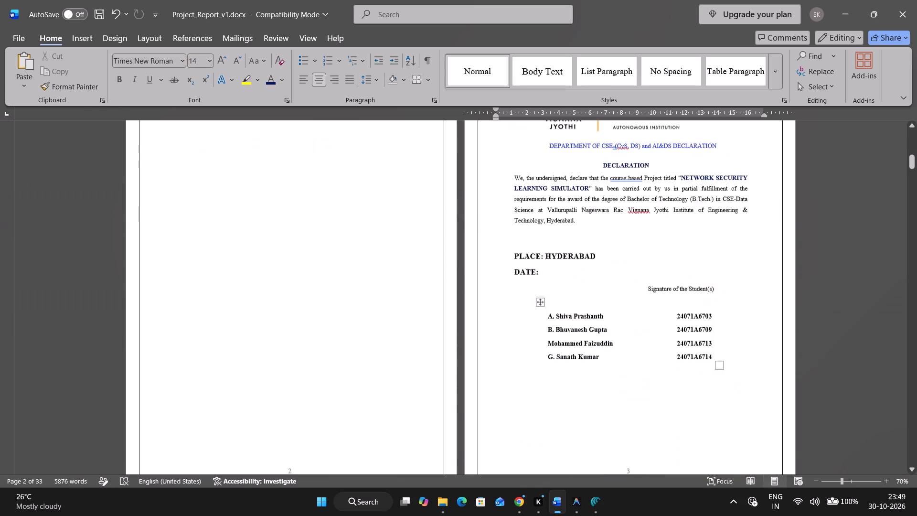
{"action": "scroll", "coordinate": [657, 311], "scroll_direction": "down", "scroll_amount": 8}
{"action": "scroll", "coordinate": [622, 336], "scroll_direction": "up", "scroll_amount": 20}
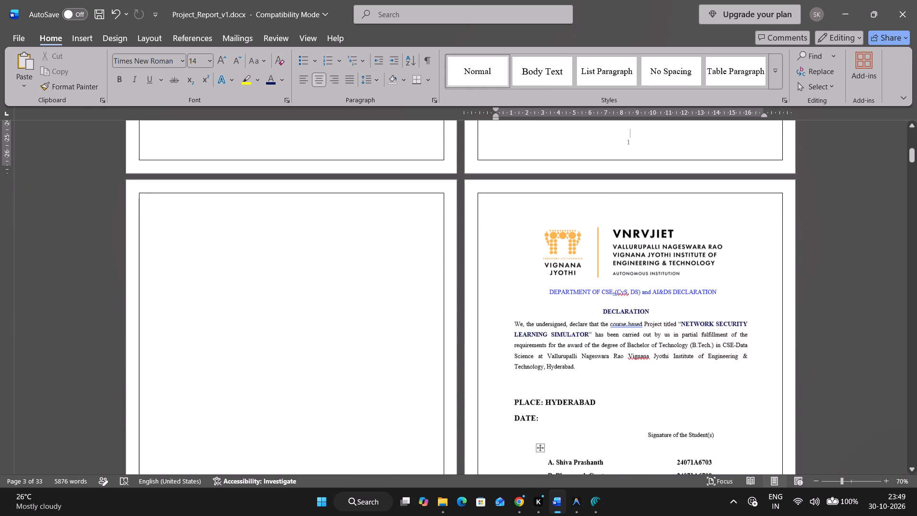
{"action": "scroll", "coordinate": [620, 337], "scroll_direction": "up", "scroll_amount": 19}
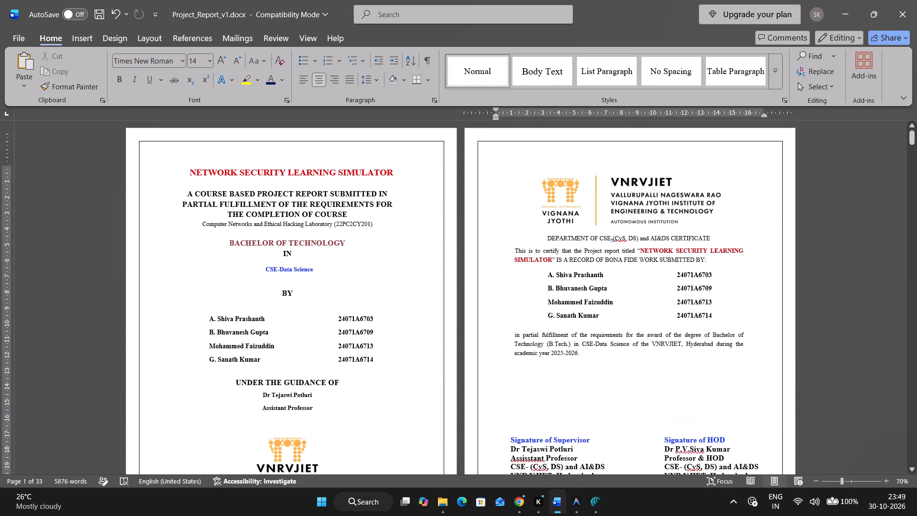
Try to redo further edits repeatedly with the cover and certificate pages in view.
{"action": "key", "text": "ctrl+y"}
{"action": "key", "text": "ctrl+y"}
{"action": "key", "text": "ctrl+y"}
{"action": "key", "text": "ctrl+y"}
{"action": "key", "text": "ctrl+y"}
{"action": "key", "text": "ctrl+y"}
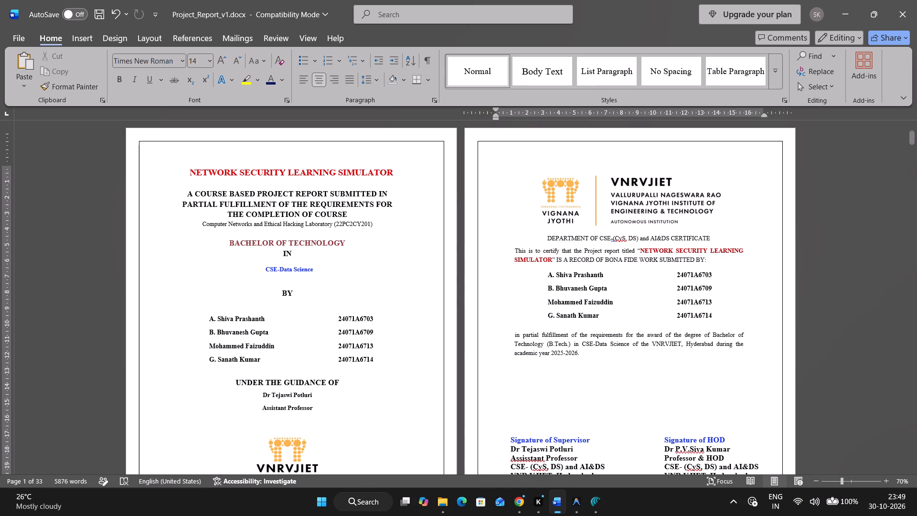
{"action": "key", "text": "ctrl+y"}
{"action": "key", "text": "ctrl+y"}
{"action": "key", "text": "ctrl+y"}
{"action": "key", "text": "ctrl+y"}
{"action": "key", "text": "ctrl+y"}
Check the page numbers on the certificate, declaration and acknowledgement pages.
{"action": "scroll", "coordinate": [613, 292], "scroll_direction": "down", "scroll_amount": 14}
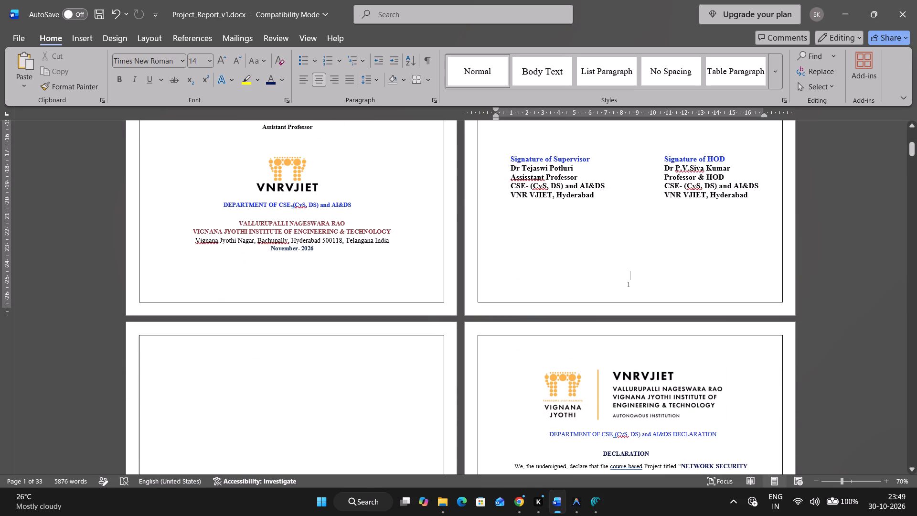
{"action": "scroll", "coordinate": [612, 337], "scroll_direction": "down", "scroll_amount": 6}
{"action": "scroll", "coordinate": [613, 343], "scroll_direction": "up", "scroll_amount": 1}
{"action": "scroll", "coordinate": [616, 350], "scroll_direction": "down", "scroll_amount": 8}
{"action": "scroll", "coordinate": [616, 353], "scroll_direction": "down", "scroll_amount": 16}
{"action": "scroll", "coordinate": [616, 359], "scroll_direction": "up", "scroll_amount": 8}
{"action": "left_click", "coordinate": [344, 279]}
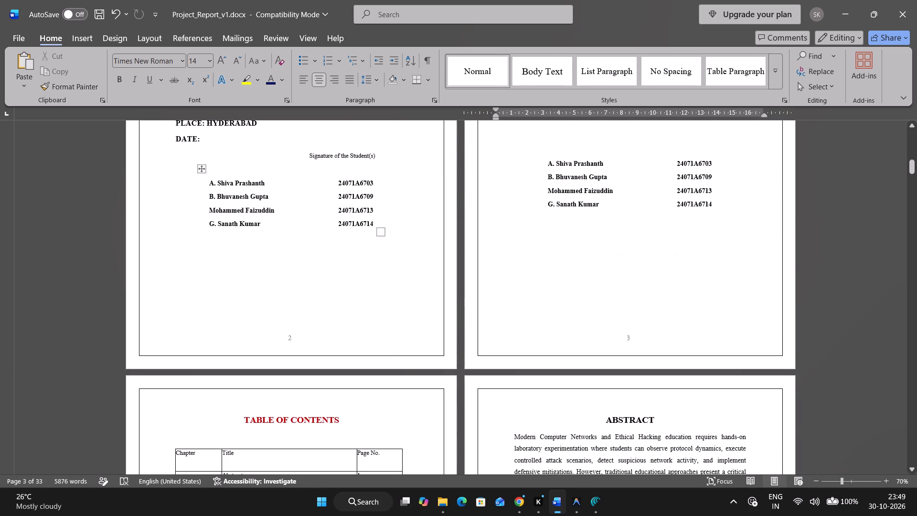
Examine the footer page numbers from the cover through the Table of Contents and Abstract pages.
{"action": "scroll", "coordinate": [702, 327], "scroll_direction": "up", "scroll_amount": 19}
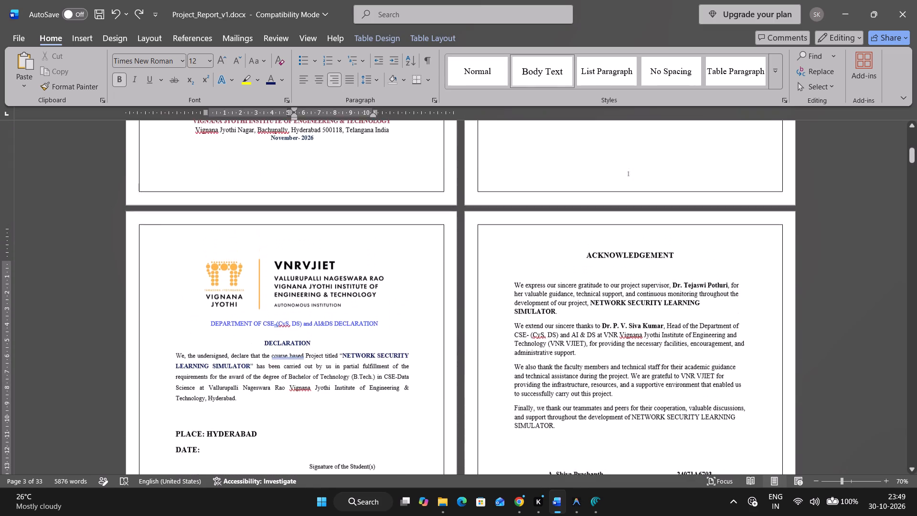
{"action": "scroll", "coordinate": [702, 327], "scroll_direction": "up", "scroll_amount": 16}
{"action": "scroll", "coordinate": [702, 327], "scroll_direction": "down", "scroll_amount": 7}
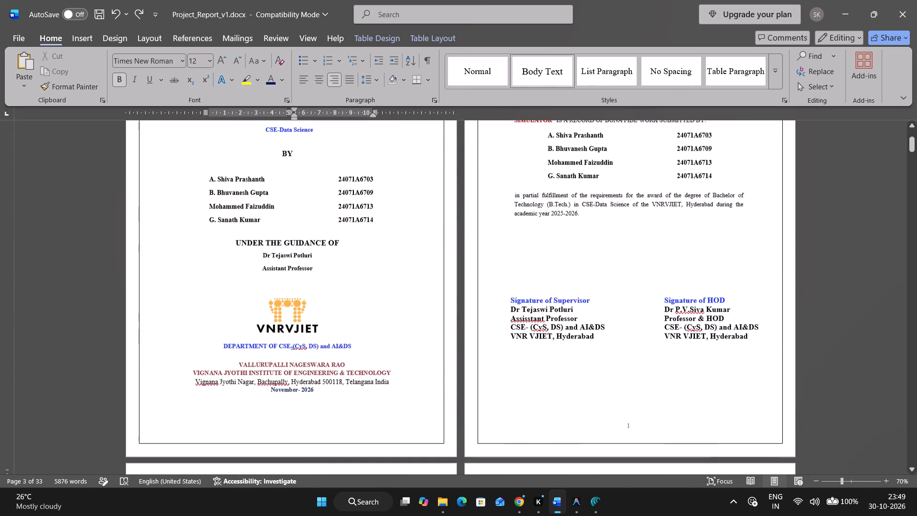
{"action": "scroll", "coordinate": [702, 327], "scroll_direction": "down", "scroll_amount": 8}
{"action": "scroll", "coordinate": [702, 334], "scroll_direction": "down", "scroll_amount": 20}
{"action": "scroll", "coordinate": [702, 334], "scroll_direction": "down", "scroll_amount": 3}
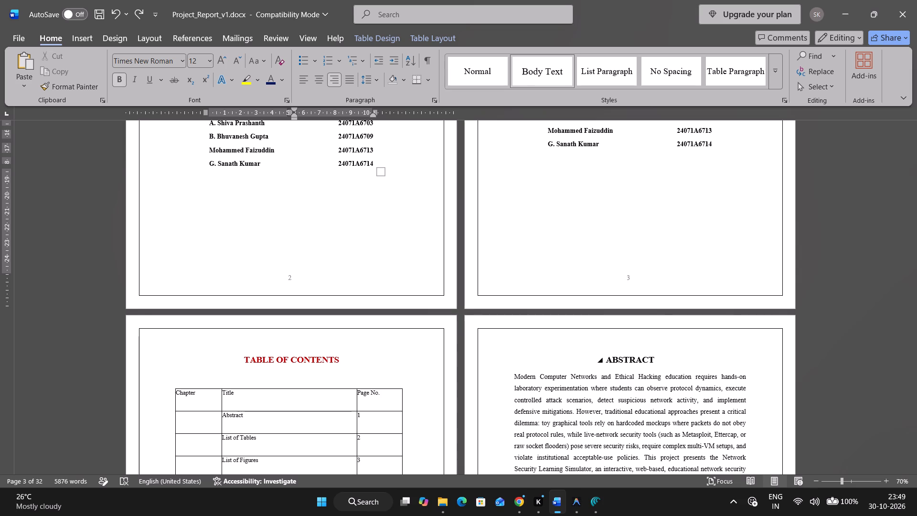
{"action": "scroll", "coordinate": [479, 277], "scroll_direction": "up", "scroll_amount": 5}
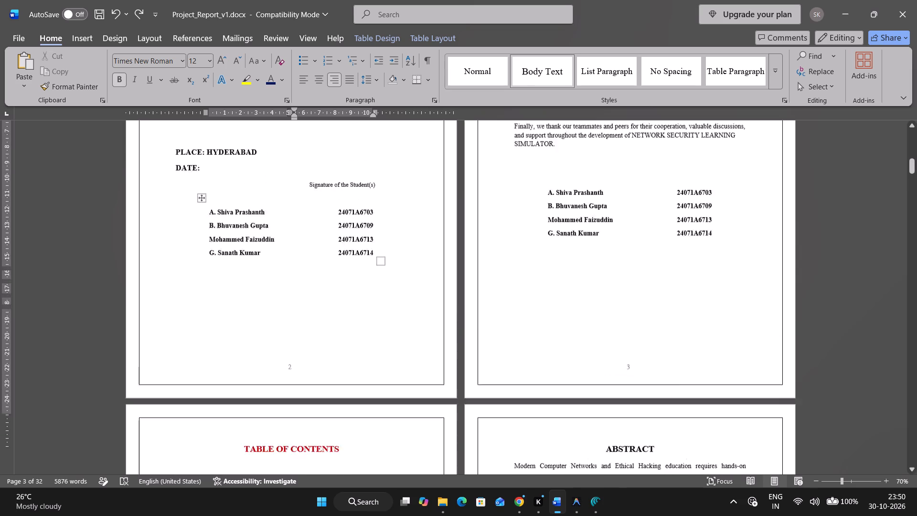
{"action": "scroll", "coordinate": [479, 279], "scroll_direction": "up", "scroll_amount": 11}
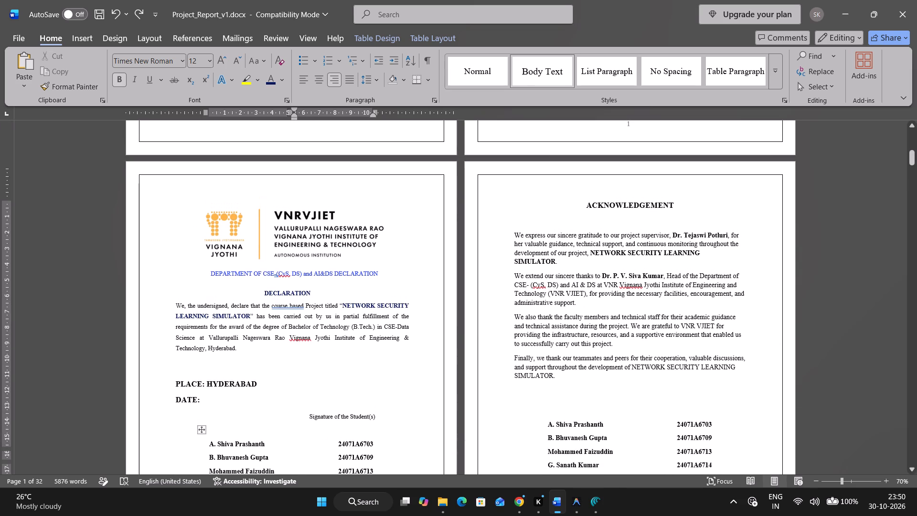
{"action": "scroll", "coordinate": [670, 302], "scroll_direction": "down", "scroll_amount": 6}
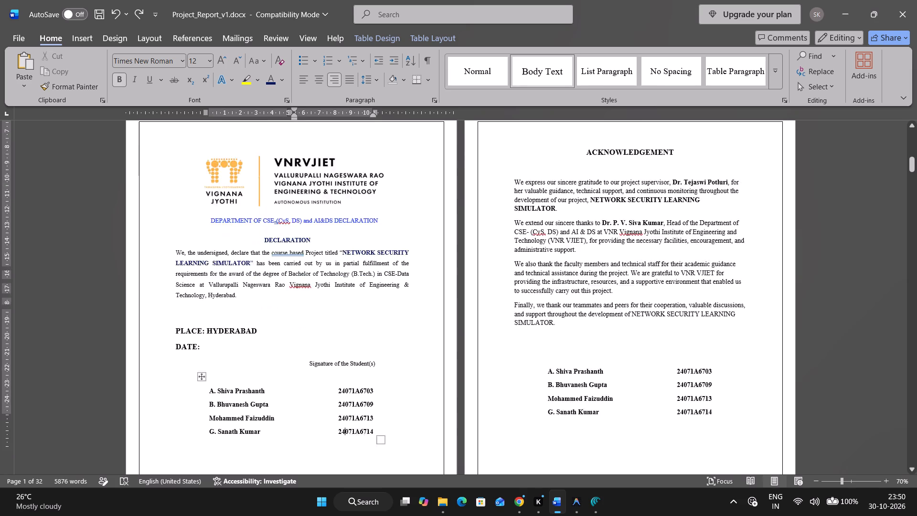
{"action": "scroll", "coordinate": [658, 323], "scroll_direction": "down", "scroll_amount": 12}
{"action": "scroll", "coordinate": [640, 382], "scroll_direction": "down", "scroll_amount": 17}
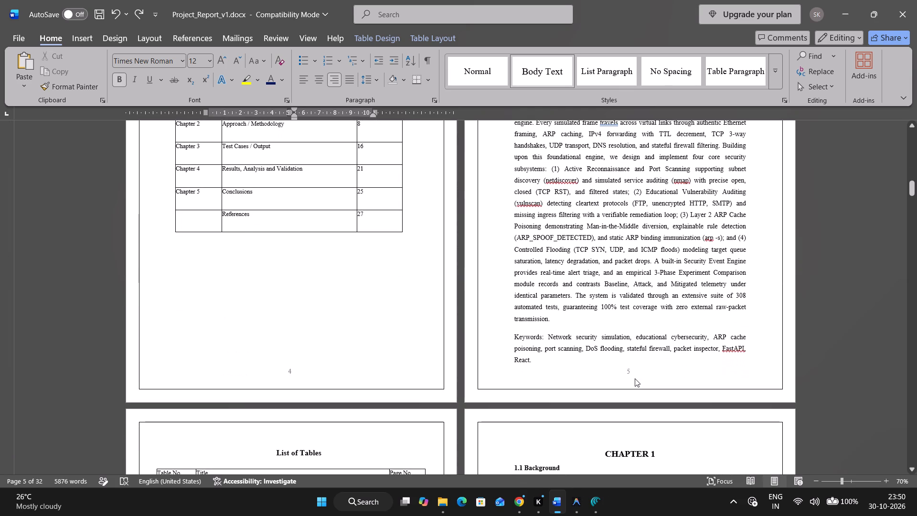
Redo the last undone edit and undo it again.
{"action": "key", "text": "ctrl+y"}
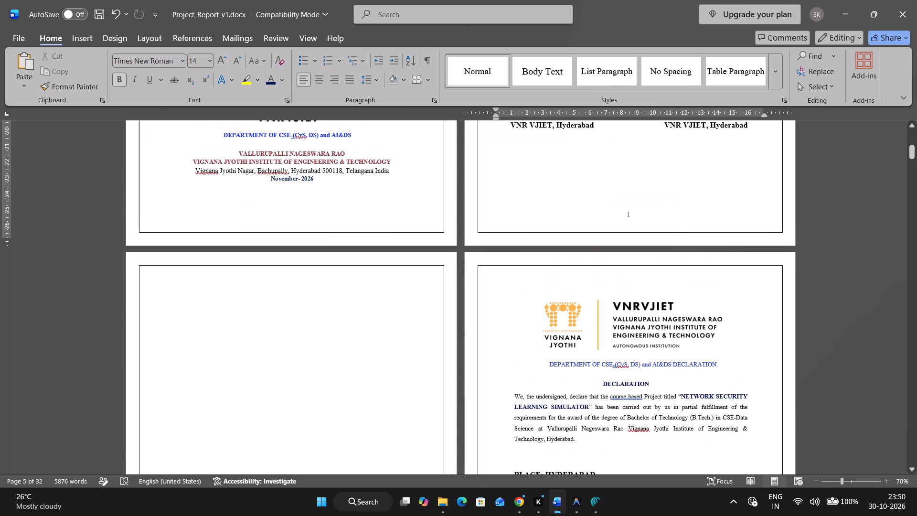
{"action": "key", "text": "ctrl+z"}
Review the front pages from the cover to the Abstract, comparing their footer numbers with the Table of Contents.
{"action": "scroll", "coordinate": [649, 385], "scroll_direction": "up", "scroll_amount": 12}
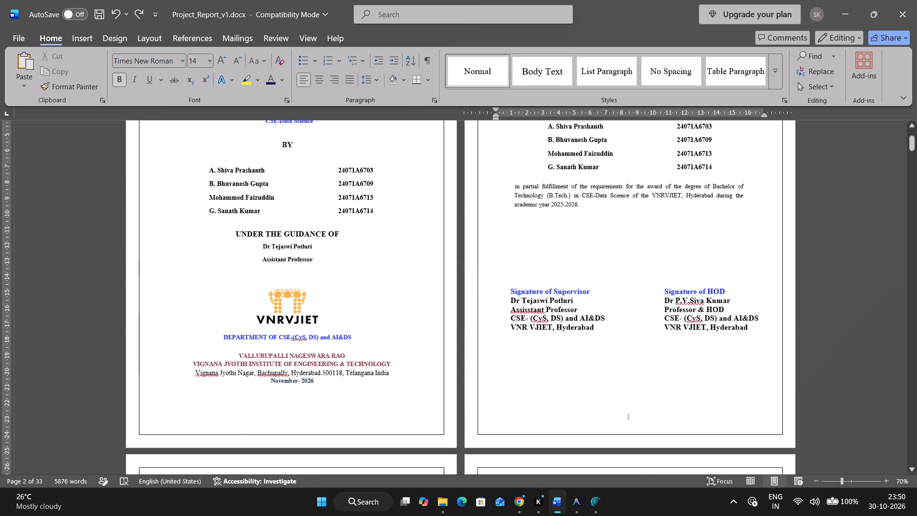
{"action": "scroll", "coordinate": [649, 385], "scroll_direction": "up", "scroll_amount": 17}
{"action": "scroll", "coordinate": [649, 385], "scroll_direction": "down", "scroll_amount": 6}
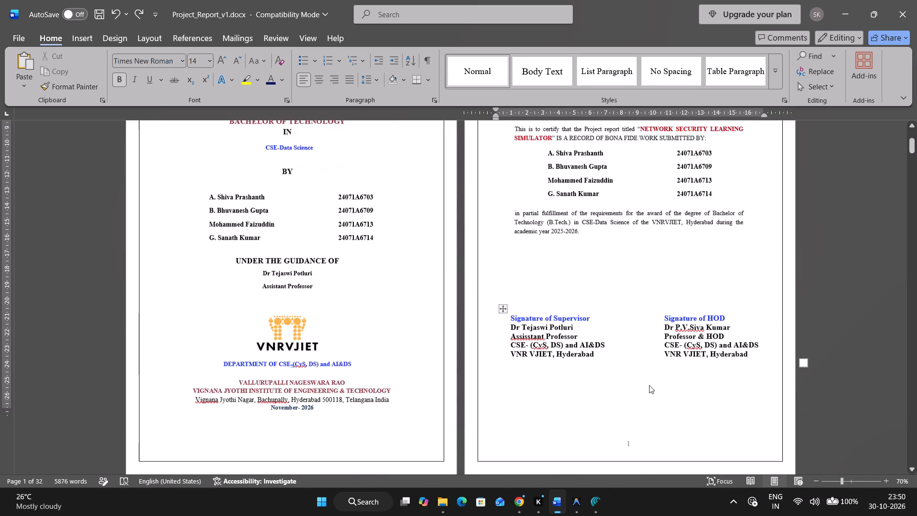
{"action": "scroll", "coordinate": [649, 385], "scroll_direction": "down", "scroll_amount": 11}
{"action": "scroll", "coordinate": [634, 359], "scroll_direction": "down", "scroll_amount": 10}
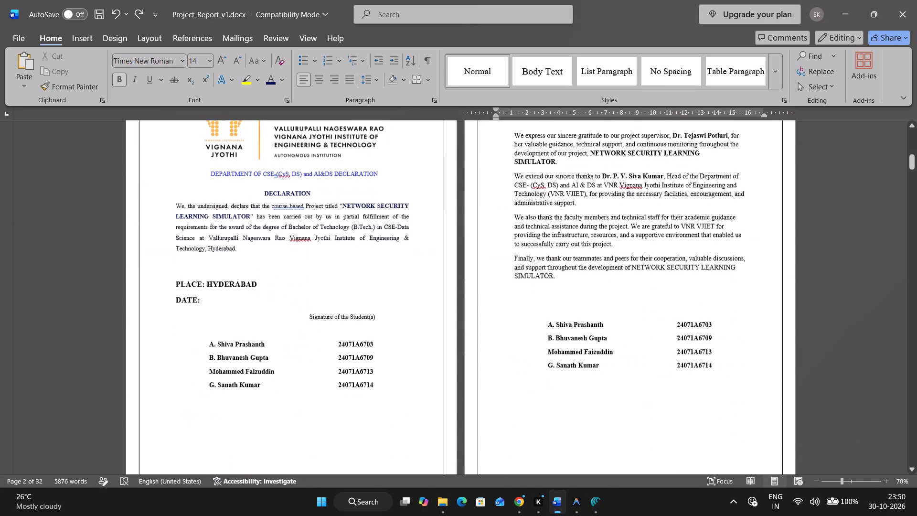
{"action": "scroll", "coordinate": [634, 367], "scroll_direction": "down", "scroll_amount": 15}
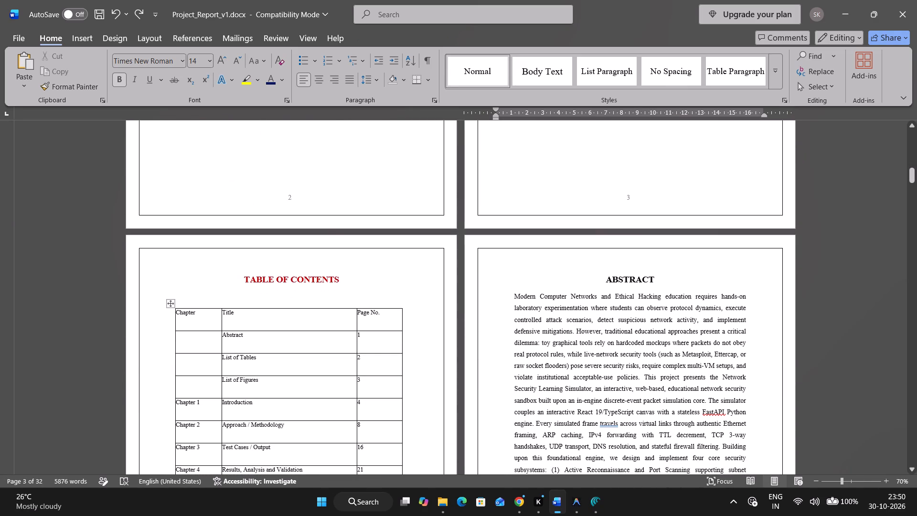
{"action": "scroll", "coordinate": [439, 357], "scroll_direction": "down", "scroll_amount": 15}
{"action": "scroll", "coordinate": [472, 368], "scroll_direction": "up", "scroll_amount": 8}
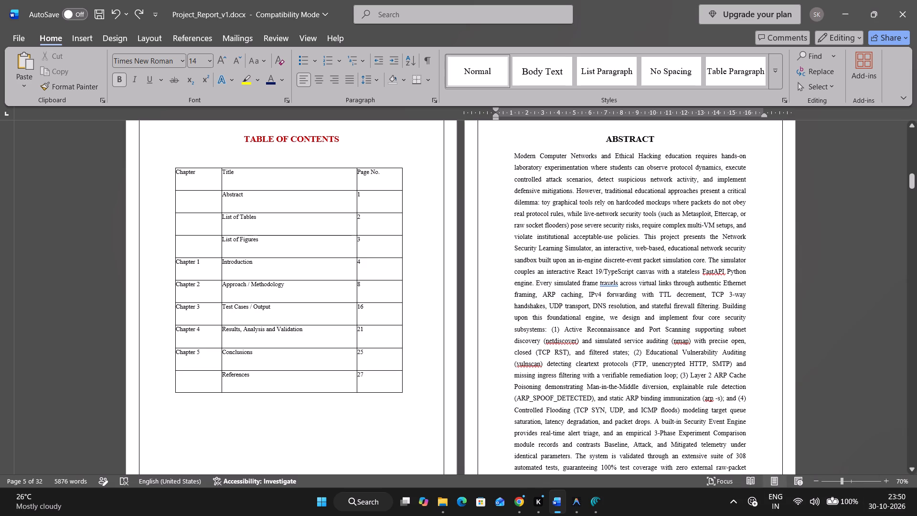
{"action": "scroll", "coordinate": [711, 266], "scroll_direction": "down", "scroll_amount": 8}
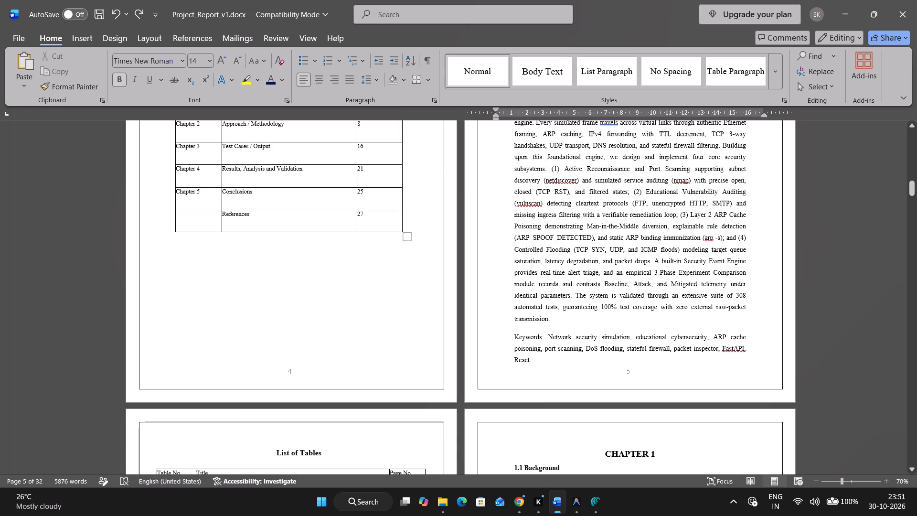
Review the List of Tables and Chapter 1 opening, and recheck the footer numbers on the Table of Contents and Abstract pages.
{"action": "scroll", "coordinate": [438, 193], "scroll_direction": "down", "scroll_amount": 7}
{"action": "scroll", "coordinate": [482, 308], "scroll_direction": "down", "scroll_amount": 7}
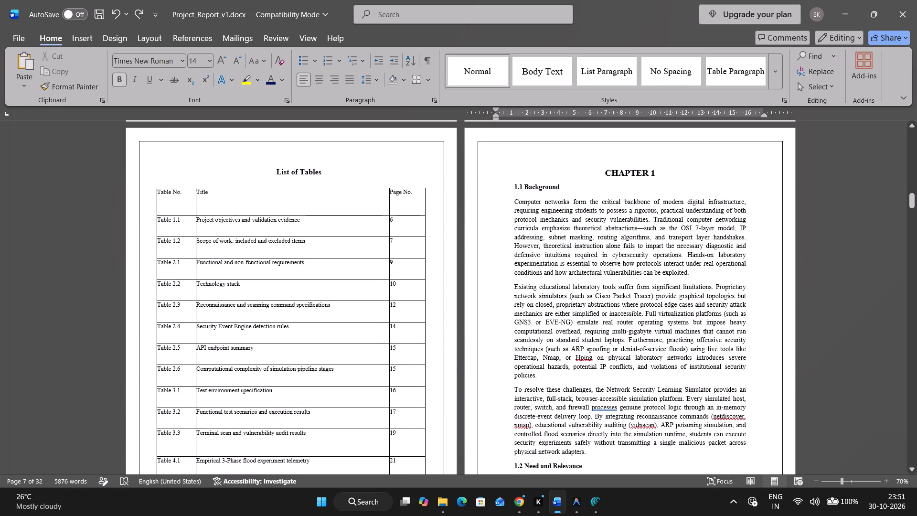
{"action": "scroll", "coordinate": [458, 279], "scroll_direction": "up", "scroll_amount": 20}
{"action": "scroll", "coordinate": [458, 279], "scroll_direction": "up", "scroll_amount": 2}
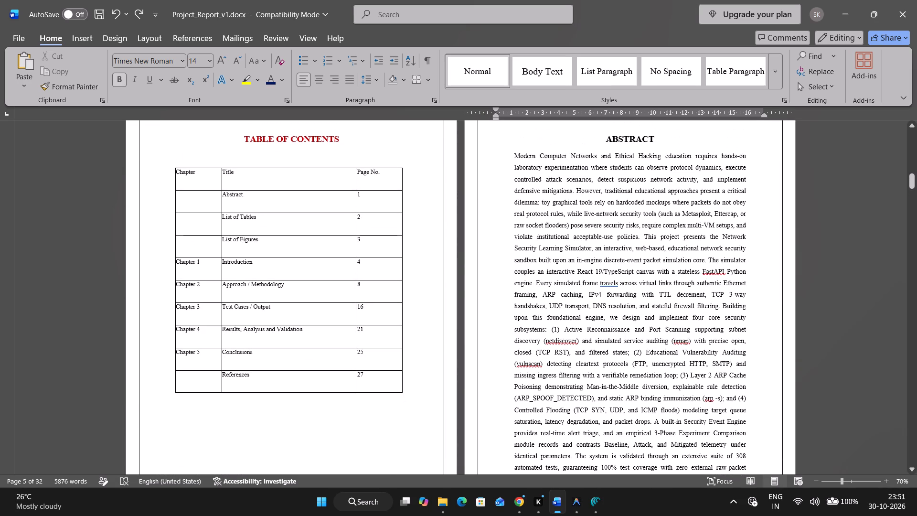
{"action": "scroll", "coordinate": [608, 293], "scroll_direction": "down", "scroll_amount": 9}
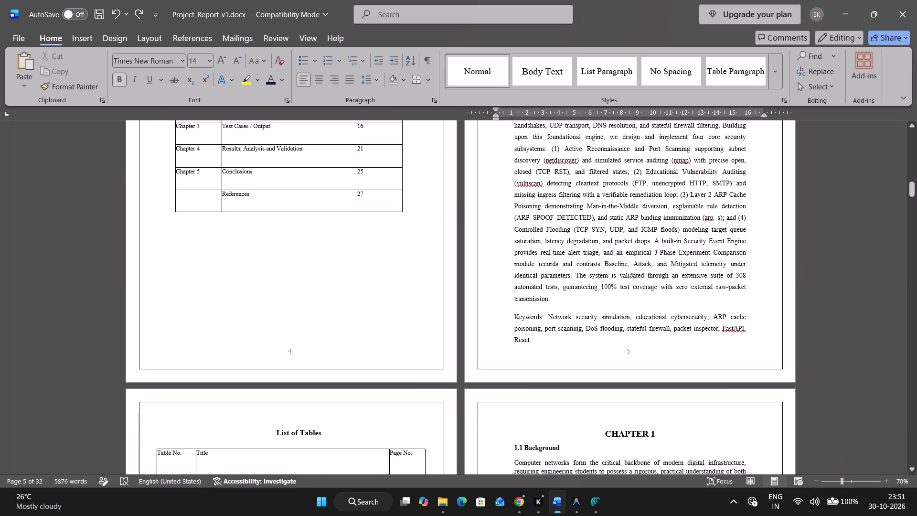
Save the report document.
{"action": "left_click", "coordinate": [845, 296]}
{"action": "key", "text": "ctrl+s"}
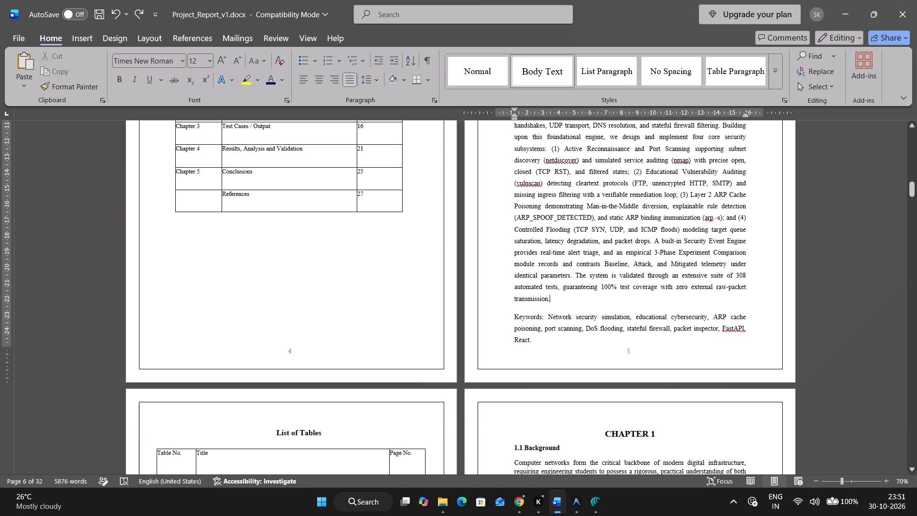
Return to the cover page at the start of the report to view the front pages.
{"action": "left_click_drag", "start_coordinate": [912, 191], "coordinate": [914, 142]}
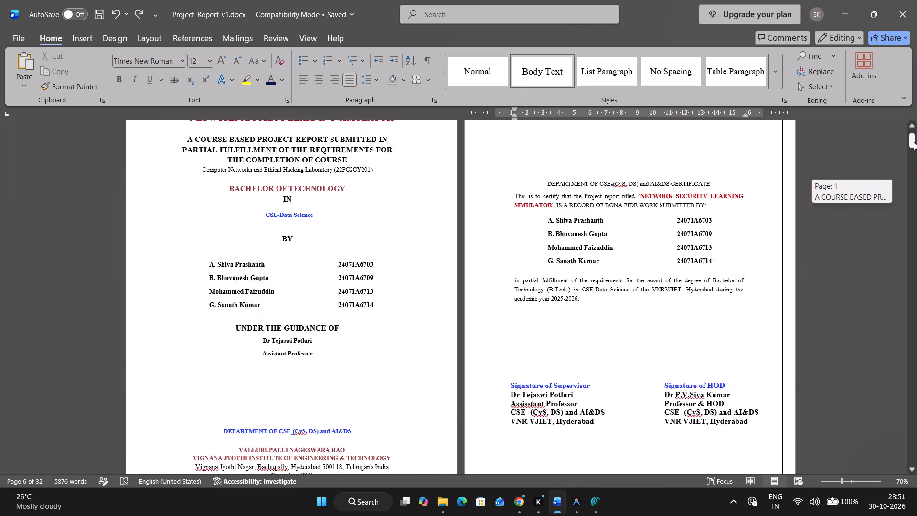
{"action": "left_click_drag", "start_coordinate": [914, 142], "coordinate": [914, 138]}
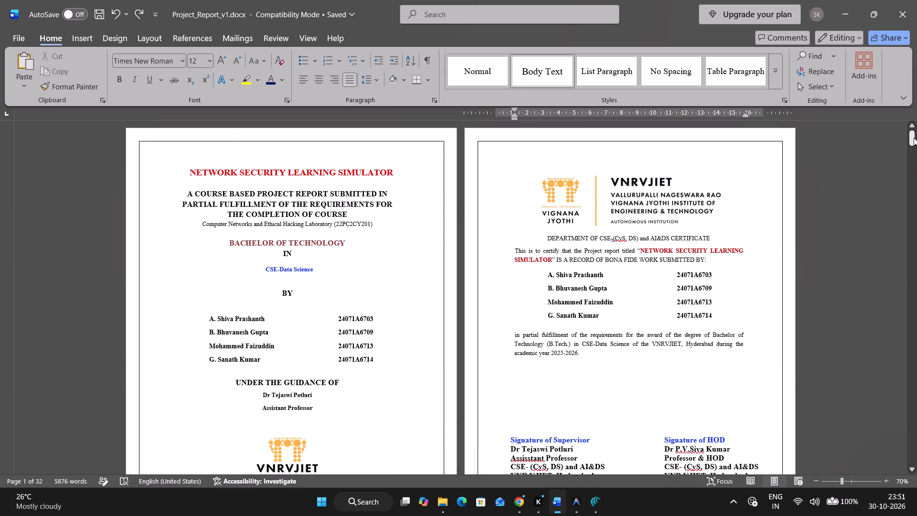
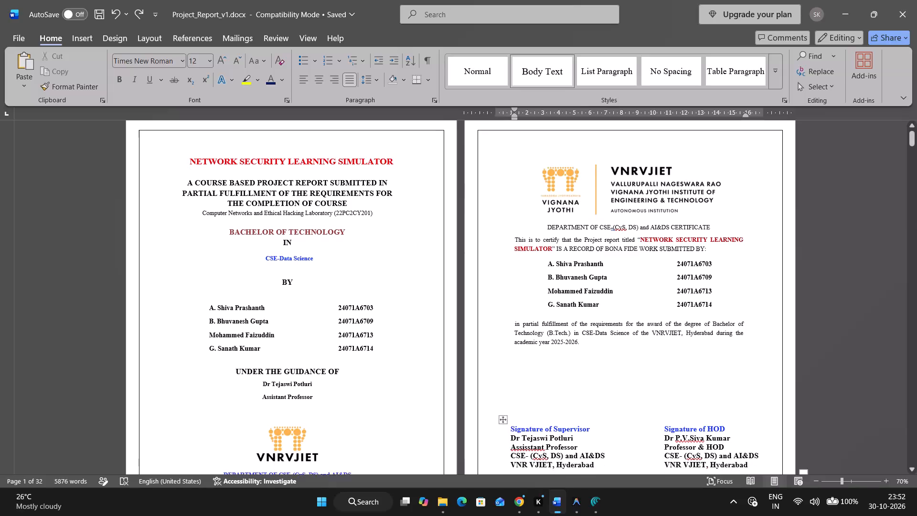
Review the cover and certificate pages of the report, including their footer areas.
{"action": "scroll", "coordinate": [392, 258], "scroll_direction": "down", "scroll_amount": 8}
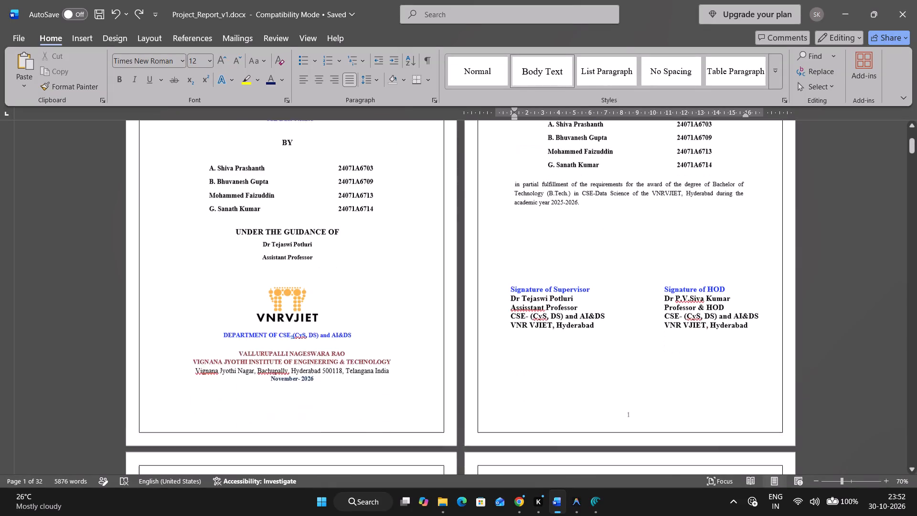
{"action": "scroll", "coordinate": [402, 335], "scroll_direction": "down", "scroll_amount": 6}
{"action": "scroll", "coordinate": [414, 364], "scroll_direction": "up", "scroll_amount": 14}
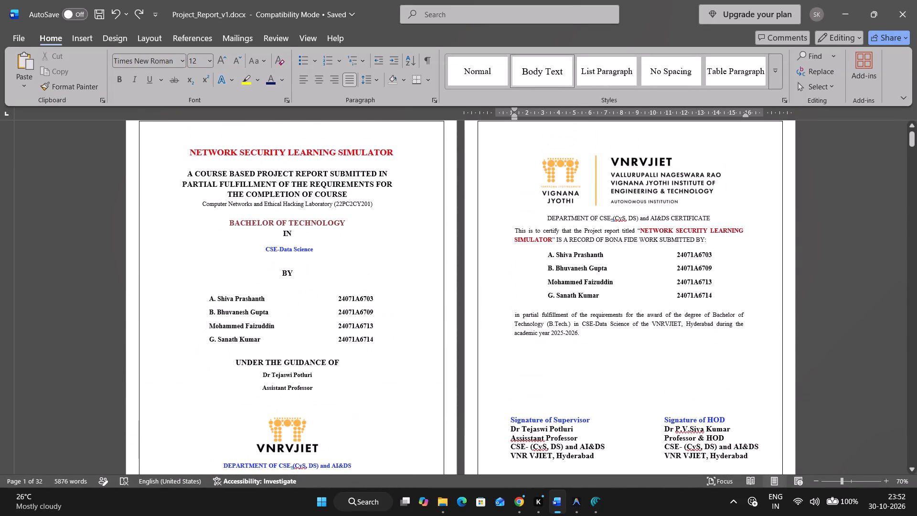
{"action": "scroll", "coordinate": [417, 374], "scroll_direction": "down", "scroll_amount": 8}
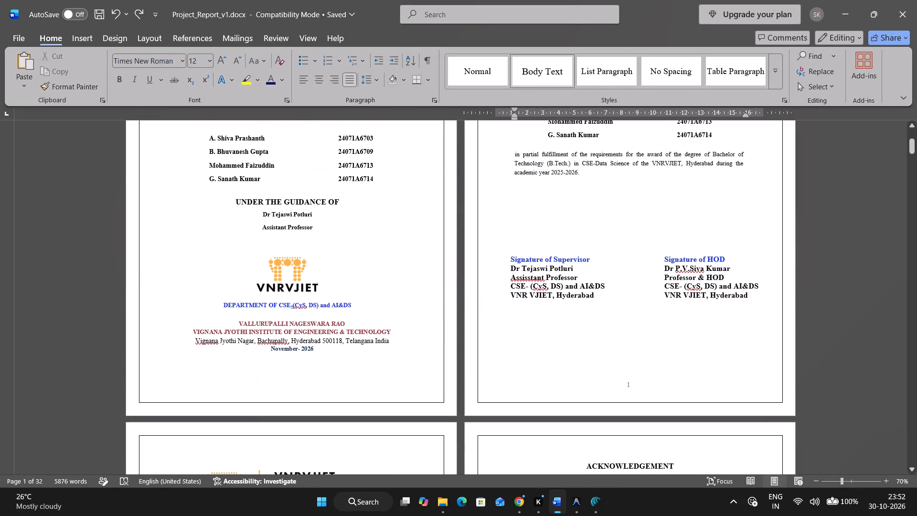
{"action": "scroll", "coordinate": [416, 376], "scroll_direction": "up", "scroll_amount": 8}
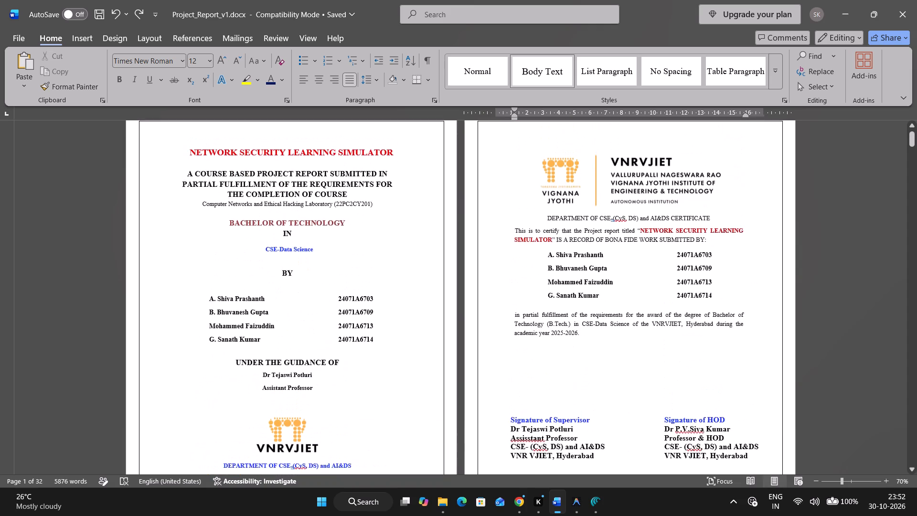
{"action": "scroll", "coordinate": [416, 376], "scroll_direction": "up", "scroll_amount": 7}
Save the report document.
{"action": "key", "text": "ctrl+s"}
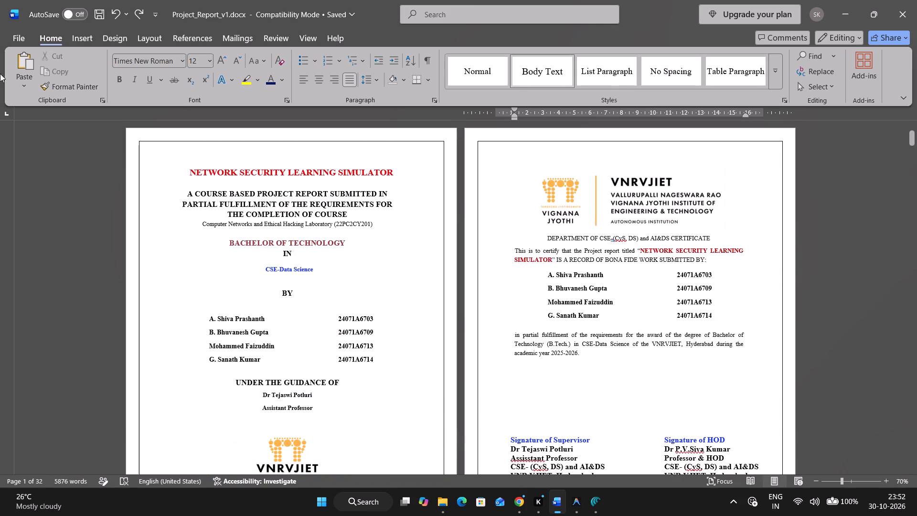
Export the report as a PDF named cneh in the docs folder.
{"action": "left_click", "coordinate": [15, 37]}
{"action": "left_click", "coordinate": [31, 270]}
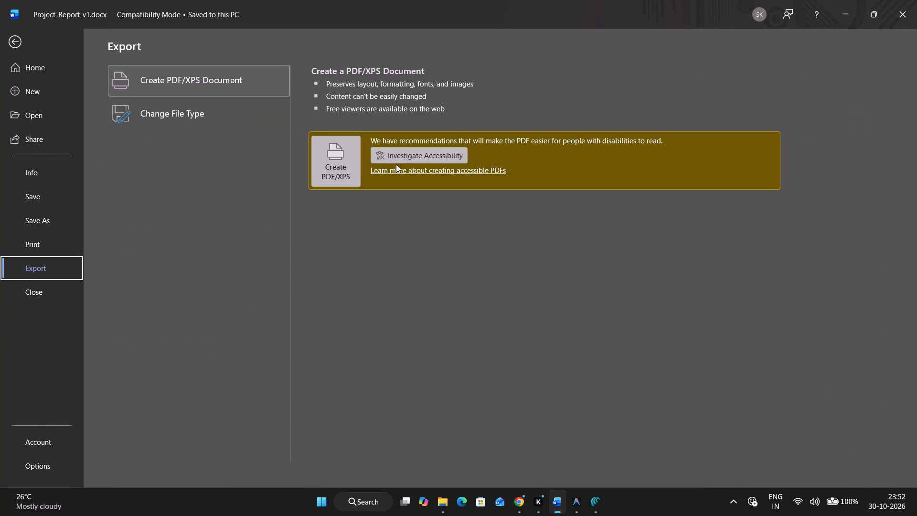
{"action": "left_click", "coordinate": [347, 170]}
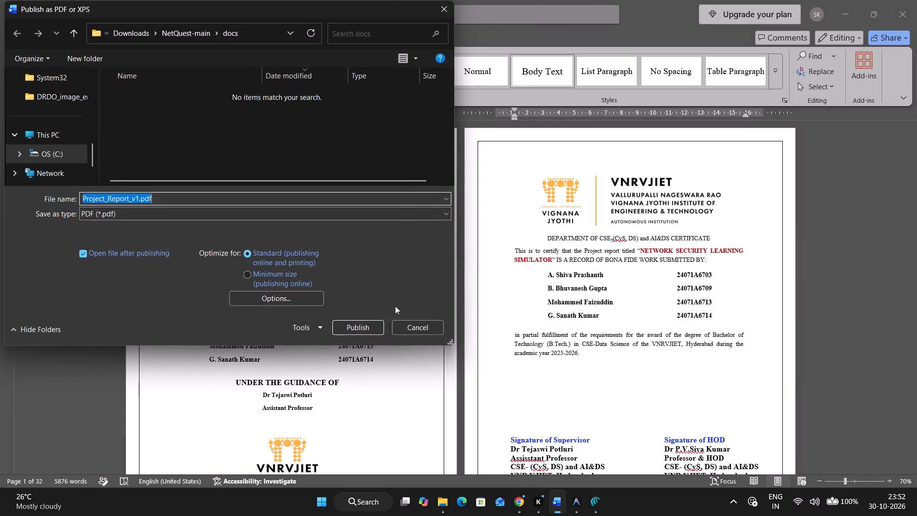
{"action": "left_click_drag", "start_coordinate": [137, 194], "coordinate": [47, 195]}
{"action": "key", "text": "BackSpace"}
{"action": "type", "text": "cne"}
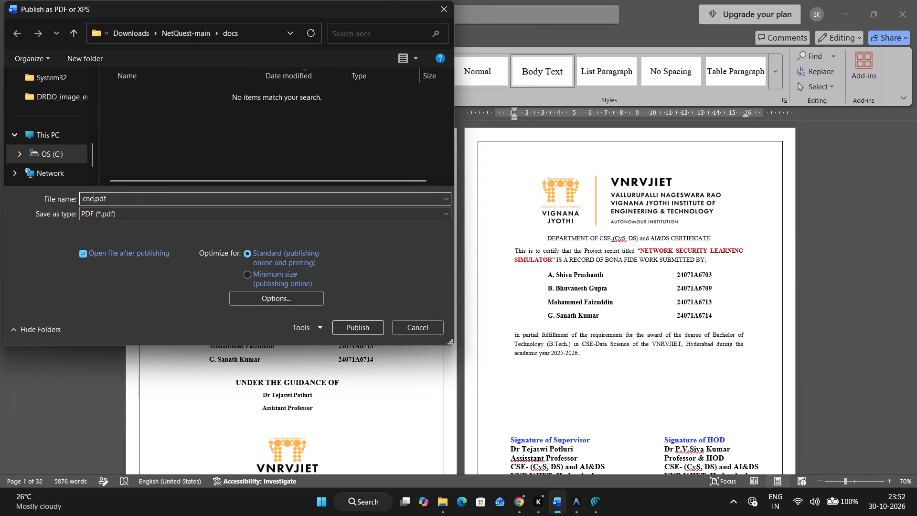
{"action": "key", "text": "h"}
{"action": "key", "text": "Return"}
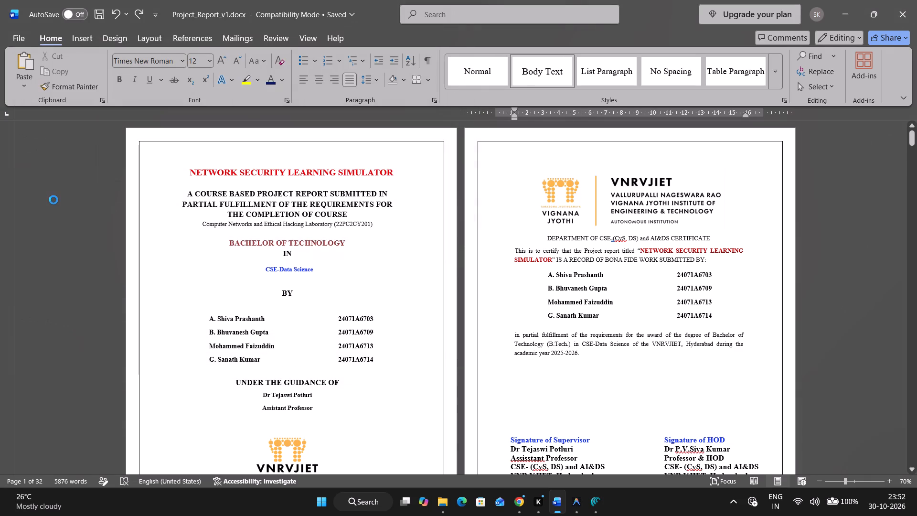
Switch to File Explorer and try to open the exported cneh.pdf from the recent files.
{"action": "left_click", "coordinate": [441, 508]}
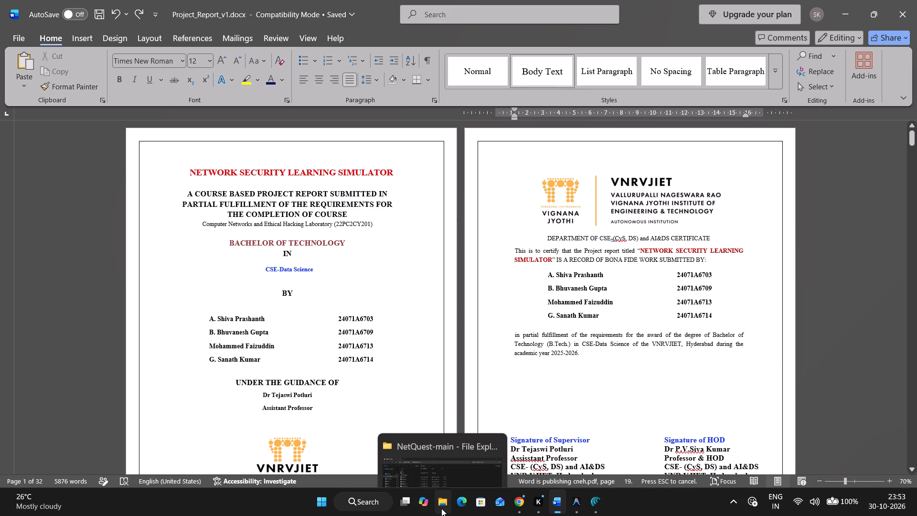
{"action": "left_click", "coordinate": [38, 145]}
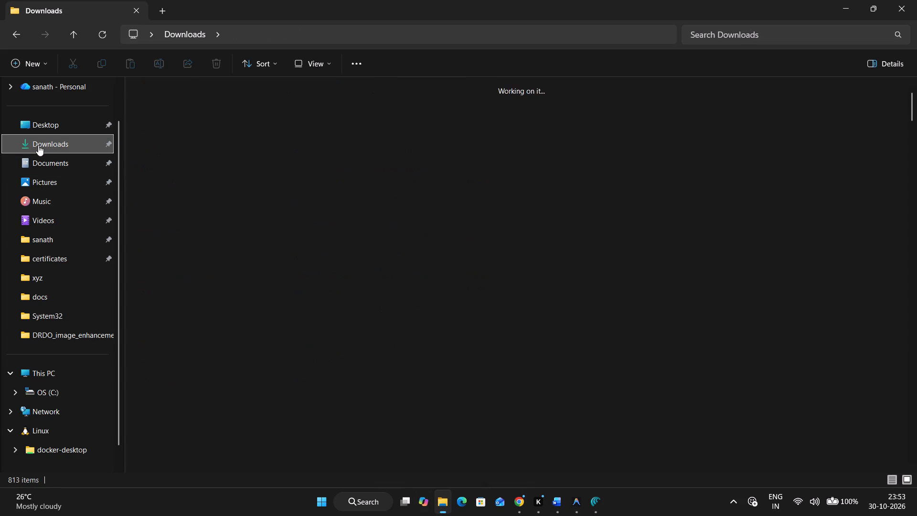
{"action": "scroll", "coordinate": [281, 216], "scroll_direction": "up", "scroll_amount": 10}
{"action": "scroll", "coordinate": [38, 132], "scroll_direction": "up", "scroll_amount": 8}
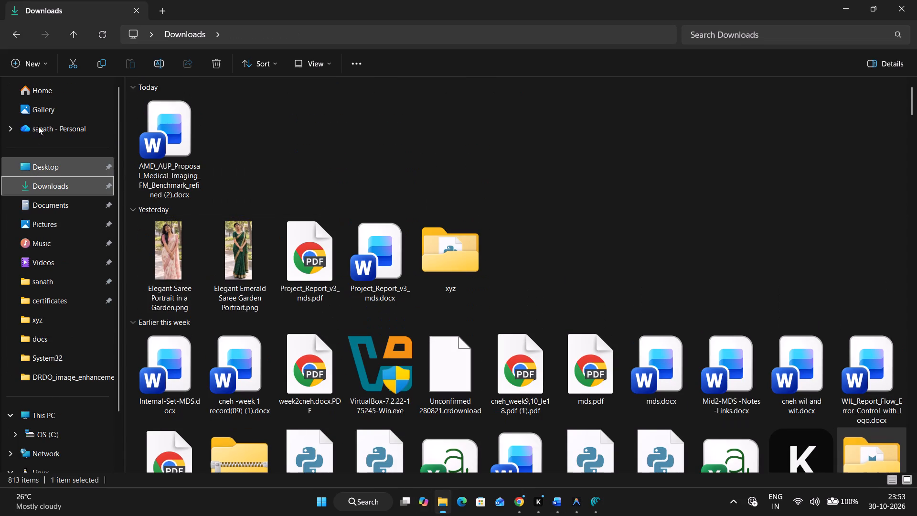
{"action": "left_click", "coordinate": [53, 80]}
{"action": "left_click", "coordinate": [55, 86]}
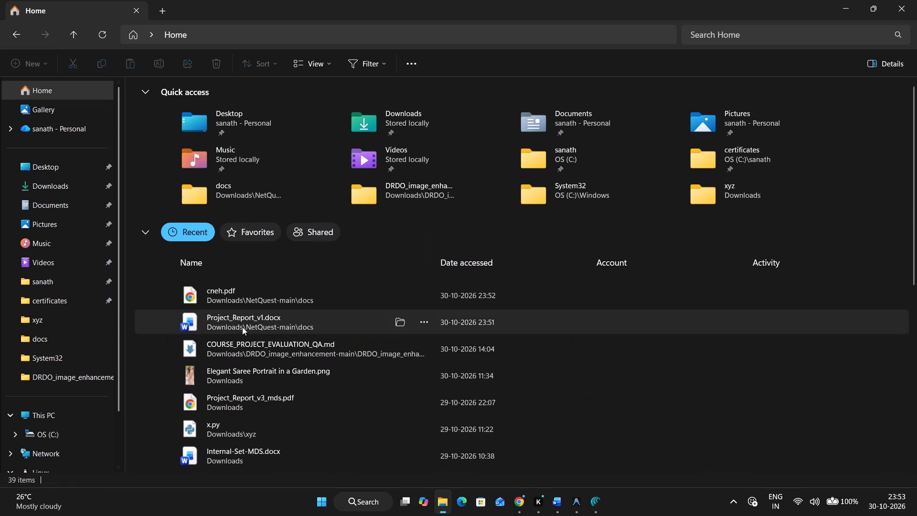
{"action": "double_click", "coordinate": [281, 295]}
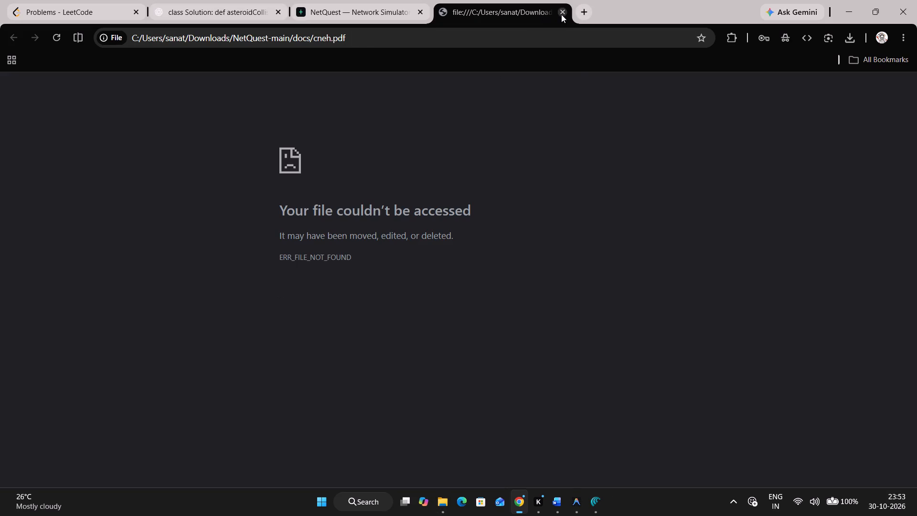
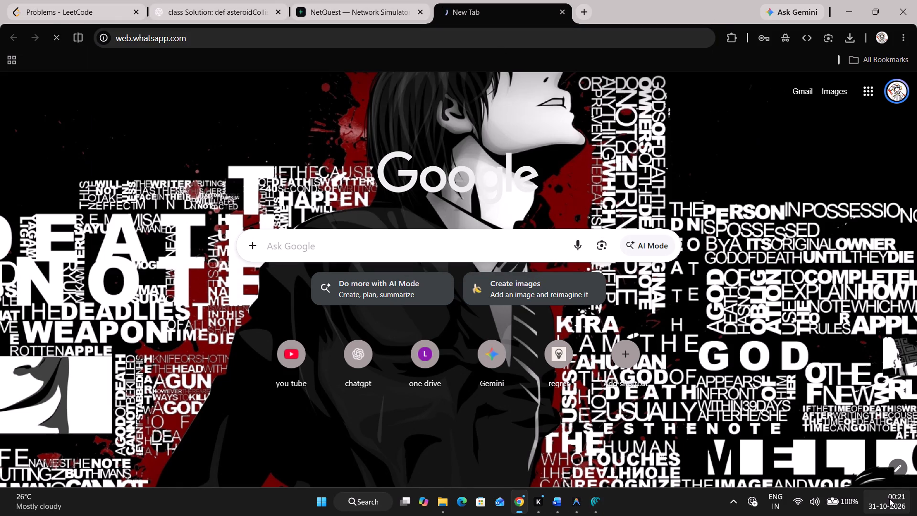
Open the system quick settings to check the Wi-Fi connection while the WhatsApp Web page loads.
{"action": "left_click", "coordinate": [813, 515]}
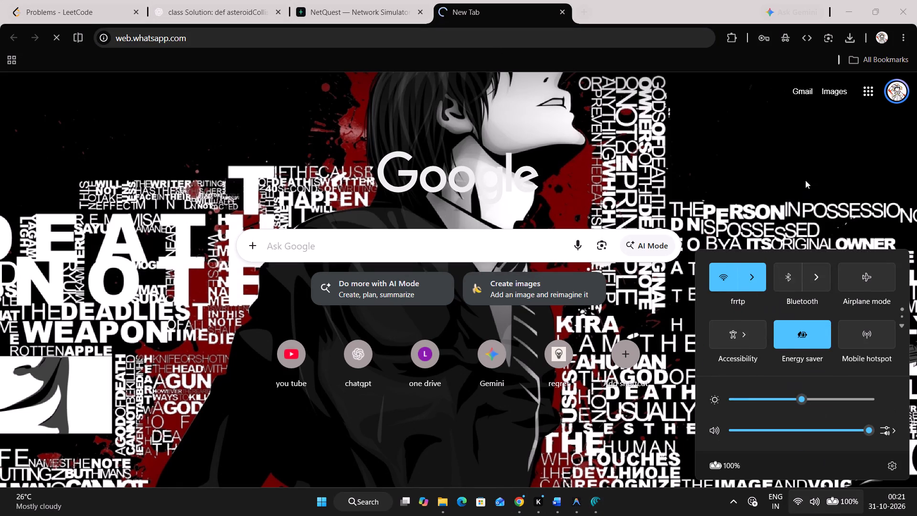
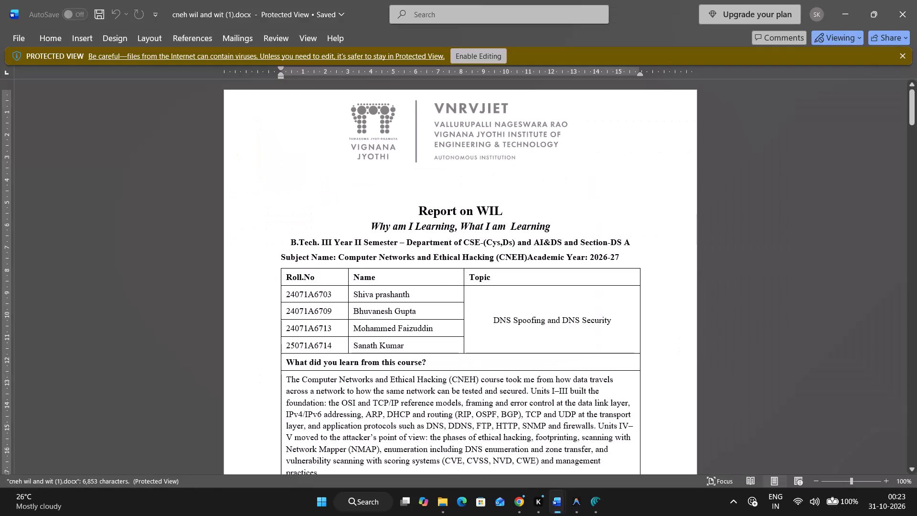
Select the third student's name in the Name column of the WIL report's student table.
{"action": "left_click_drag", "start_coordinate": [443, 332], "coordinate": [356, 326]}
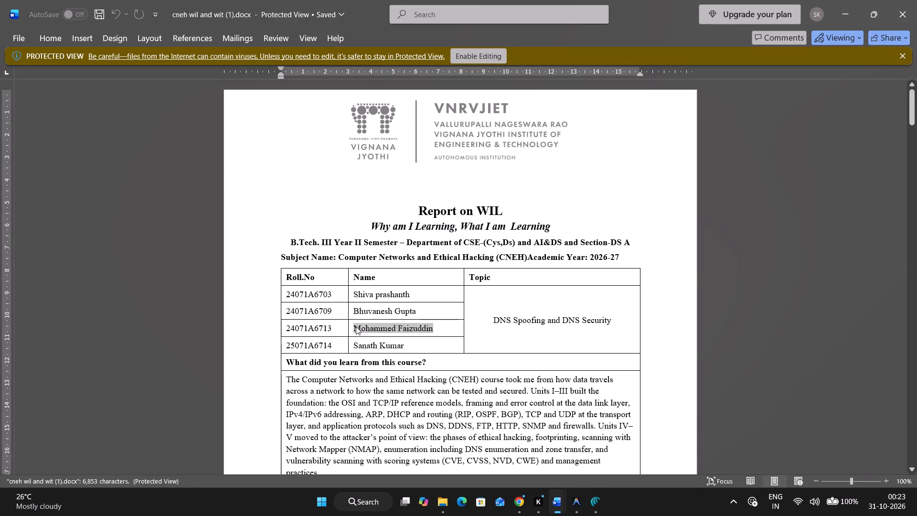